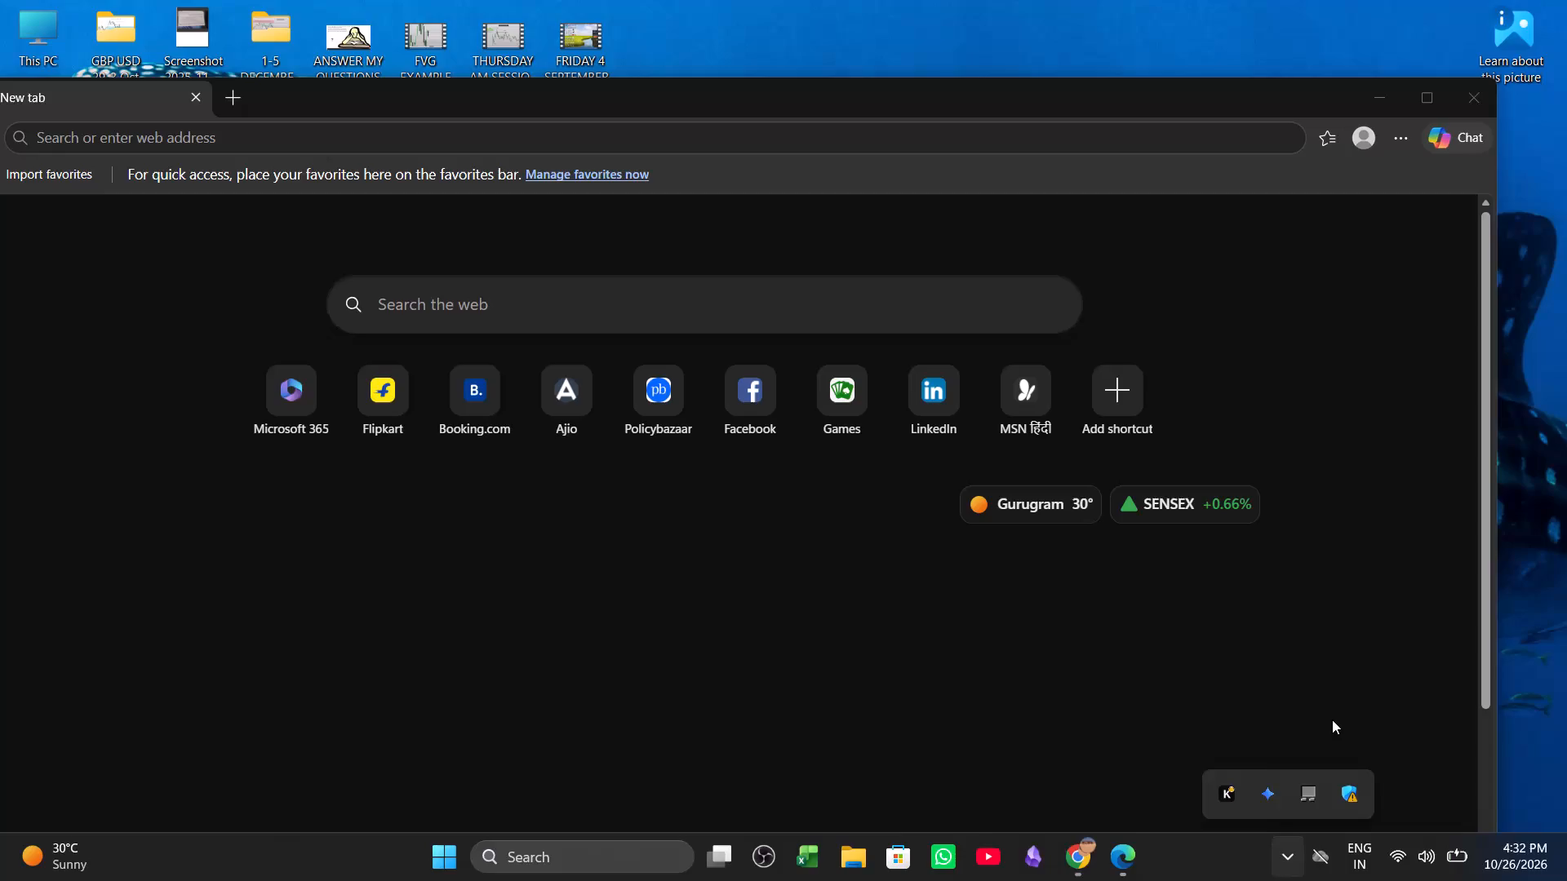
Close the Edge window and refresh the desktop.
click(1472, 98)
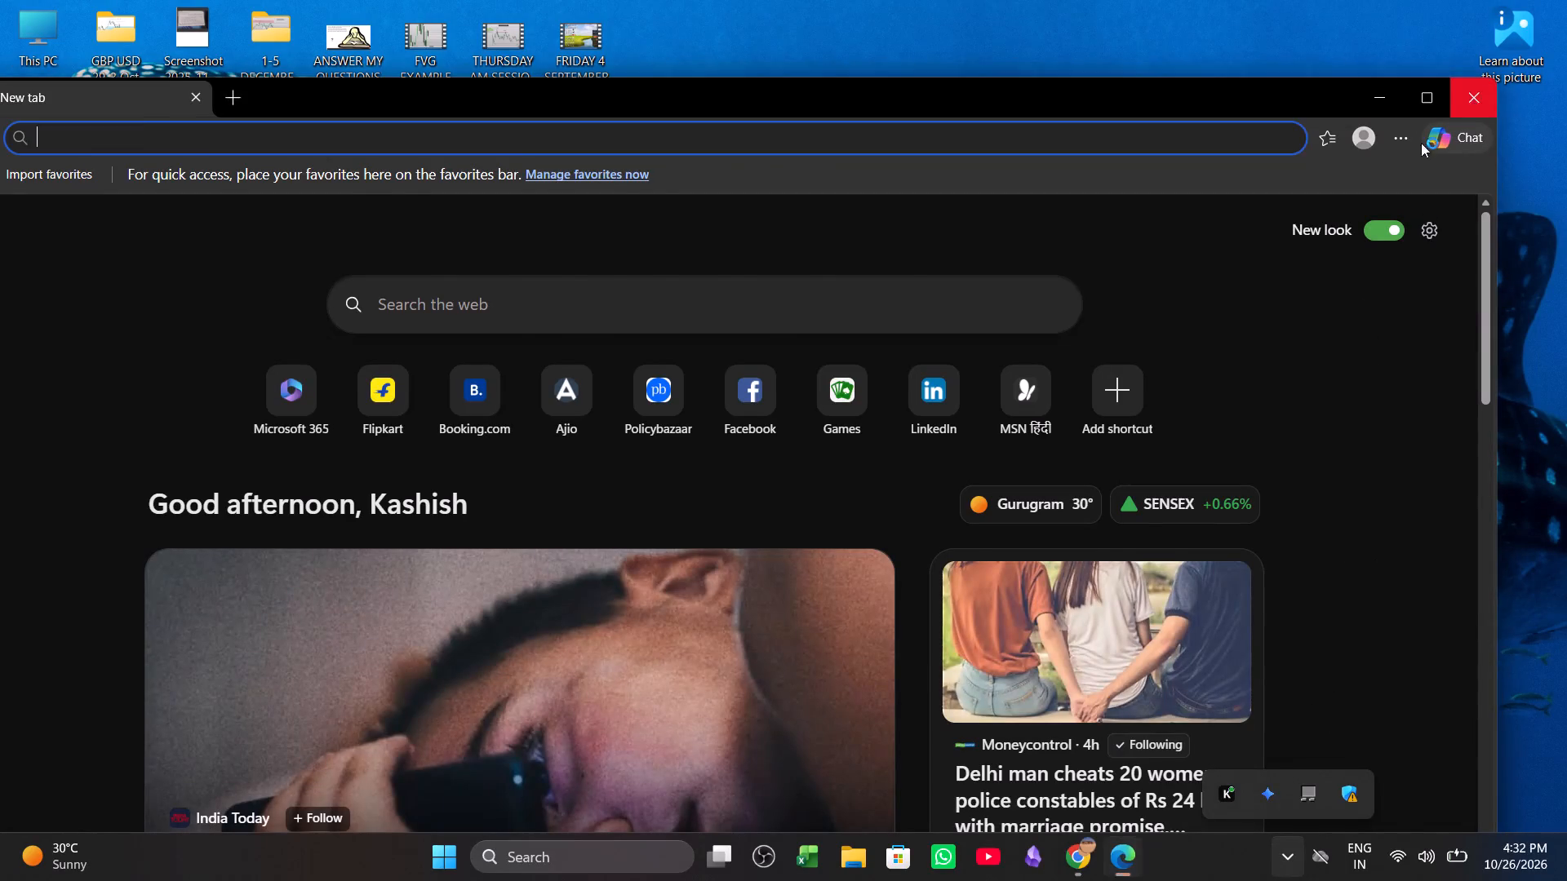
right_click(1129, 168)
click(1183, 256)
right_click(1060, 193)
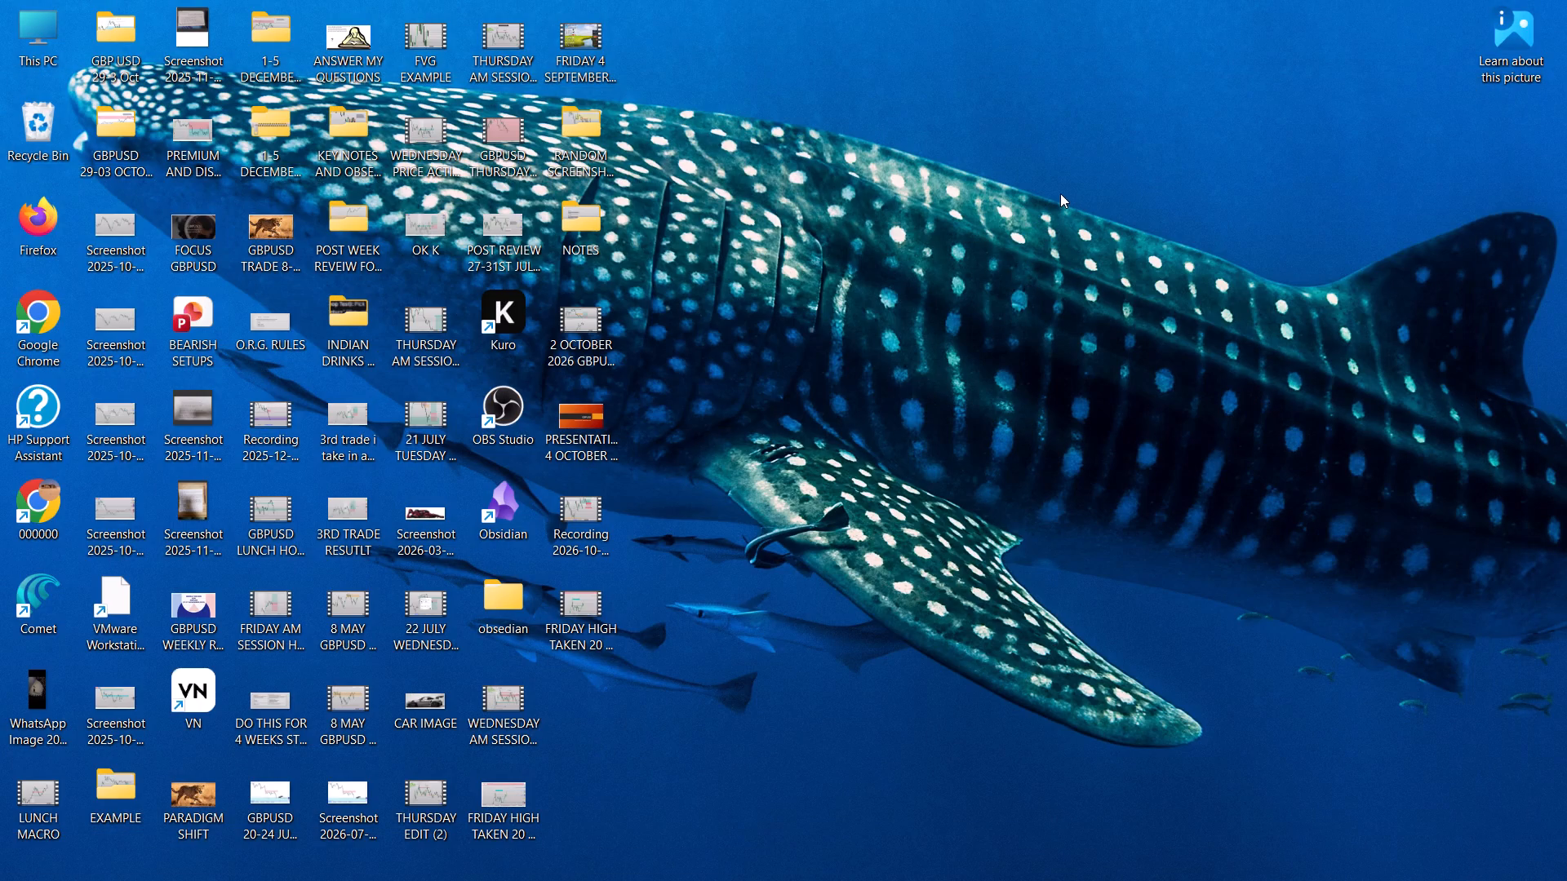
click(1106, 286)
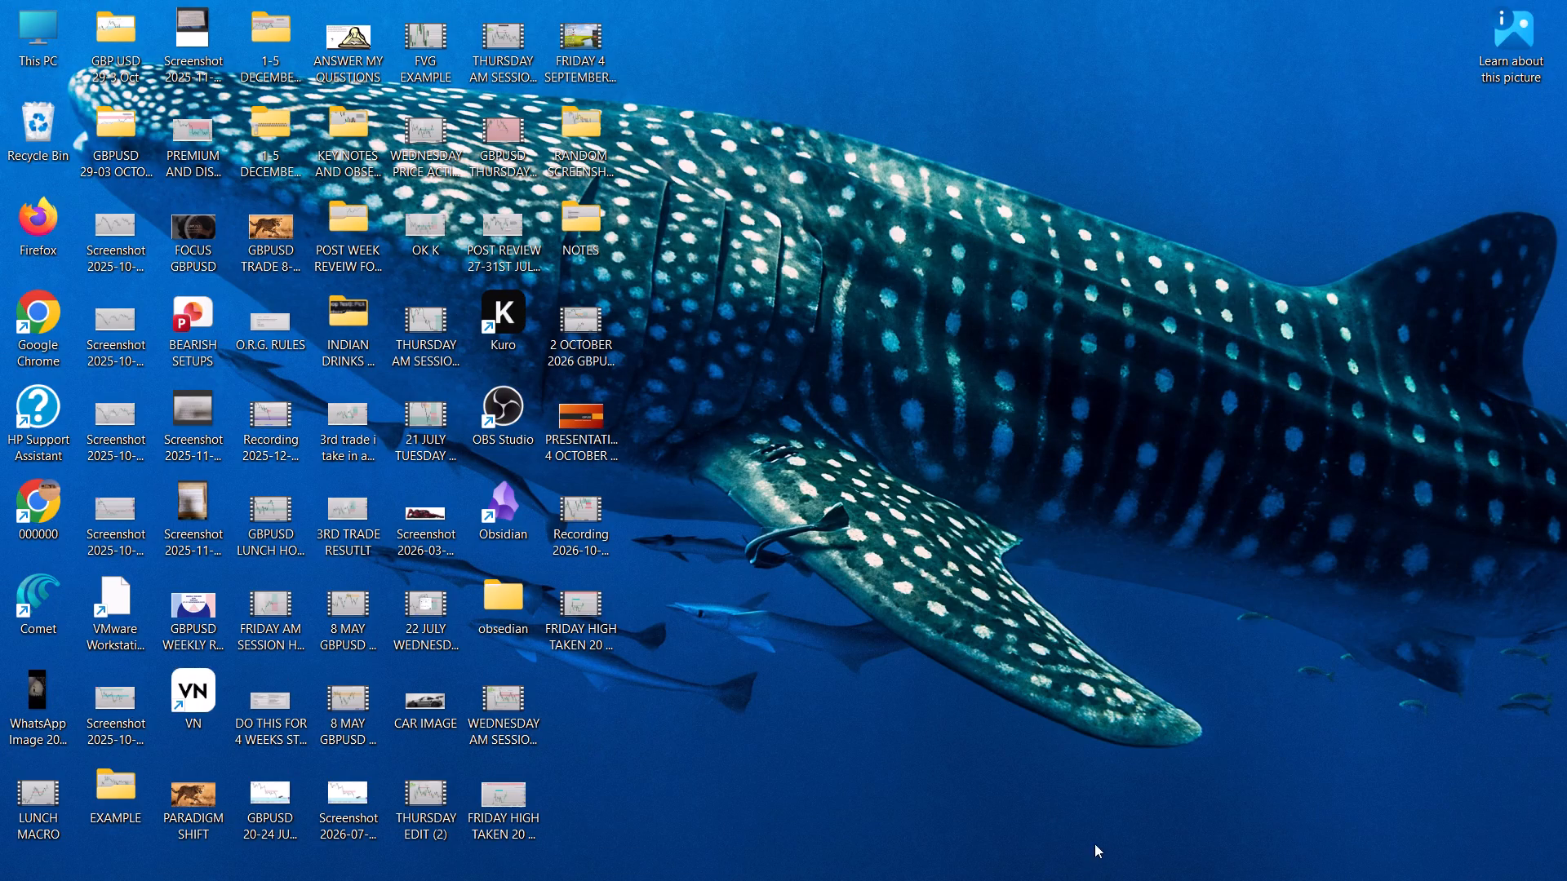
Switch to a maximized Chrome window and show the TradingView EURUSD chart full screen with its side panels hidden.
click(1090, 848)
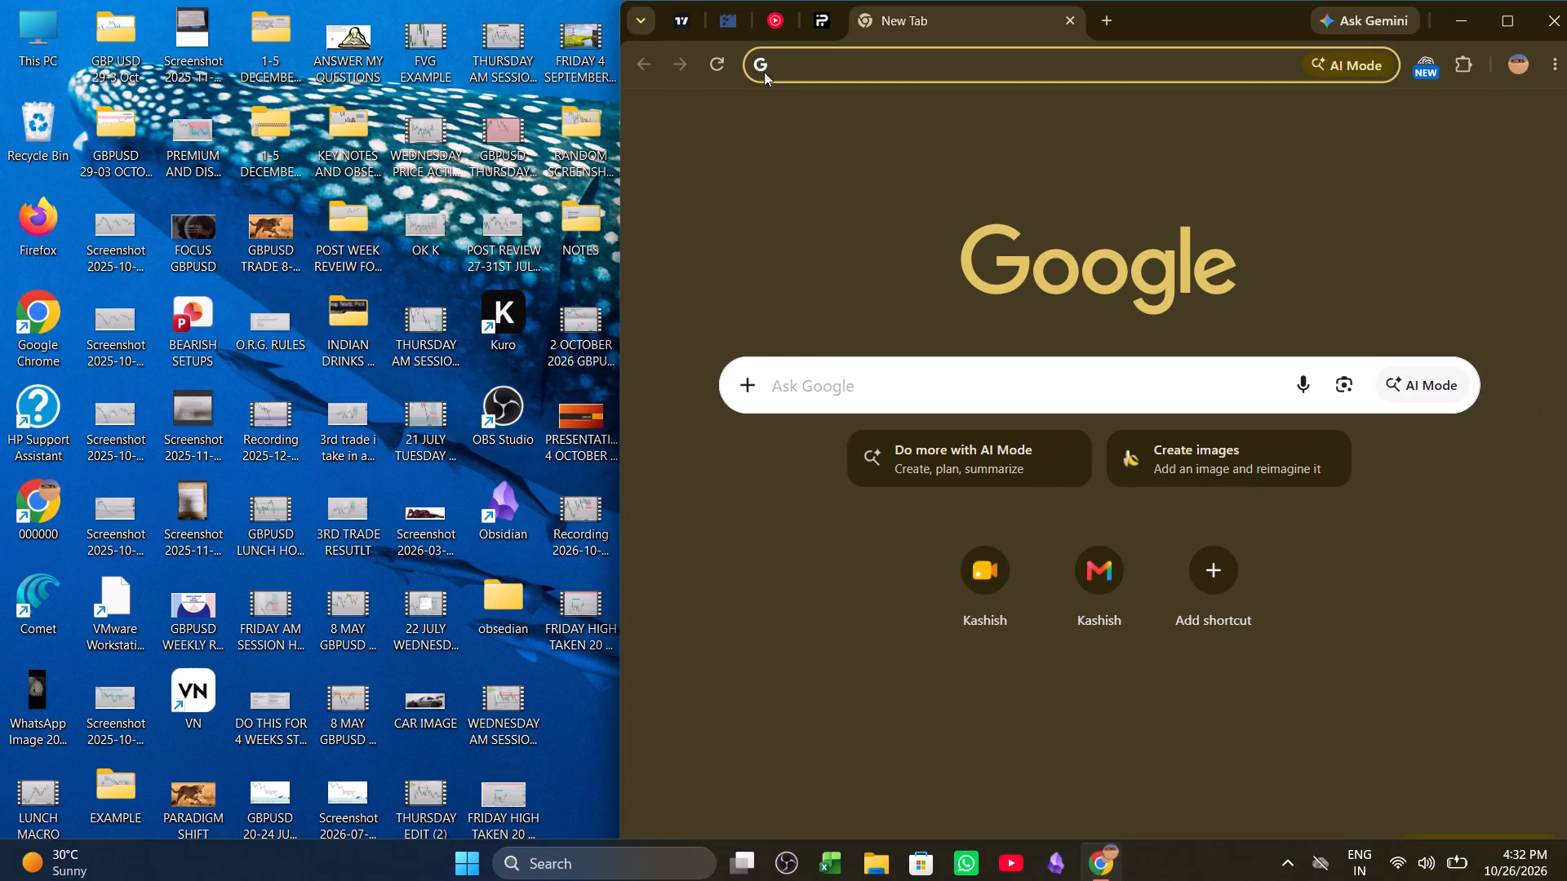
click(1507, 22)
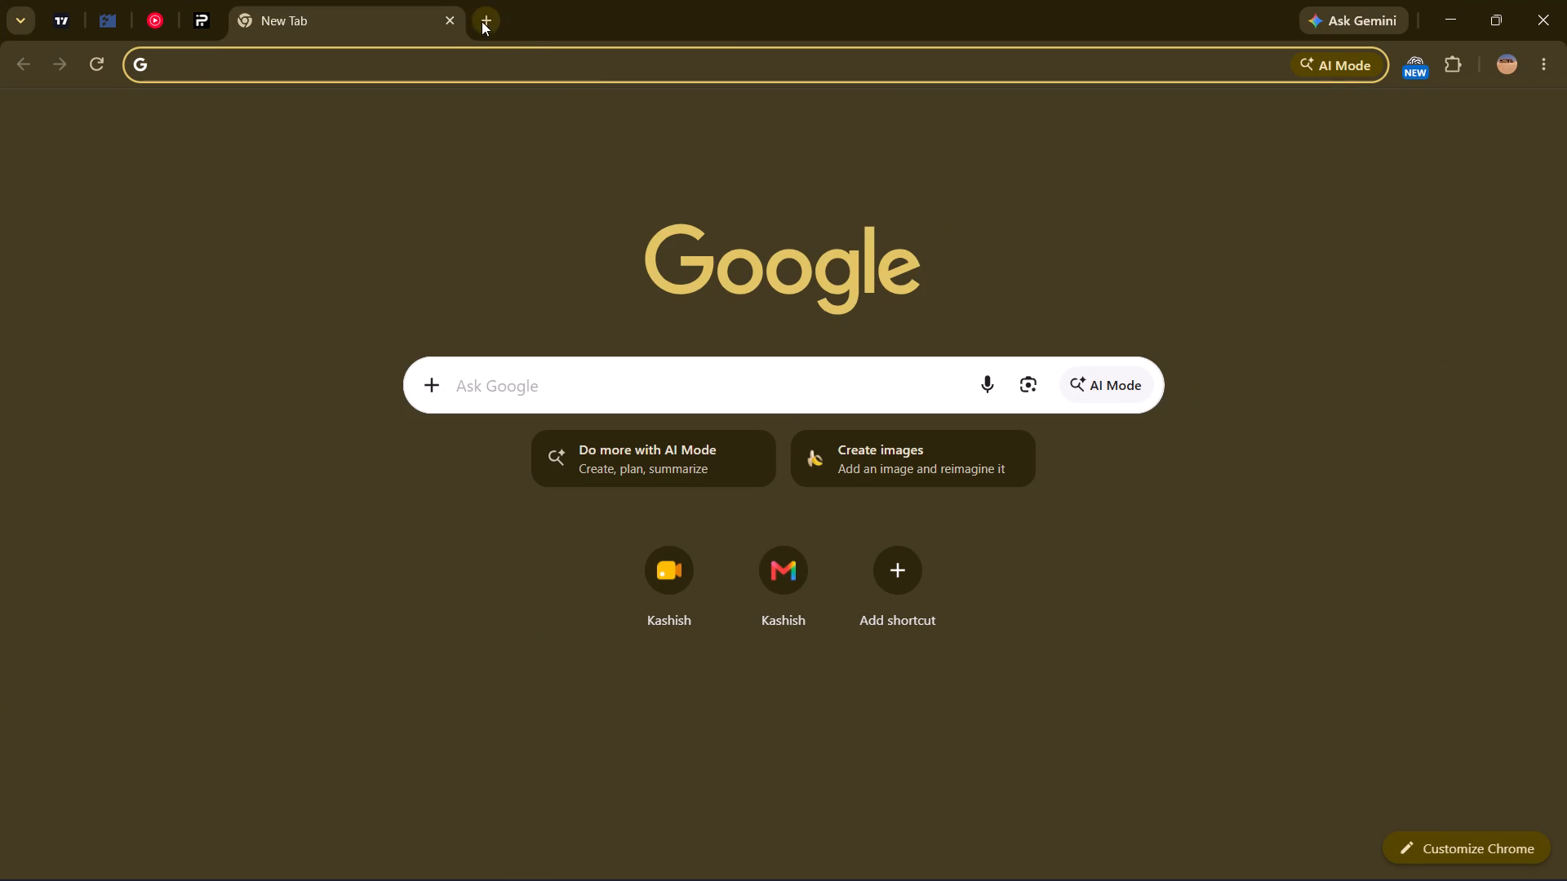
click(482, 21)
click(451, 24)
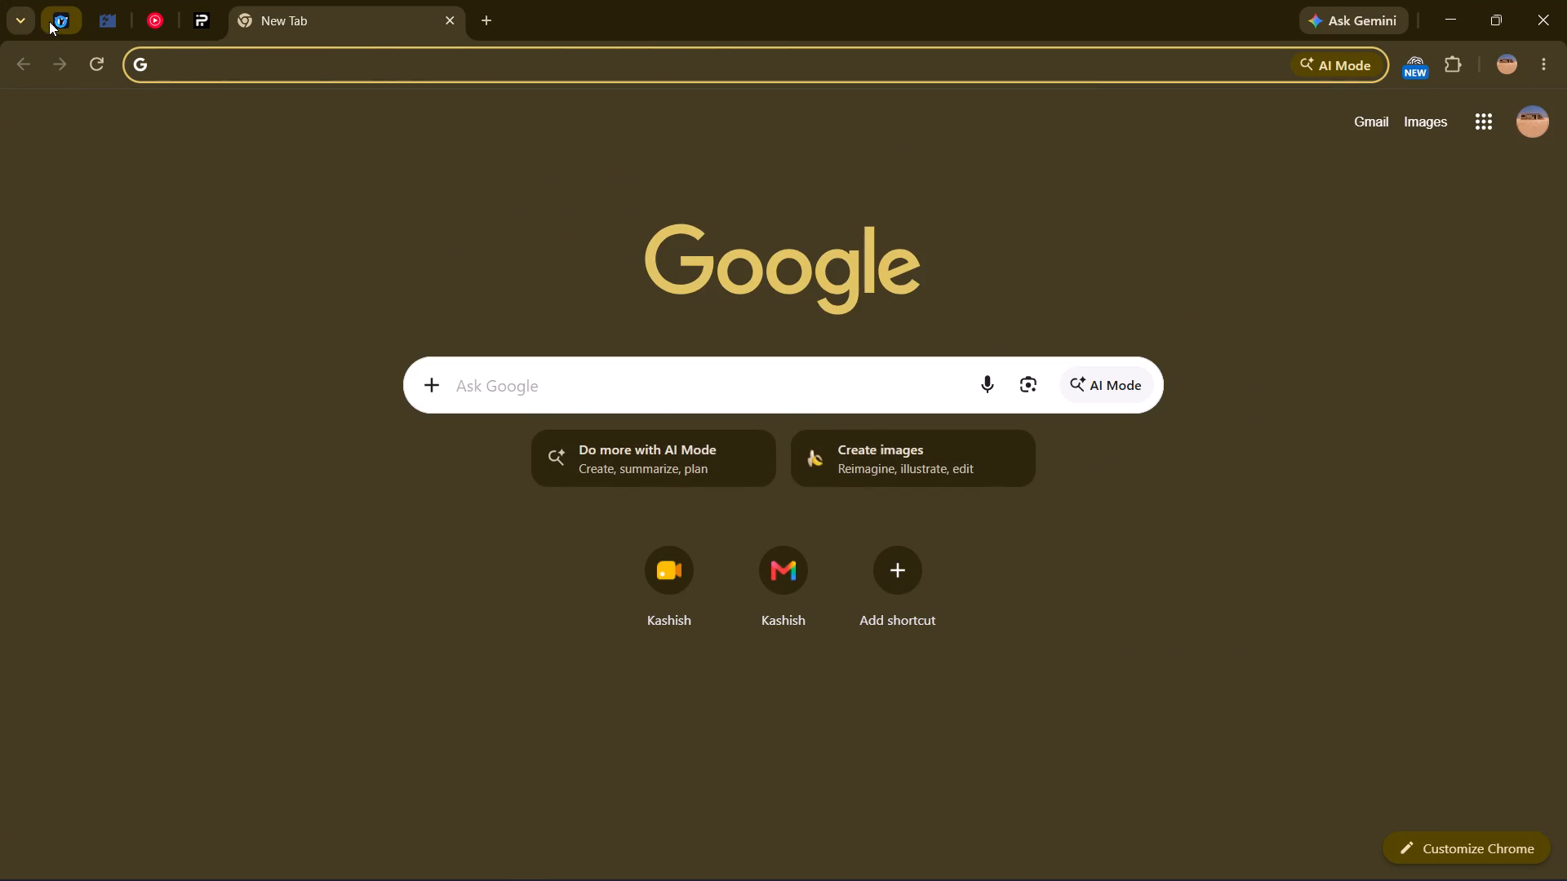
click(49, 21)
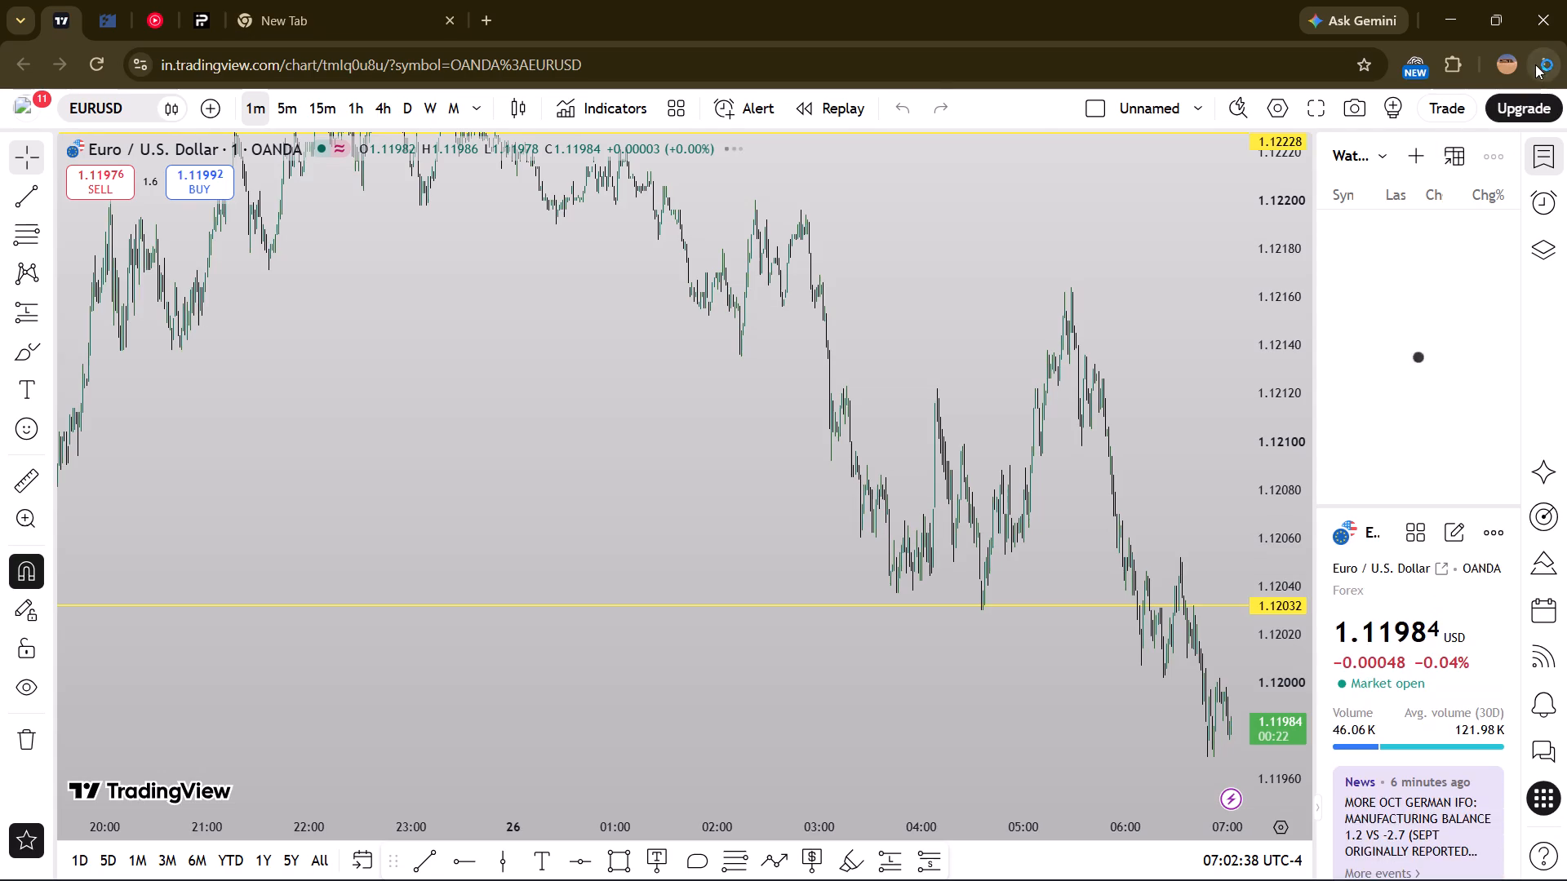
click(1535, 64)
click(1534, 527)
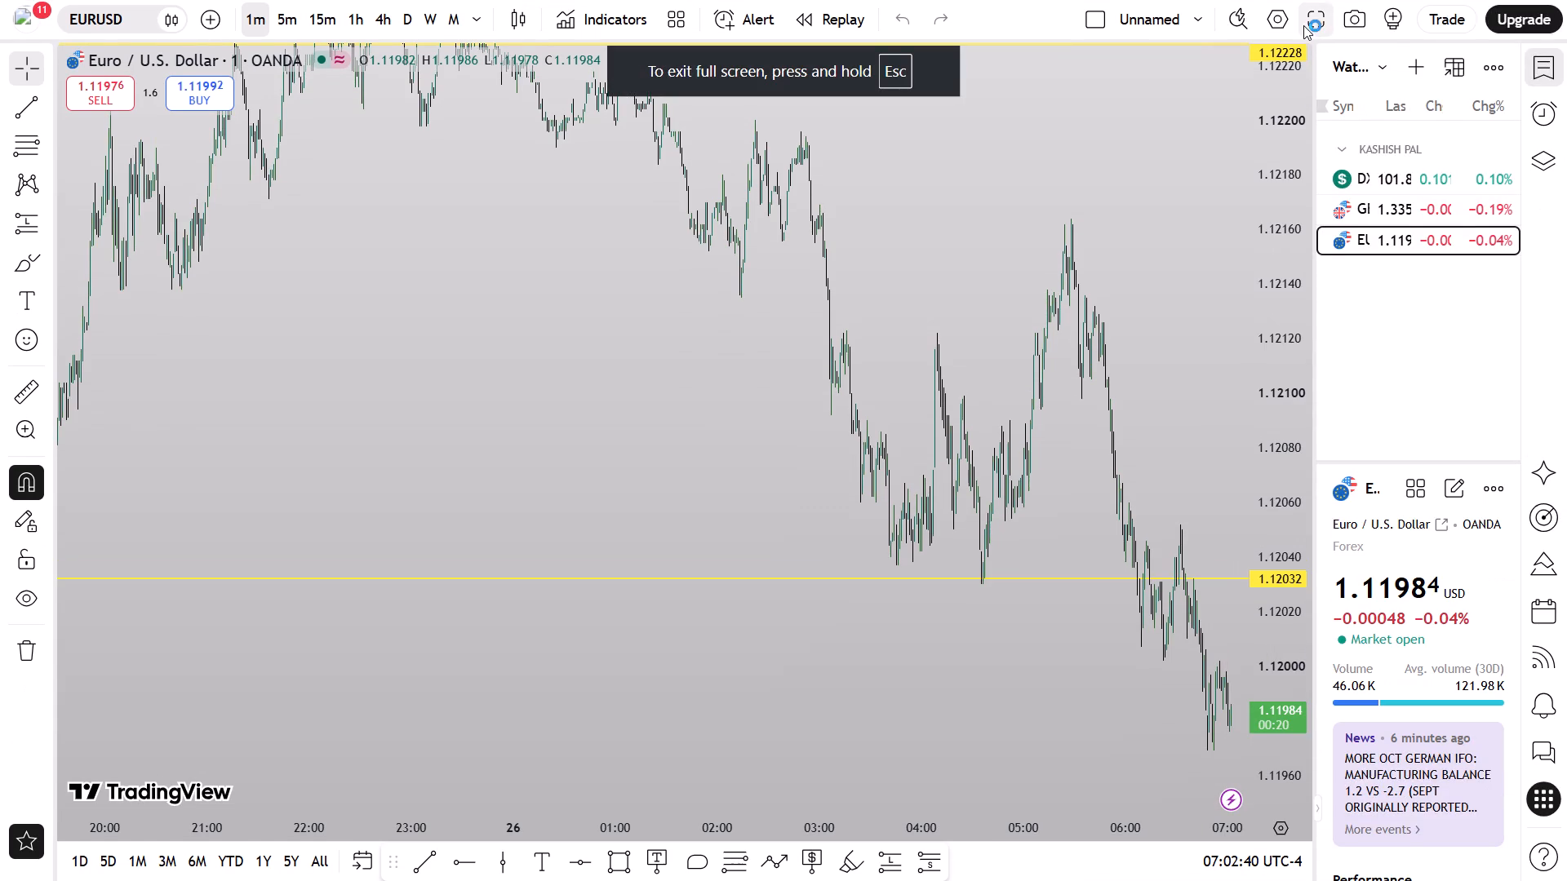
click(1307, 25)
Draw a horizontal ray on the EURUSD 1-minute chart from the 23 Oct 14:18 low at 1.11910.
drag(1246, 155, 888, 170)
drag(1566, 223, 1394, 584)
scroll(1174, 653, down, 9)
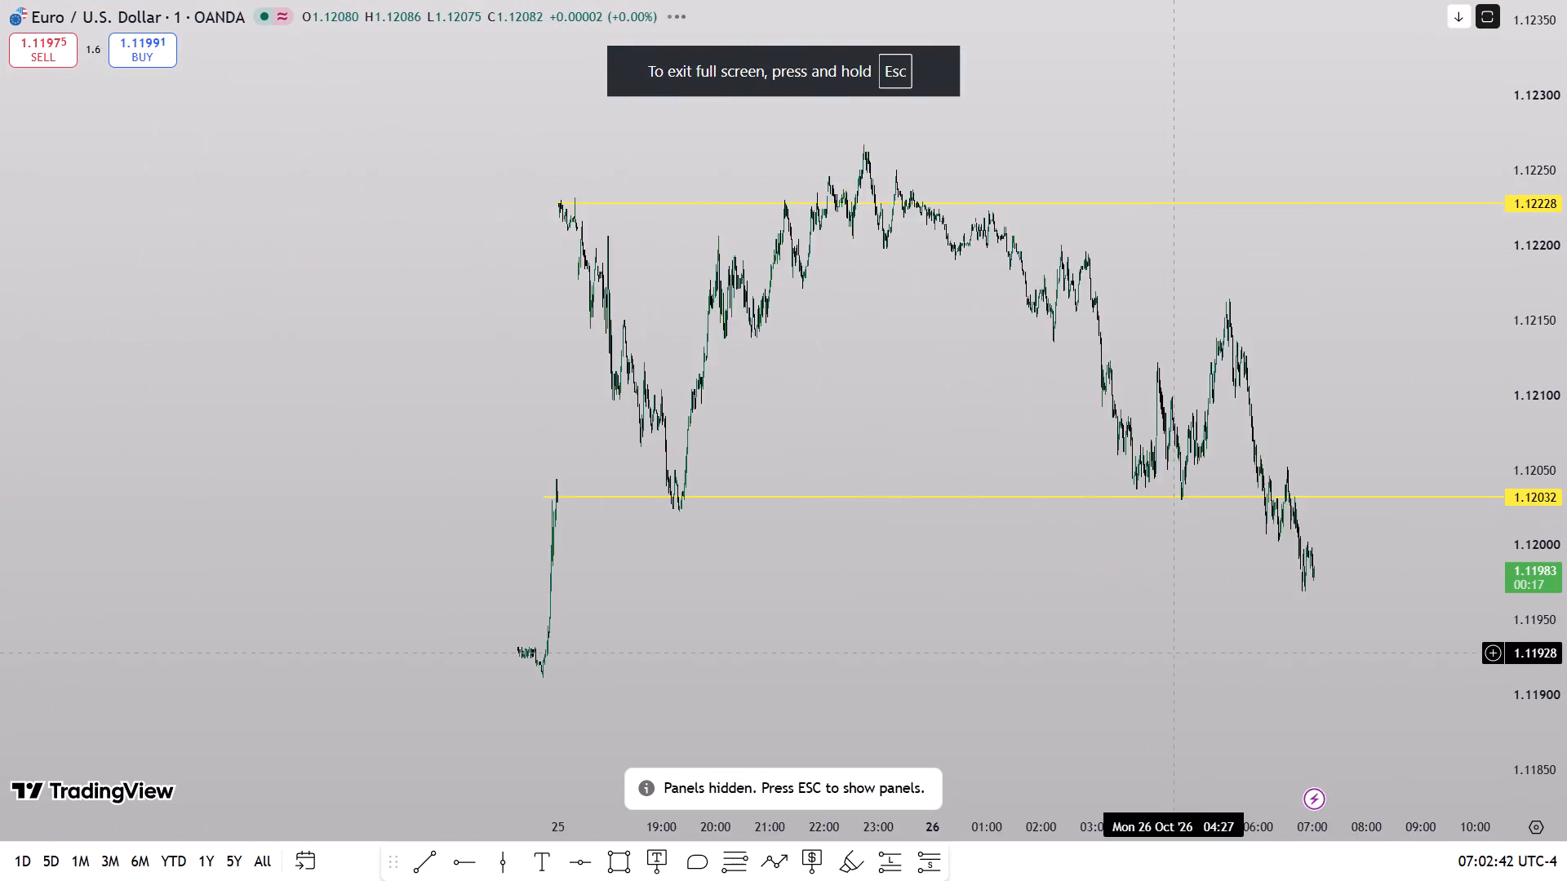
scroll(1174, 653, down, 7)
drag(1258, 621, 1001, 614)
drag(1566, 385, 1554, 586)
drag(1194, 636, 1130, 642)
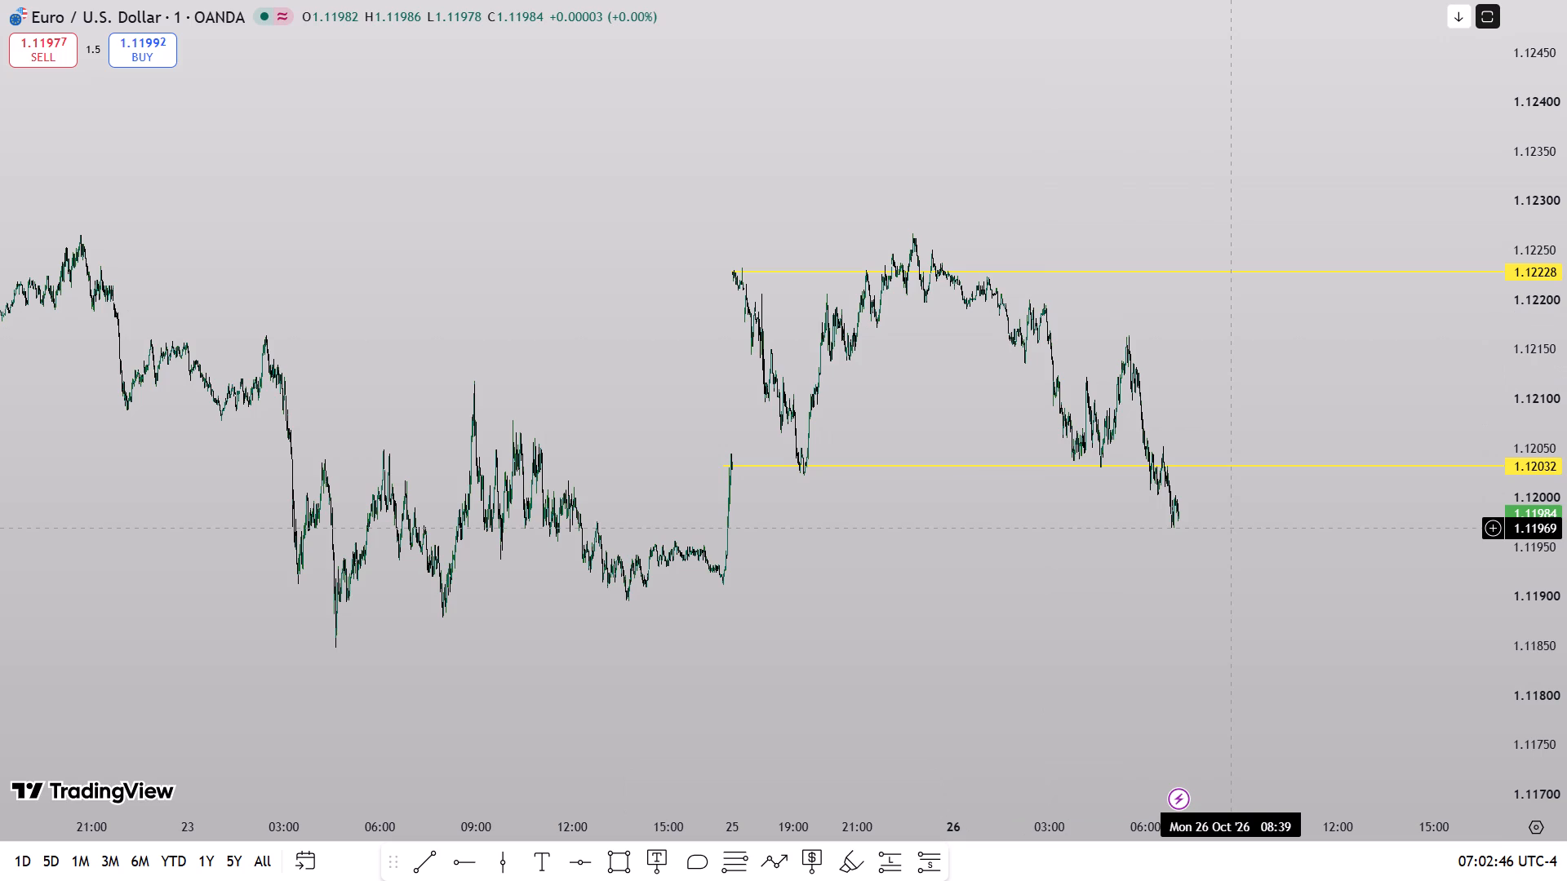
drag(935, 606, 1282, 410)
drag(1566, 591, 1548, 349)
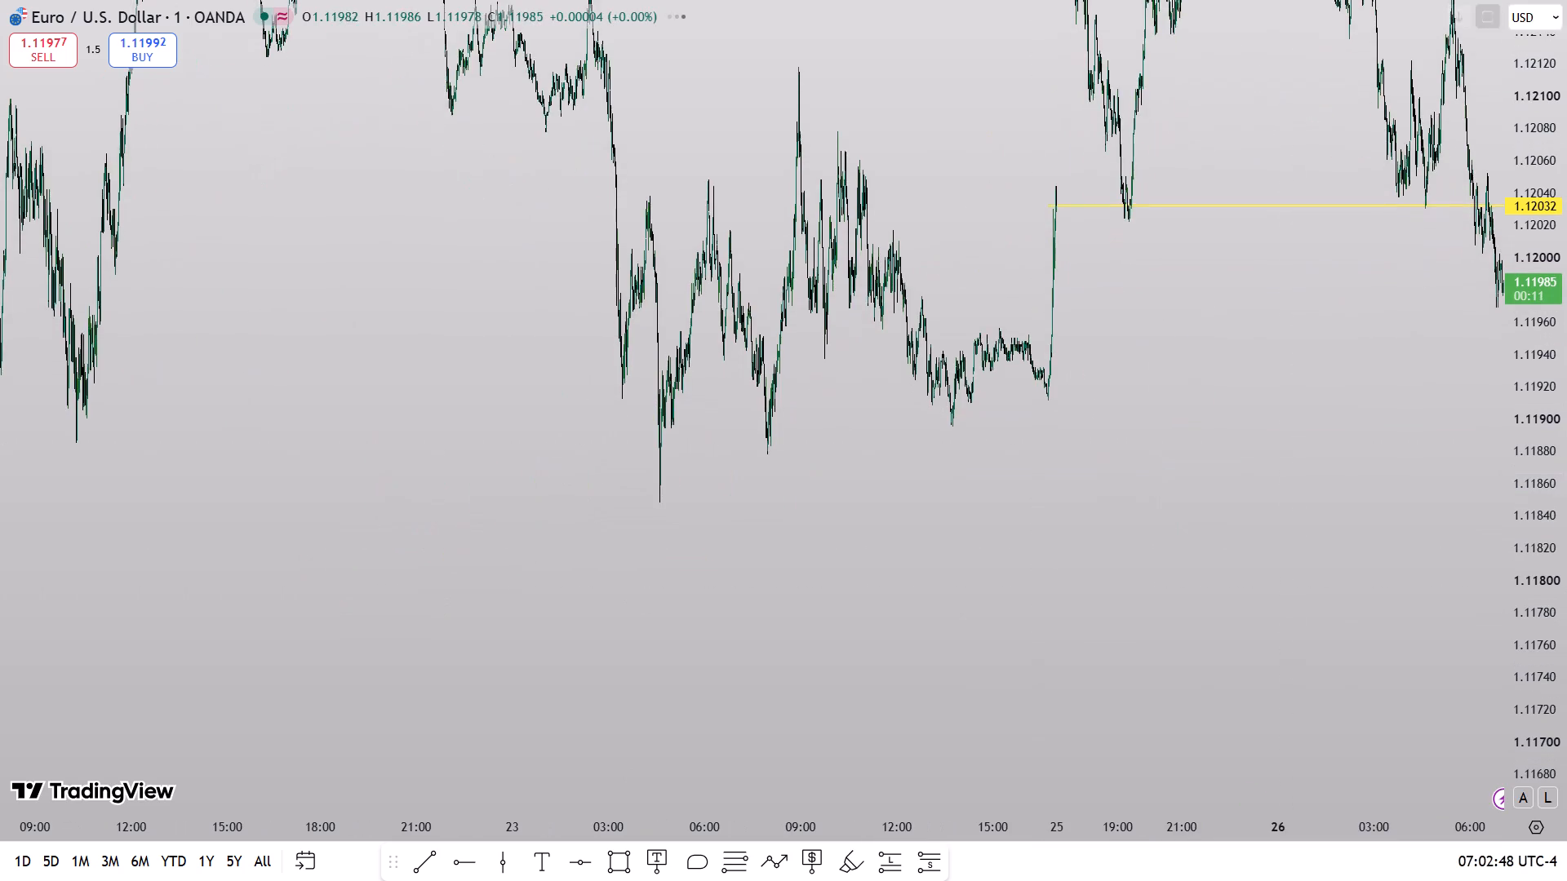
drag(904, 511, 1390, 533)
scroll(1306, 558, up, 13)
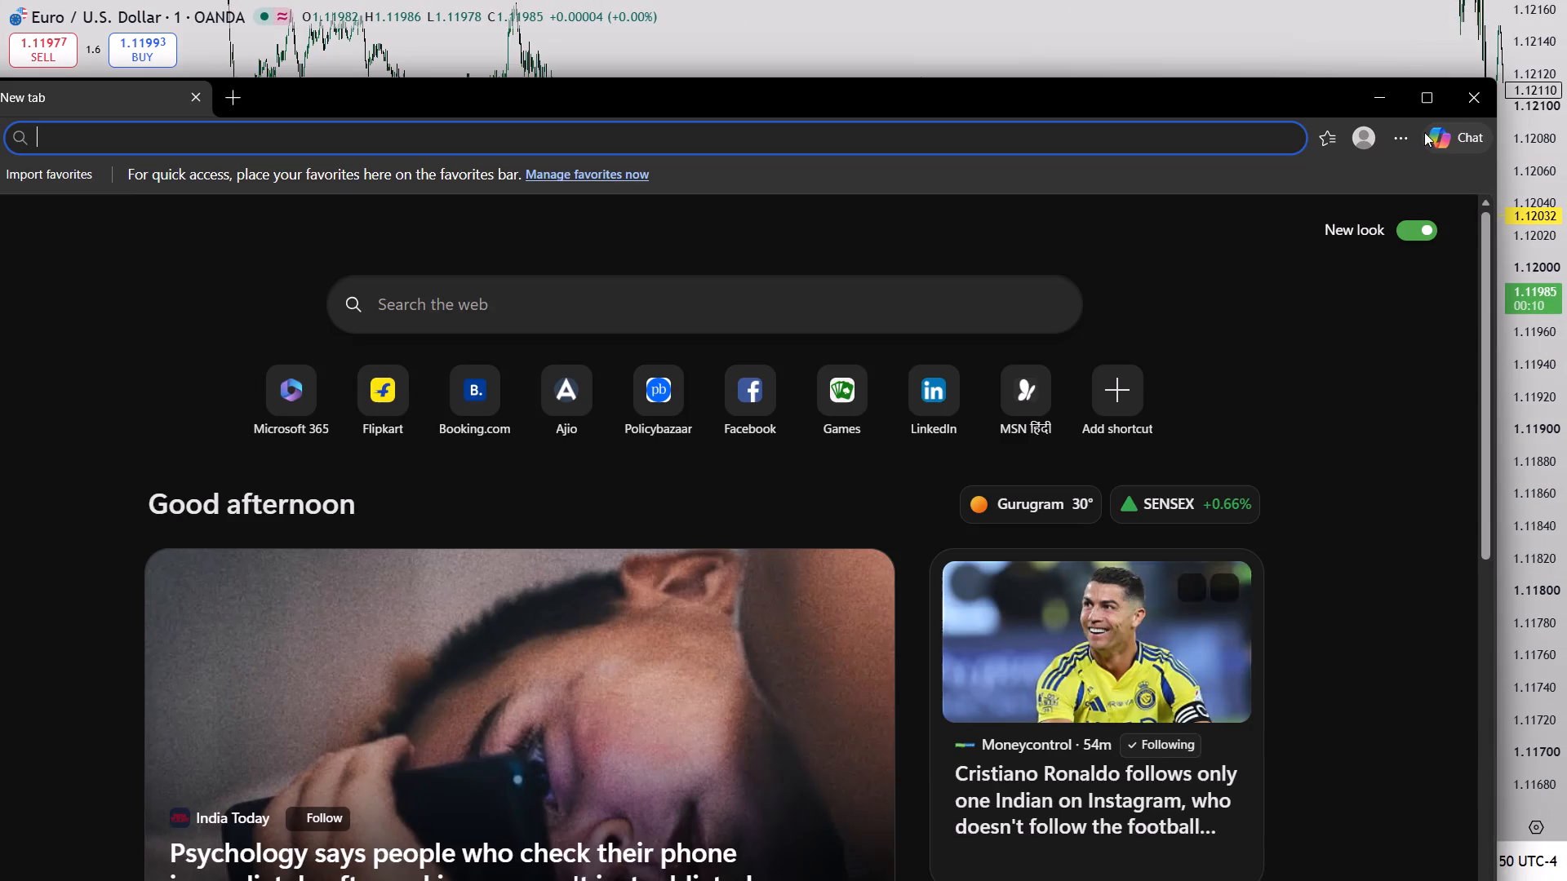
click(1466, 97)
drag(1566, 533, 1551, 283)
scroll(1233, 542, up, 14)
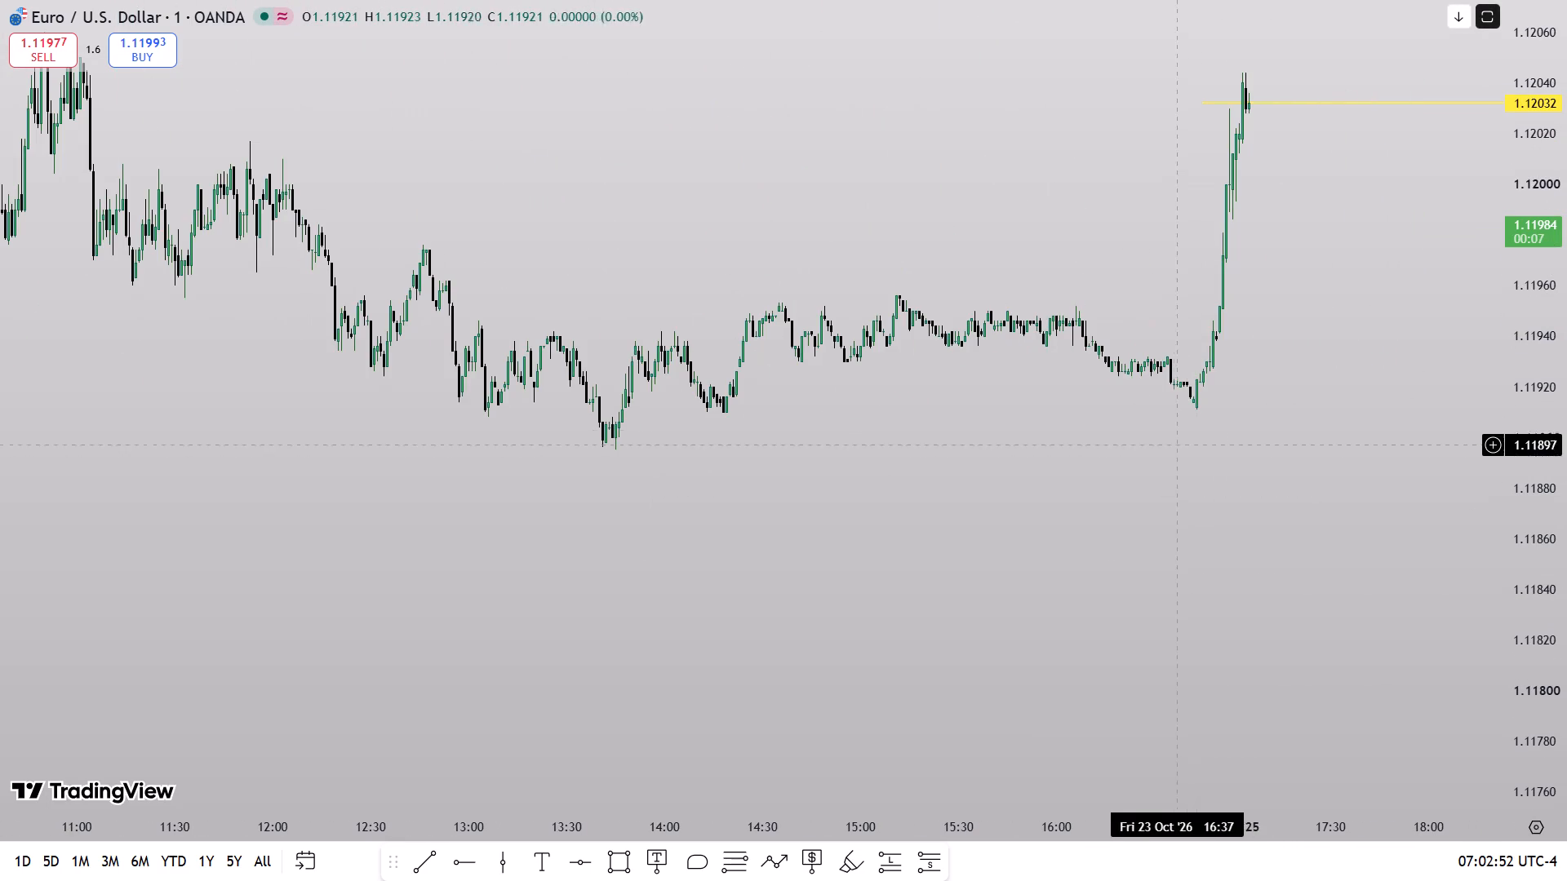
drag(1566, 610, 1543, 410)
scroll(998, 614, up, 2)
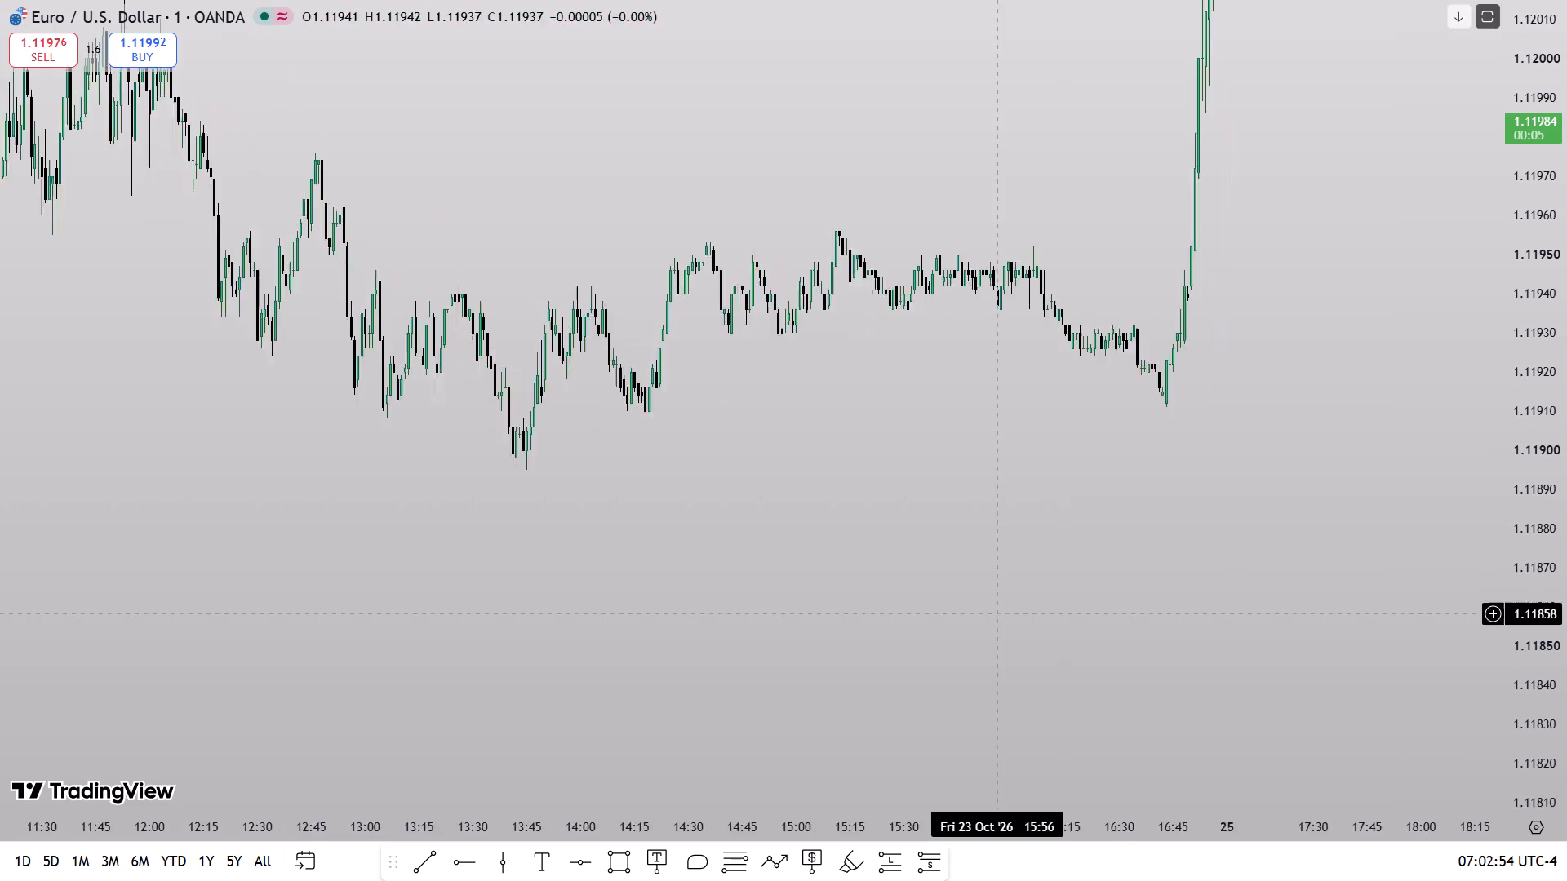
click(476, 866)
click(560, 449)
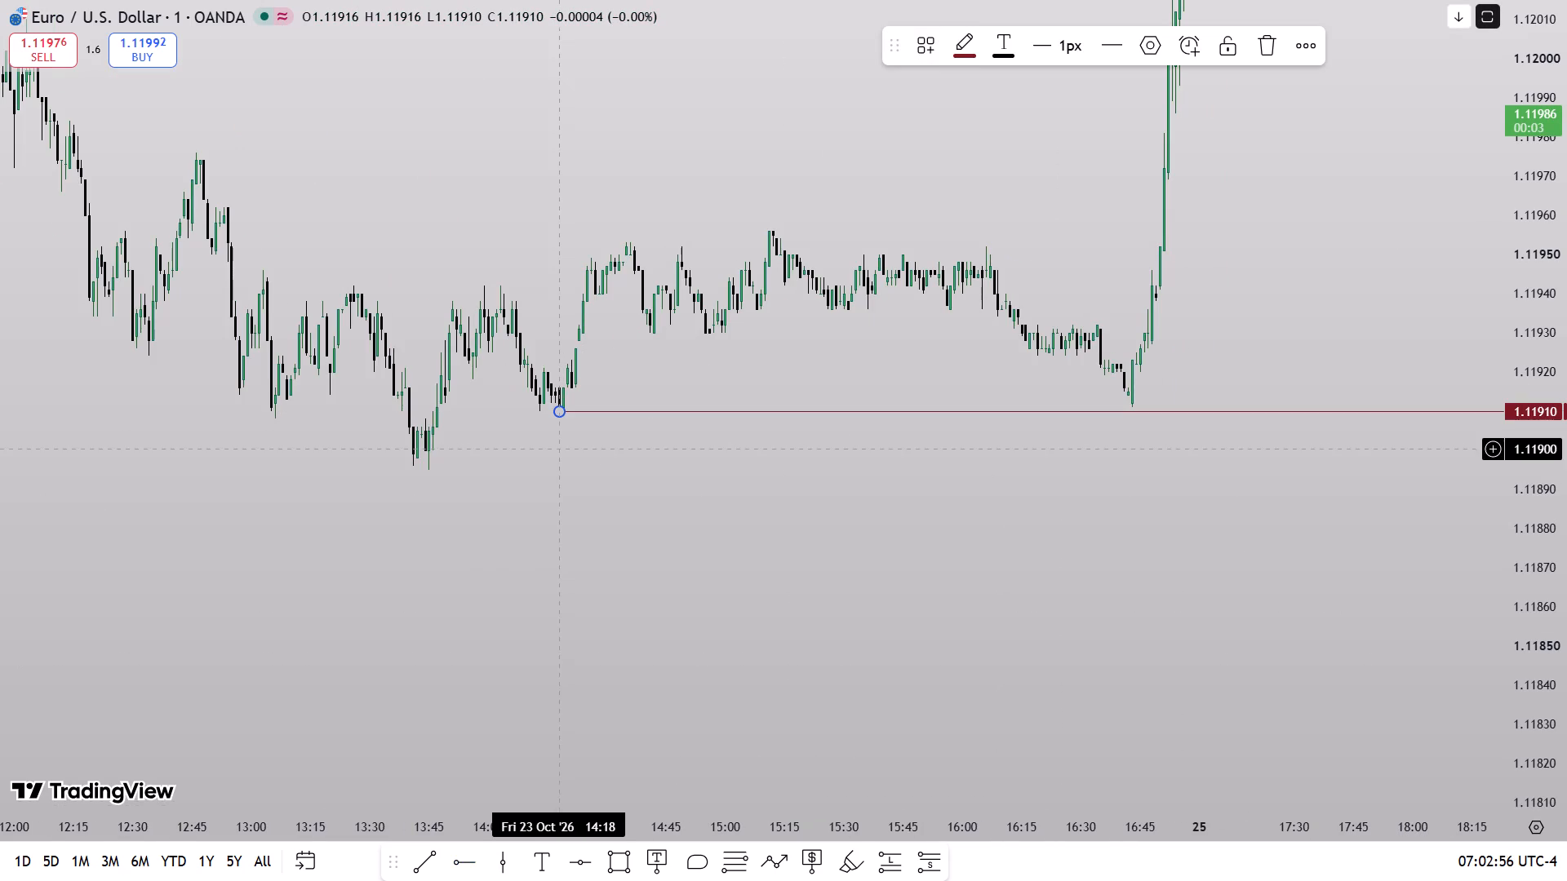
click(584, 430)
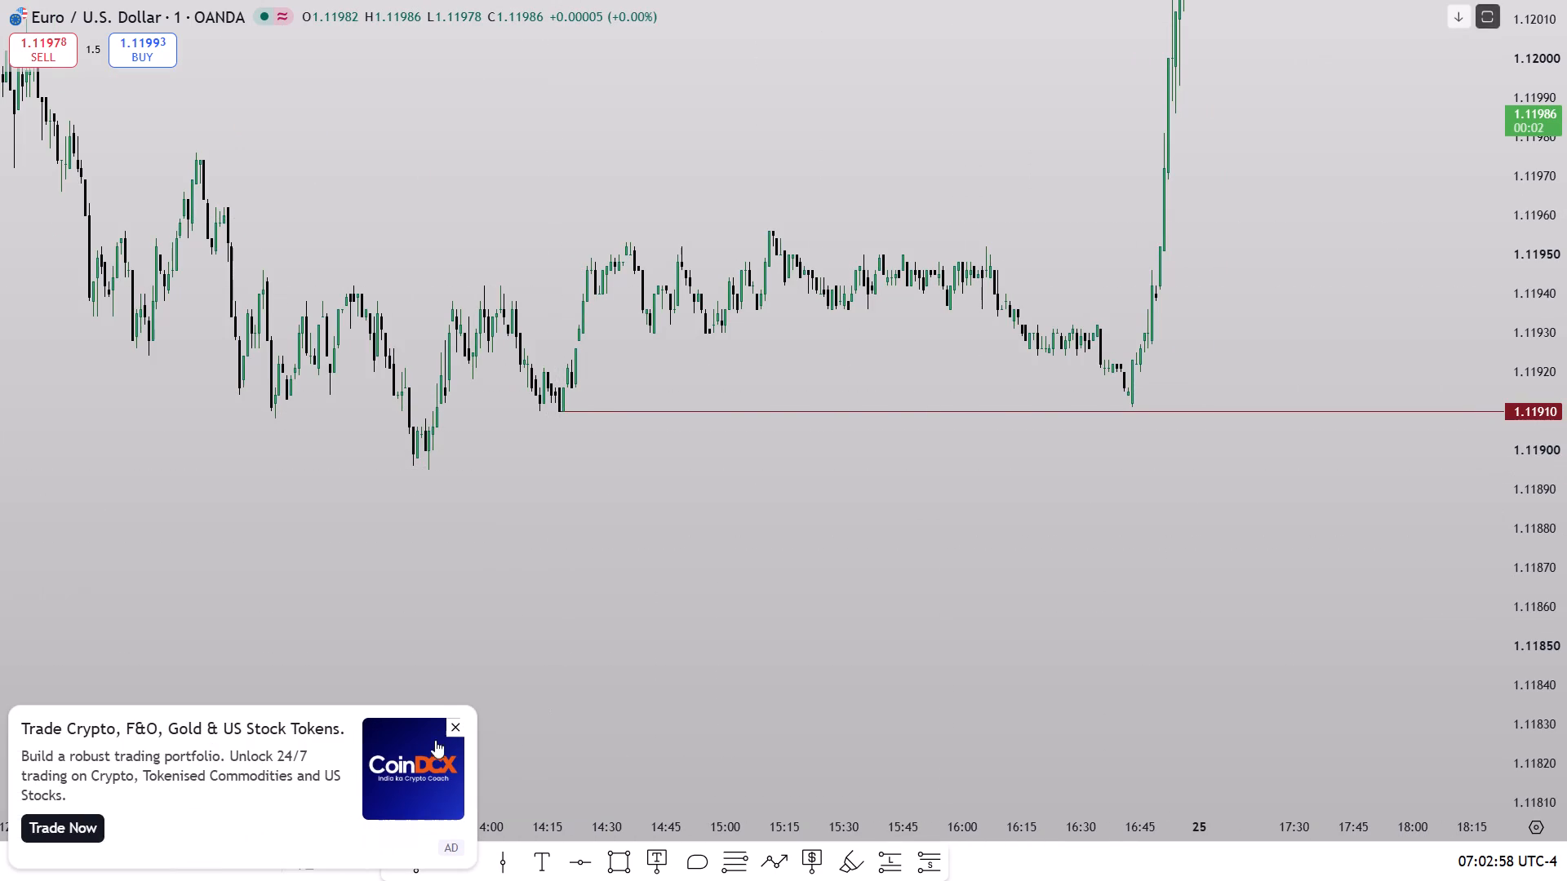
Dismiss the advert and draw a second horizontal ray from the lower 23 Oct swing low near 13:45, at 1.11895.
click(451, 733)
click(448, 861)
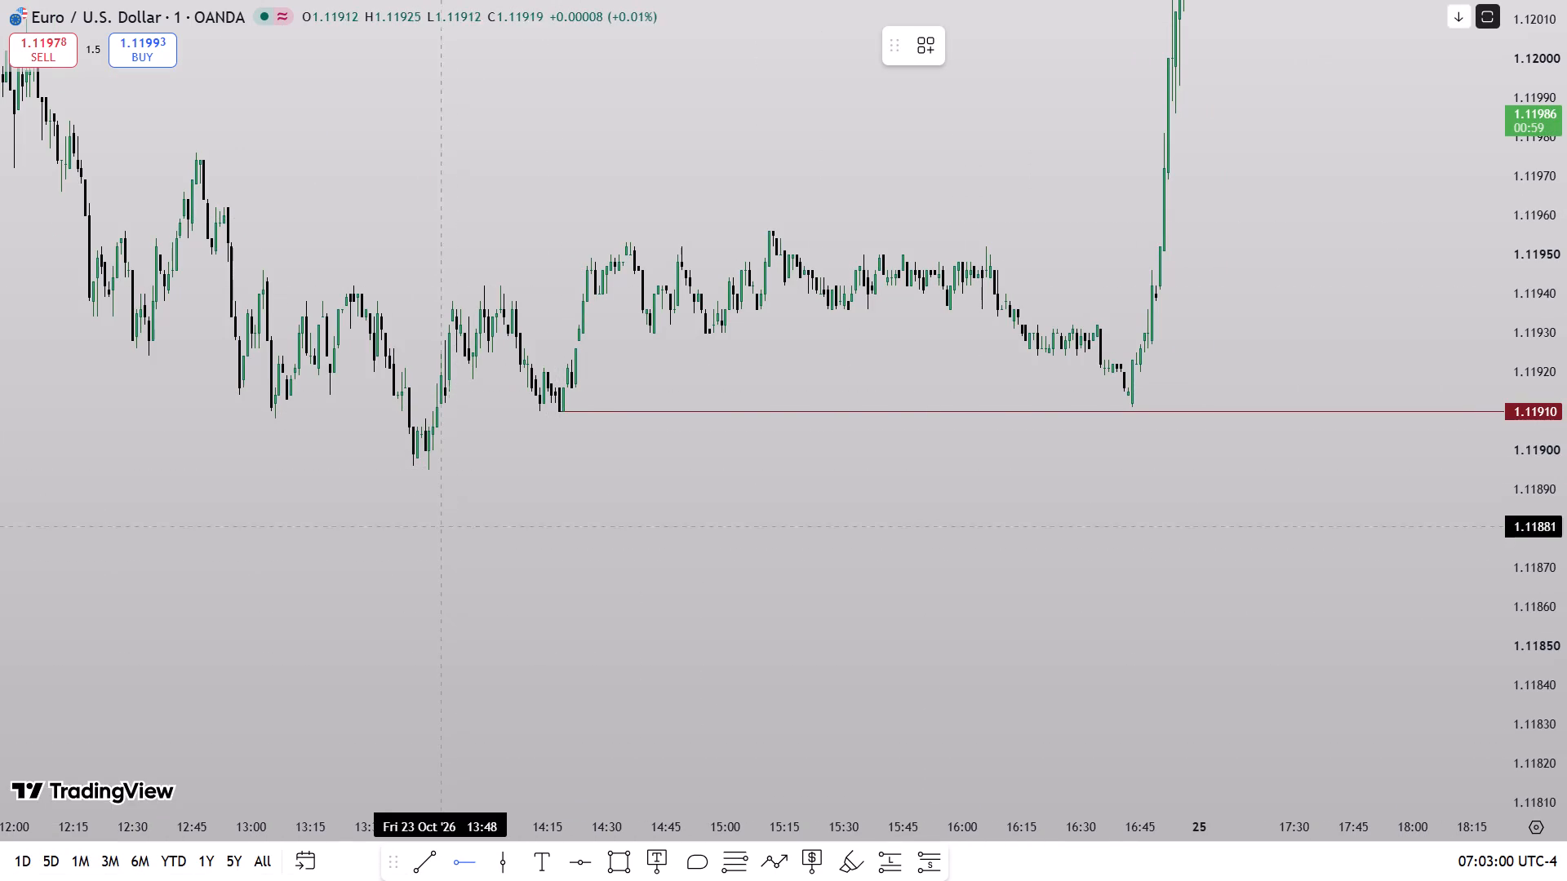
click(430, 499)
drag(485, 564, 508, 564)
Examine EURUSD price action since 23 October against the yellow levels and the two red lows.
drag(1566, 472, 1455, 640)
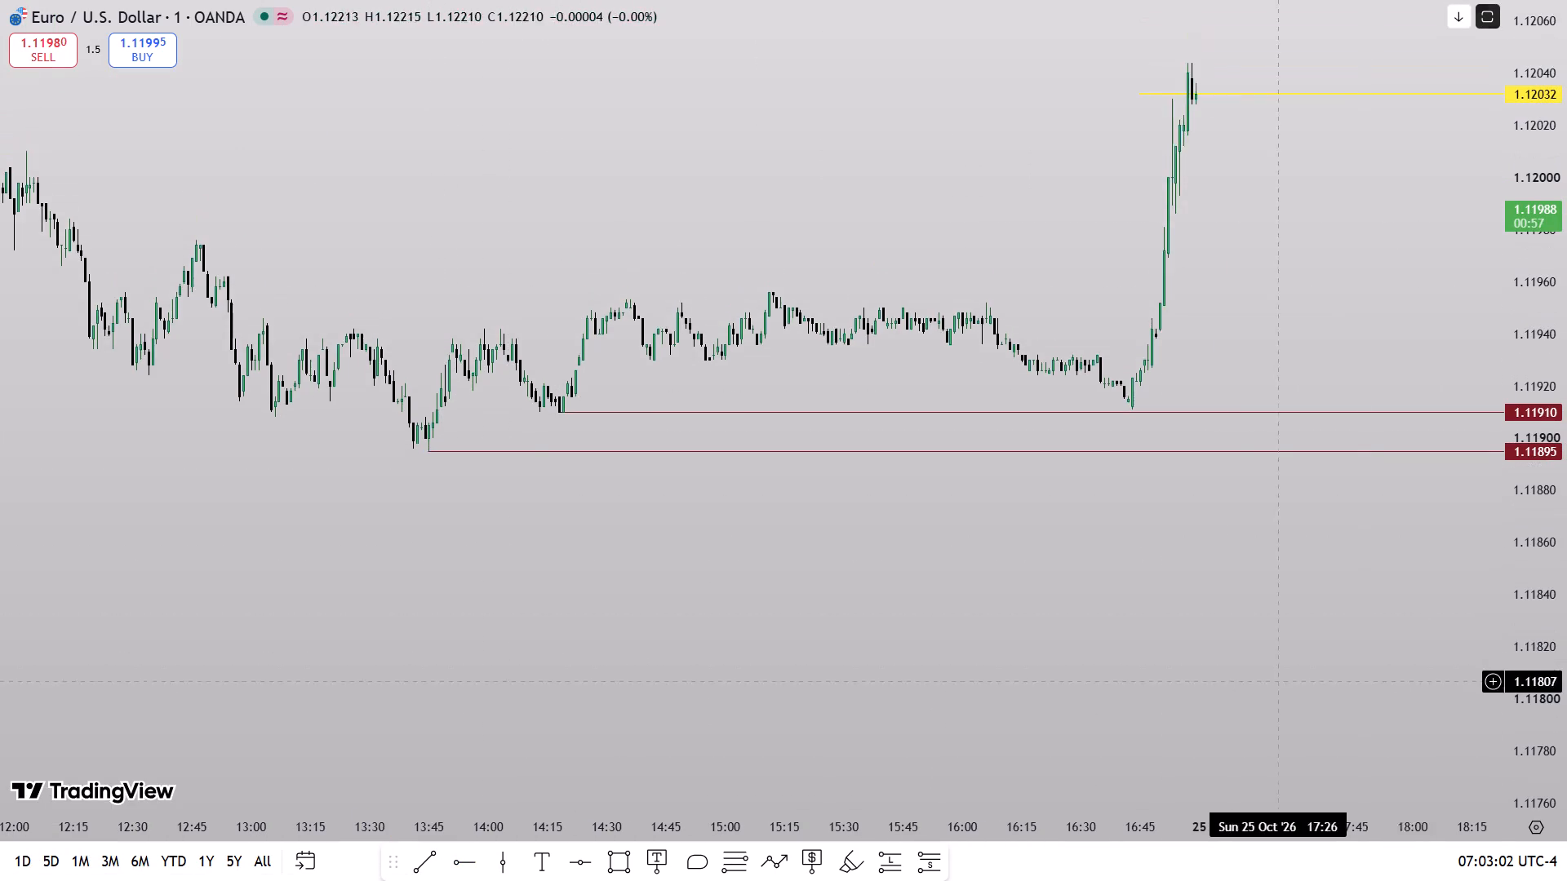
scroll(1232, 678, down, 20)
scroll(1232, 678, down, 2)
drag(1383, 617, 526, 647)
drag(1566, 479, 1497, 668)
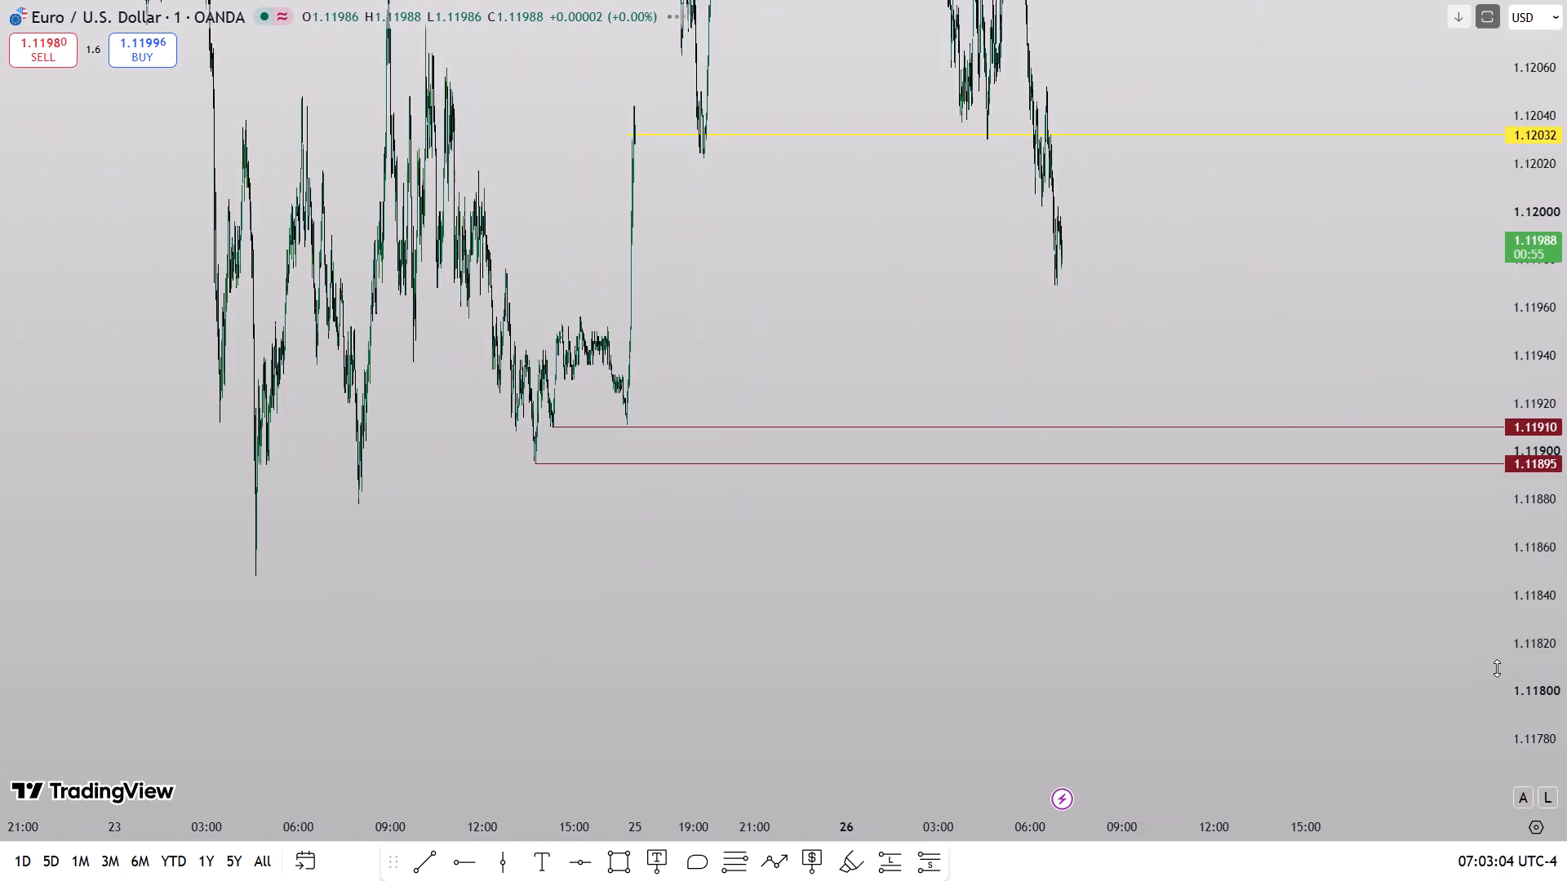
drag(1497, 668, 1454, 687)
scroll(1204, 670, down, 5)
drag(1566, 388, 1541, 551)
drag(1208, 572, 1065, 590)
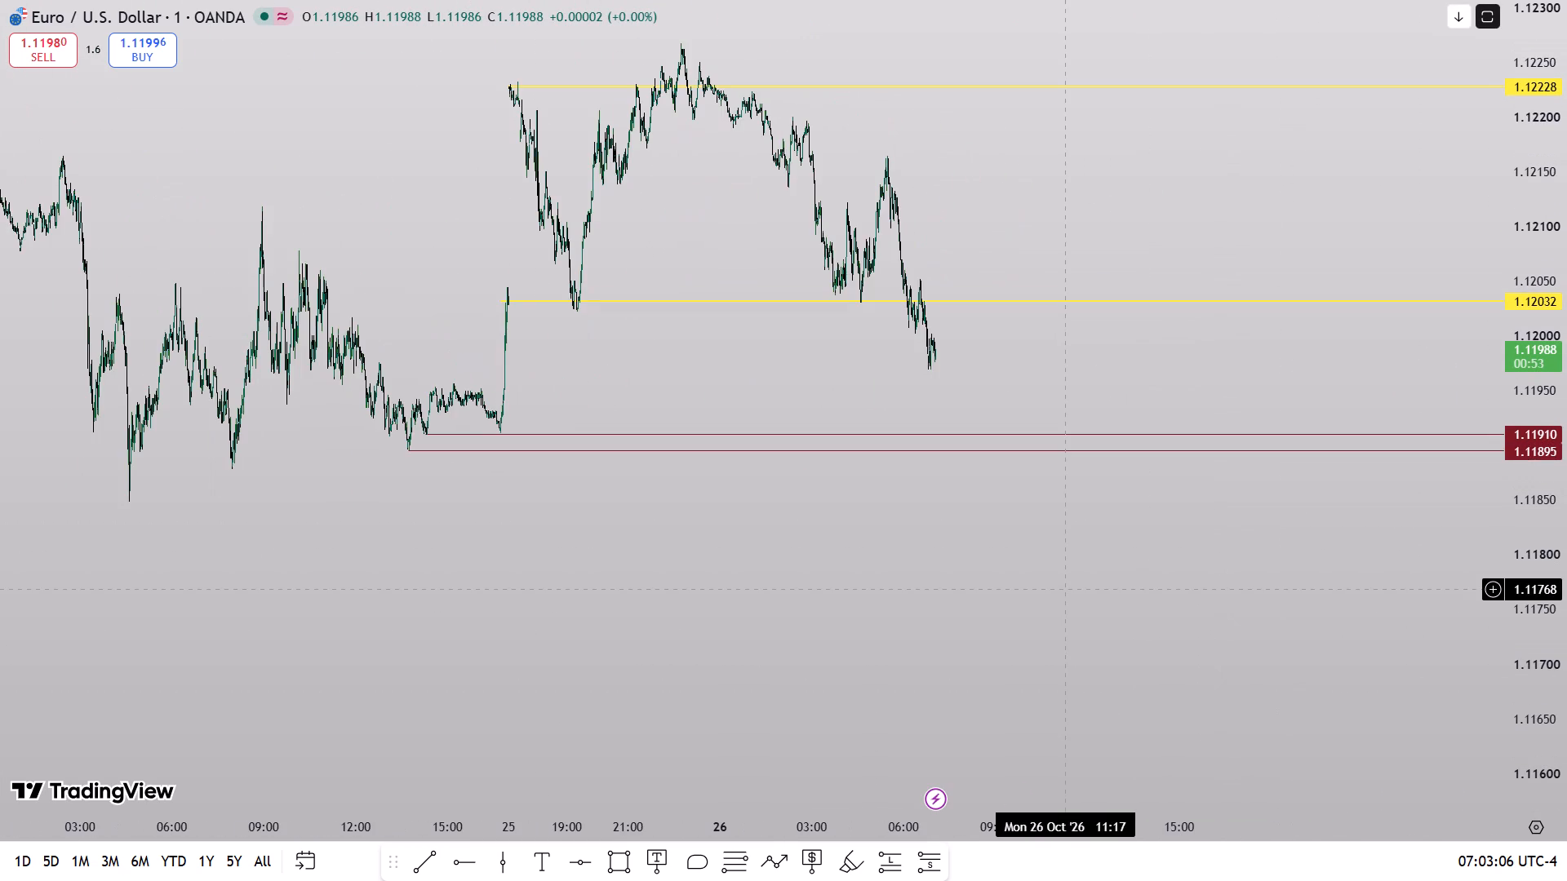
Switch to the U.S. Dollar Index chart and move the 101.75100 ray's start to the 23 Oct 16:59 candle.
key(space)
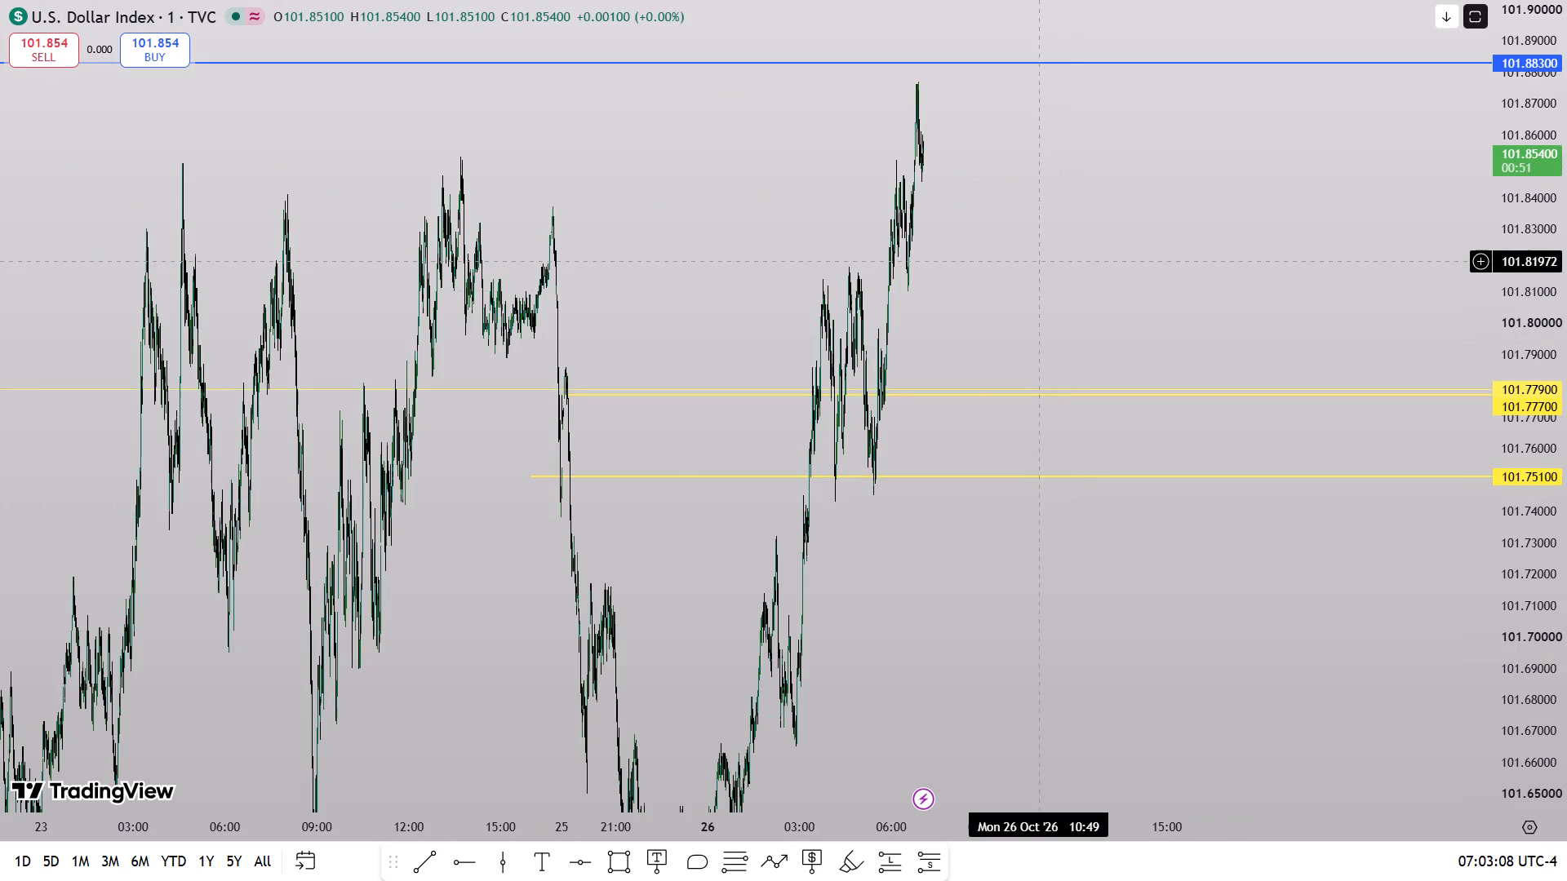
drag(1566, 263, 1485, 562)
drag(909, 552, 1165, 523)
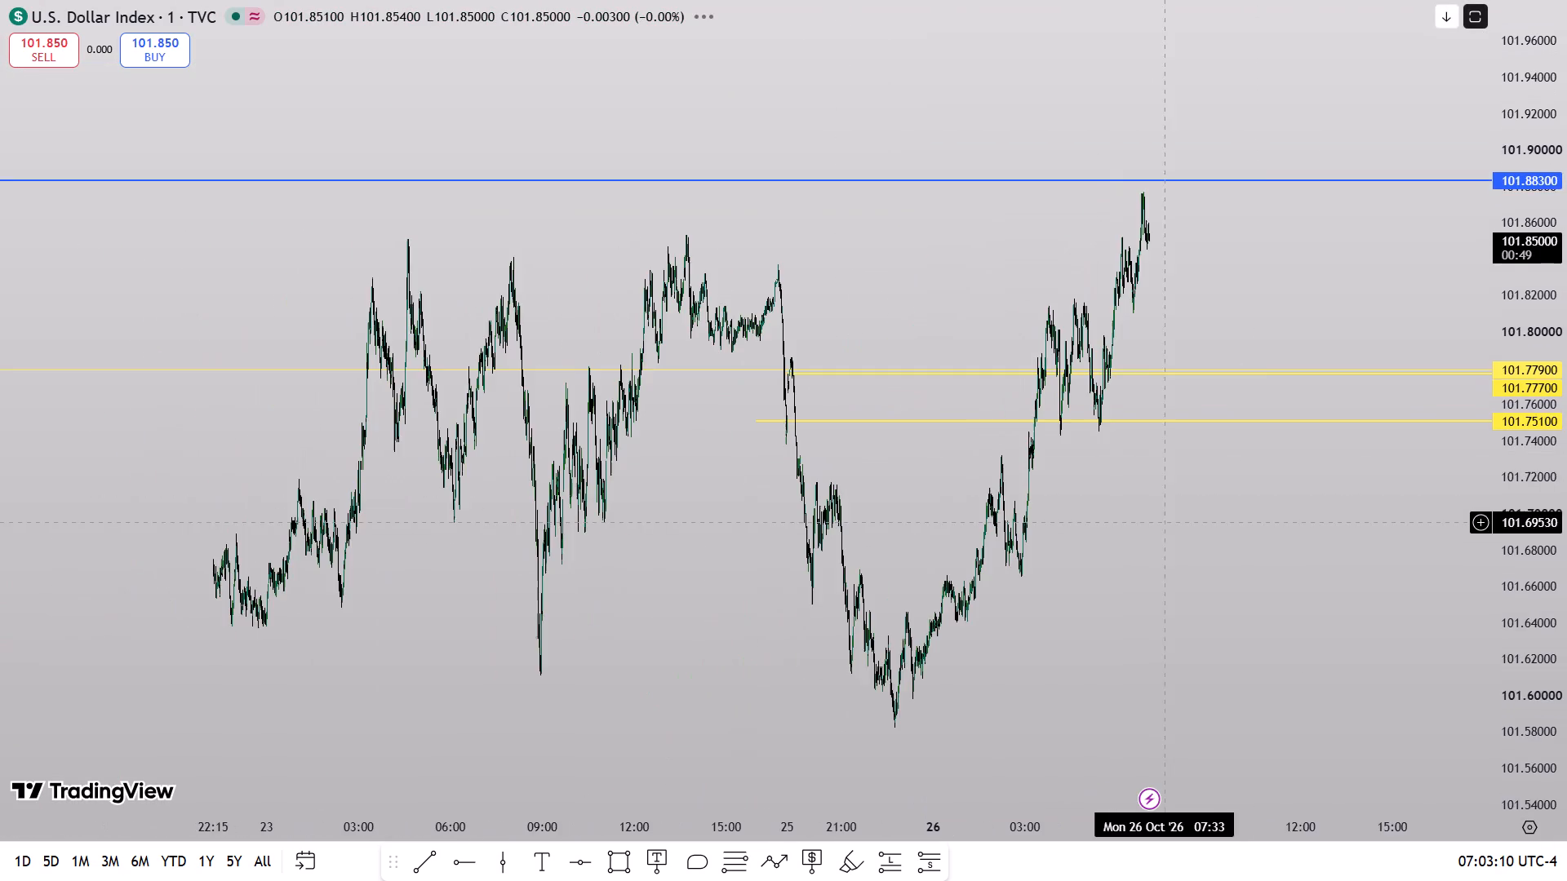
drag(1566, 614, 1556, 445)
scroll(1164, 611, up, 4)
drag(1007, 572, 1421, 572)
drag(1566, 605, 1535, 434)
scroll(1114, 623, up, 4)
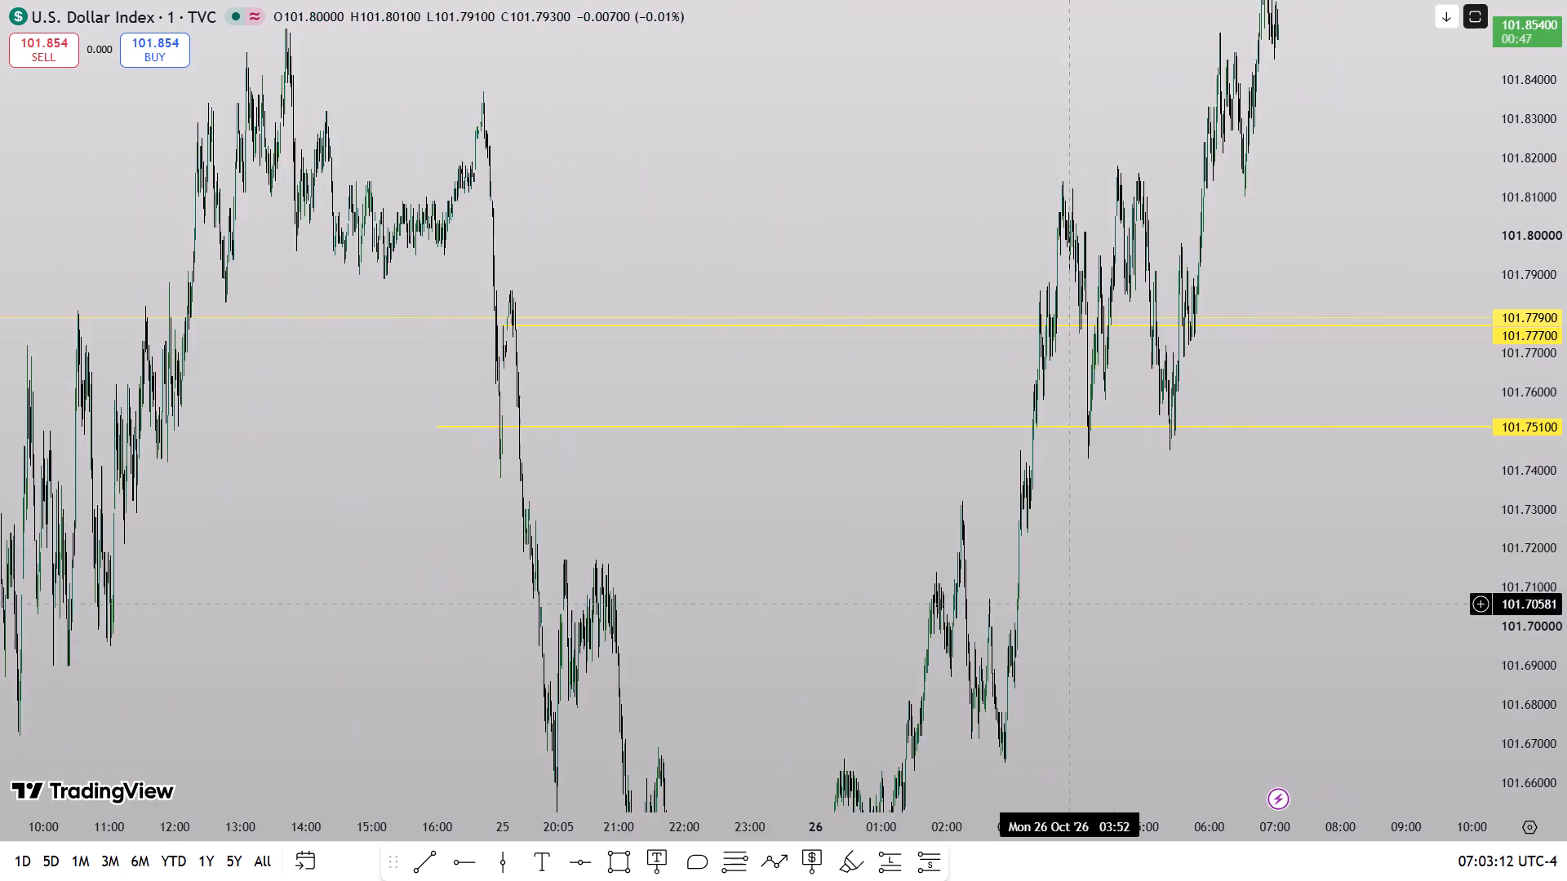
drag(703, 506, 1383, 516)
scroll(883, 604, up, 9)
drag(509, 567, 970, 578)
scroll(885, 604, up, 9)
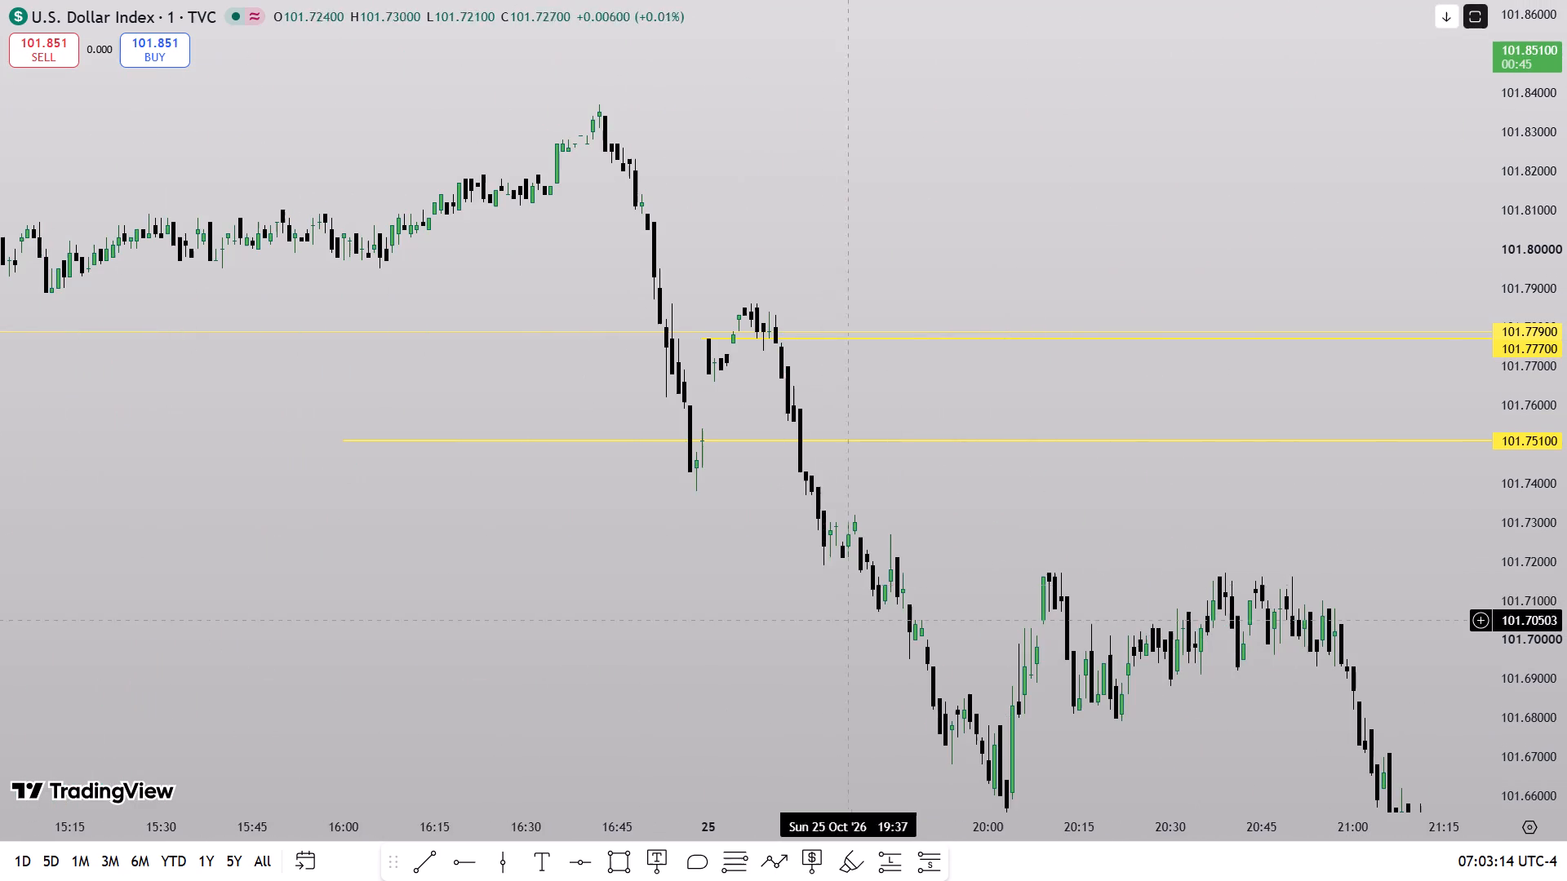
drag(349, 440, 704, 449)
Align the start of the yellow 101.77700 ray with the first candle of the 25 October session.
drag(683, 523, 1183, 518)
scroll(966, 619, up, 7)
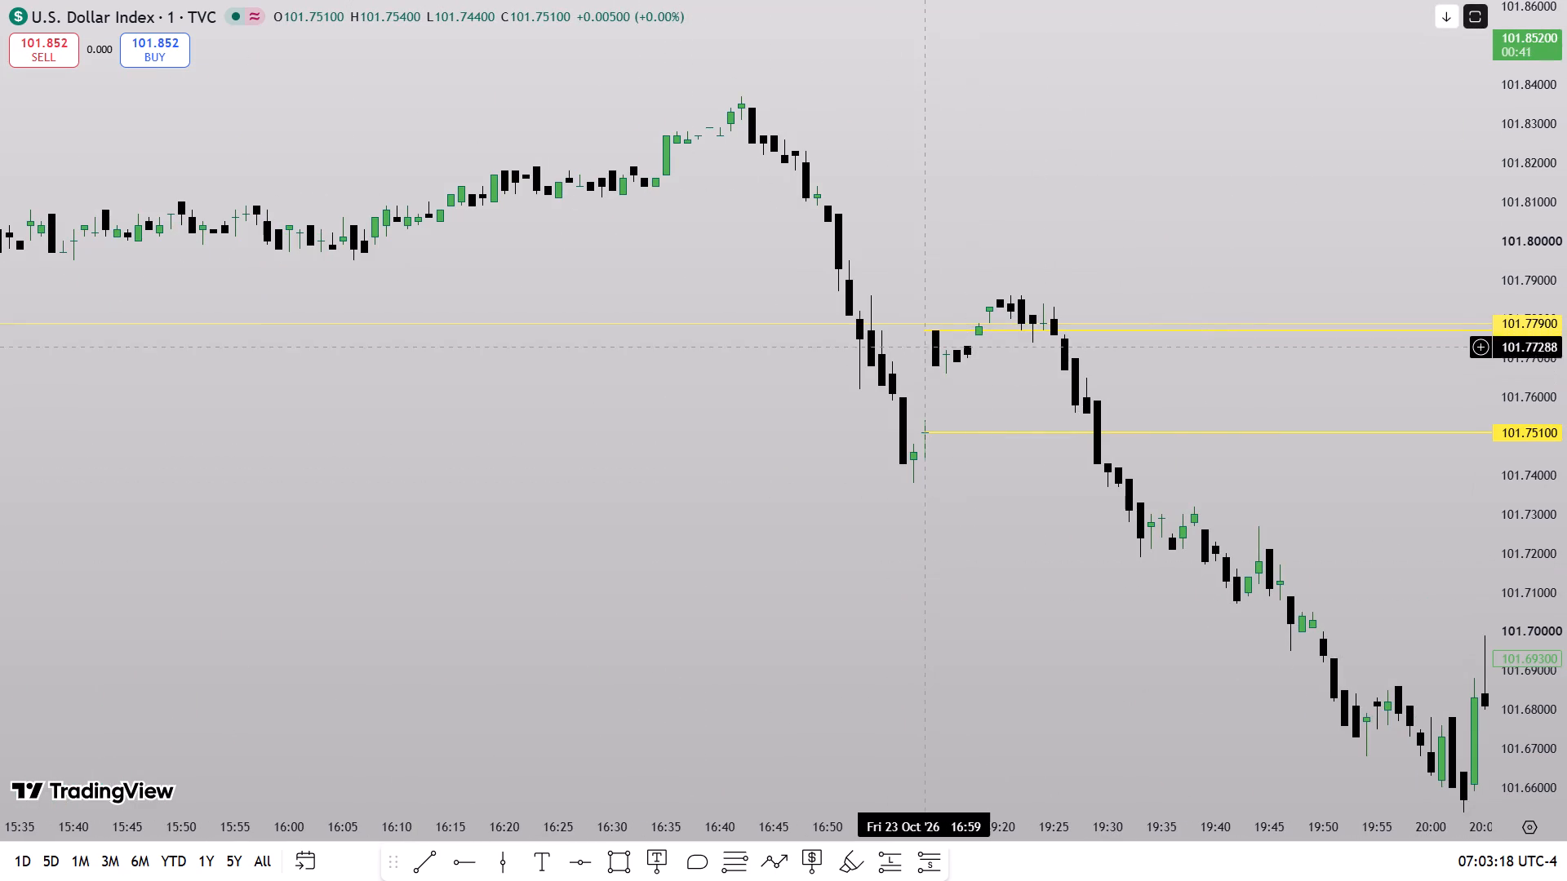
drag(925, 333, 937, 336)
Draw a horizontal ray on the Dollar Index from the 26 Oct low at about 04:10, at 101.74300.
drag(1566, 367, 1439, 629)
scroll(1128, 621, down, 12)
drag(1283, 583, 189, 494)
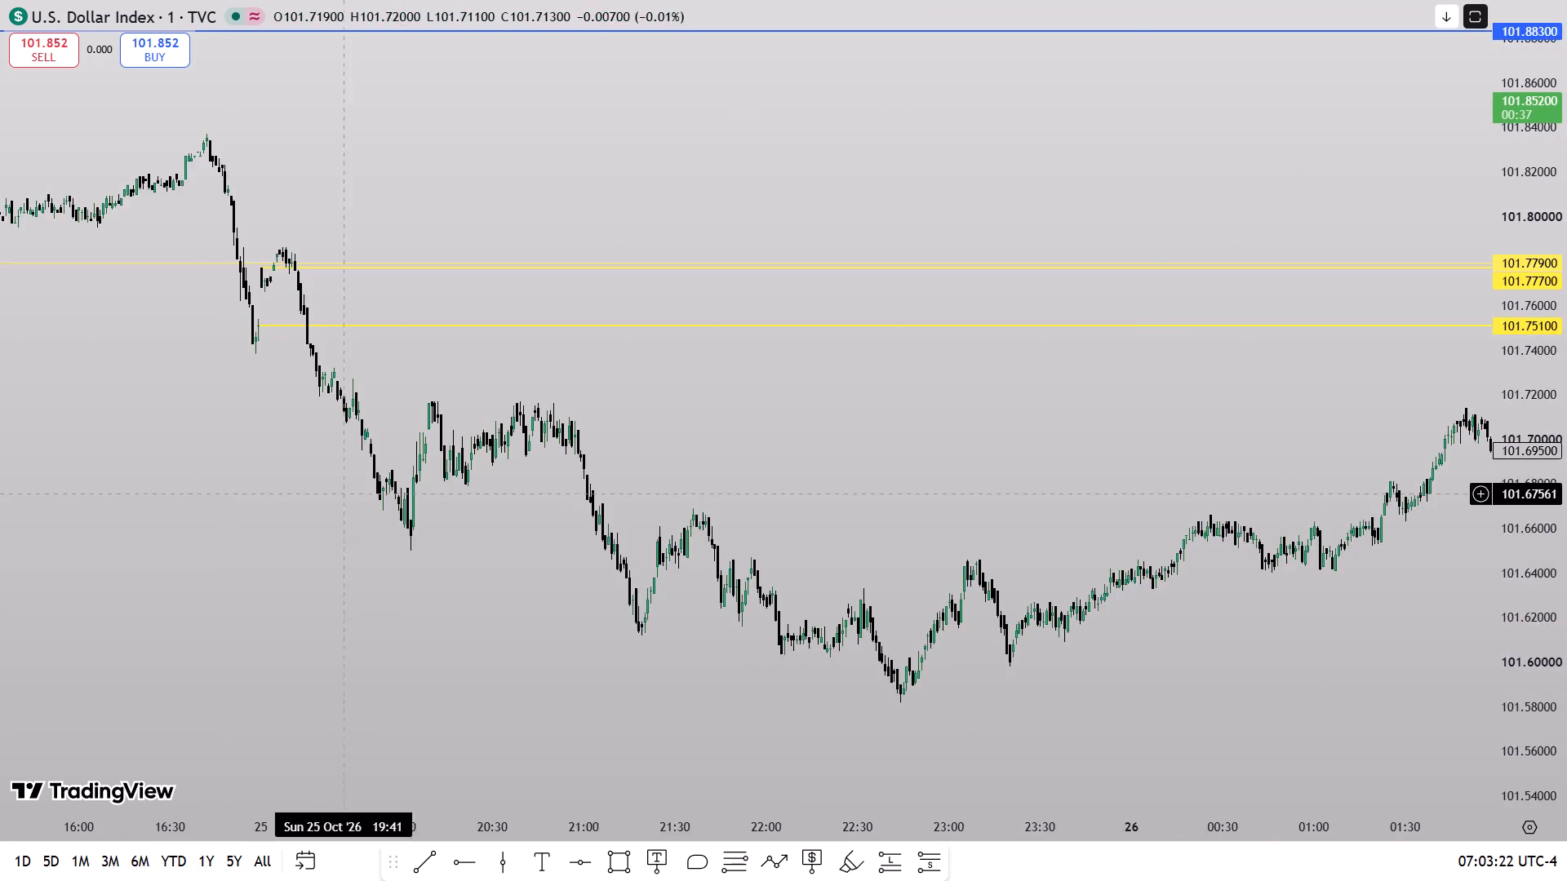
drag(1566, 373, 1523, 567)
drag(1370, 591, 505, 541)
drag(1566, 554, 1527, 228)
drag(1410, 334, 939, 591)
drag(1566, 649, 1496, 485)
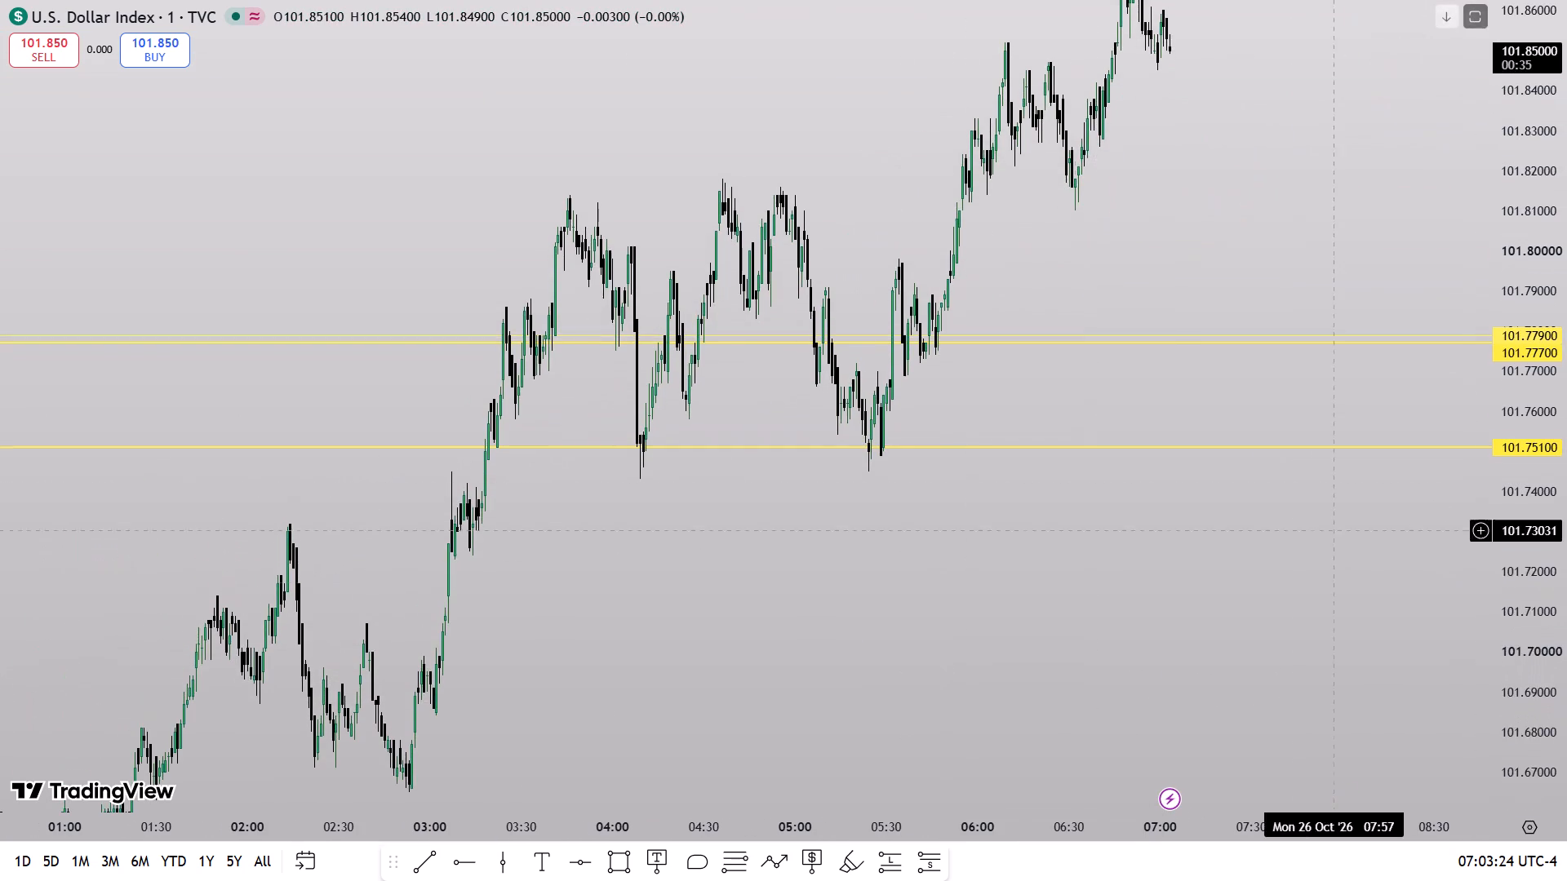
click(451, 854)
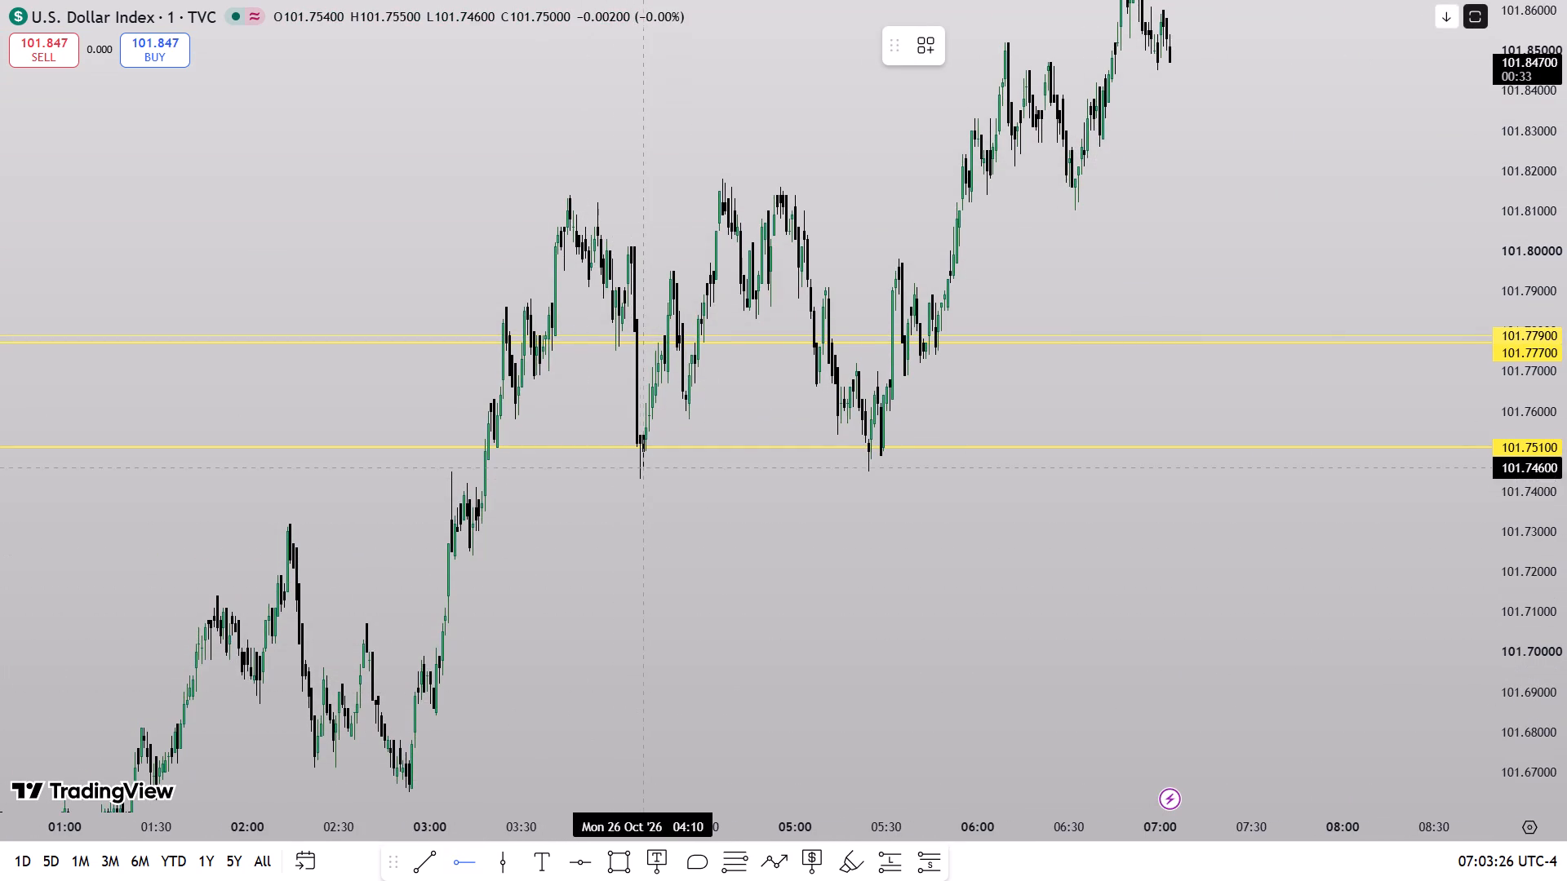
click(641, 506)
click(1144, 240)
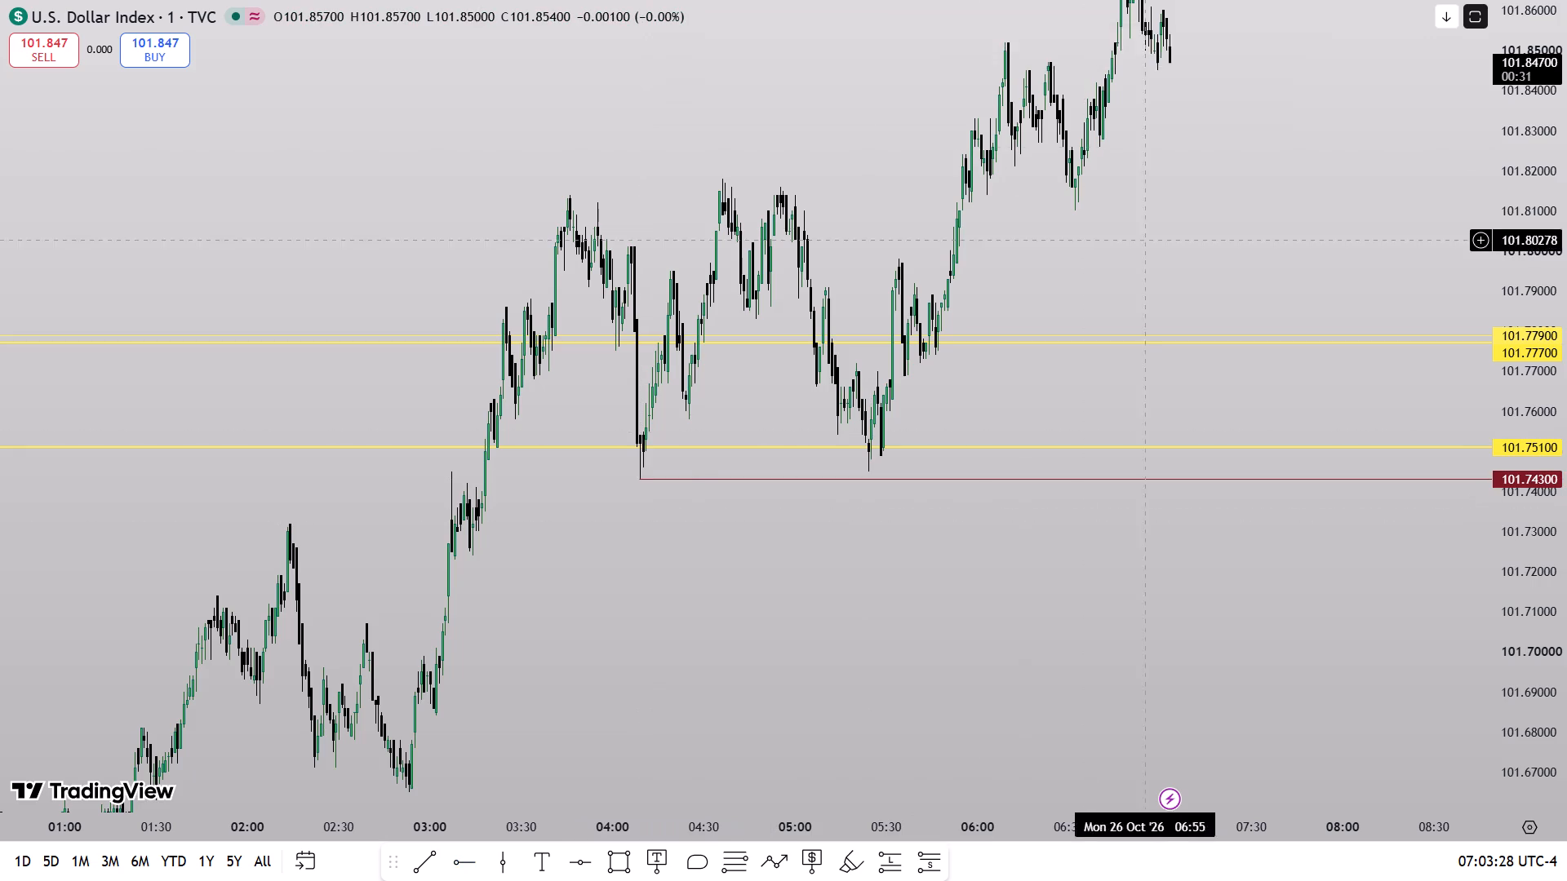
Examine the Dollar Index's wider price action between the lower marked levels and the blue 101.88300 level.
drag(1566, 273, 1522, 587)
scroll(1362, 621, down, 7)
drag(1328, 551, 990, 608)
scroll(1013, 613, down, 8)
drag(1277, 612, 1188, 637)
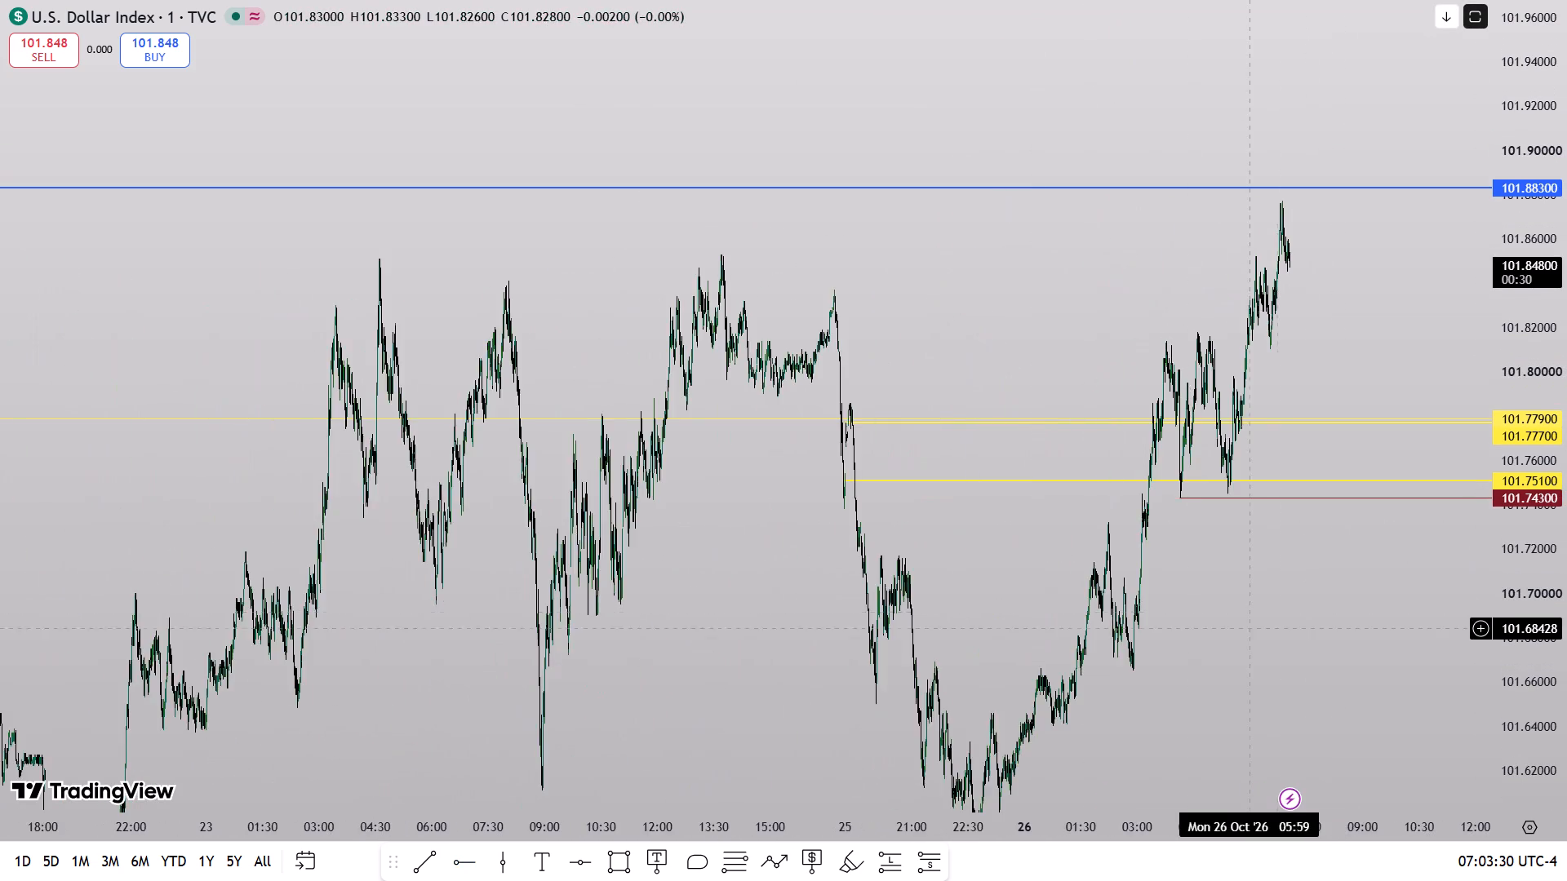
drag(1188, 637, 1153, 637)
scroll(1148, 637, down, 8)
drag(1265, 604, 1048, 539)
Switch to the British Pound / U.S. Dollar chart and set its interval to 1 day.
key(space)
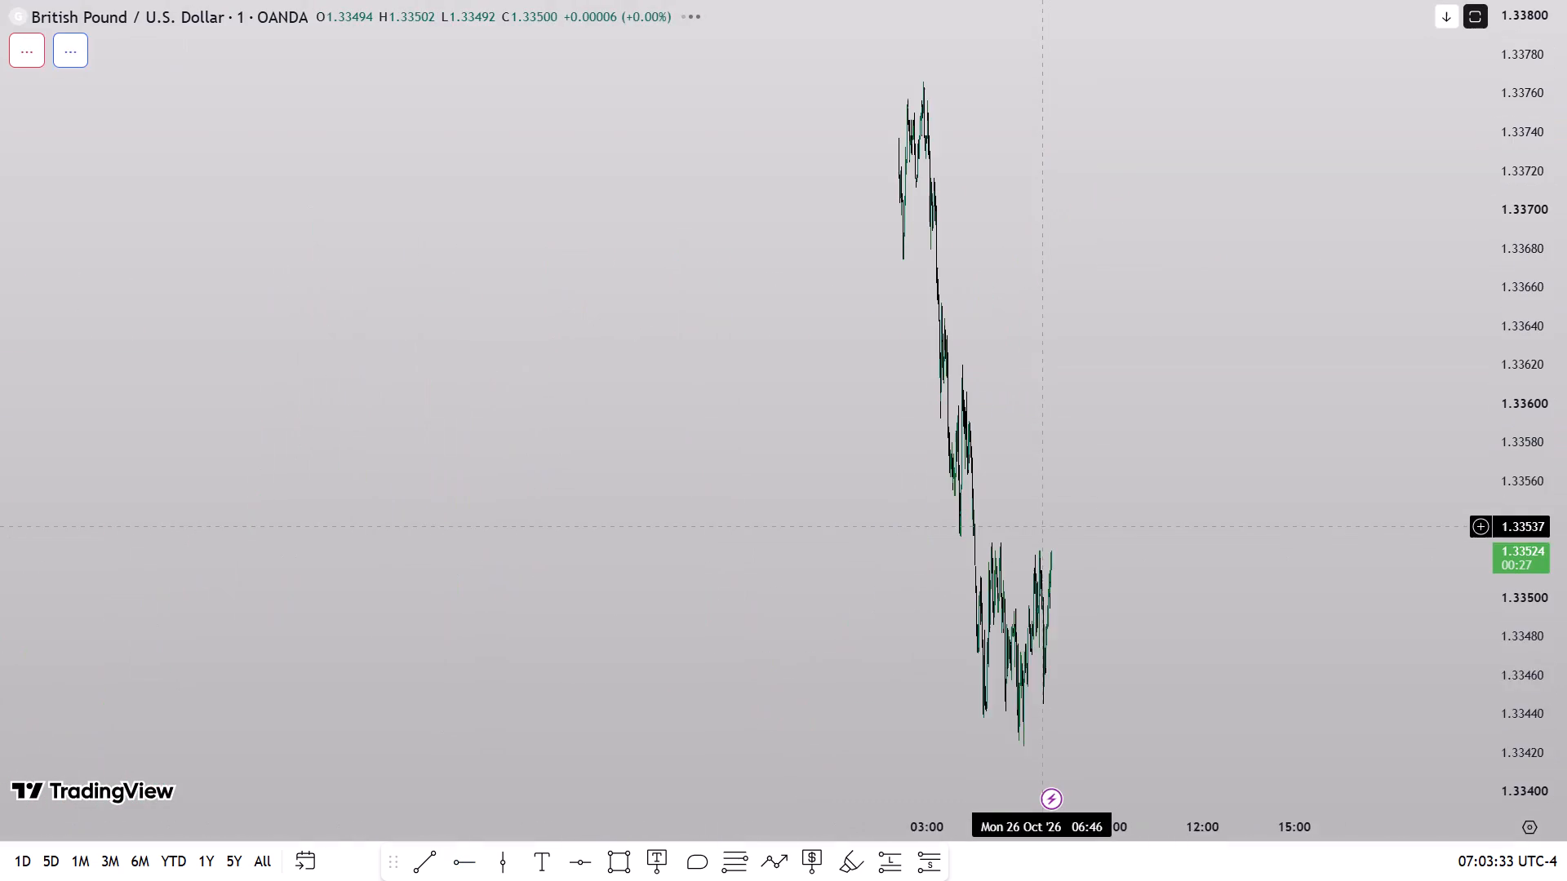
drag(1566, 446, 1536, 617)
key(1)
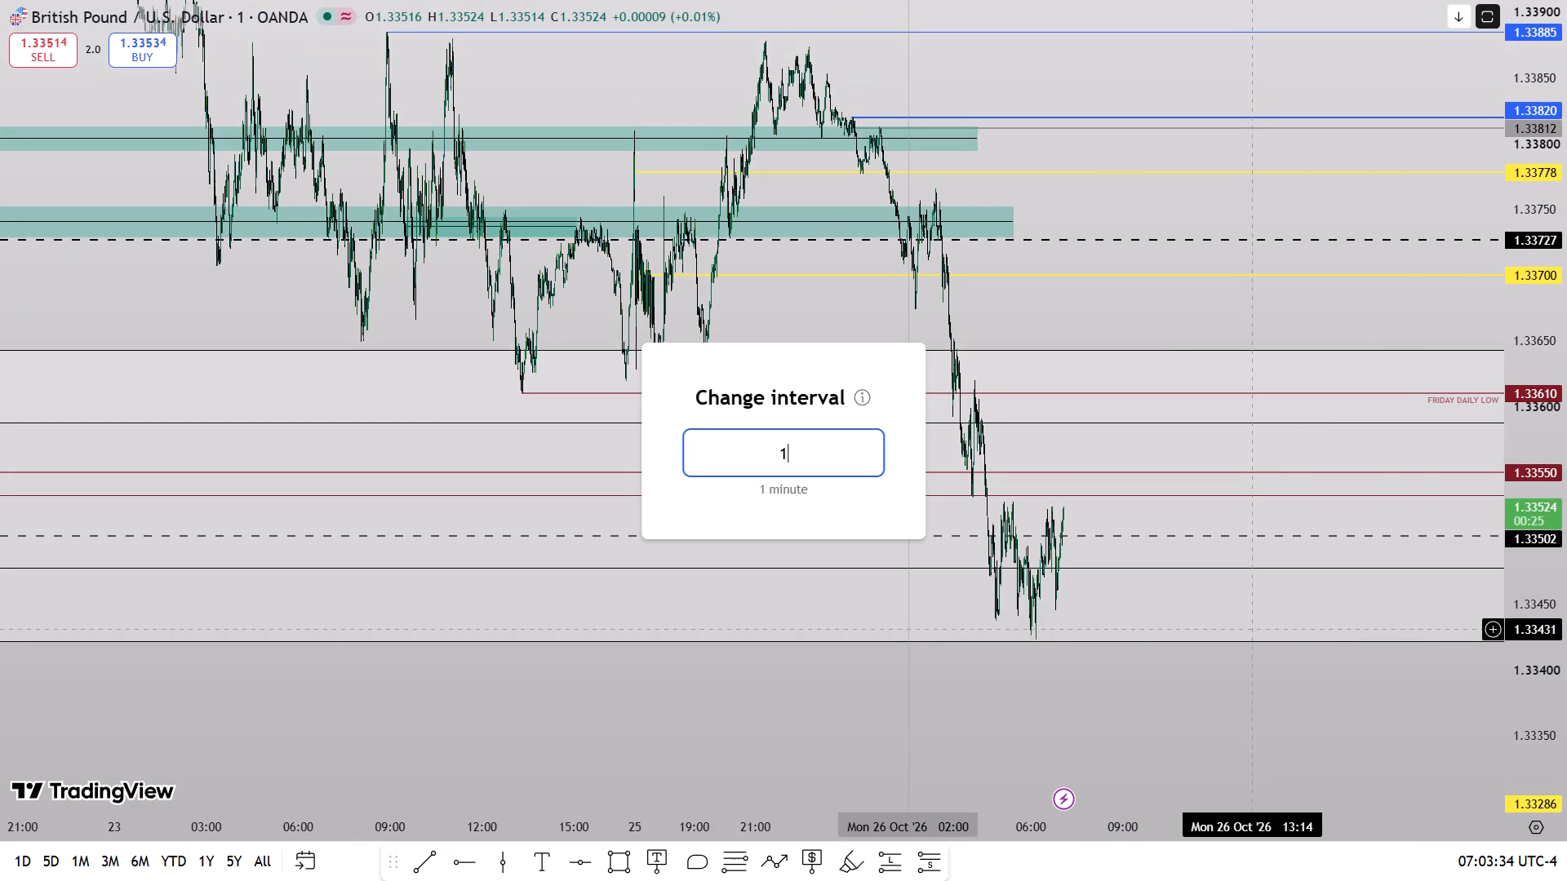
key(d)
key(Return)
Examine the British Pound's daily candles from September to 26 October against the marked levels.
drag(1566, 456, 1426, 805)
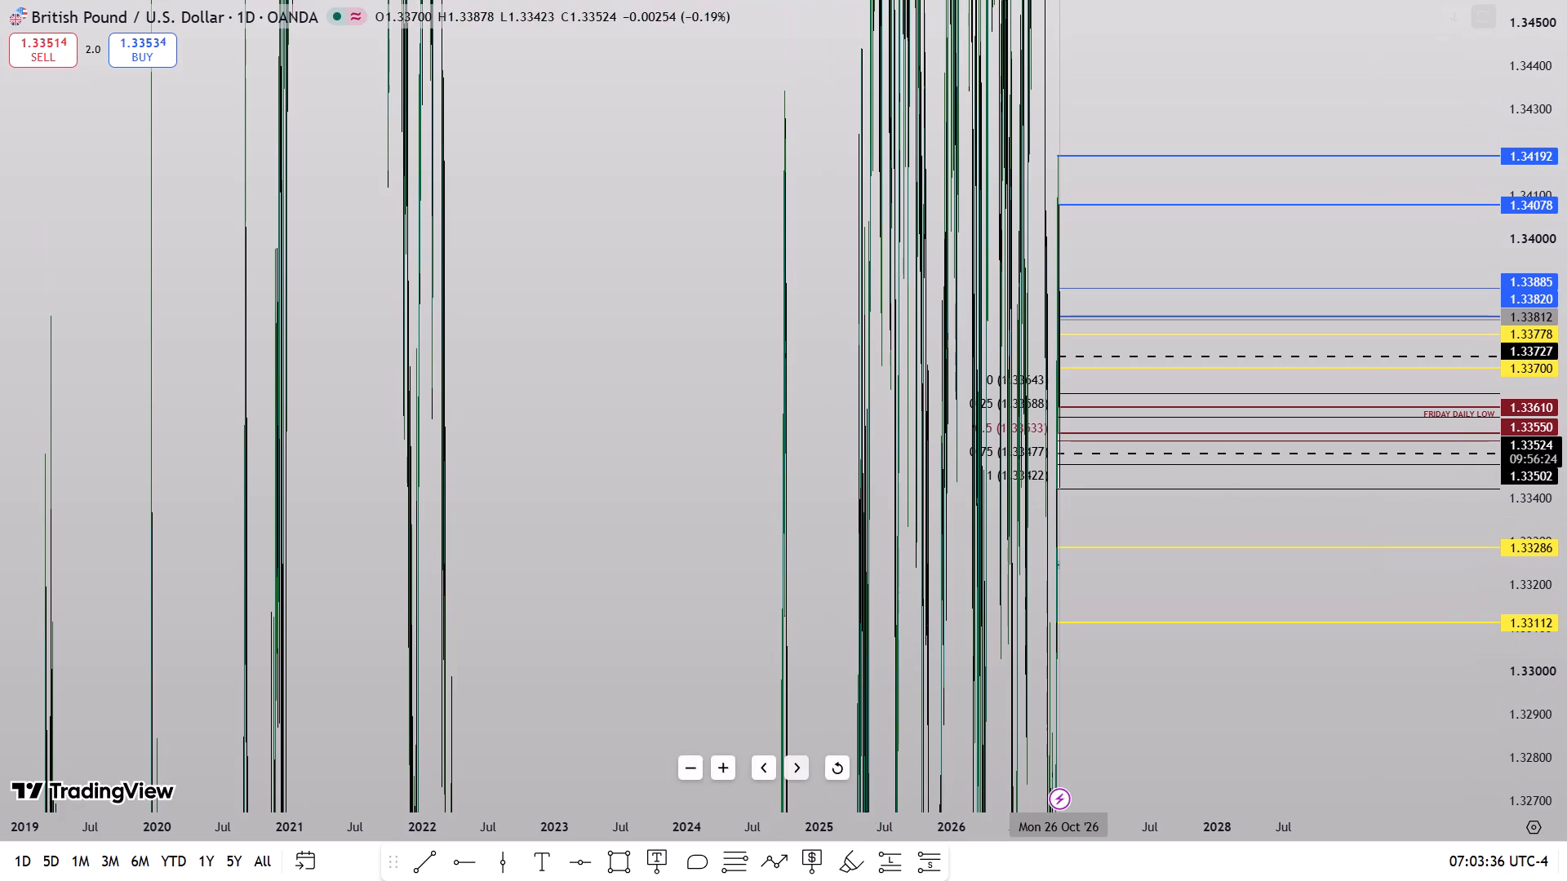
click(834, 767)
drag(1566, 673, 1523, 586)
drag(1142, 695, 933, 485)
drag(1566, 647, 1537, 479)
scroll(1284, 662, up, 4)
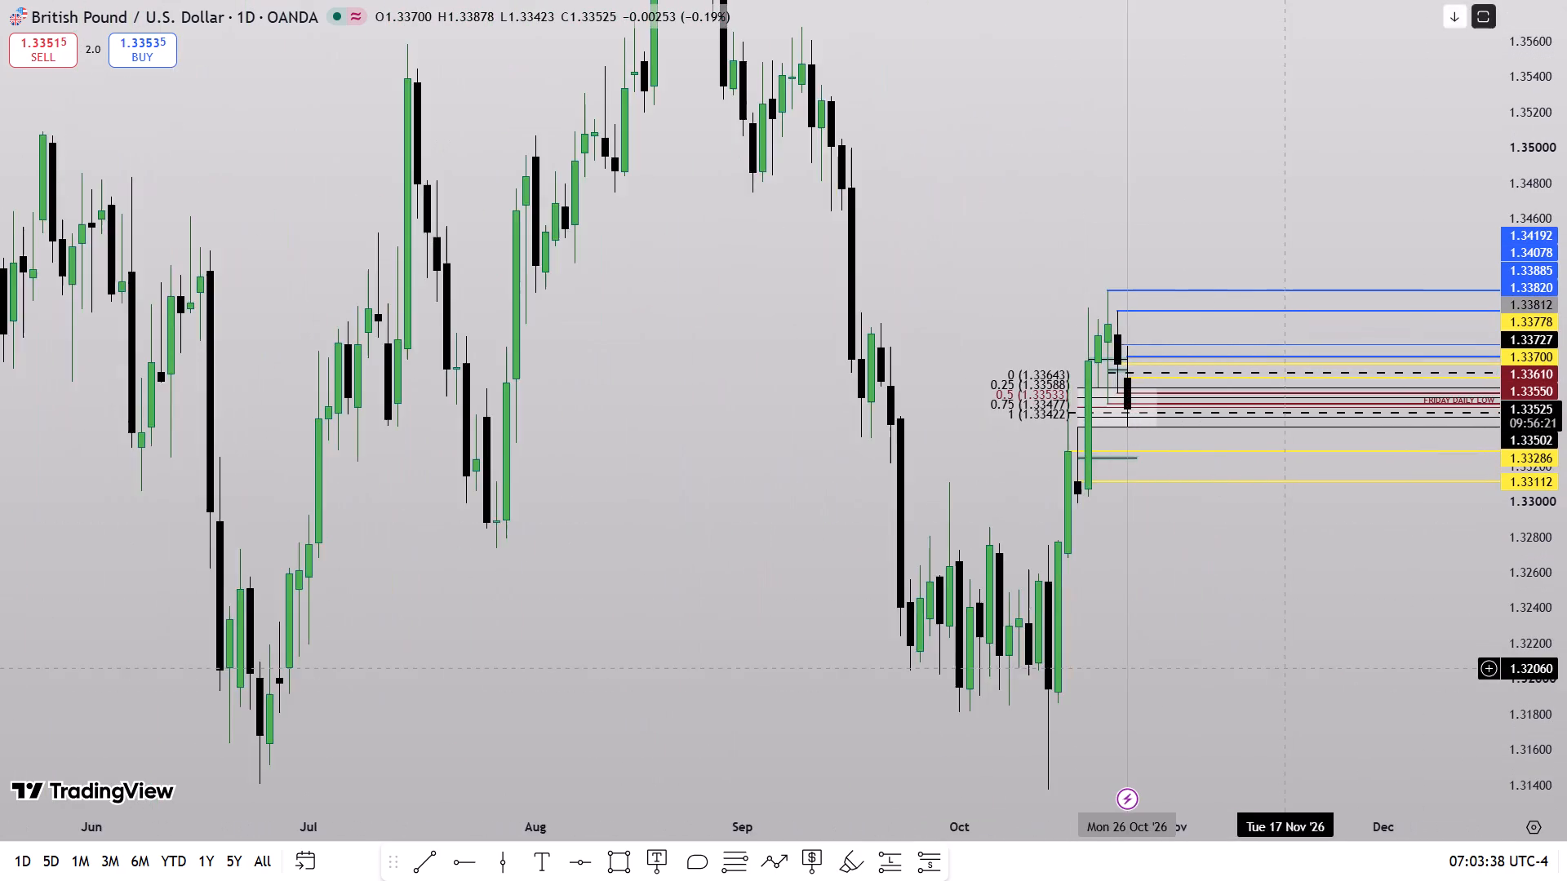
scroll(1282, 668, up, 5)
drag(1566, 734, 1543, 533)
scroll(1231, 738, up, 4)
drag(1038, 711, 1238, 638)
drag(1566, 649, 1560, 556)
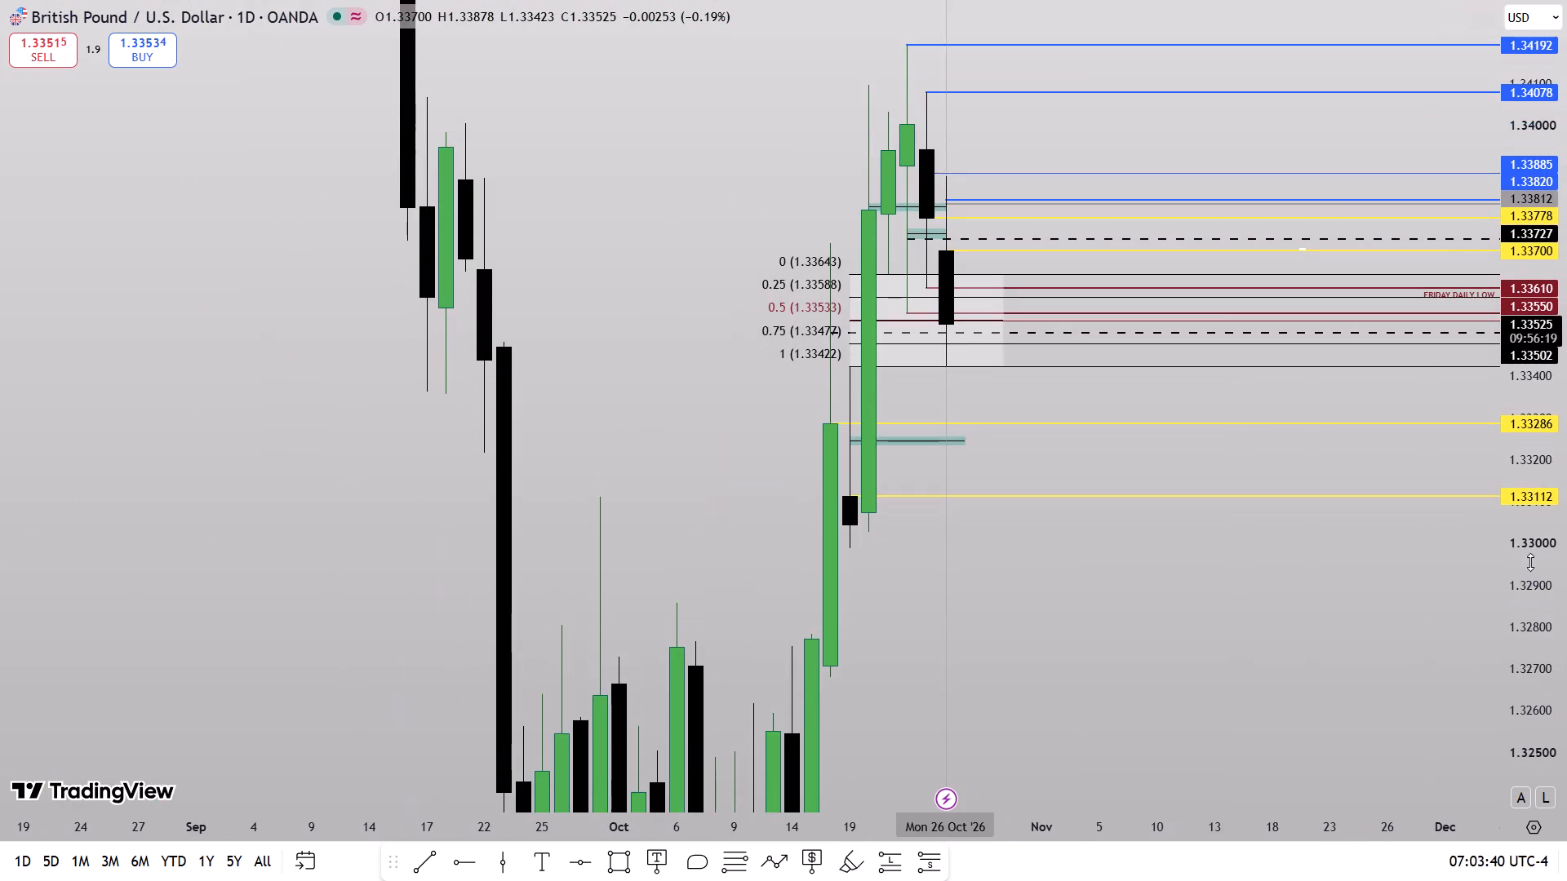
Bring up the Euro / U.S. Dollar daily chart and examine its October candles against the marked levels.
key(space)
drag(1068, 730, 1152, 504)
drag(1566, 688, 1559, 405)
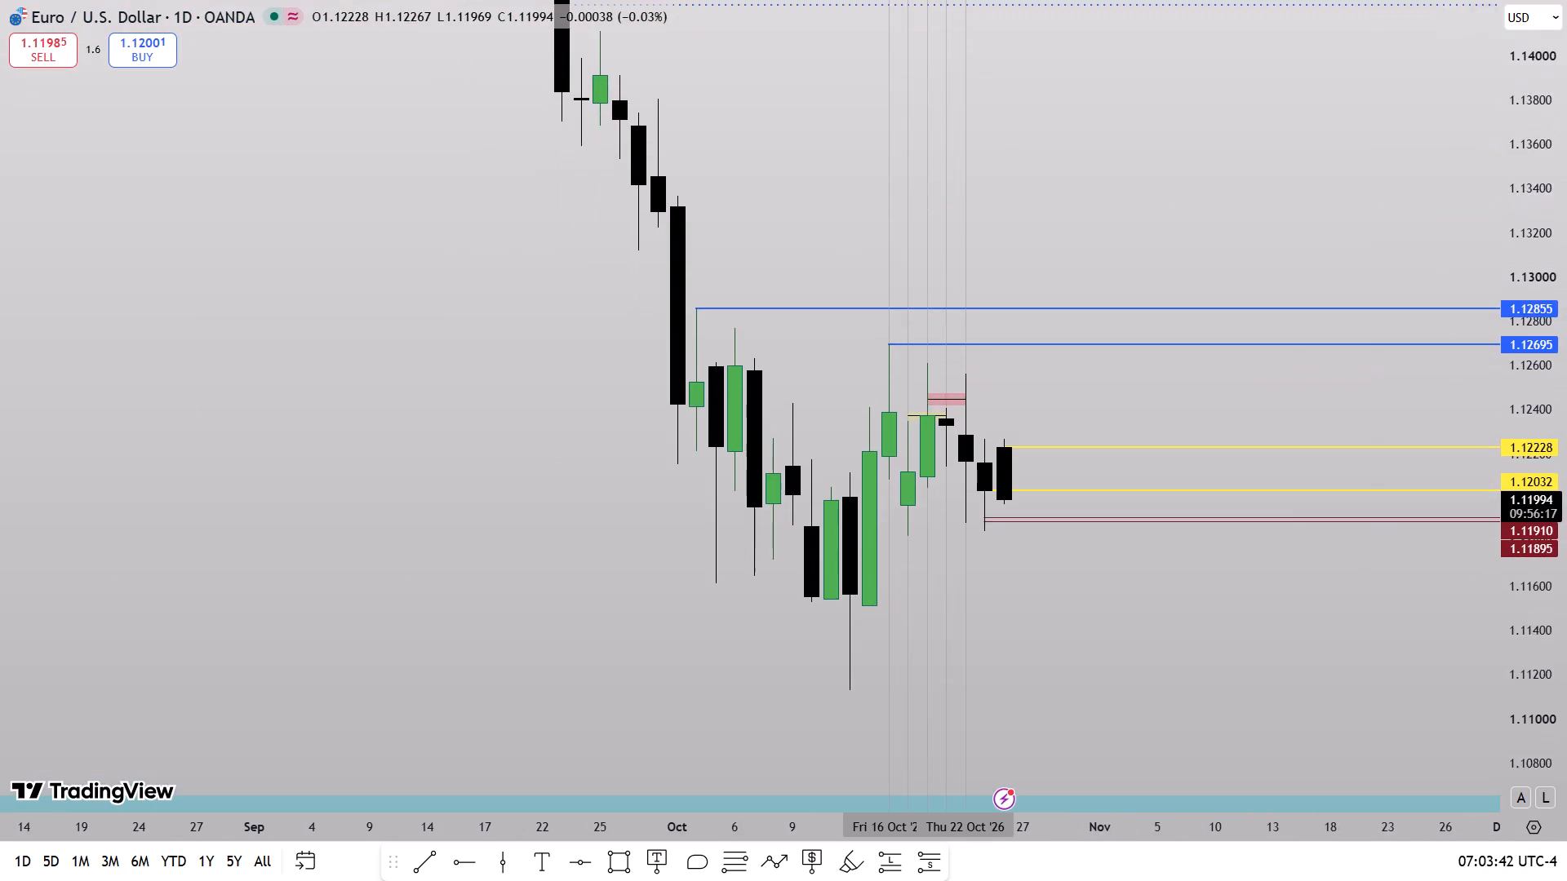
drag(1275, 650, 1321, 535)
On the U.S. Dollar Index daily chart, draw a horizontal ray from the 23 October candle's high at 101.85300.
key(space)
drag(1566, 573, 1550, 319)
drag(1321, 418, 1242, 671)
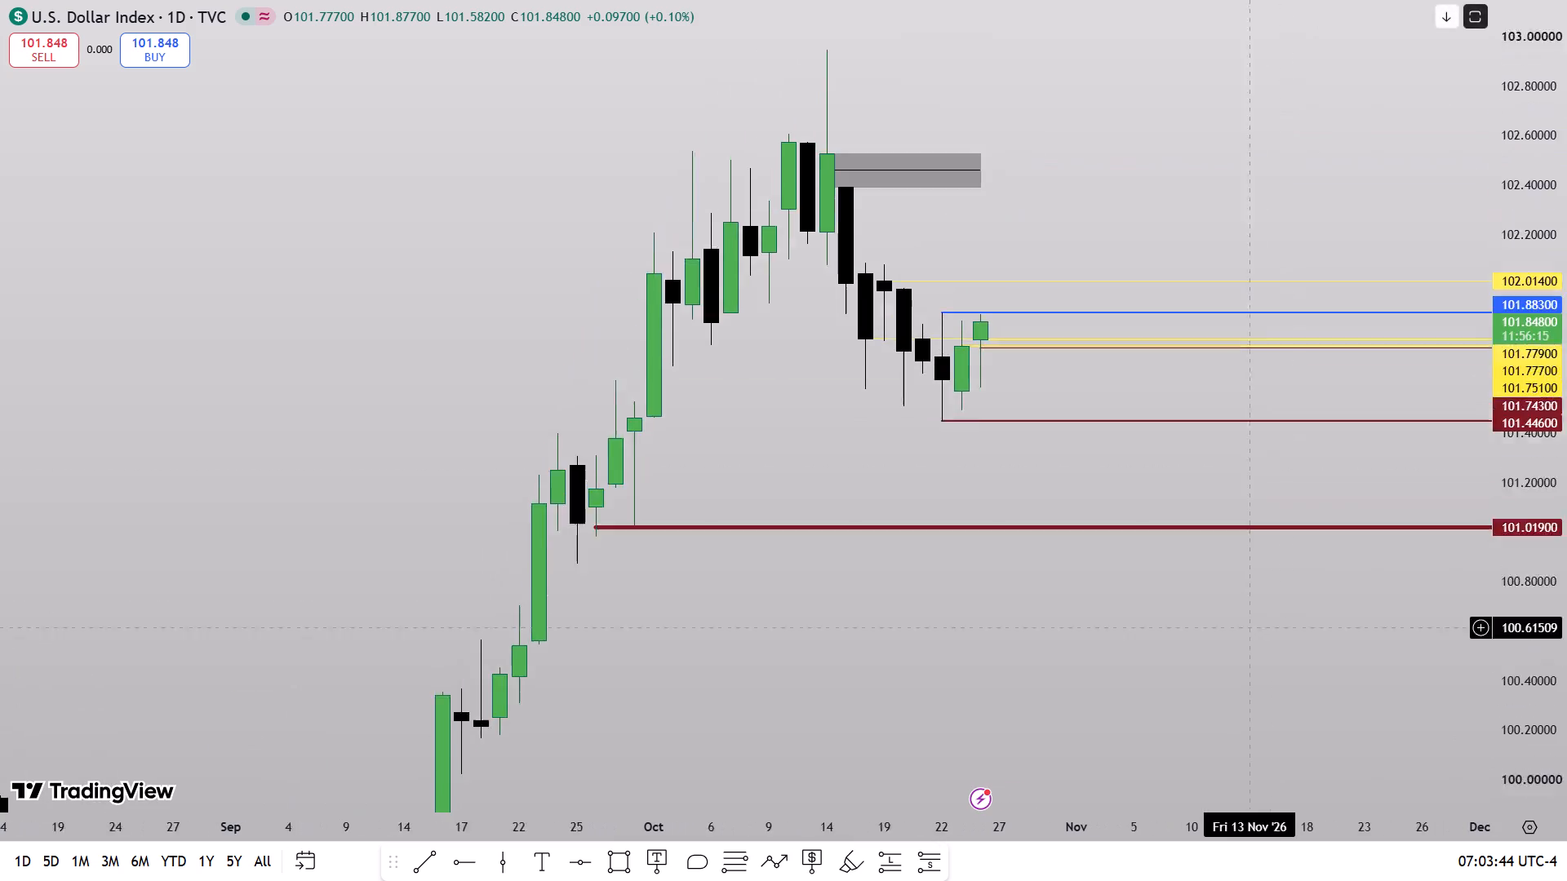
drag(1566, 701, 1555, 480)
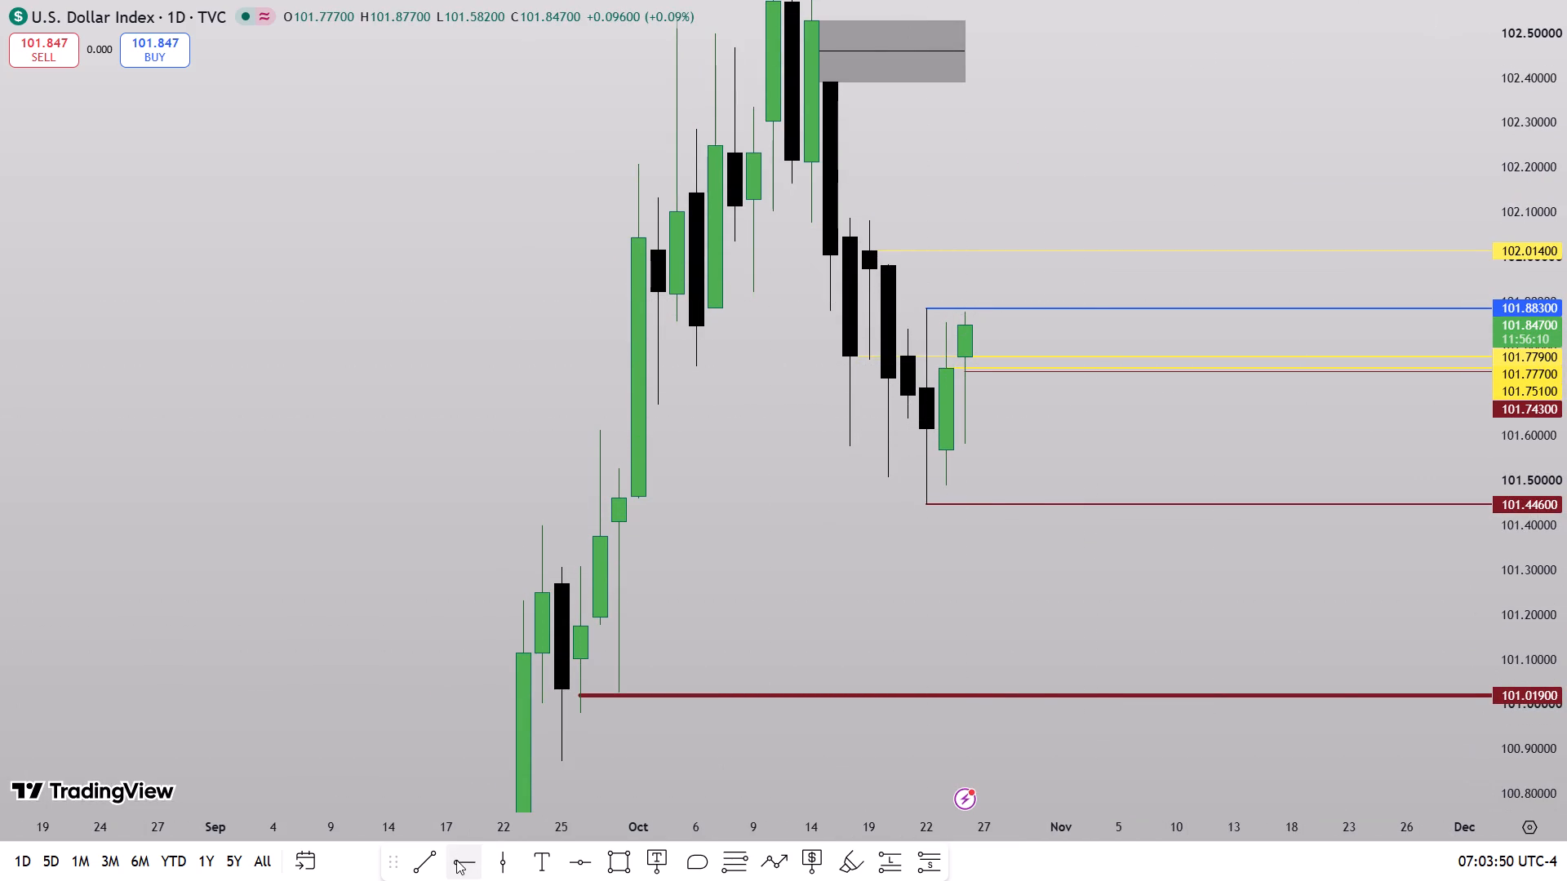
click(456, 860)
click(945, 314)
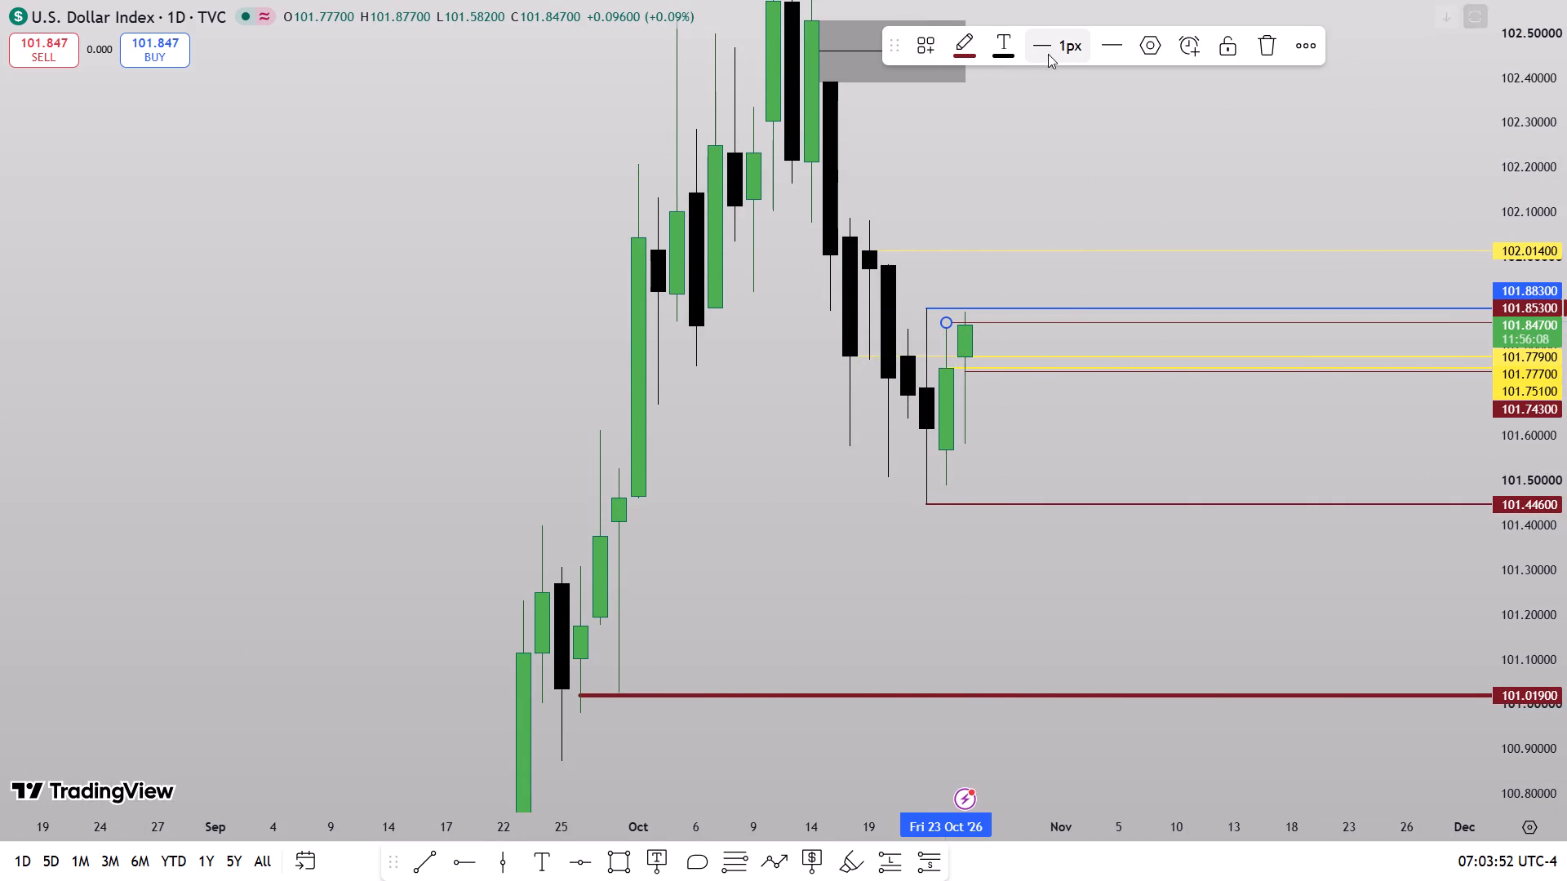
Style the 101.85300 ray as a blue line 2px thick.
click(1049, 54)
click(1063, 113)
click(959, 41)
click(1116, 118)
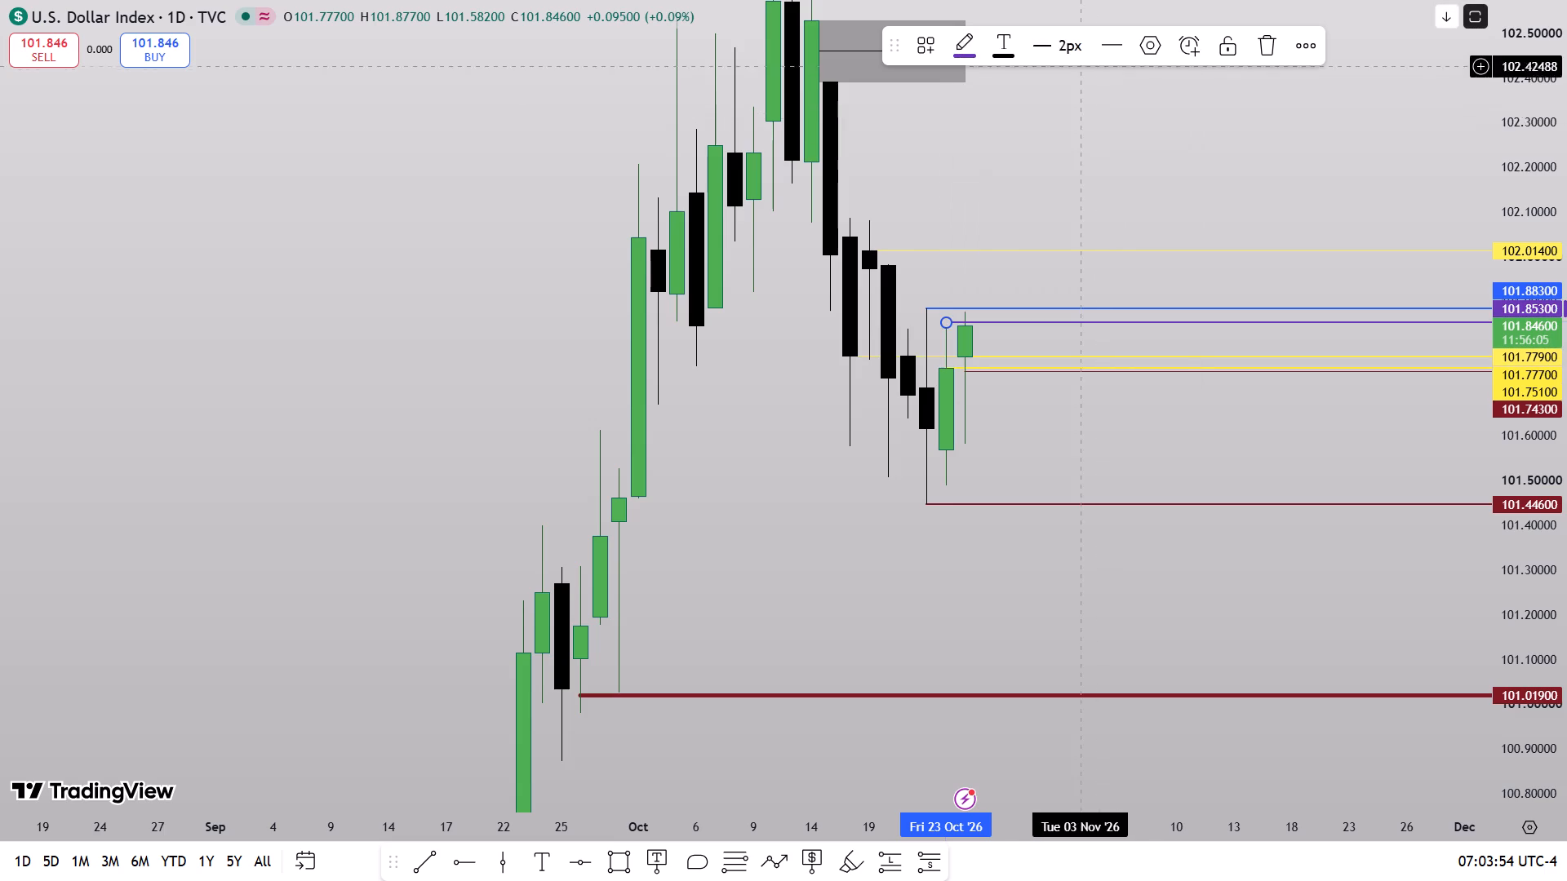
click(1086, 125)
click(961, 317)
click(951, 324)
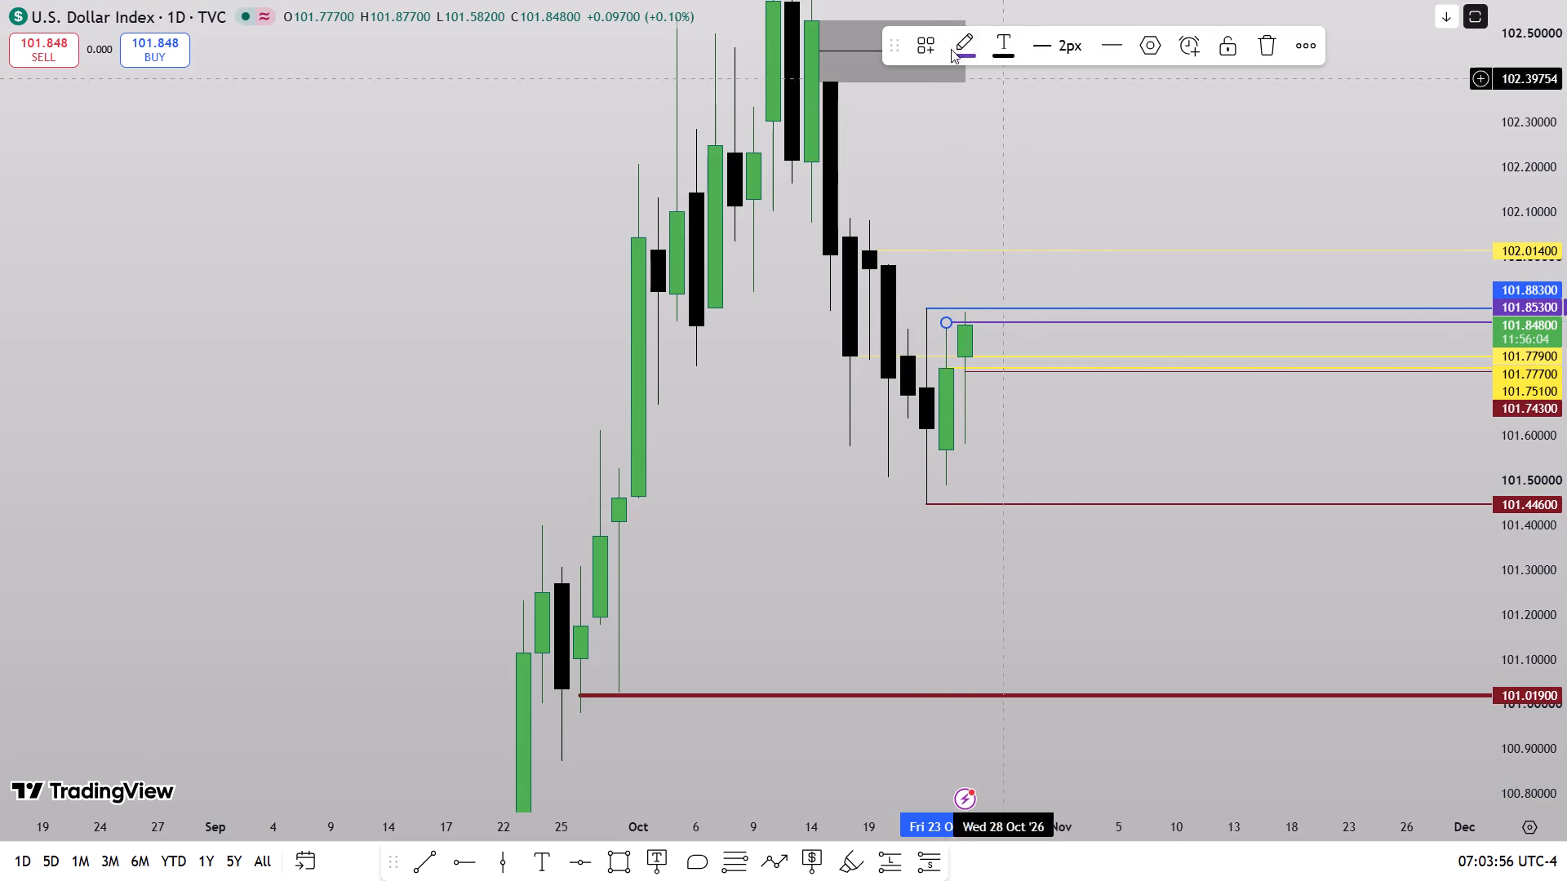
click(959, 54)
click(1098, 115)
click(1094, 151)
Set the Dollar Index interval to 1 hour and shift the 101.85300 ray's start to the 23 October high at about 13:00.
drag(1566, 305, 1566, 376)
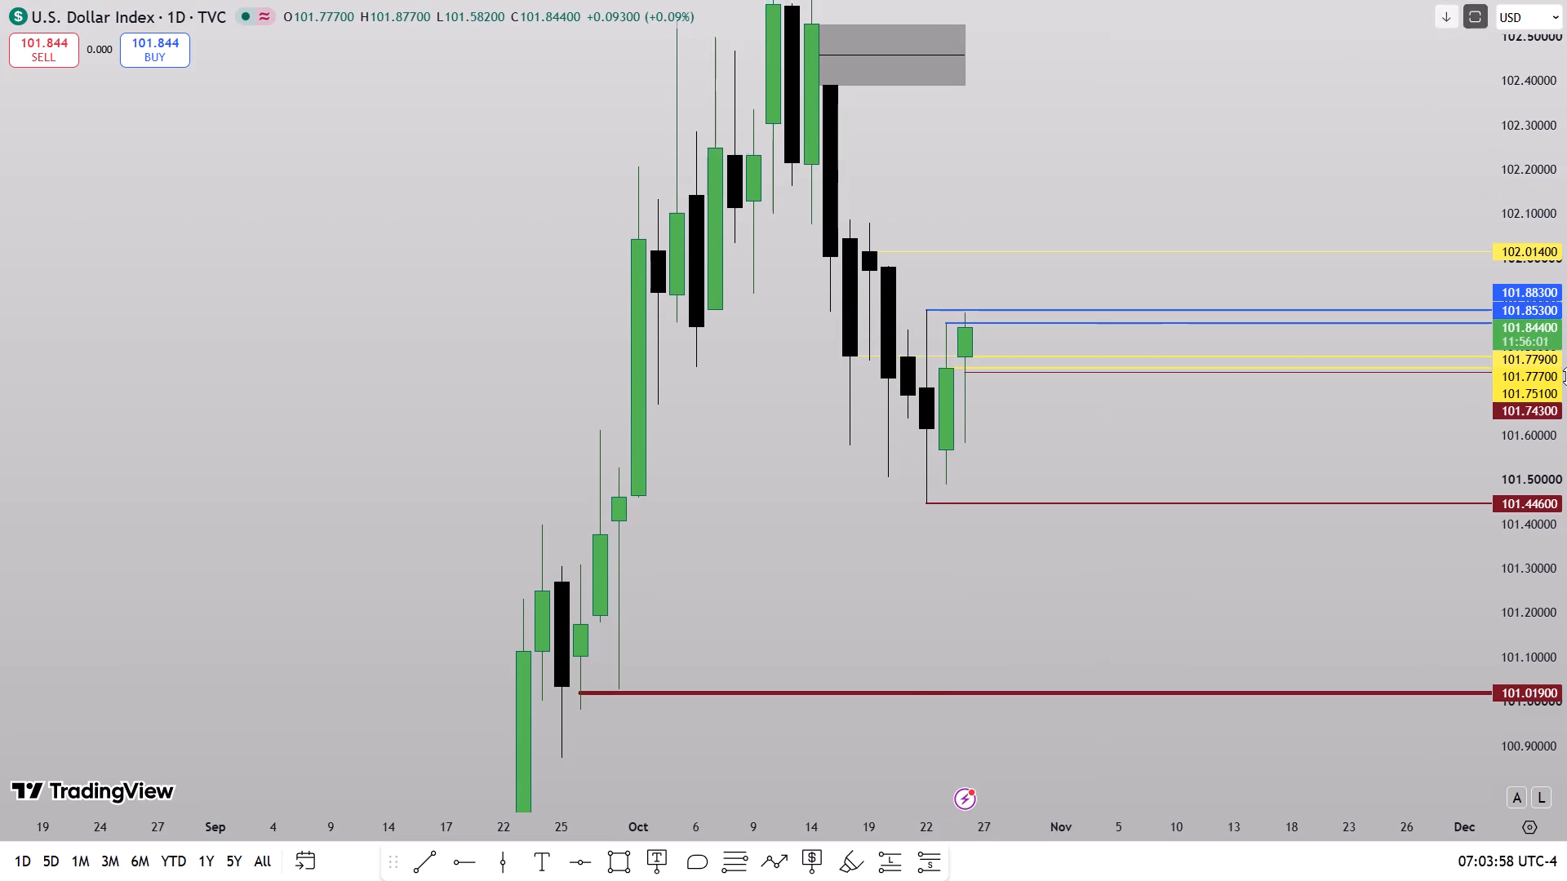
drag(1566, 376, 1520, 493)
scroll(1170, 569, down, 4)
drag(1142, 552, 930, 530)
drag(1008, 527, 1070, 508)
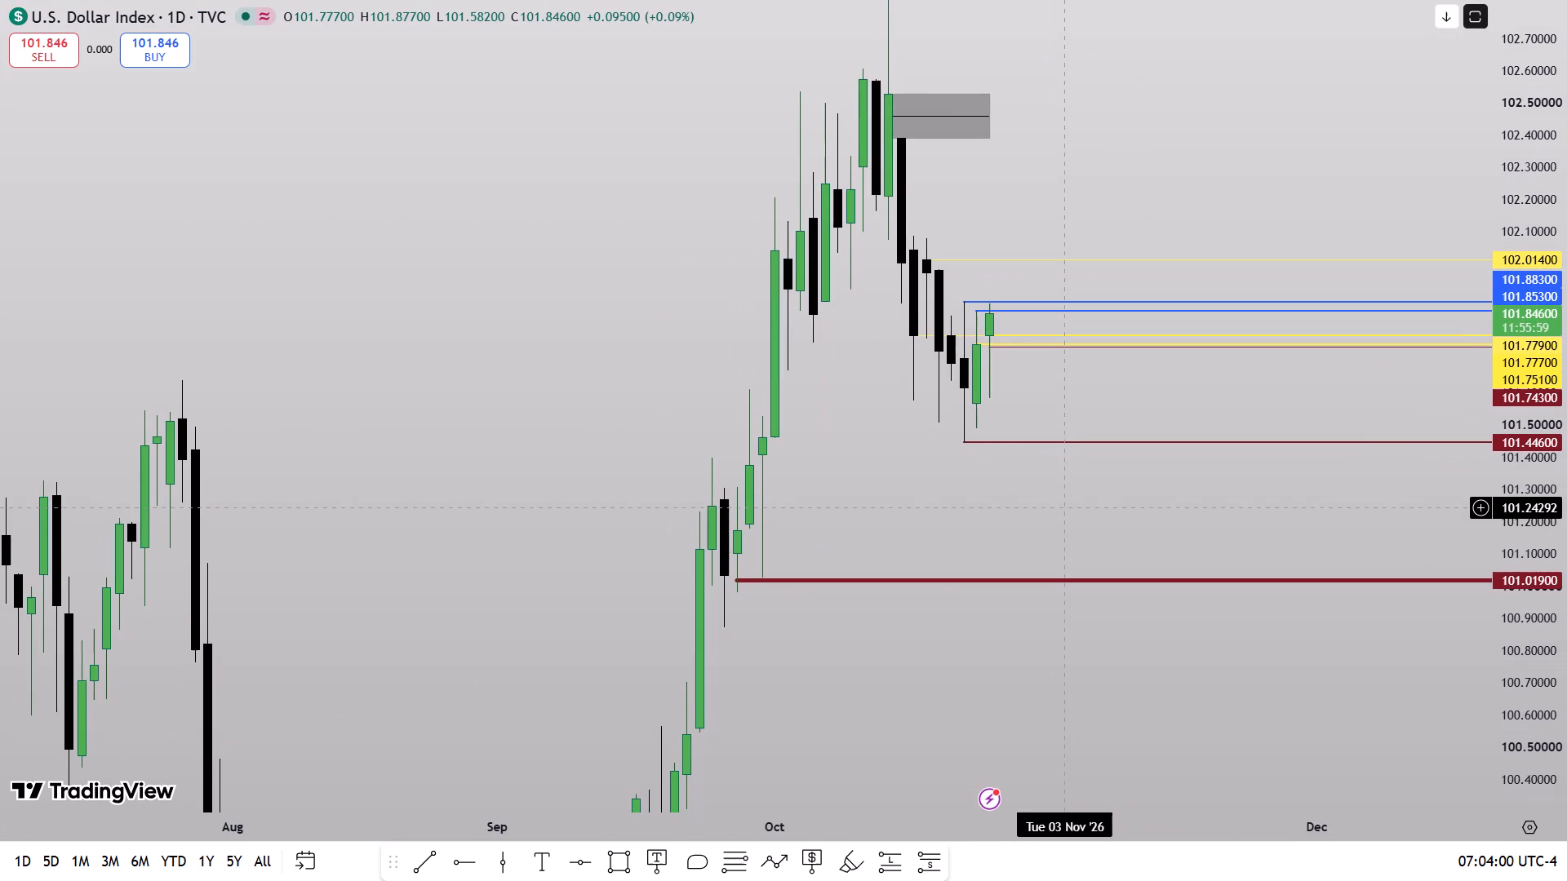
key(1)
key(h)
key(Return)
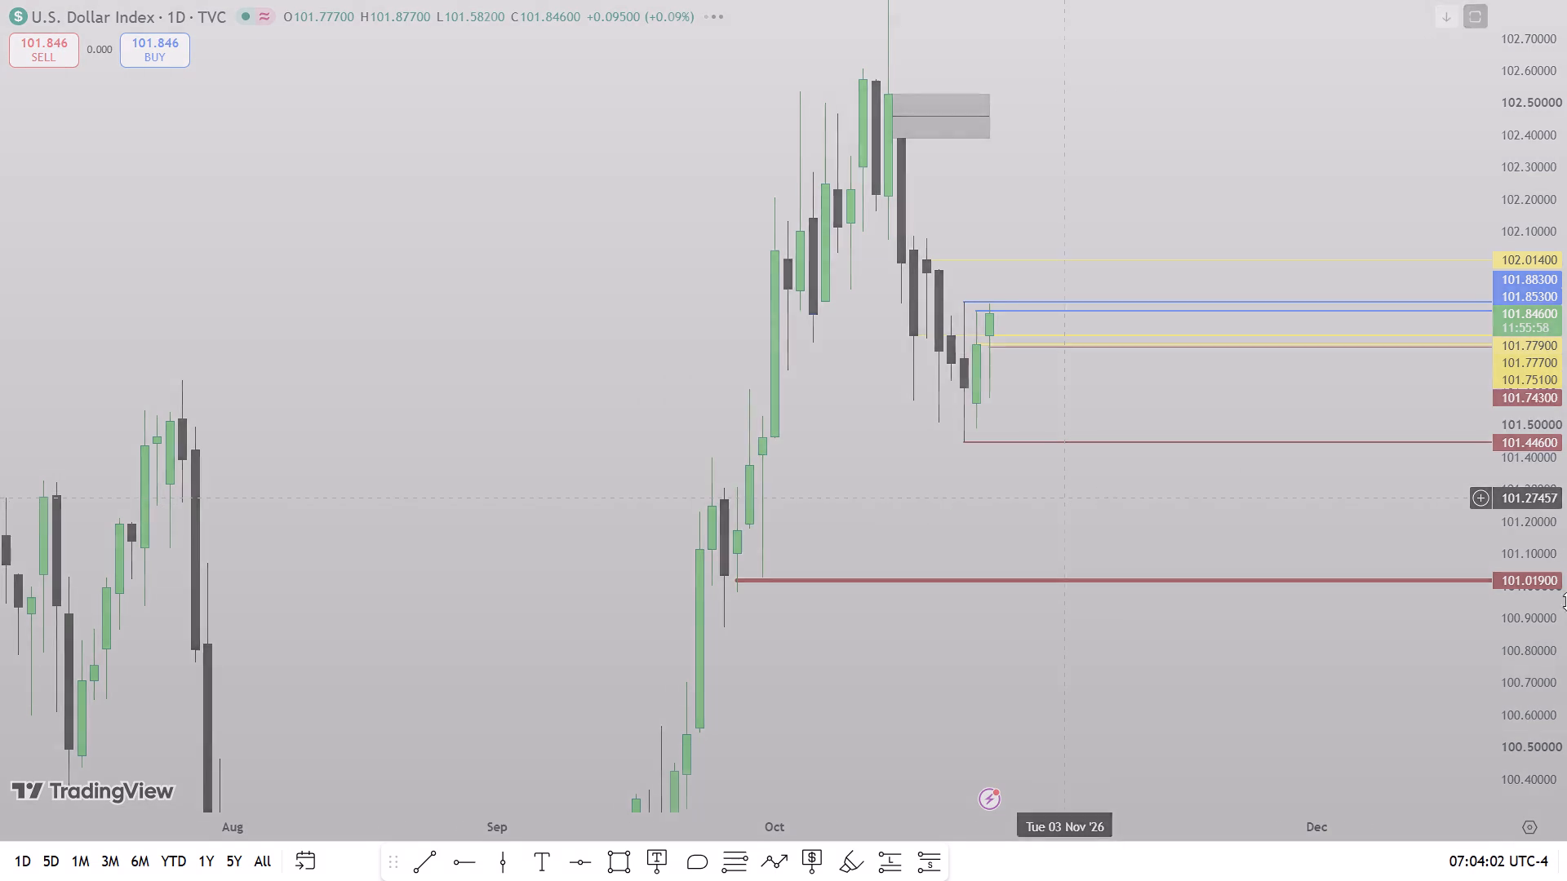
drag(1566, 603, 1548, 362)
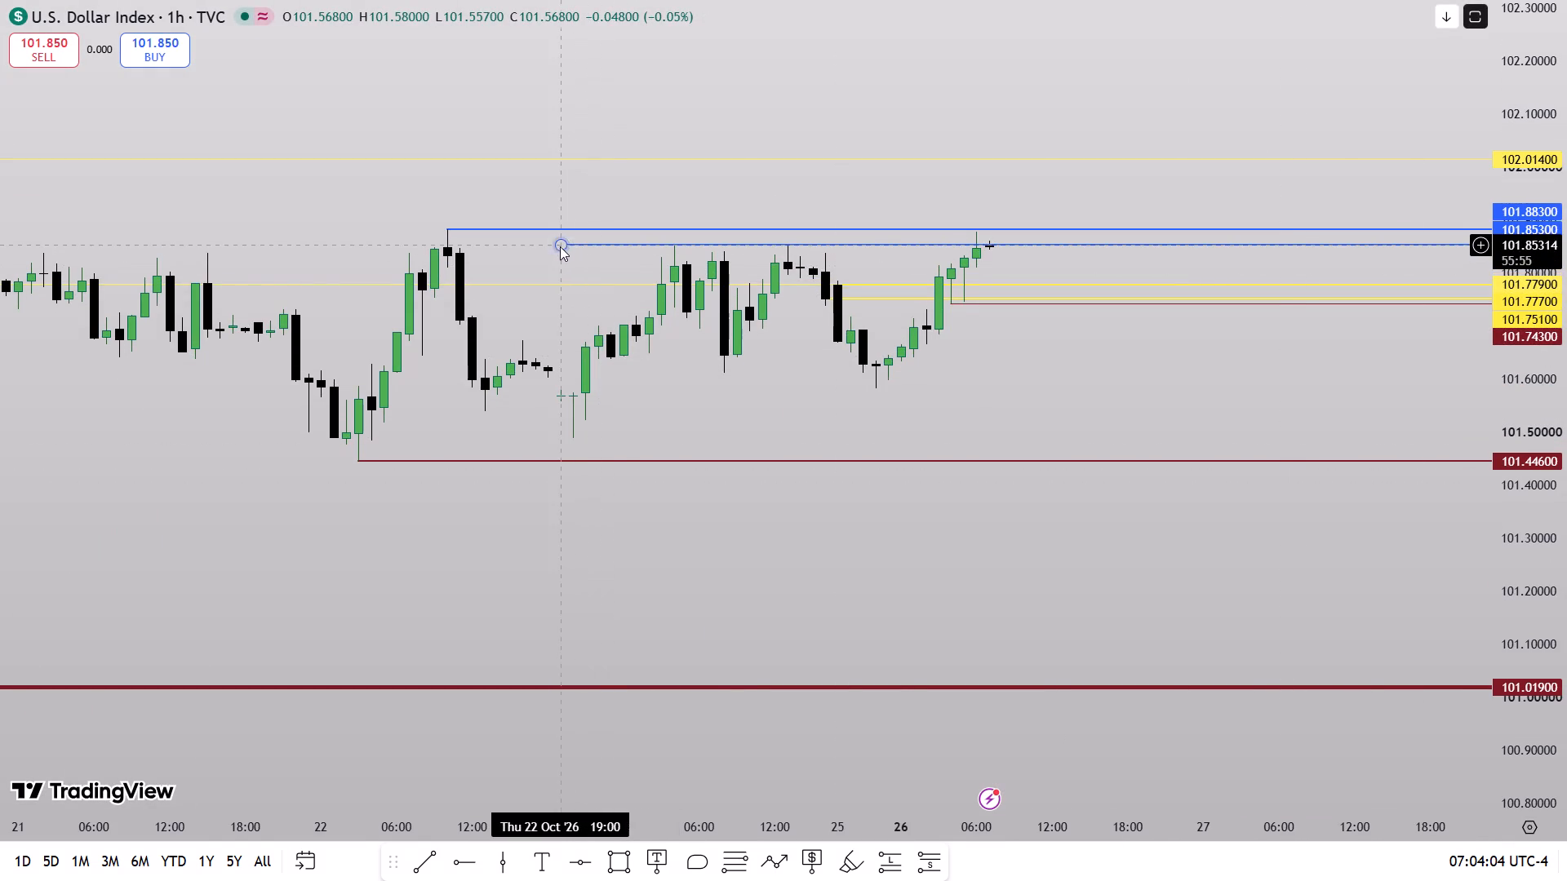
drag(557, 247, 783, 250)
click(1002, 379)
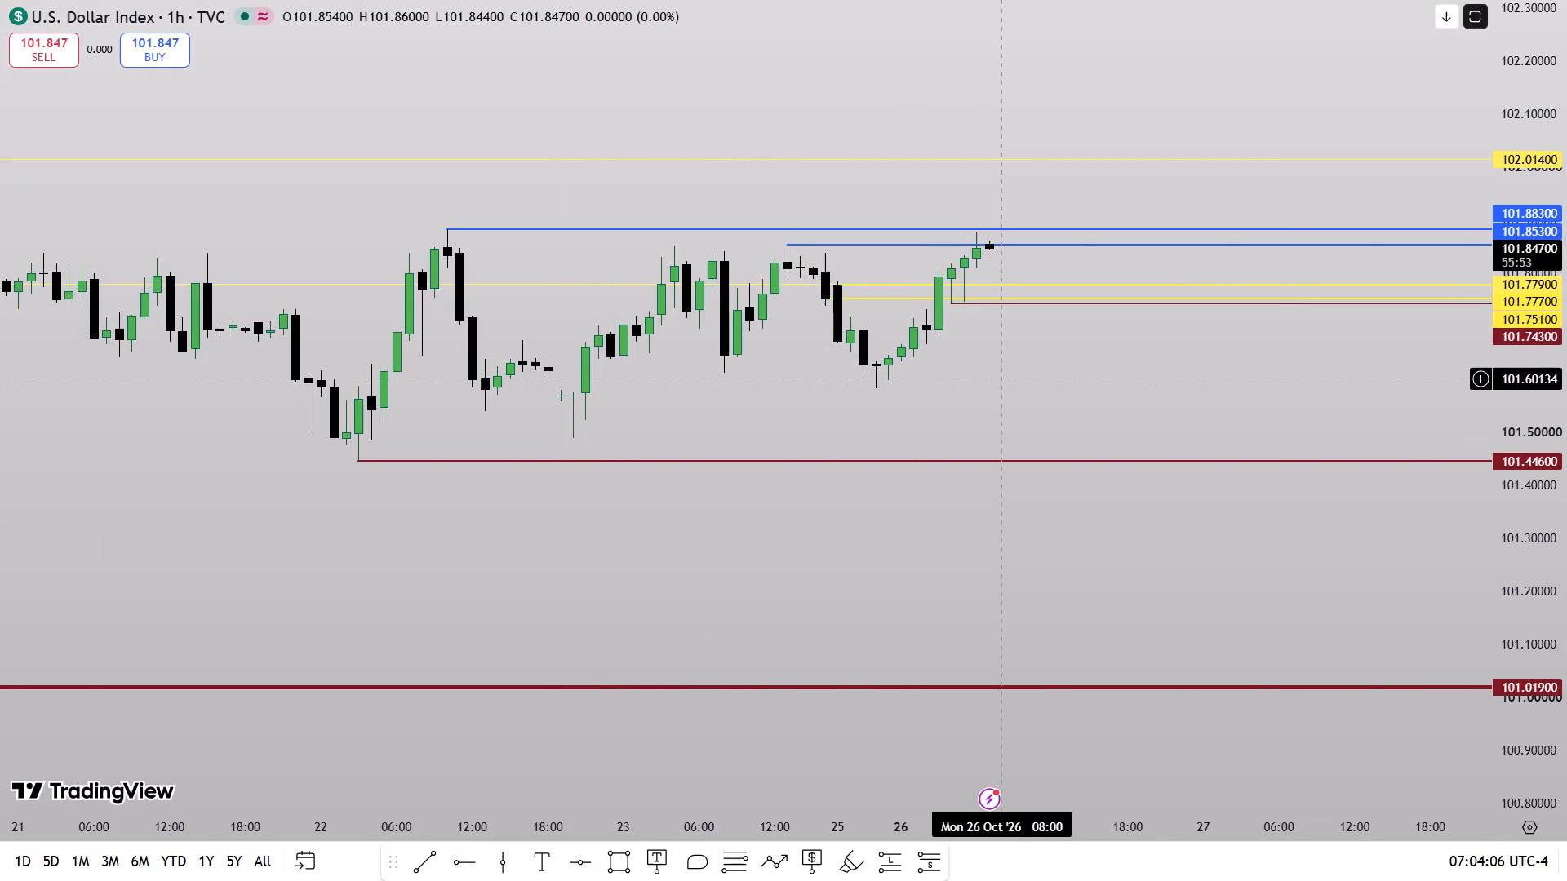
Set the Dollar Index interval to 1 minute and examine 26 October price action around the blue 101.85300 and 101.88300 levels.
key(1)
key(Return)
drag(1566, 570, 1554, 135)
scroll(1211, 391, down, 6)
drag(1156, 317, 1120, 501)
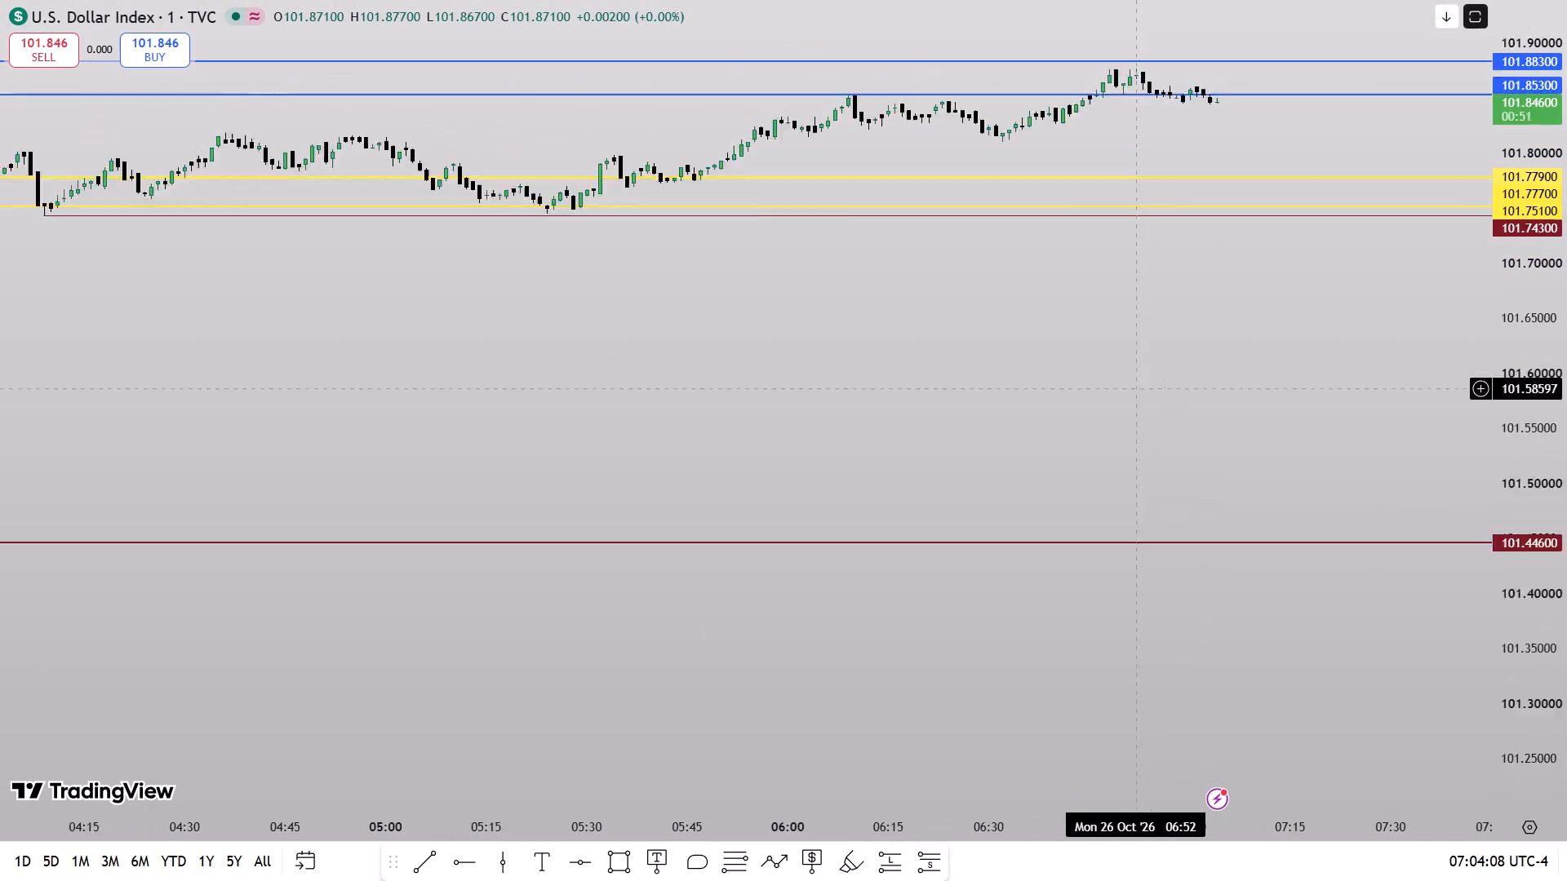
drag(1120, 501, 1102, 588)
drag(1566, 622, 1566, 182)
drag(1257, 171, 1199, 455)
drag(1566, 653, 1566, 156)
drag(1566, 532, 1540, 309)
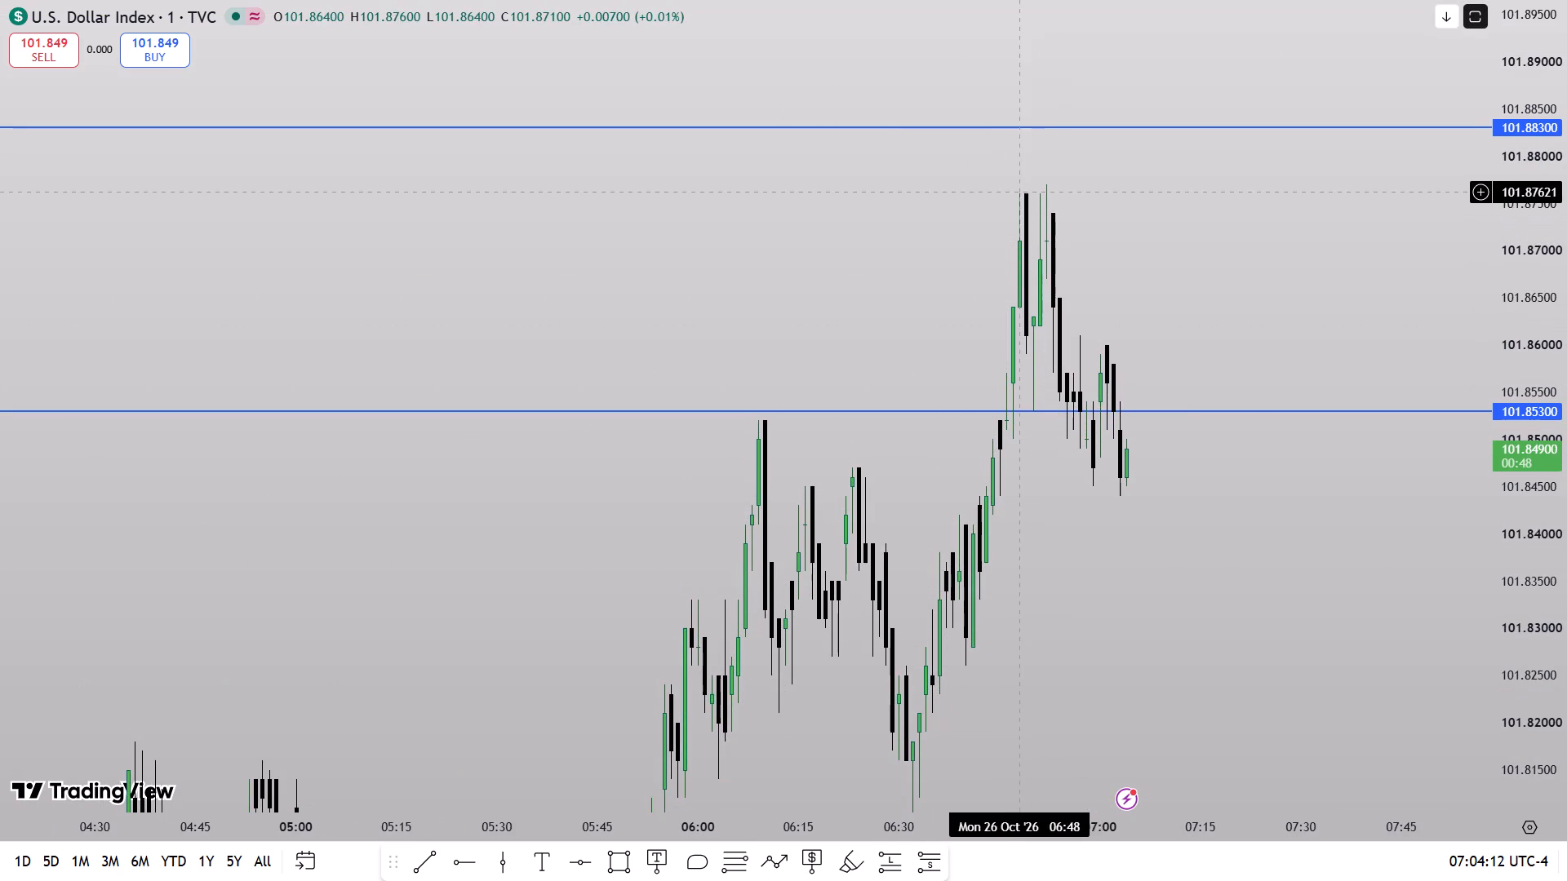
drag(1303, 502, 1134, 433)
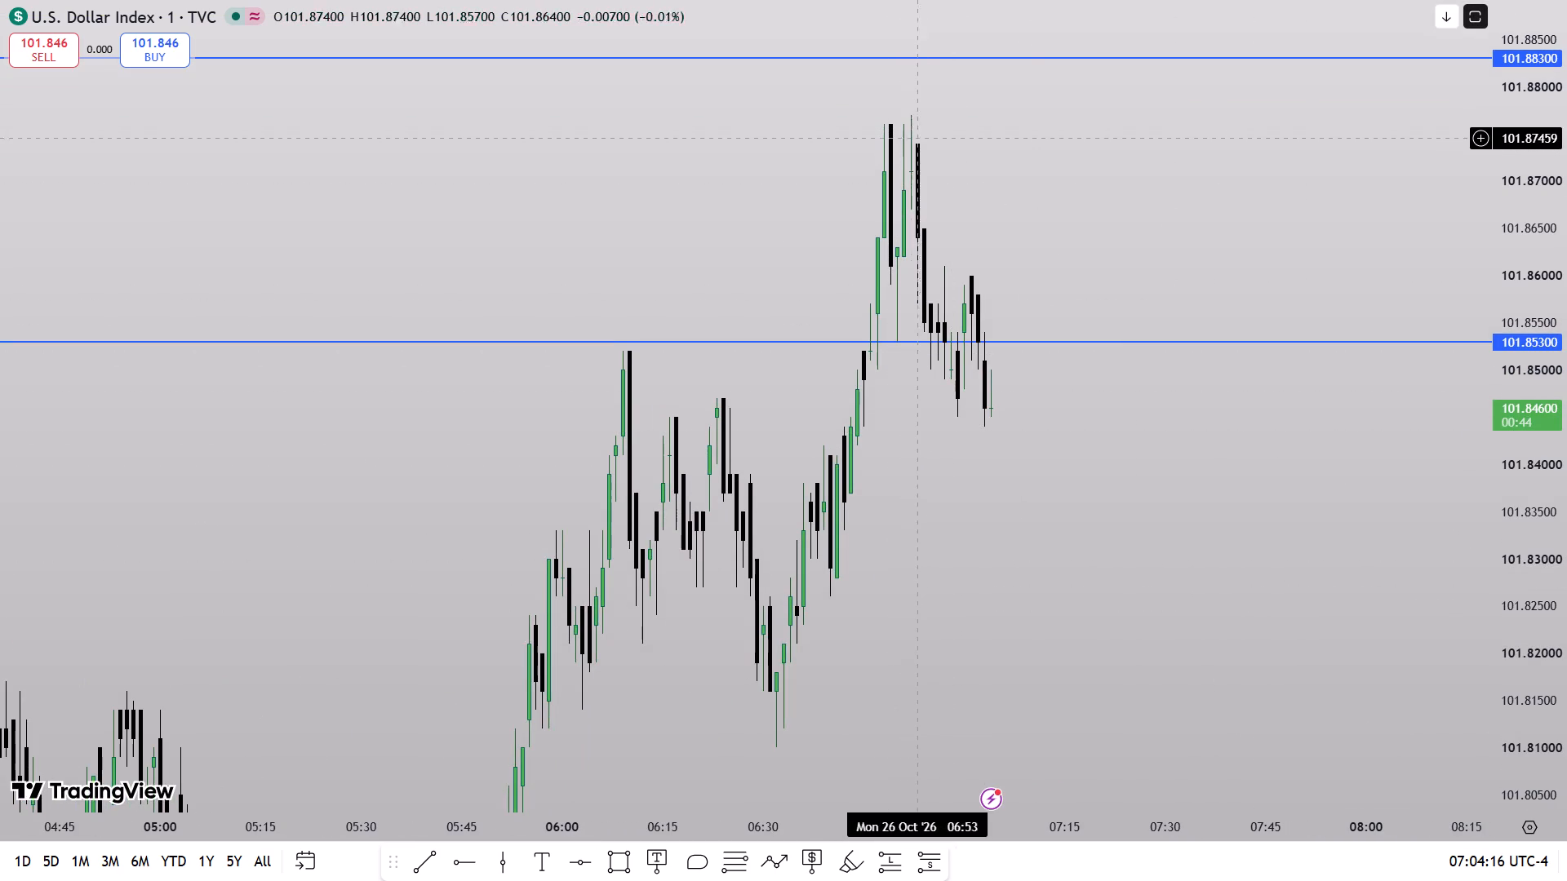
drag(1566, 166, 1527, 517)
scroll(1224, 628, down, 6)
drag(1258, 626, 1192, 363)
drag(1566, 281, 1546, 628)
scroll(1251, 750, down, 12)
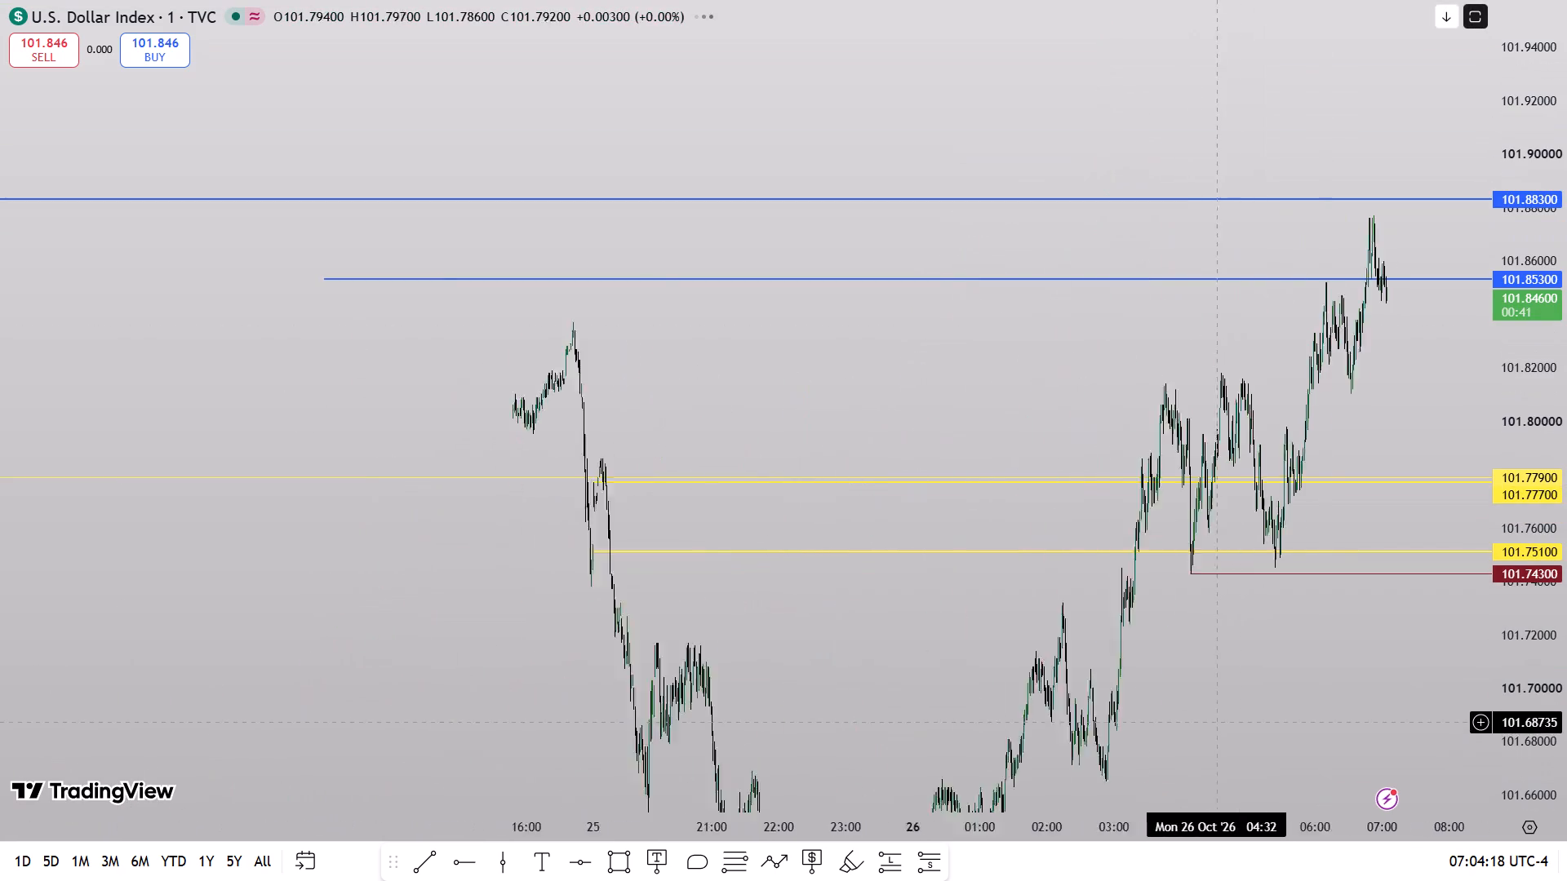
drag(1345, 717, 987, 545)
drag(1566, 349, 1509, 575)
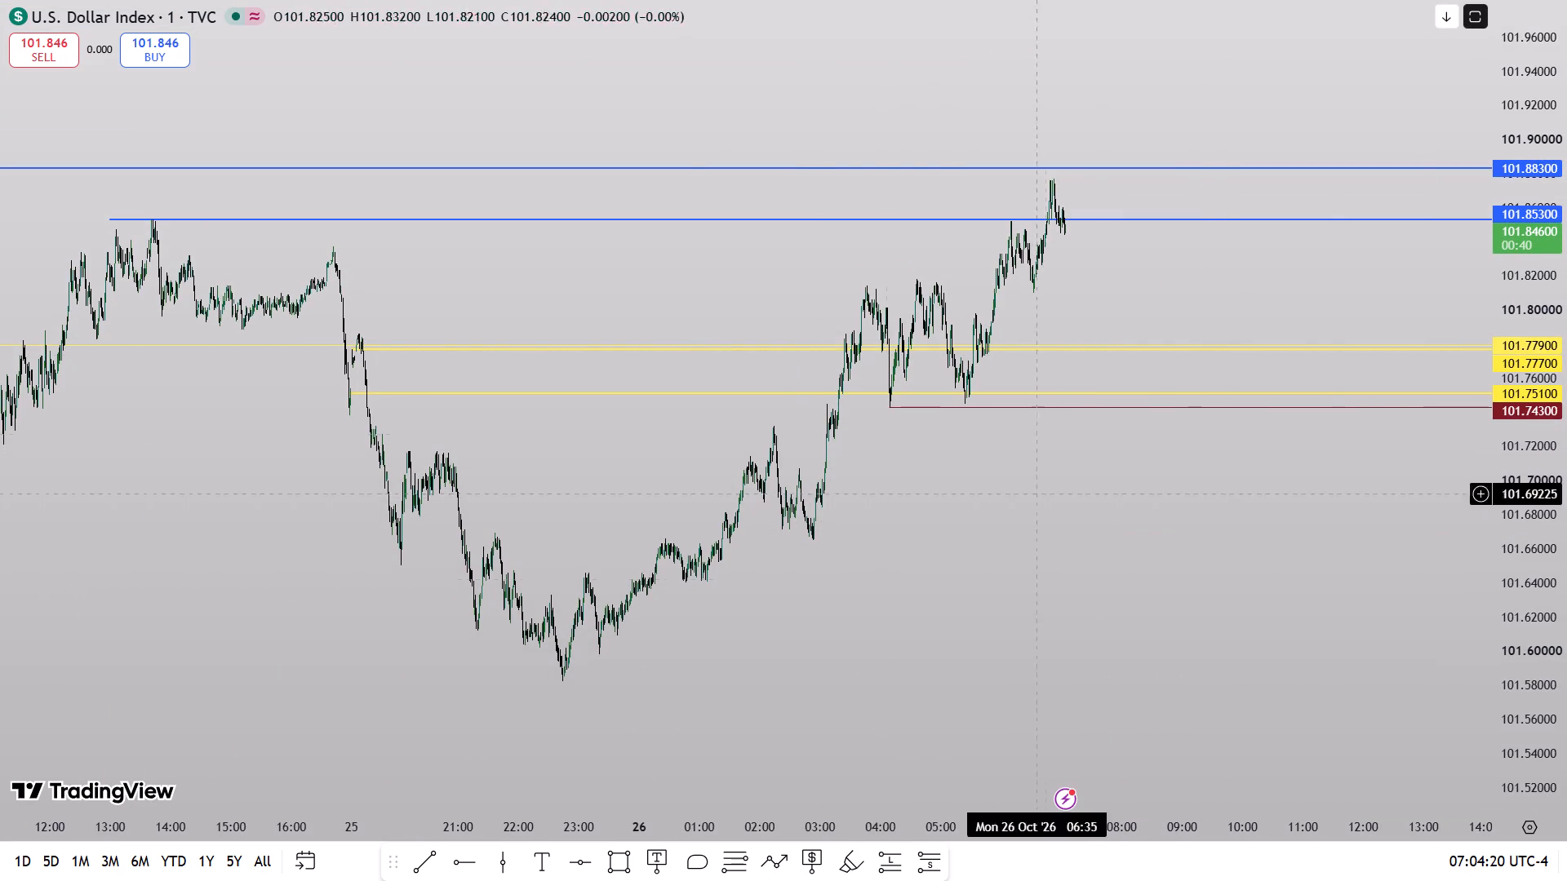
Draw a horizontal ray on the Dollar Index from the 26 October low at about 00:15, at 101.63900.
drag(753, 695, 1312, 328)
drag(1566, 510, 1539, 325)
drag(1336, 332, 1339, 589)
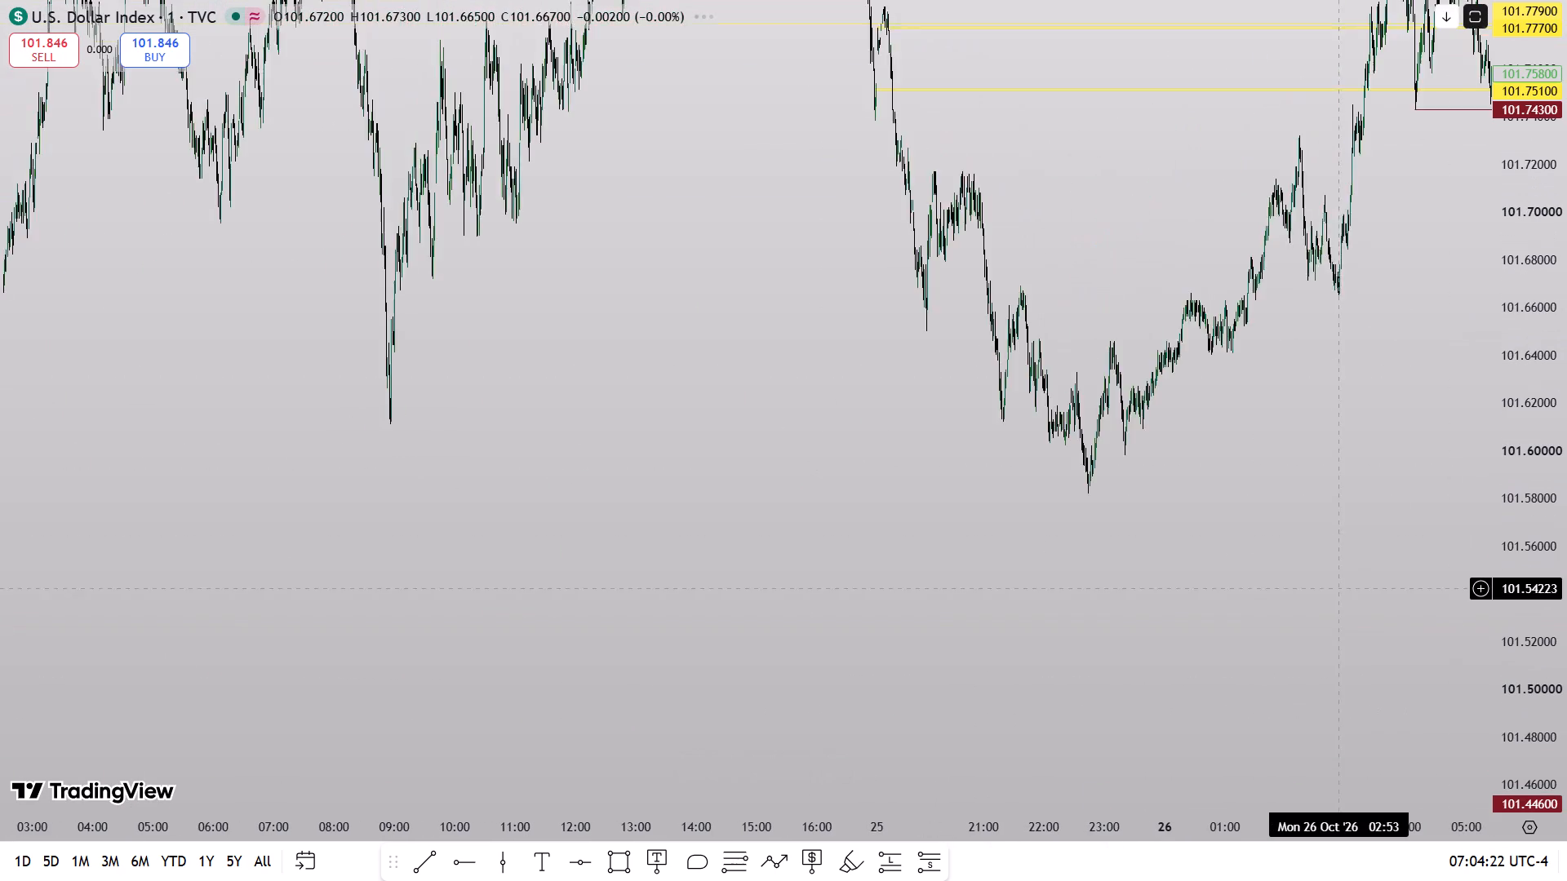
scroll(1217, 596, up, 10)
drag(961, 522, 1330, 544)
drag(1566, 619, 1522, 338)
scroll(1336, 482, up, 4)
drag(1159, 459, 1143, 581)
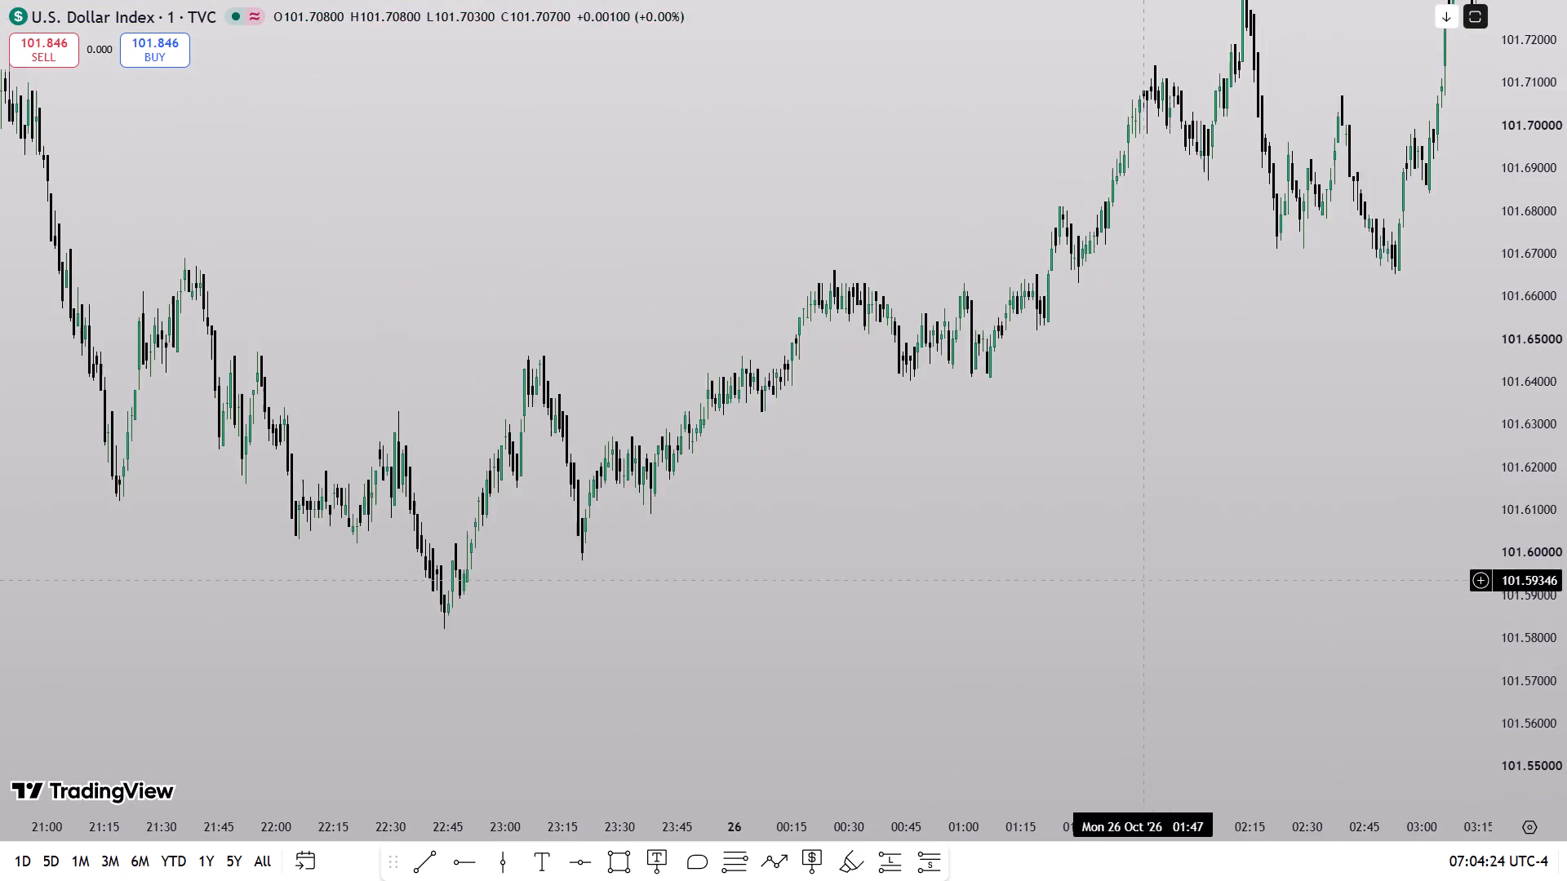
drag(1566, 586, 1512, 414)
scroll(1080, 652, up, 2)
click(462, 866)
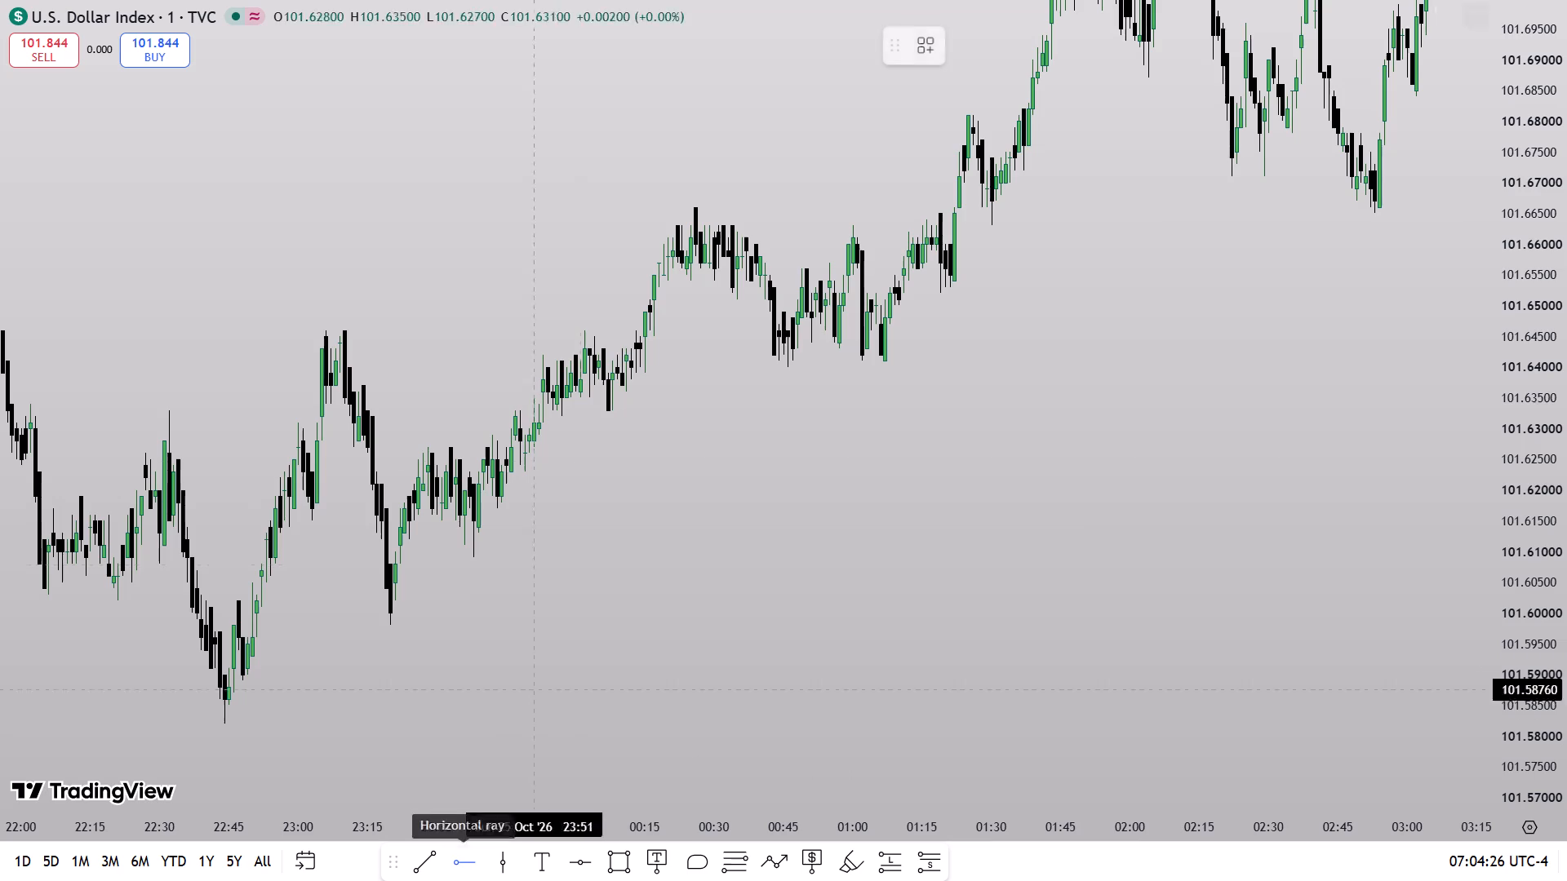
click(646, 398)
Style the 101.63900 ray as a dark red line with the thinnest width.
click(968, 53)
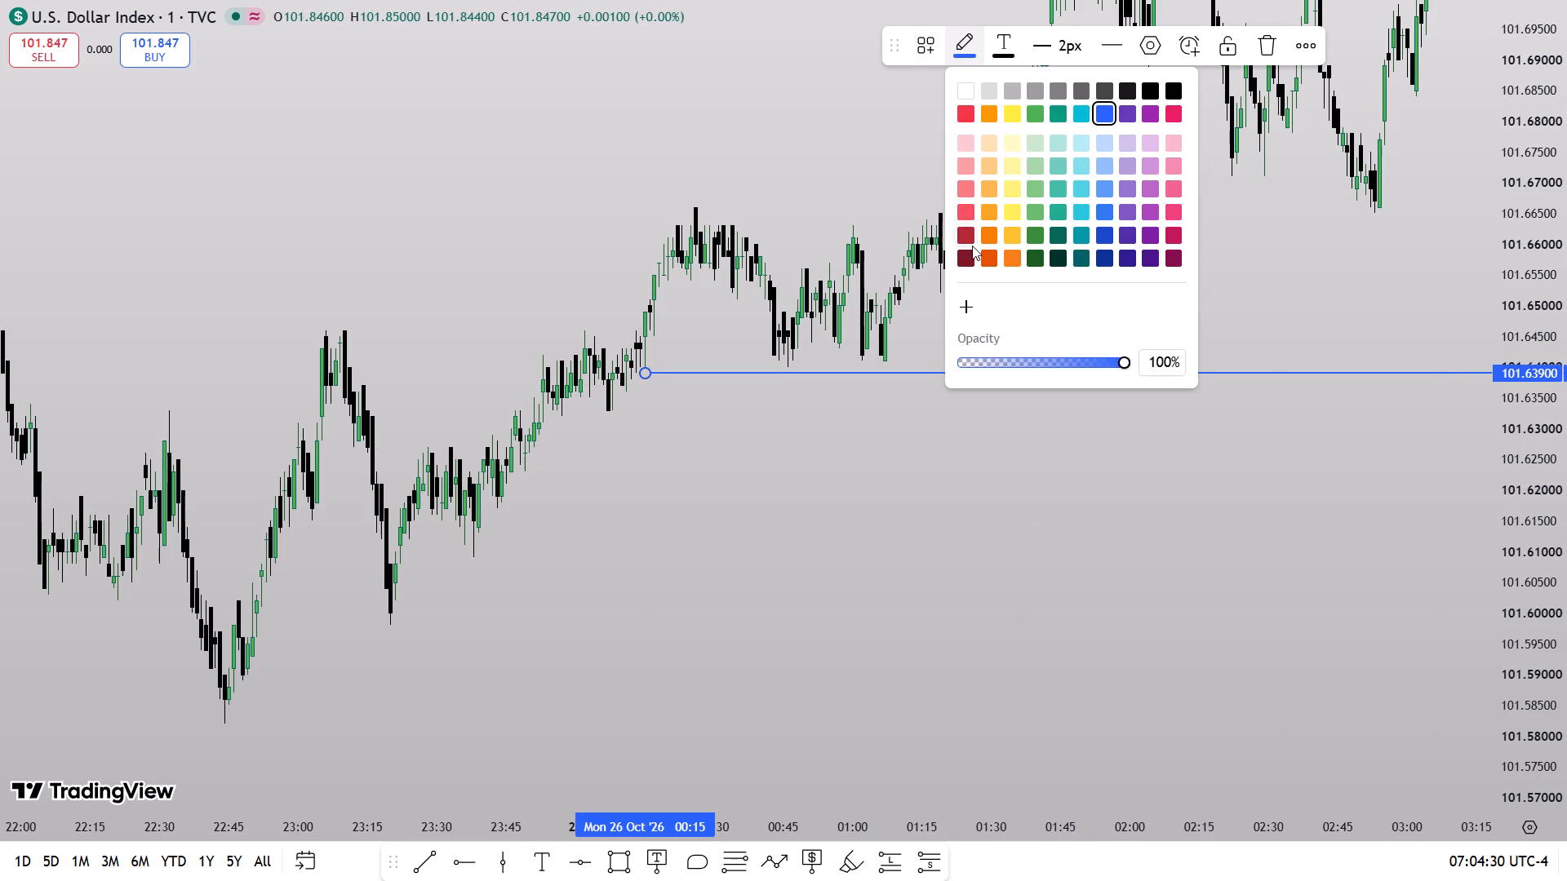
click(971, 257)
click(1061, 42)
click(1062, 83)
click(1072, 165)
Examine the Dollar Index's price action from 23 to 26 October against all the marked levels.
drag(1566, 179, 1466, 646)
scroll(1308, 637, down, 3)
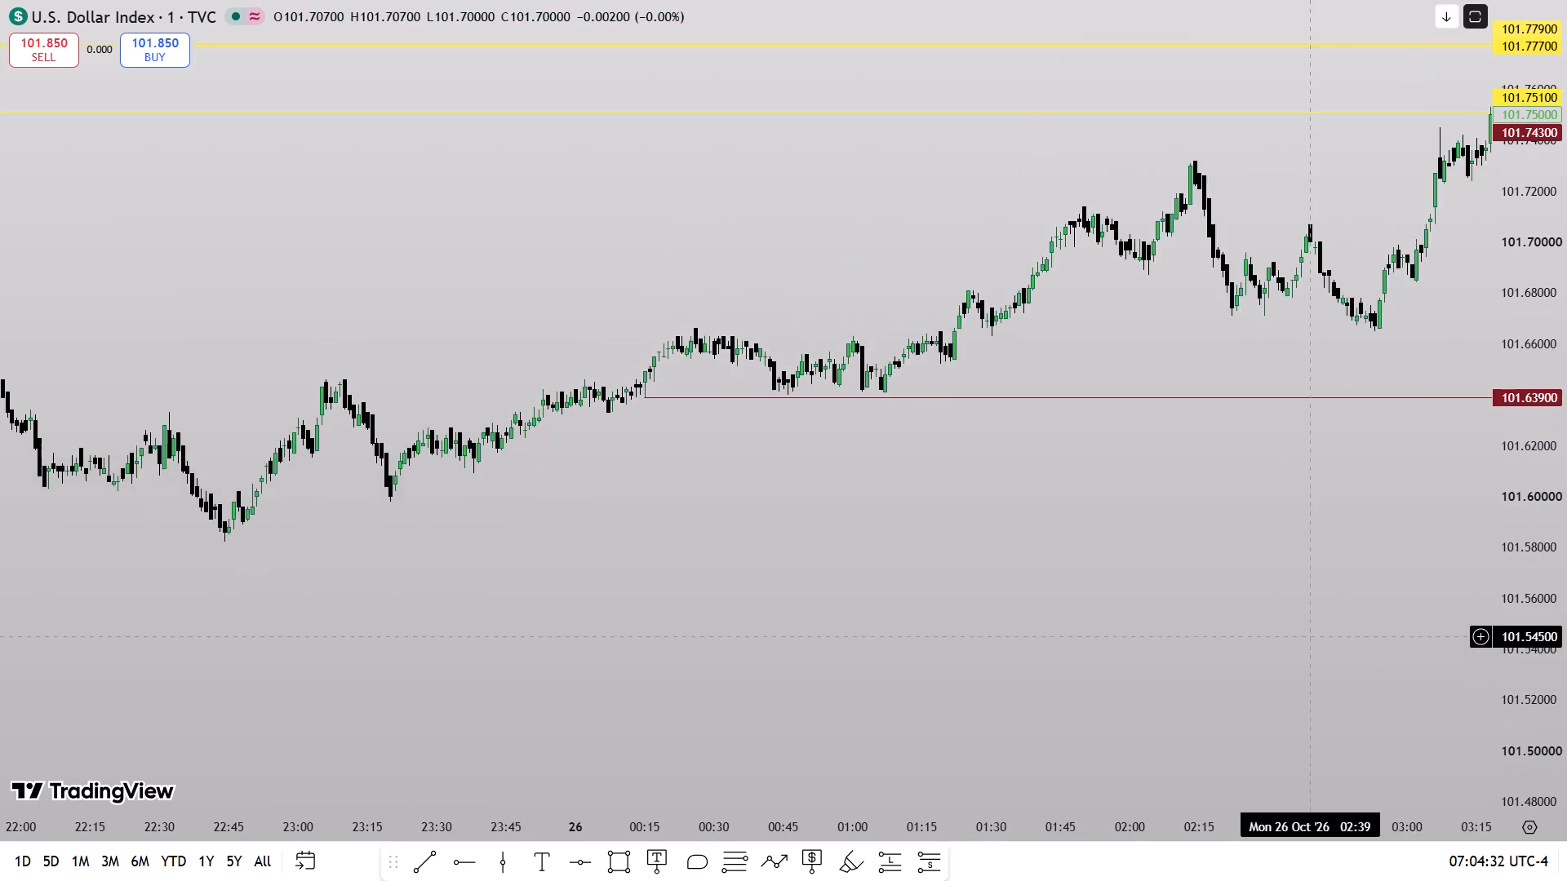
scroll(1308, 637, down, 12)
drag(1414, 546, 393, 598)
drag(1566, 344, 1446, 582)
scroll(1190, 644, down, 7)
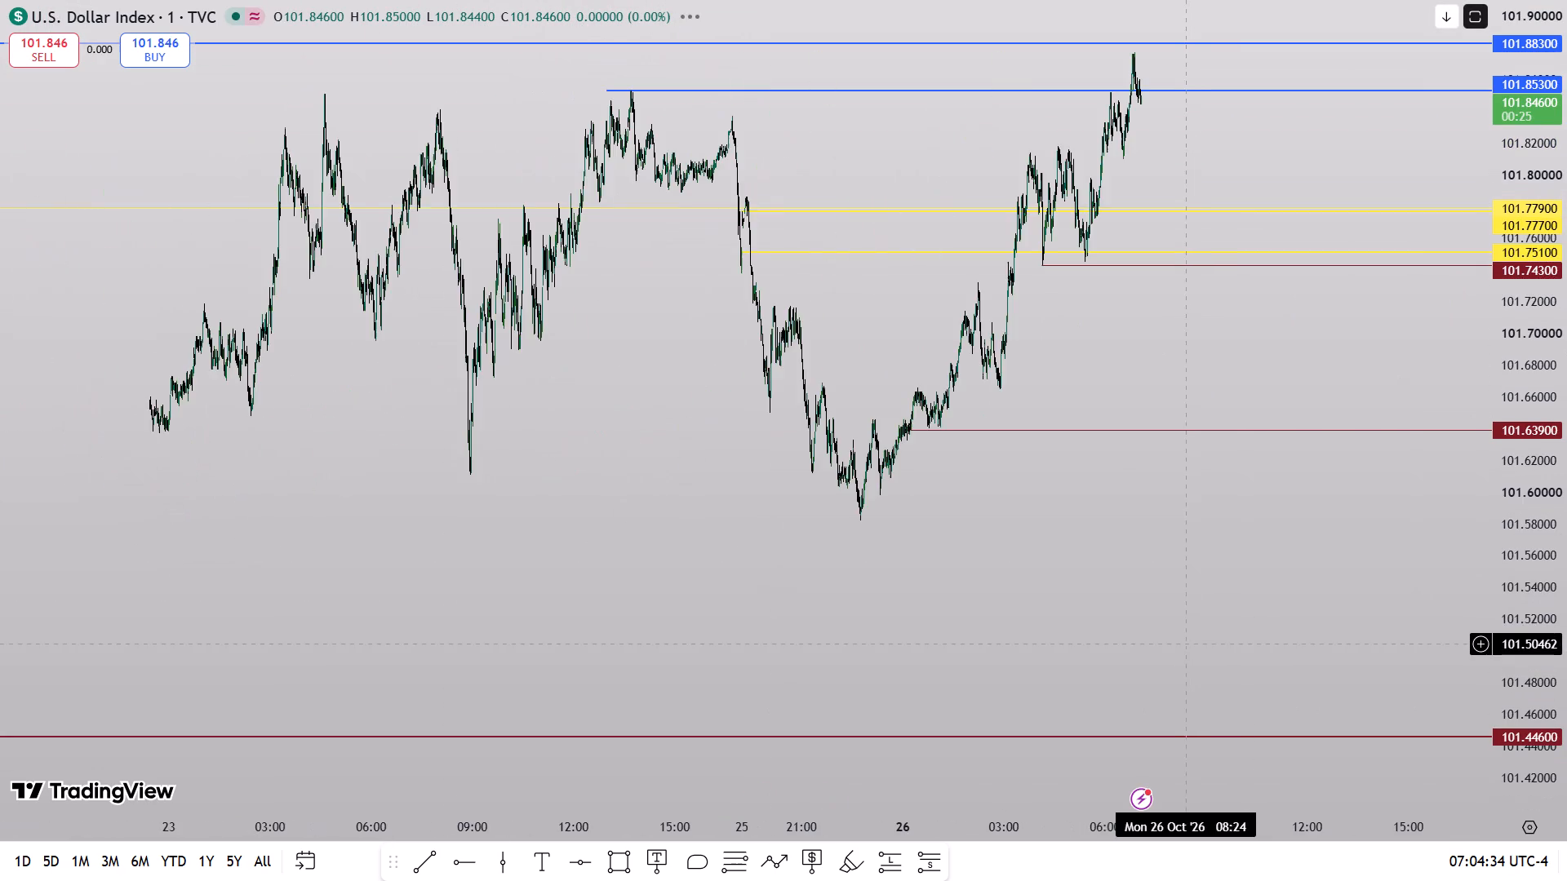
drag(1161, 545, 1061, 675)
On the British Pound 1-minute chart, label the blue 1.33885 ray "RELTIVE EQUAL HIGHS/UNFINISHED BUSINESS" and copy the label text.
key(space)
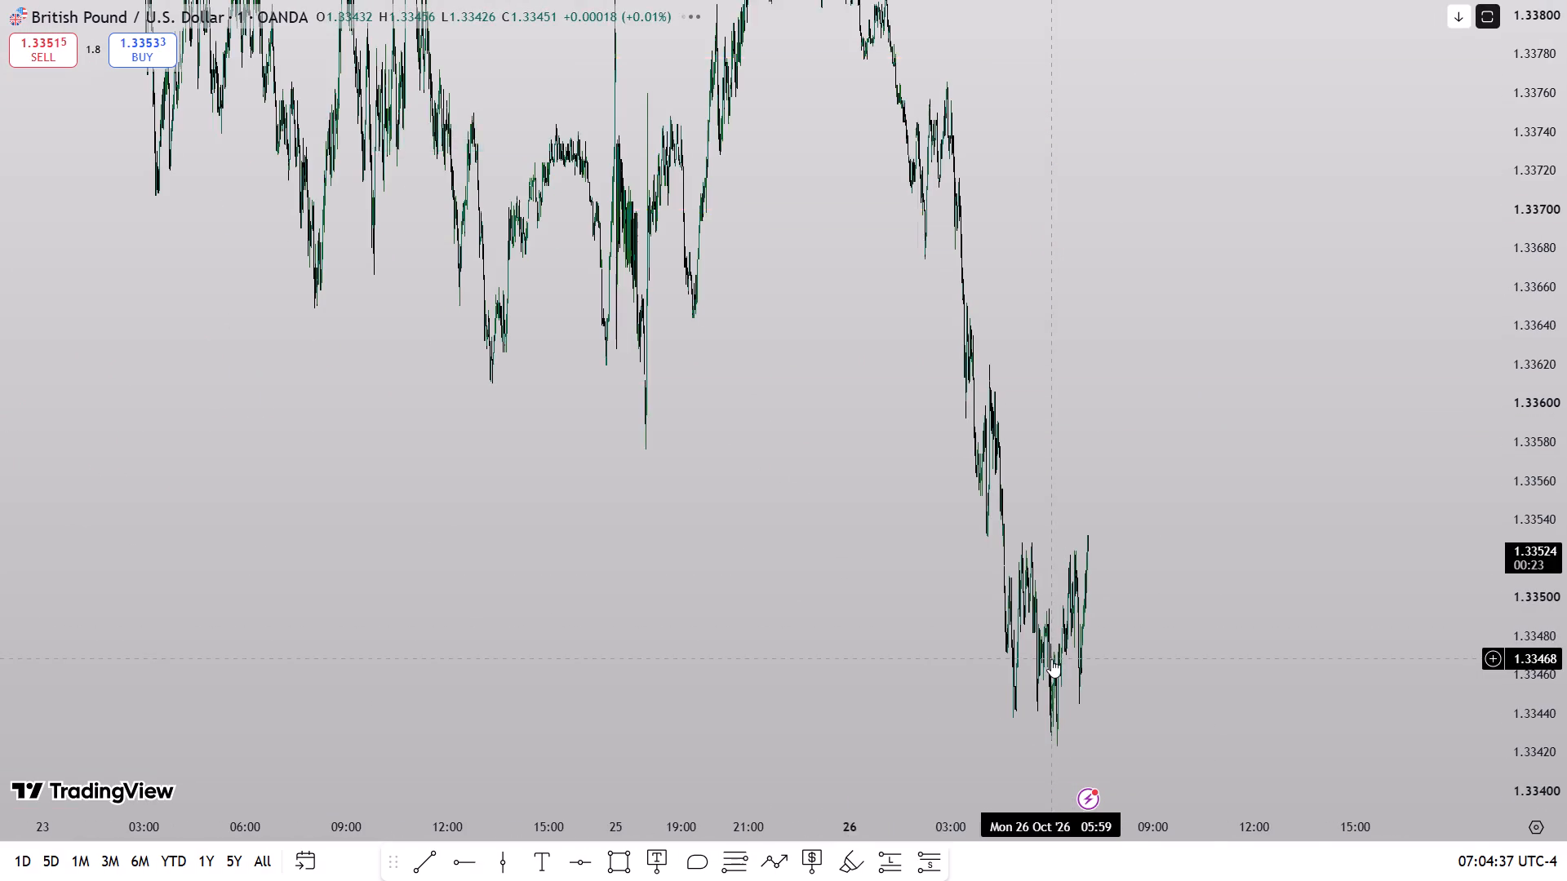
drag(1566, 445, 1560, 637)
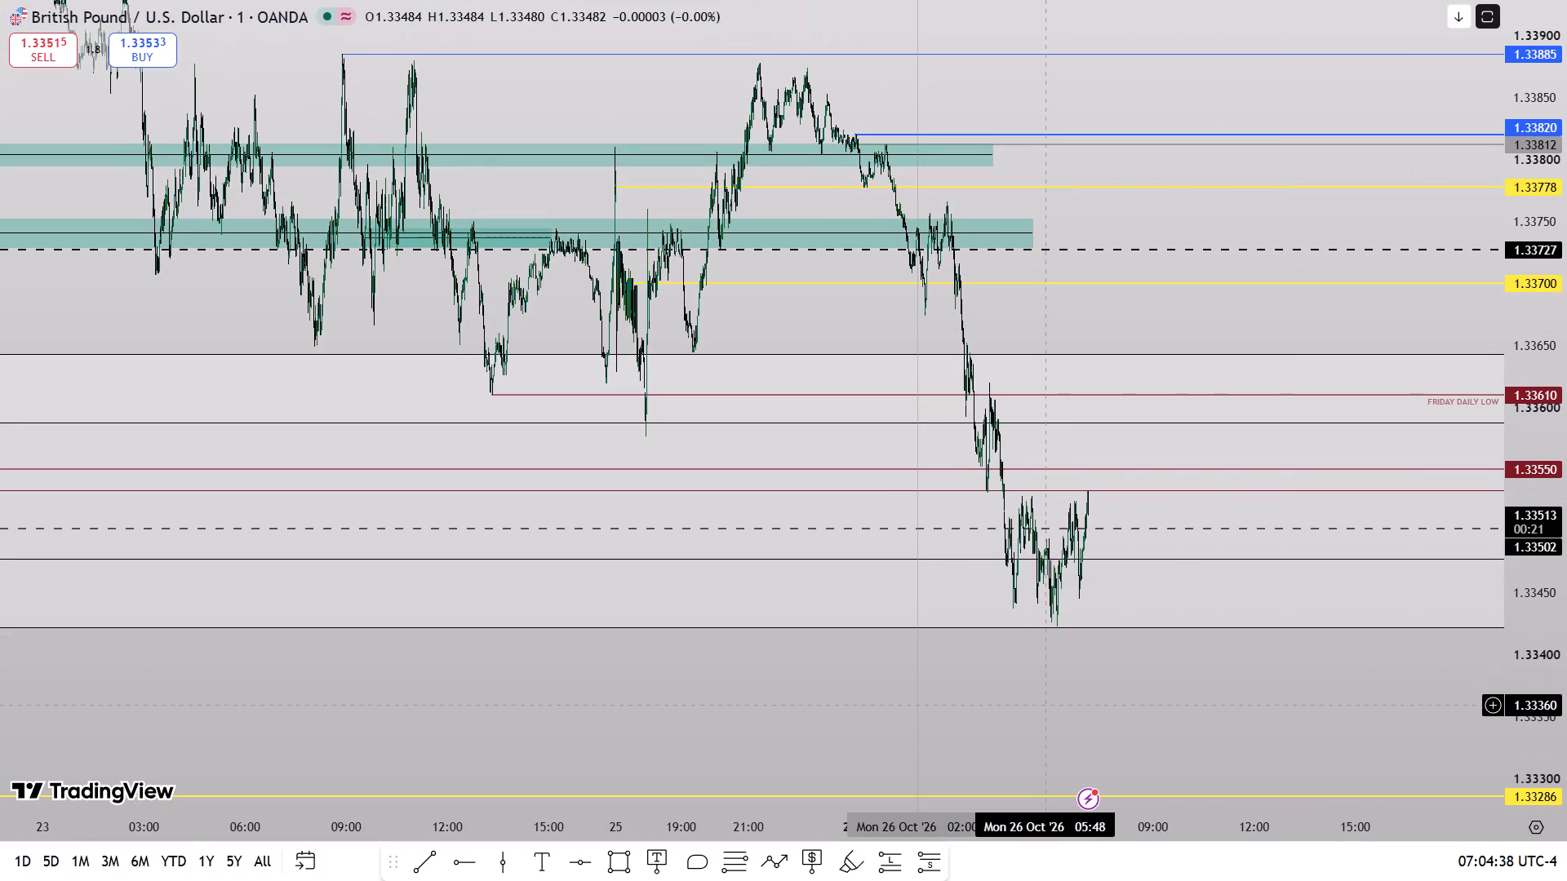
drag(1038, 701, 1116, 758)
drag(1566, 468, 1549, 551)
scroll(1186, 647, down, 4)
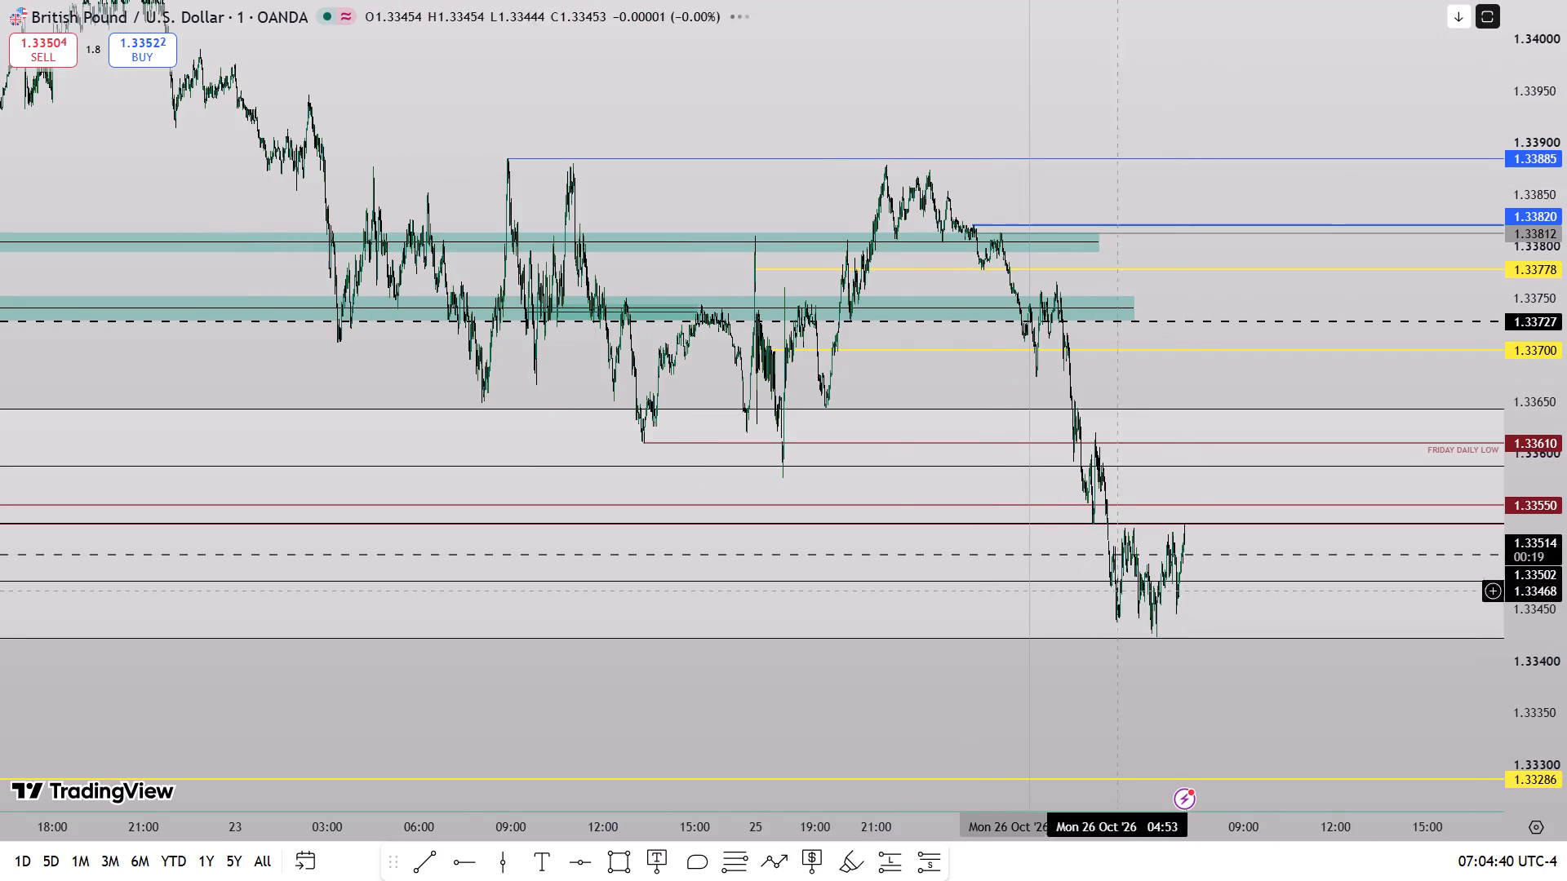
double_click(508, 160)
drag(707, 442, 719, 430)
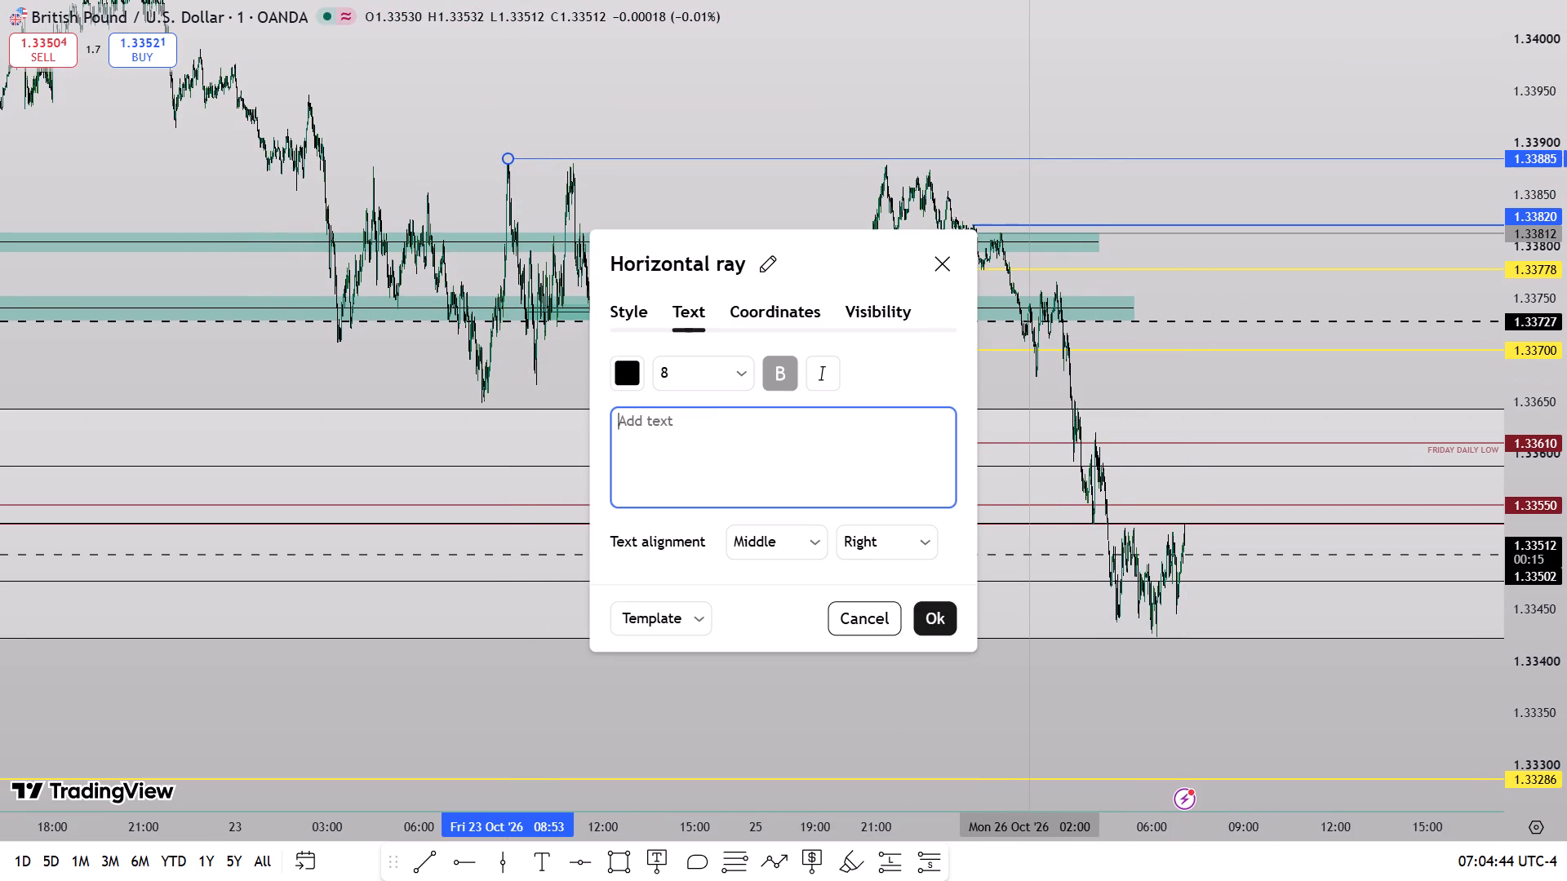
text(relative e)
key(ctrl+a)
text(RELTIVE EQUAL H)
text(IGHD)
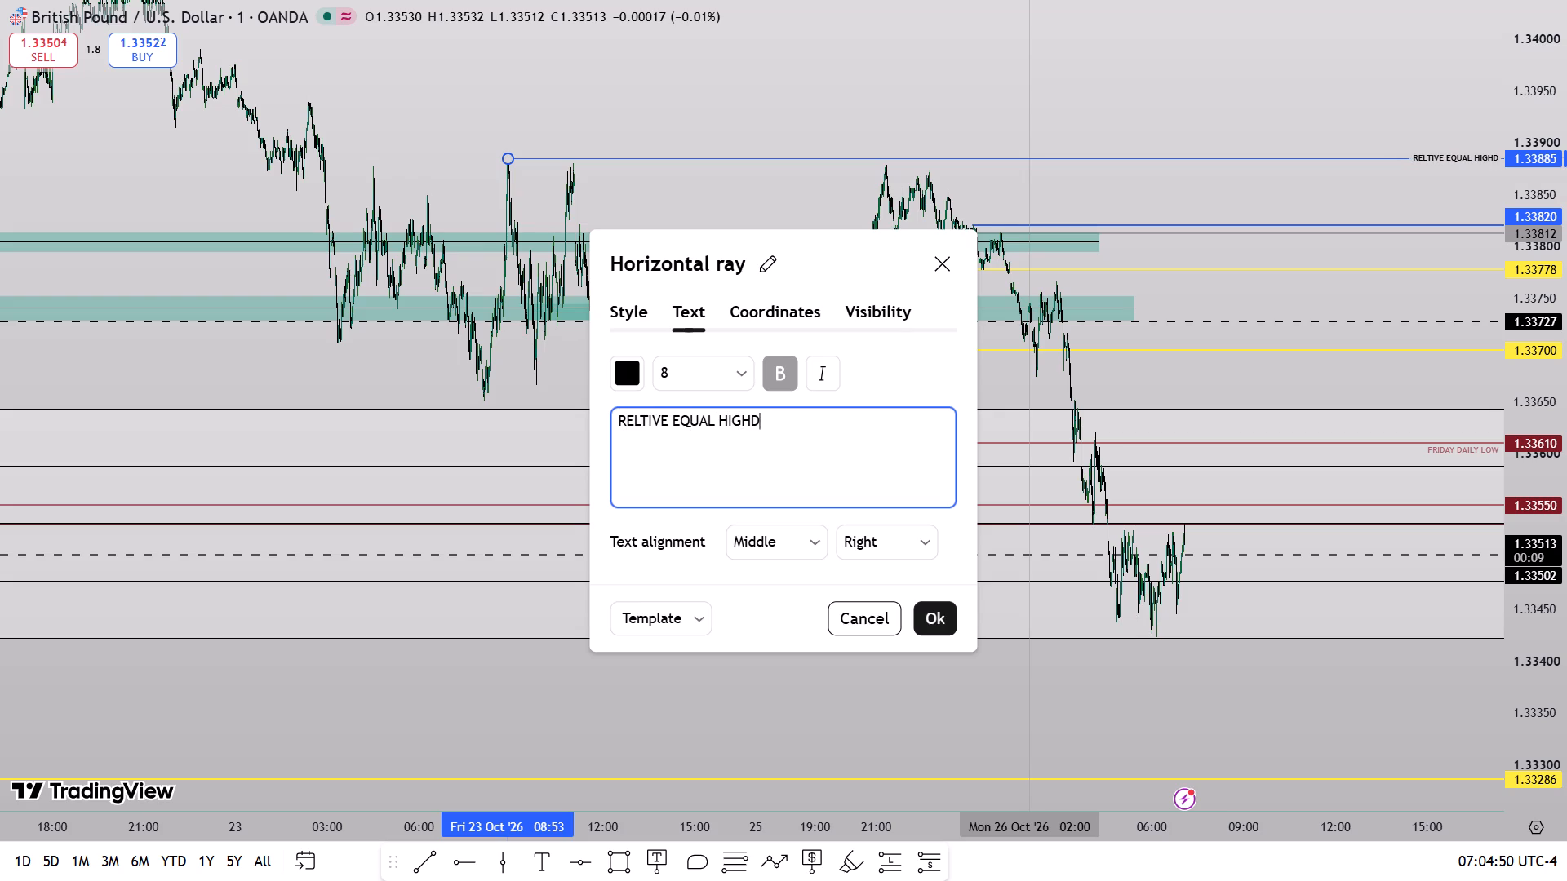
key(BackSpace)
text(S/)
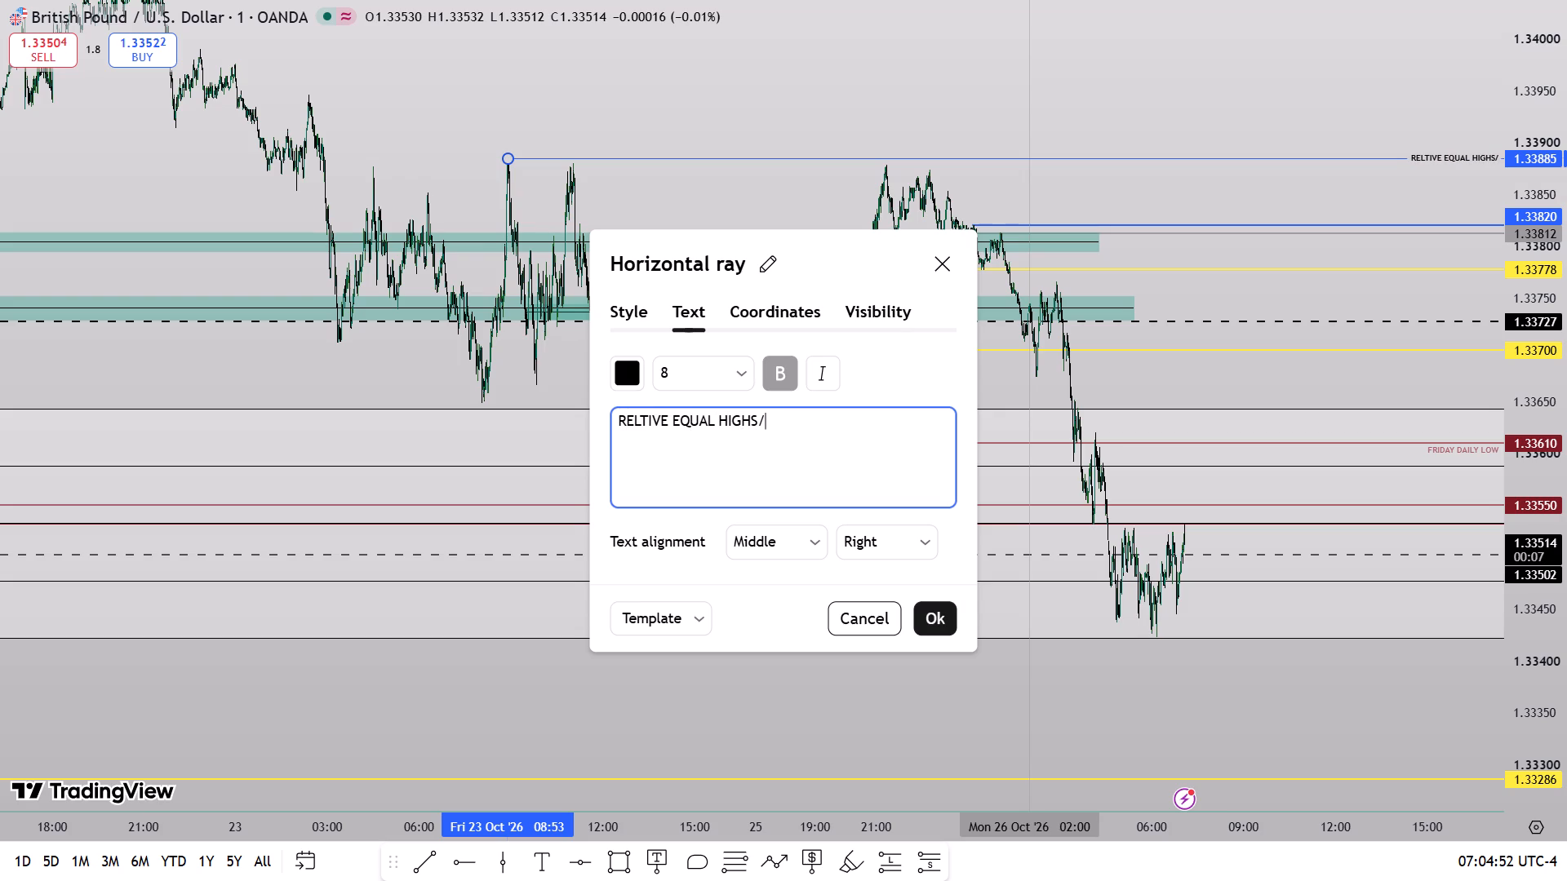
text(UNFINISHED BUSINESS)
key(ctrl+a)
key(ctrl+c)
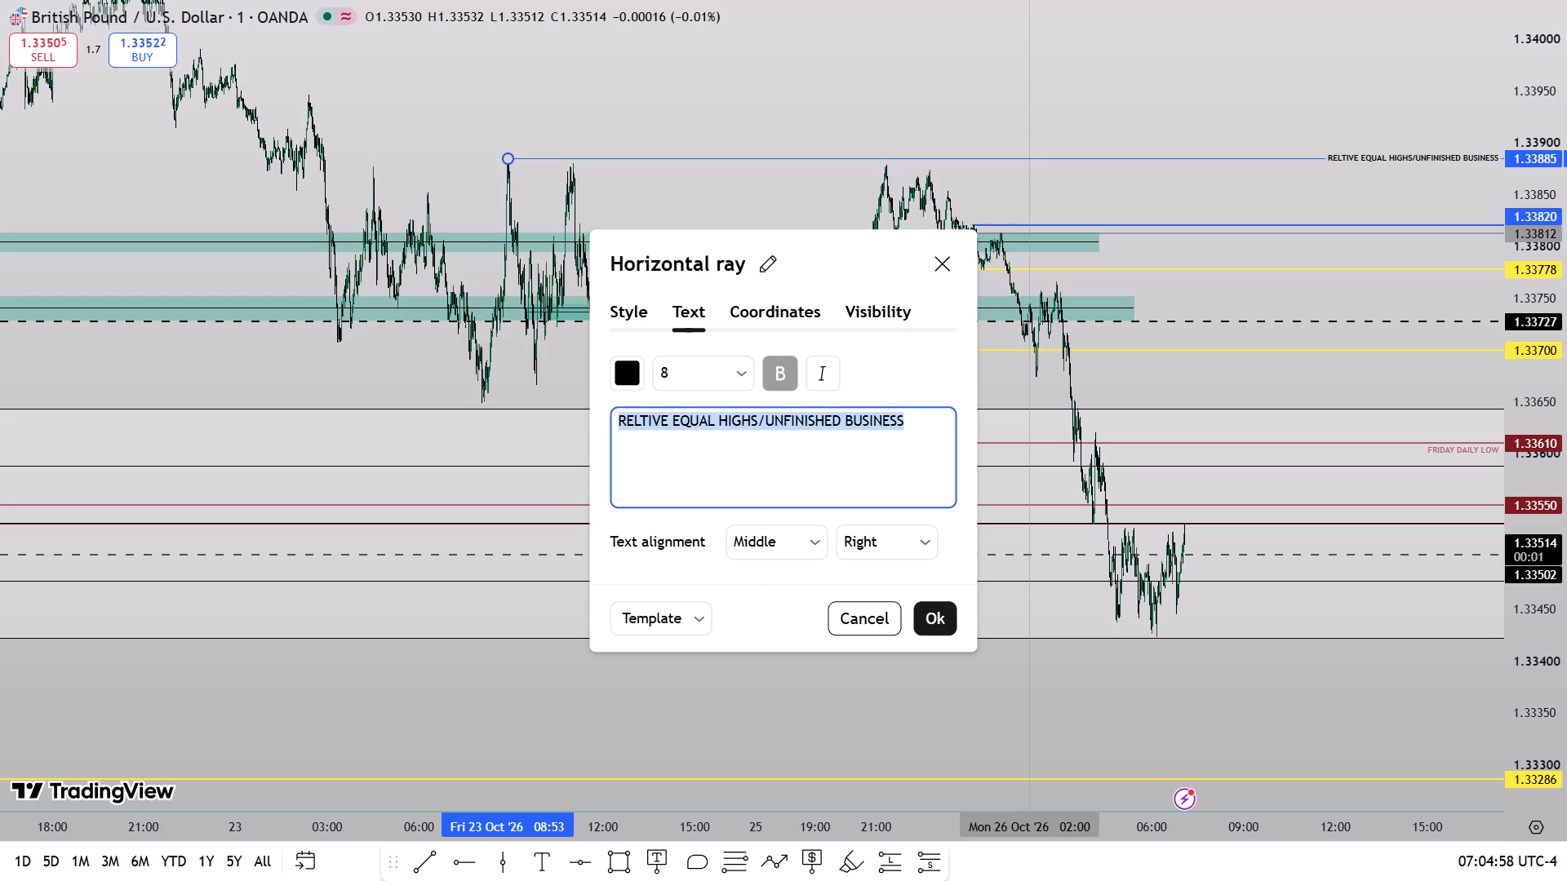
Format the 1.33885 ray's label as size 10 blue text, aligned left and placed above the line.
click(689, 372)
click(685, 447)
click(630, 381)
click(775, 435)
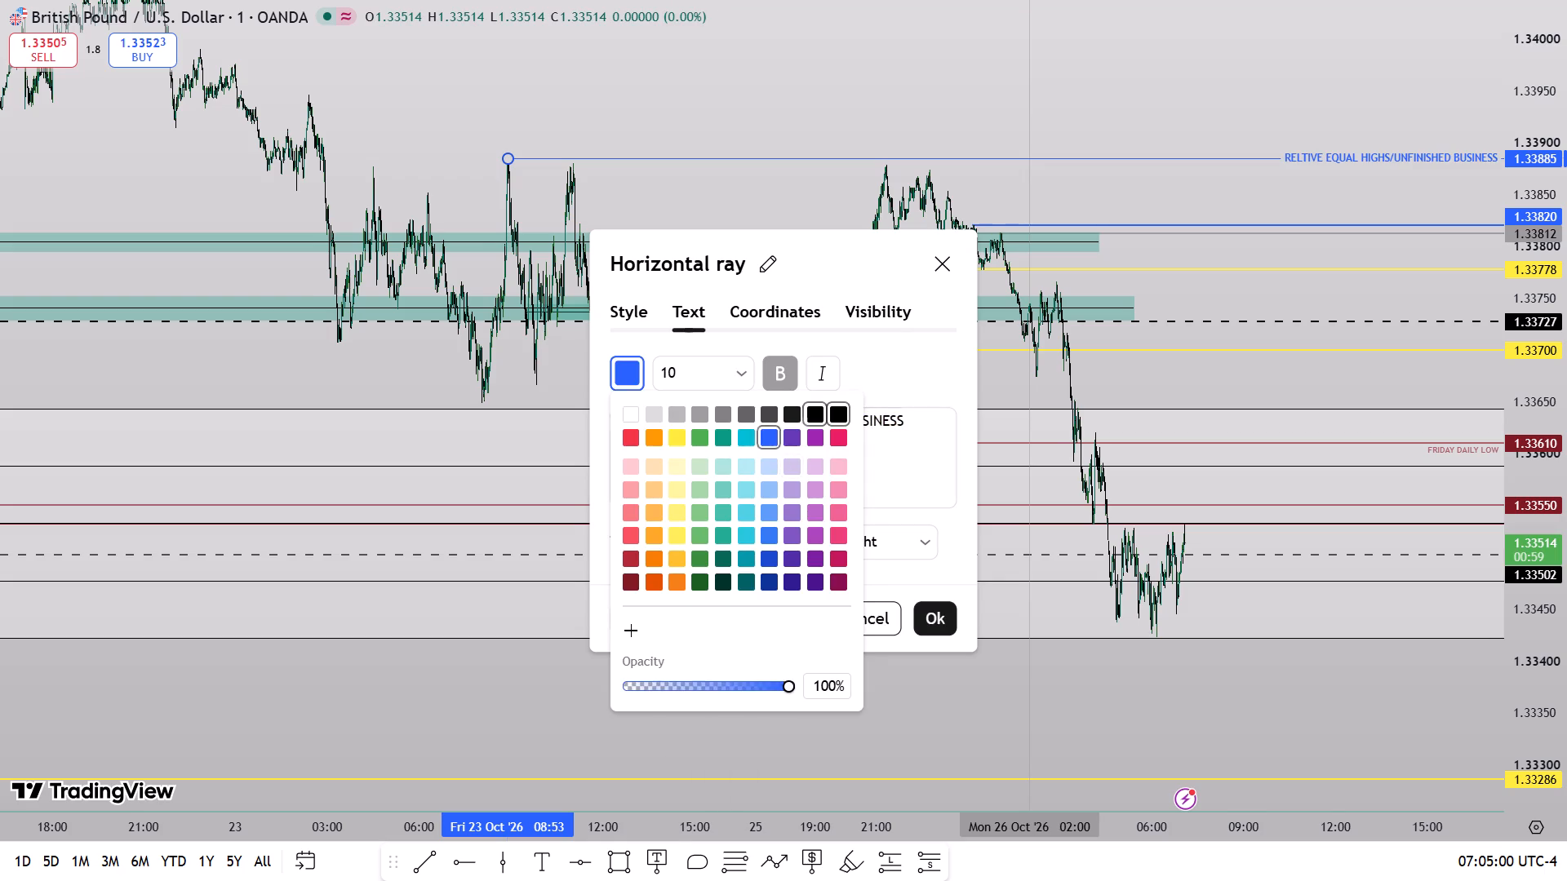
click(865, 453)
click(893, 524)
drag(881, 578, 886, 534)
click(888, 528)
click(884, 595)
click(797, 540)
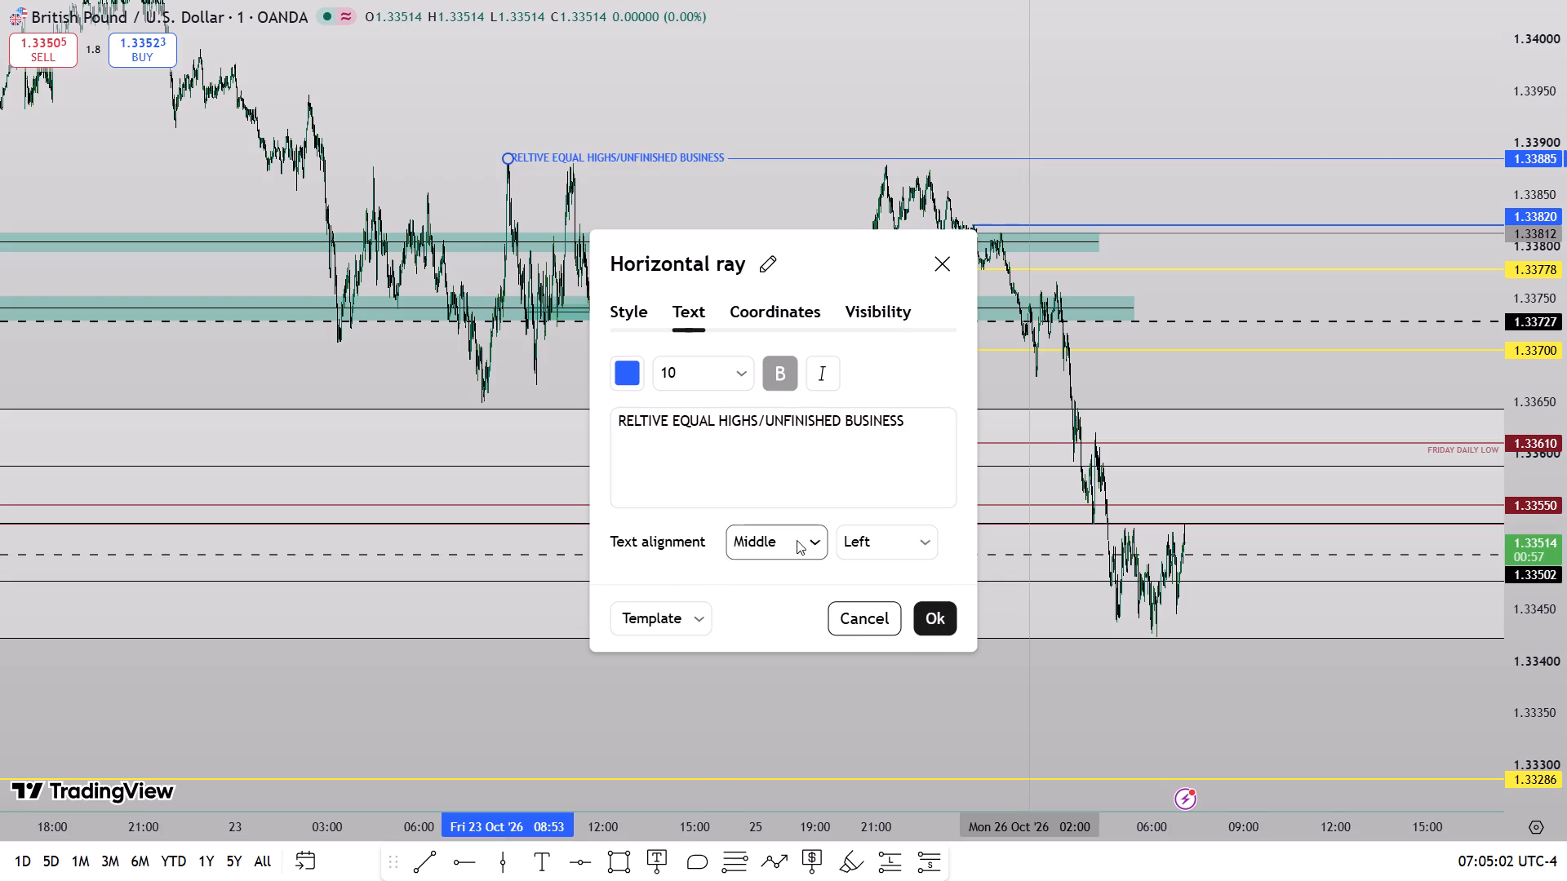
click(790, 577)
click(730, 117)
Examine the British Pound's 1-minute price action from 23 to 26 October against the relative equal highs and other marked levels.
drag(636, 215, 1374, 333)
drag(1566, 559, 1557, 309)
scroll(1225, 564, up, 10)
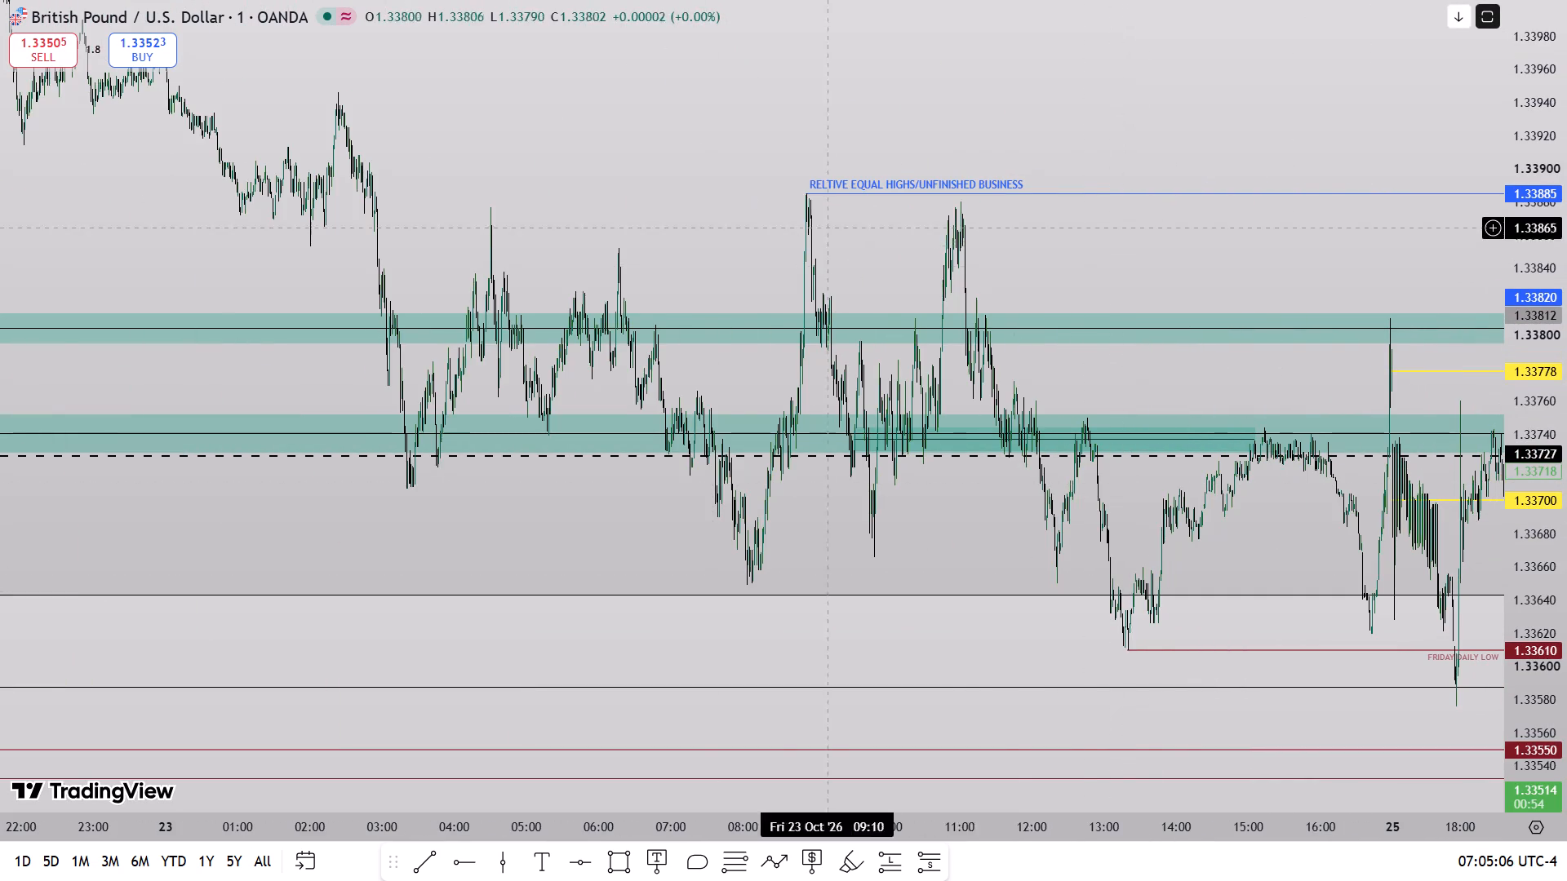
drag(1029, 256, 248, 281)
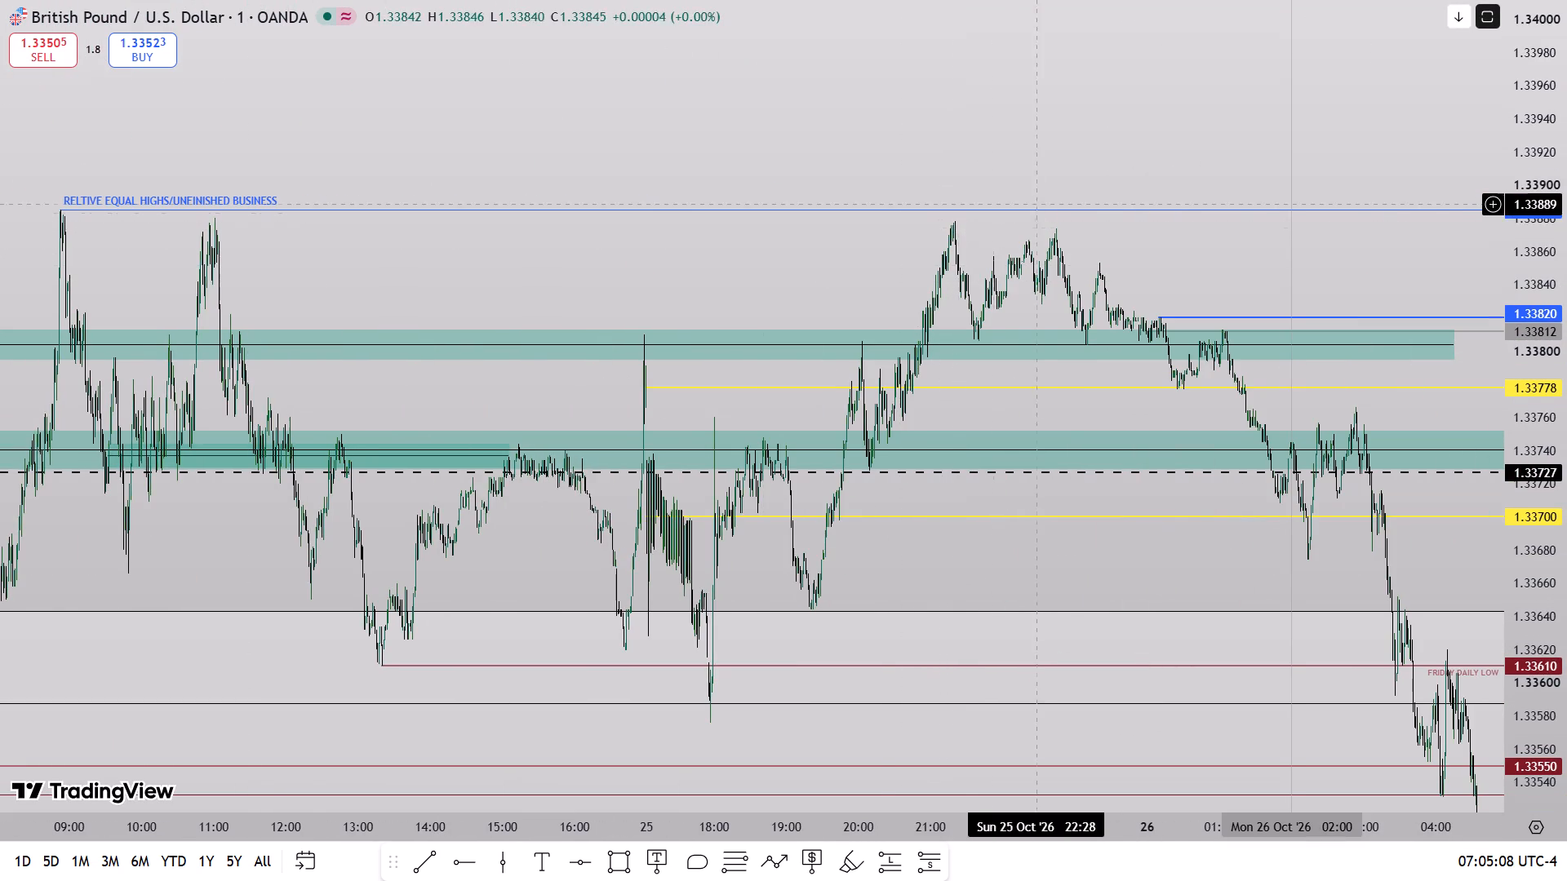
drag(1152, 263, 999, 253)
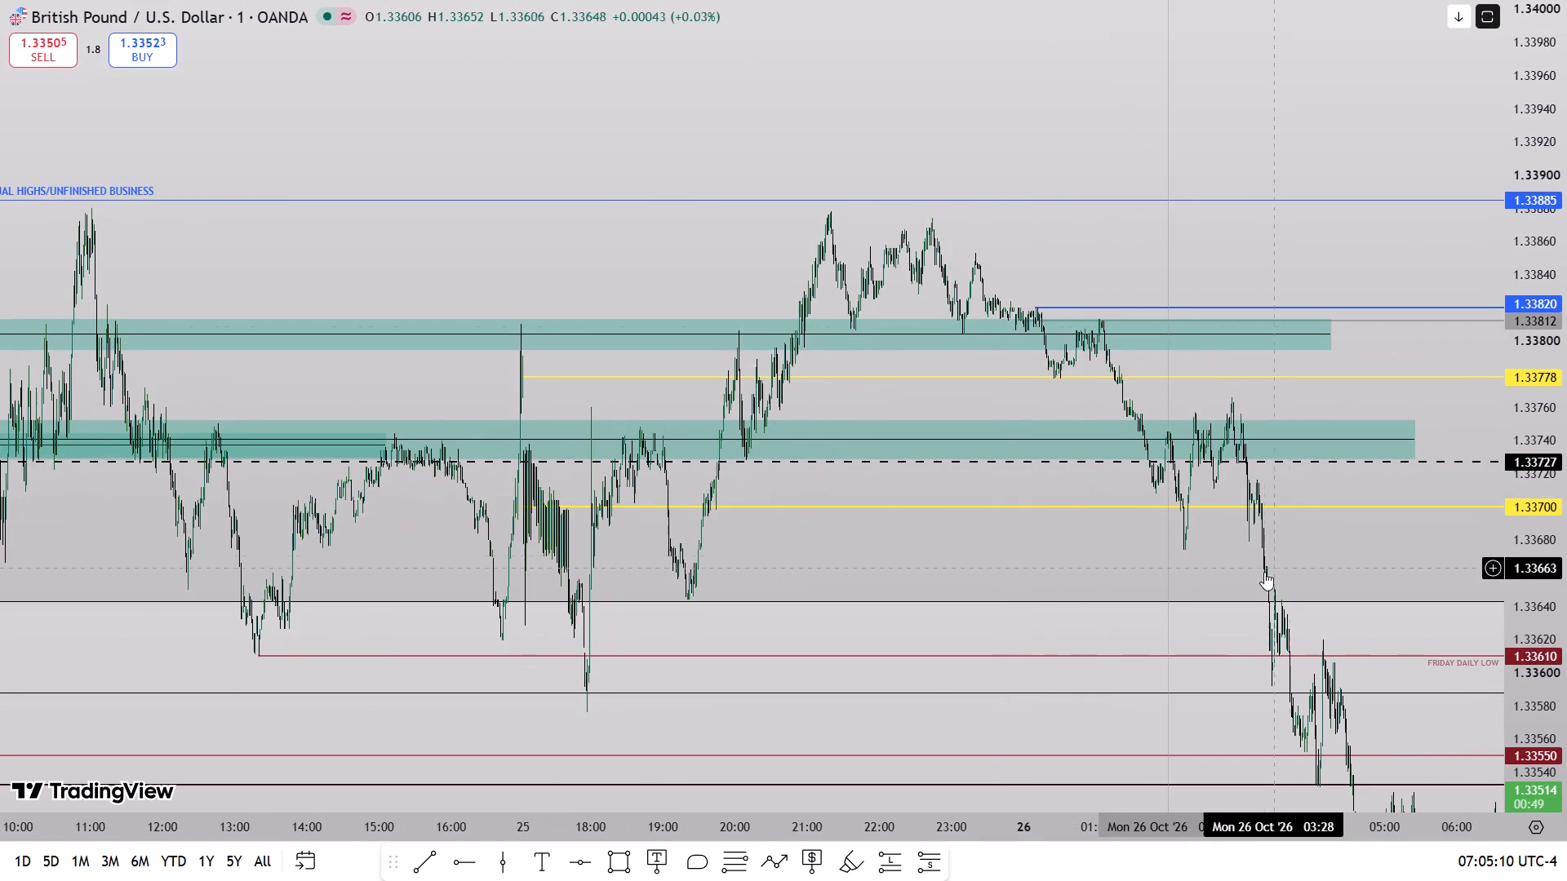
drag(707, 255, 1019, 260)
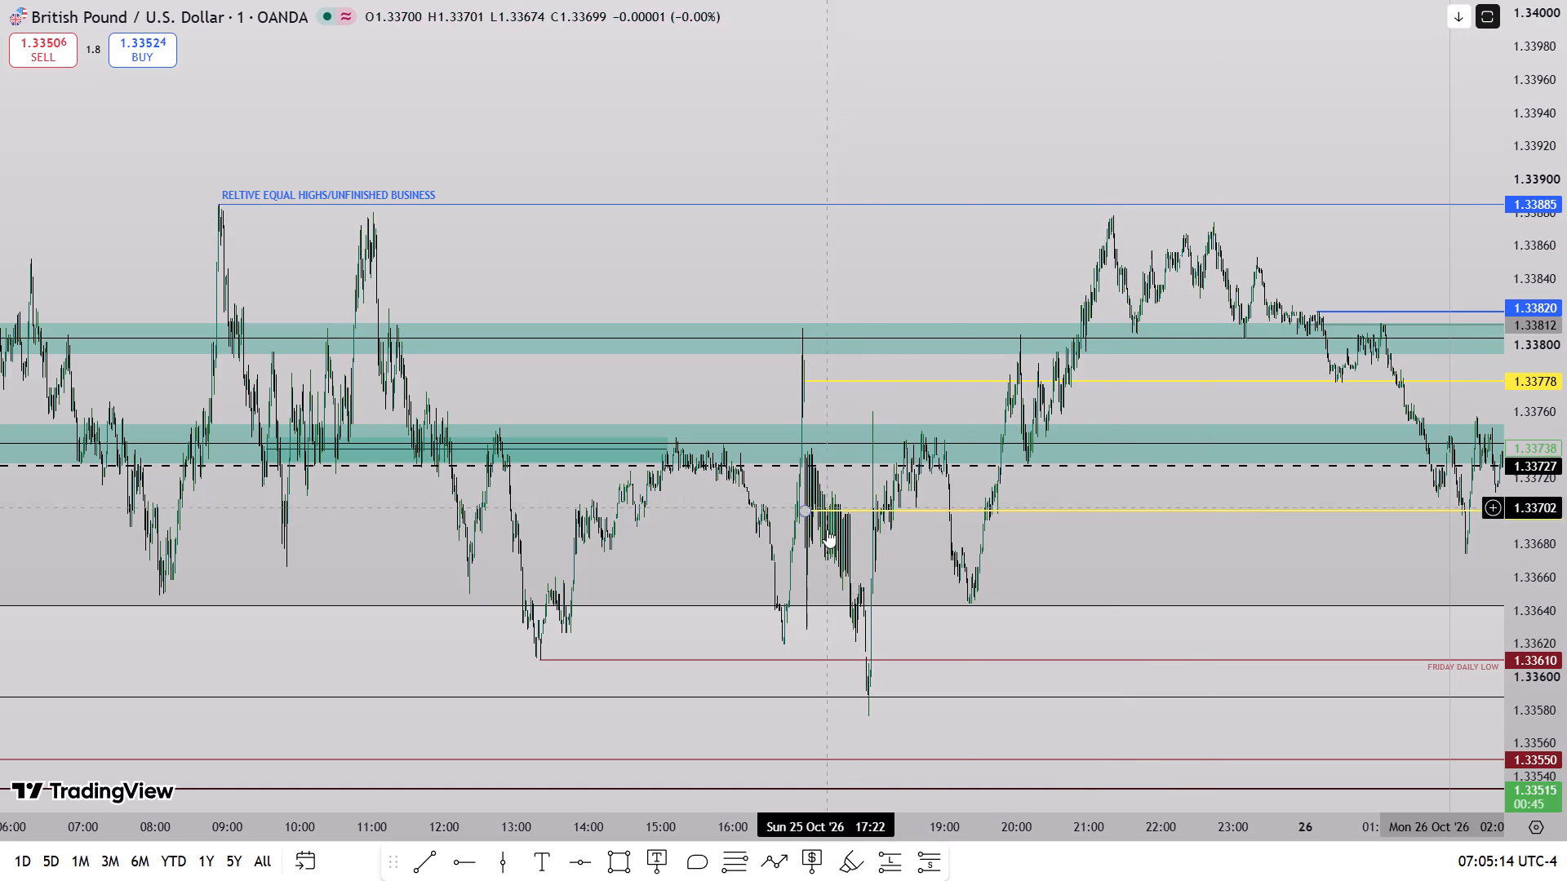
drag(1094, 556, 572, 305)
scroll(928, 525, down, 4)
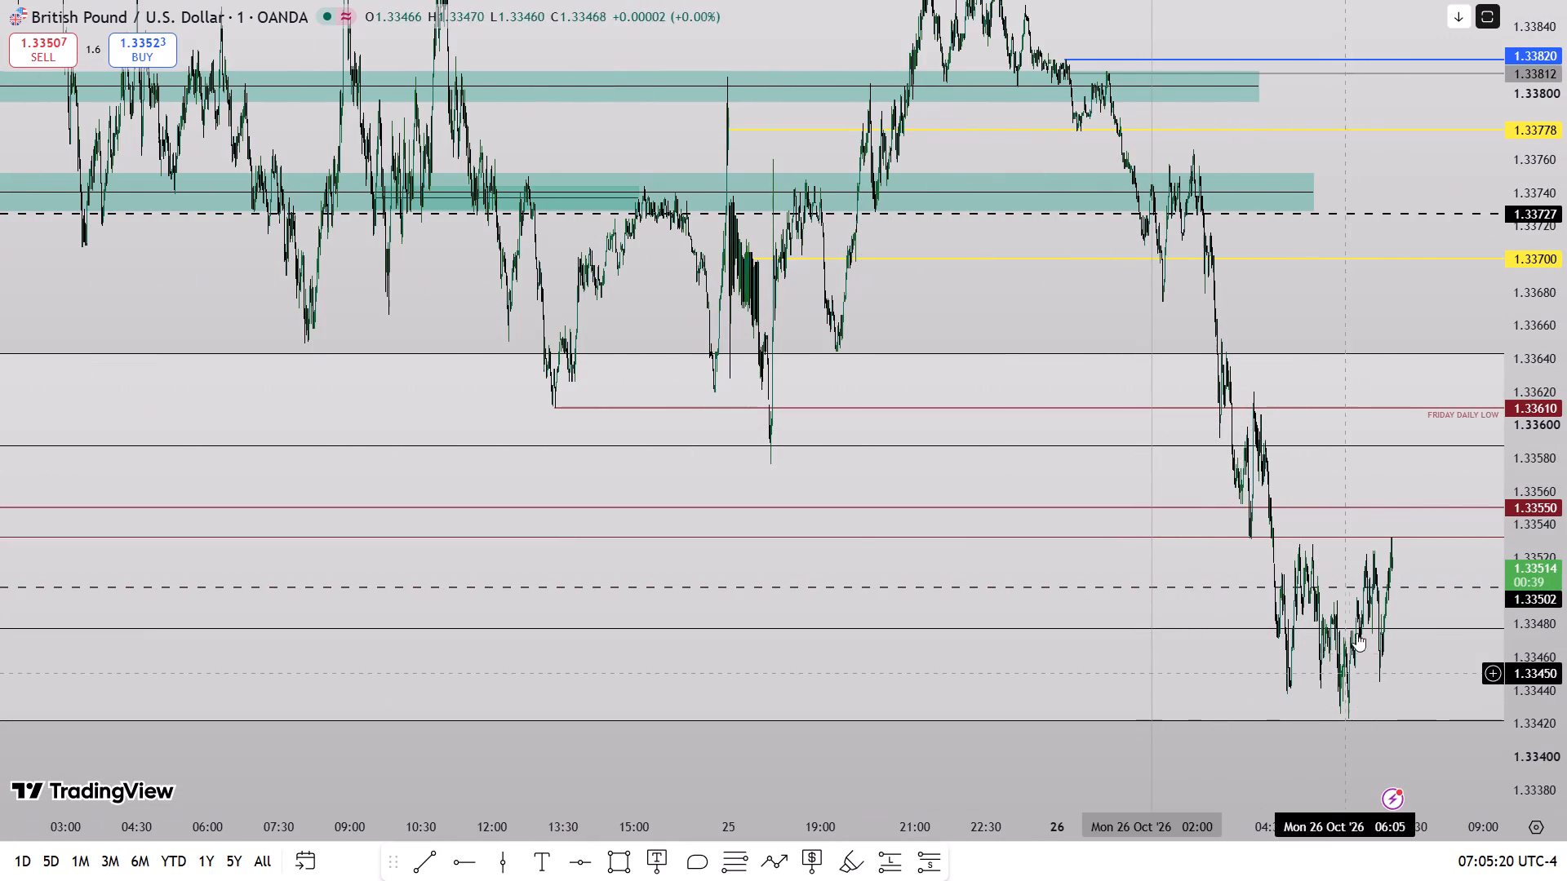
drag(809, 692, 1200, 757)
drag(830, 373, 772, 510)
drag(1566, 412, 1552, 584)
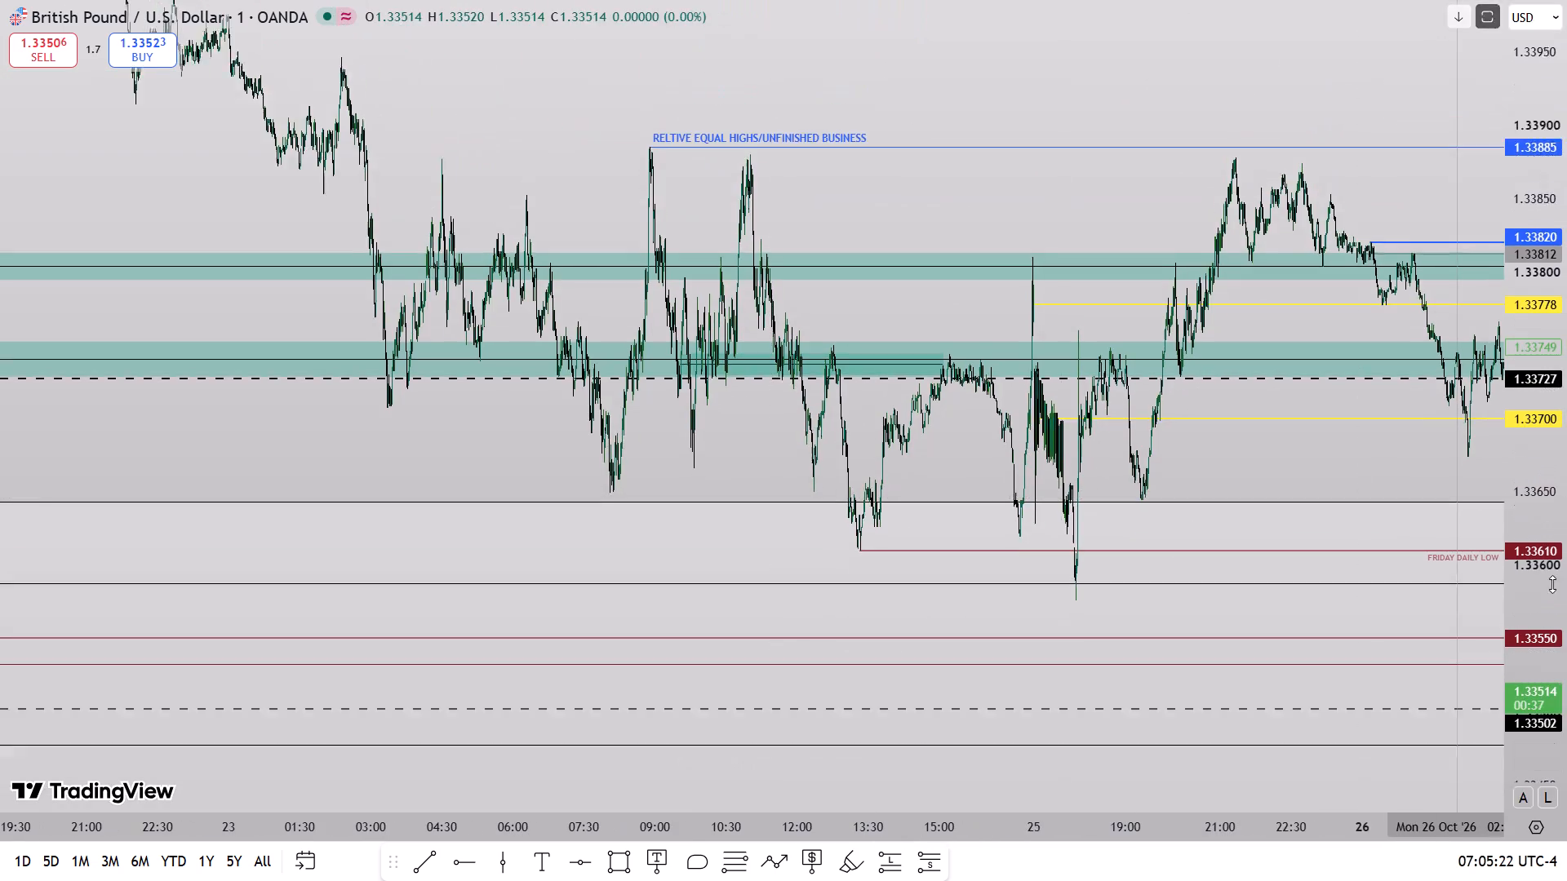
drag(1552, 584, 1522, 613)
scroll(1148, 662, down, 12)
drag(828, 449, 282, 376)
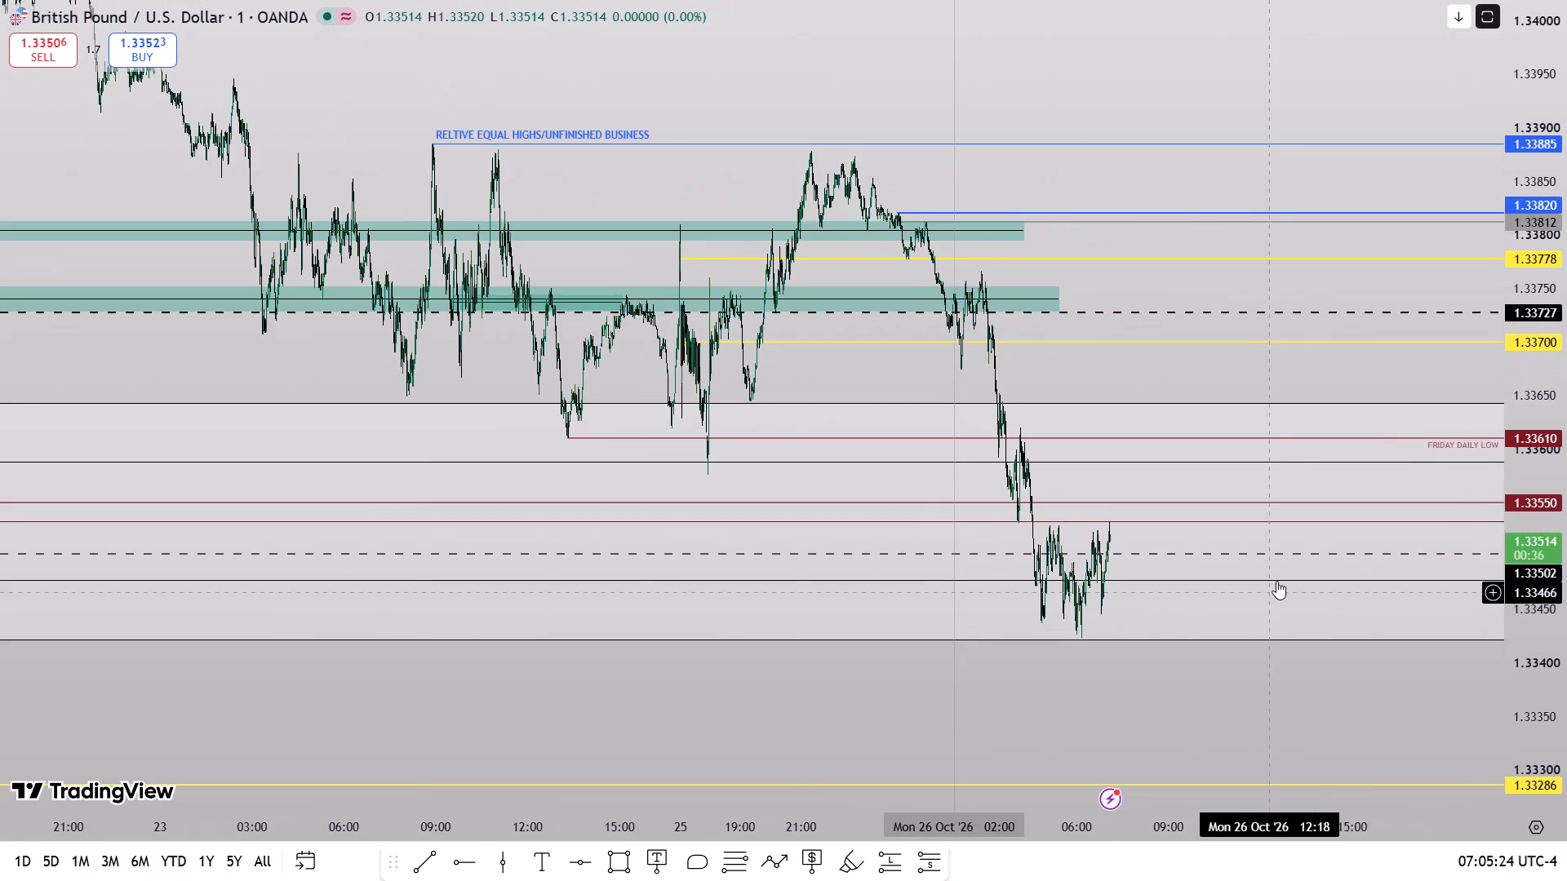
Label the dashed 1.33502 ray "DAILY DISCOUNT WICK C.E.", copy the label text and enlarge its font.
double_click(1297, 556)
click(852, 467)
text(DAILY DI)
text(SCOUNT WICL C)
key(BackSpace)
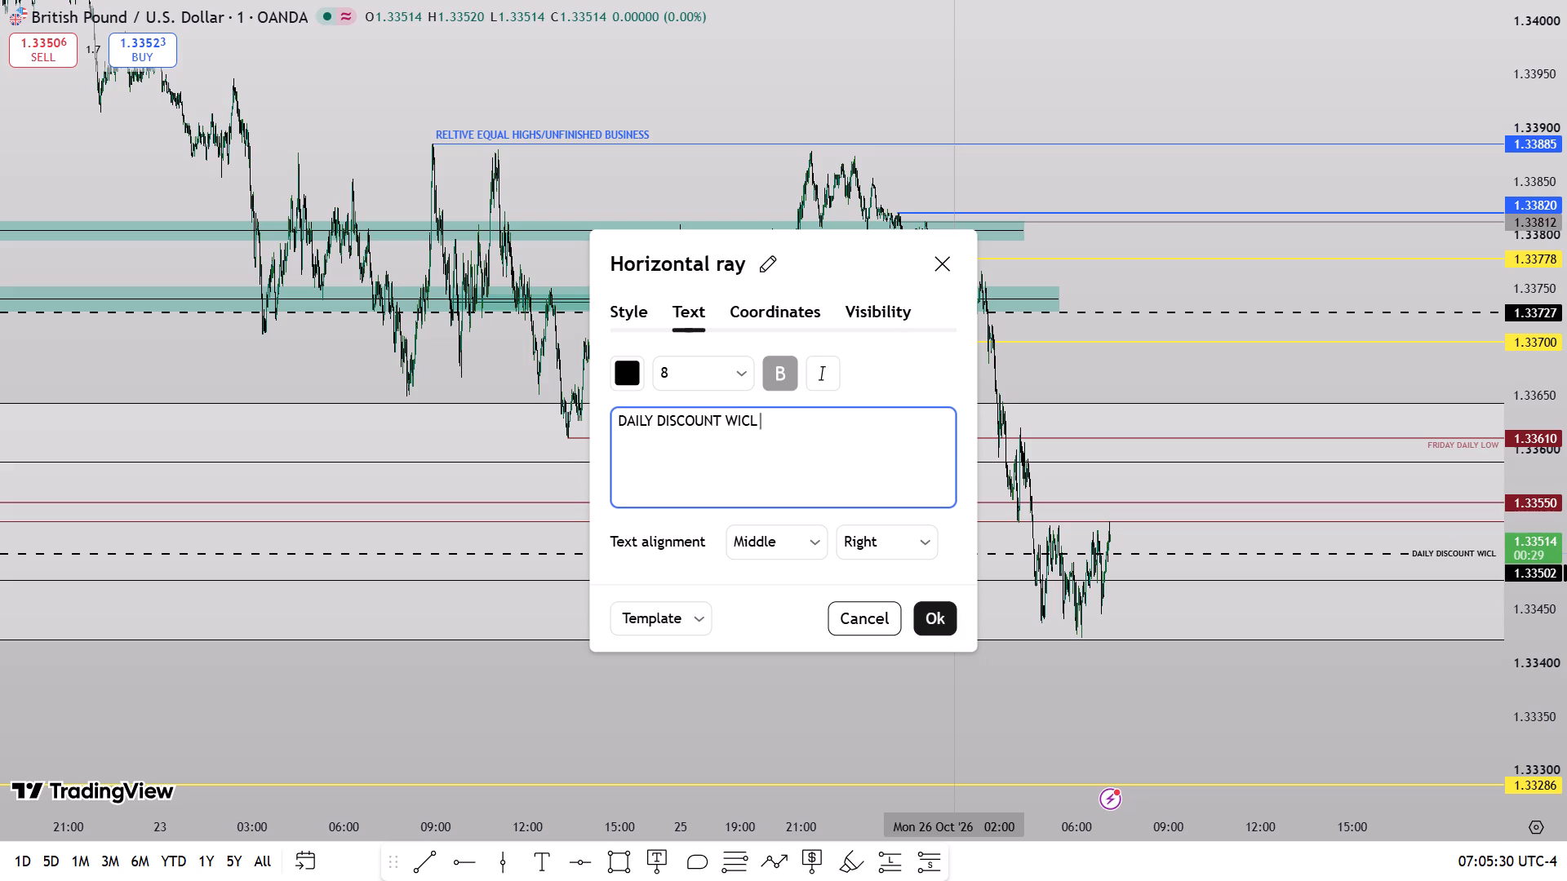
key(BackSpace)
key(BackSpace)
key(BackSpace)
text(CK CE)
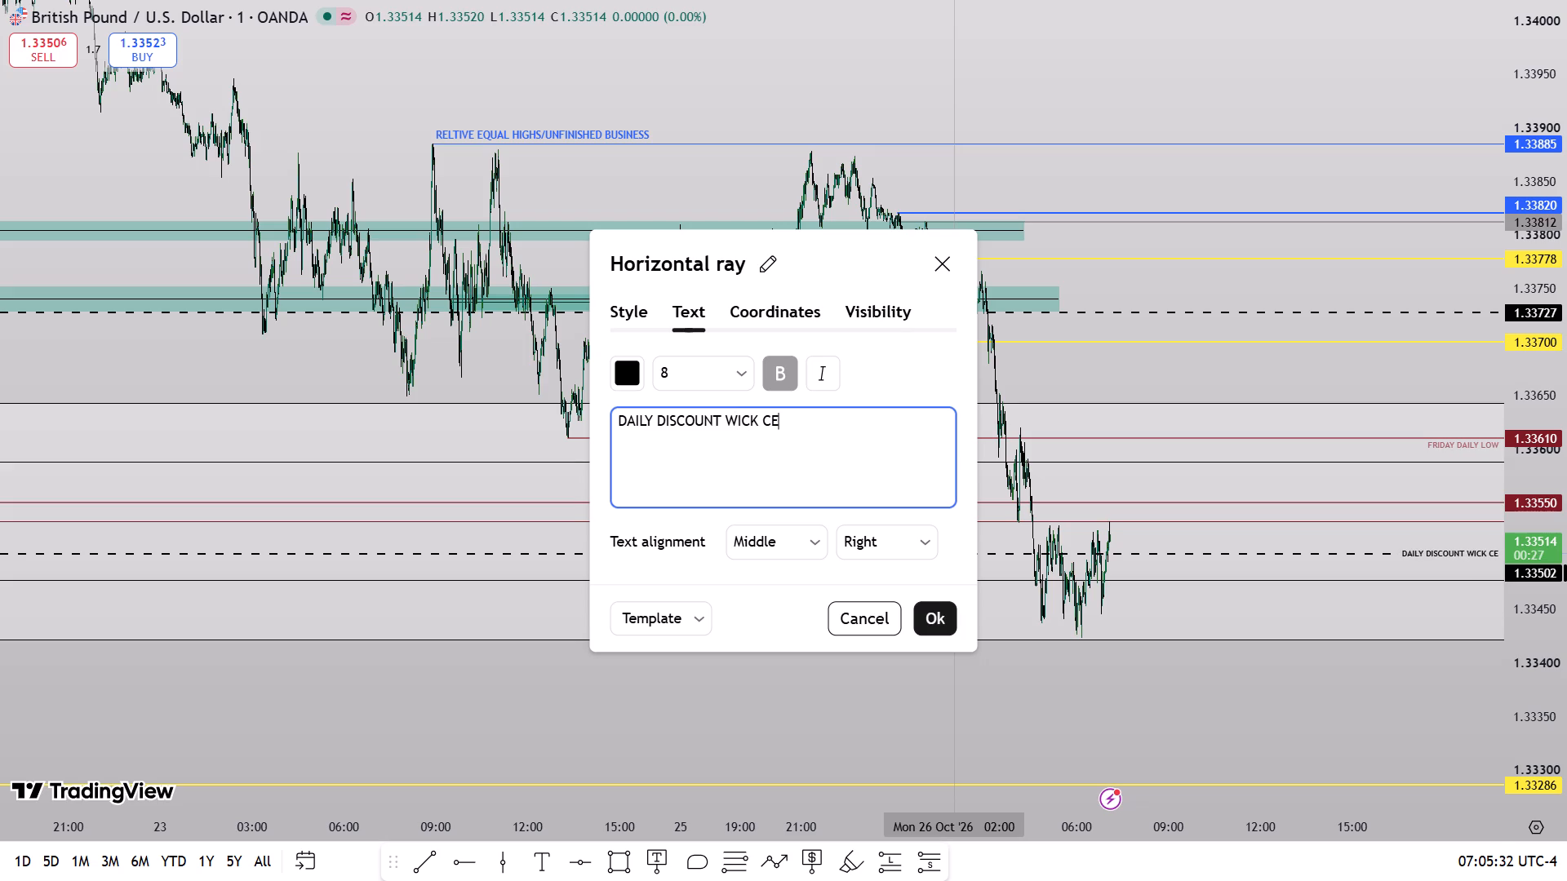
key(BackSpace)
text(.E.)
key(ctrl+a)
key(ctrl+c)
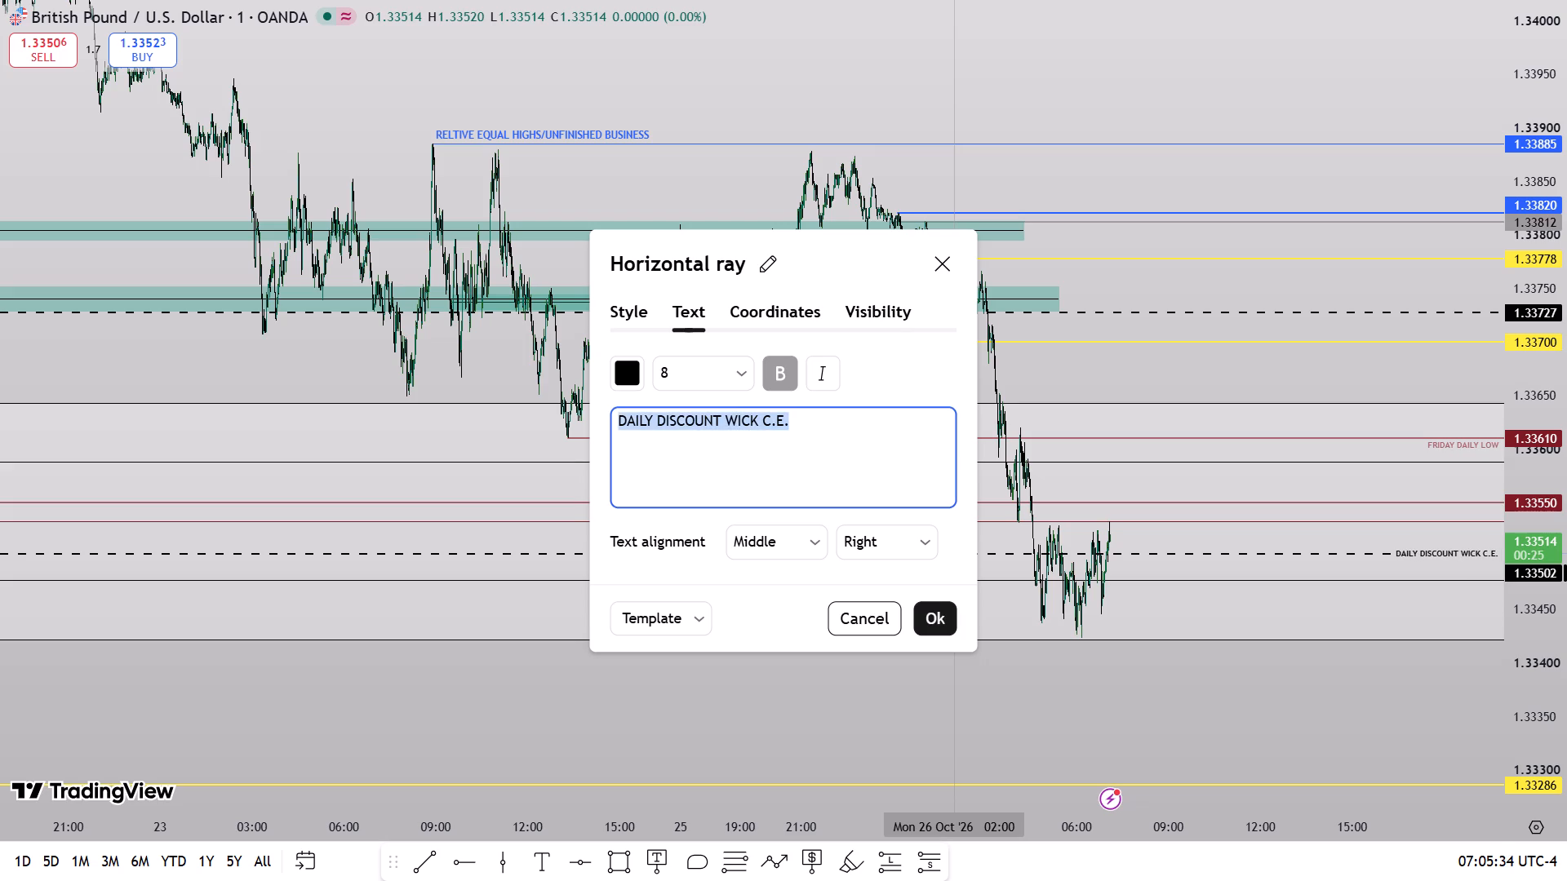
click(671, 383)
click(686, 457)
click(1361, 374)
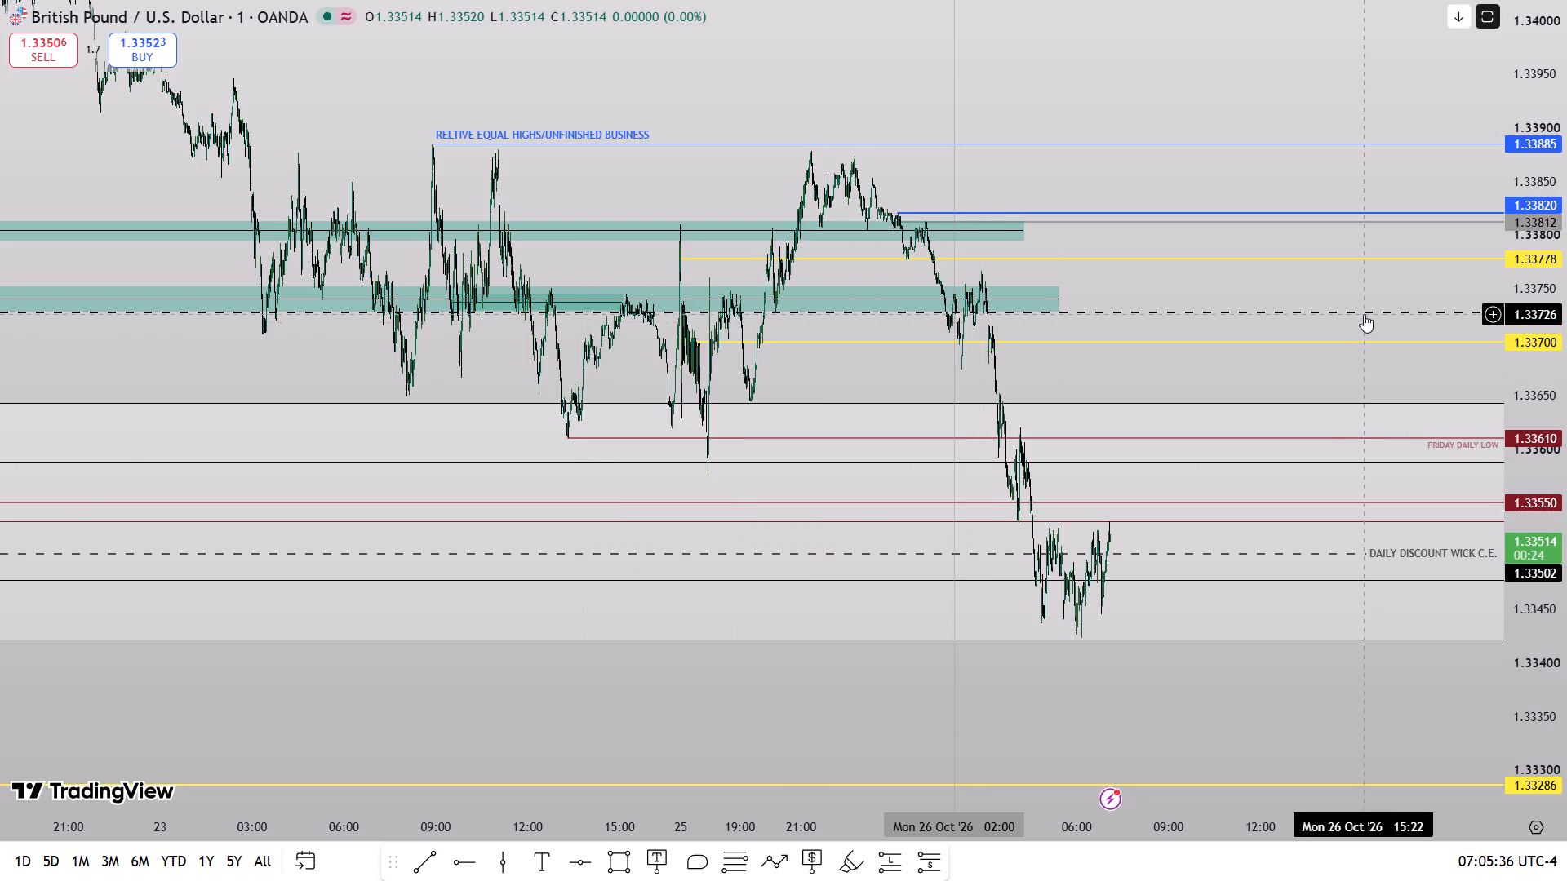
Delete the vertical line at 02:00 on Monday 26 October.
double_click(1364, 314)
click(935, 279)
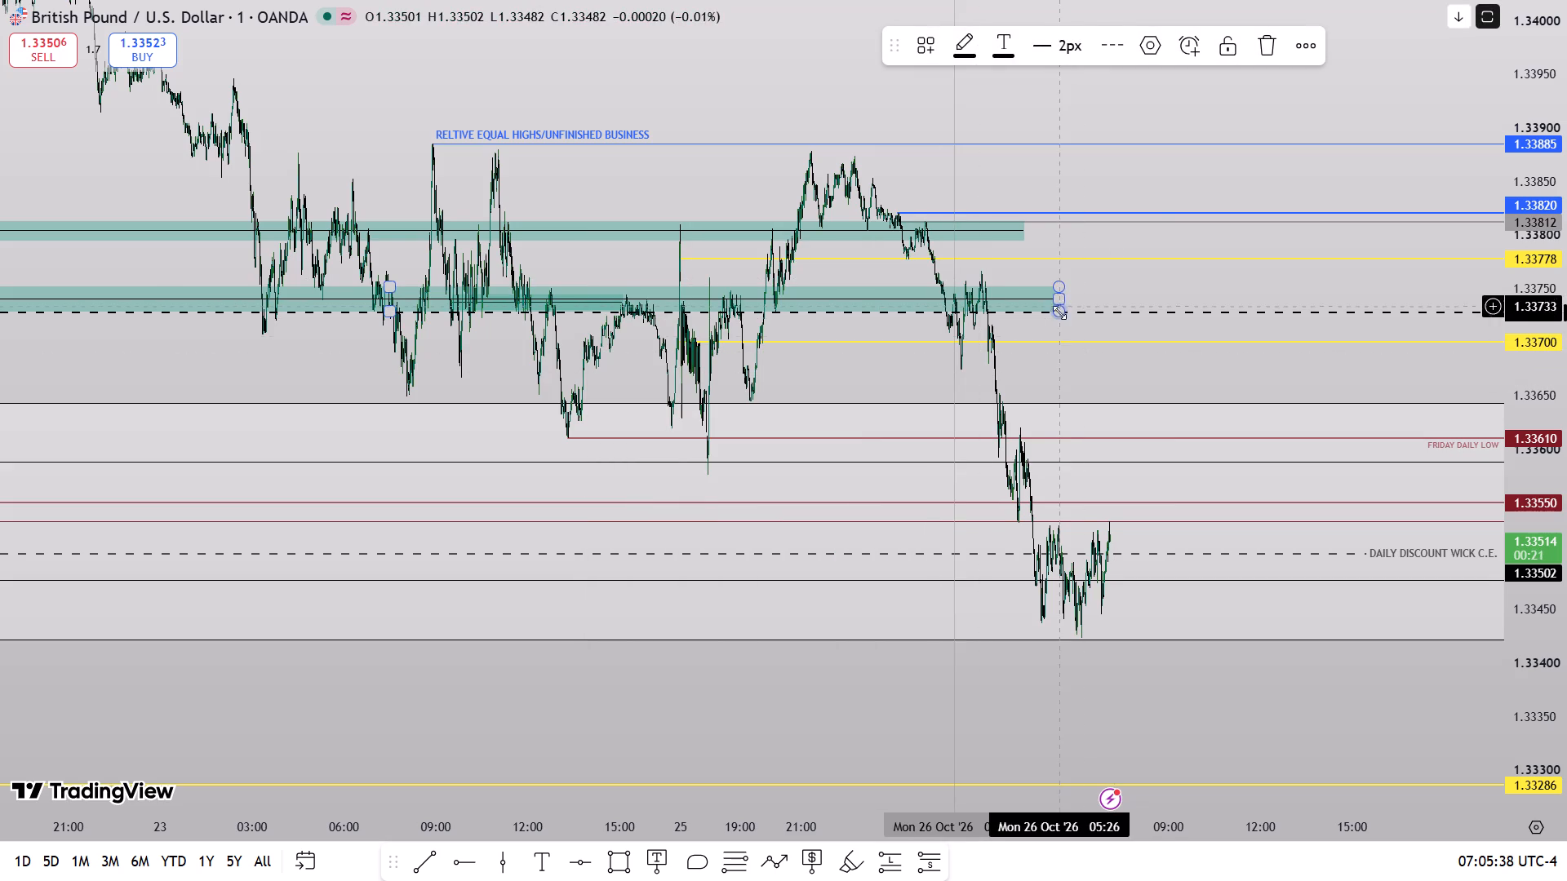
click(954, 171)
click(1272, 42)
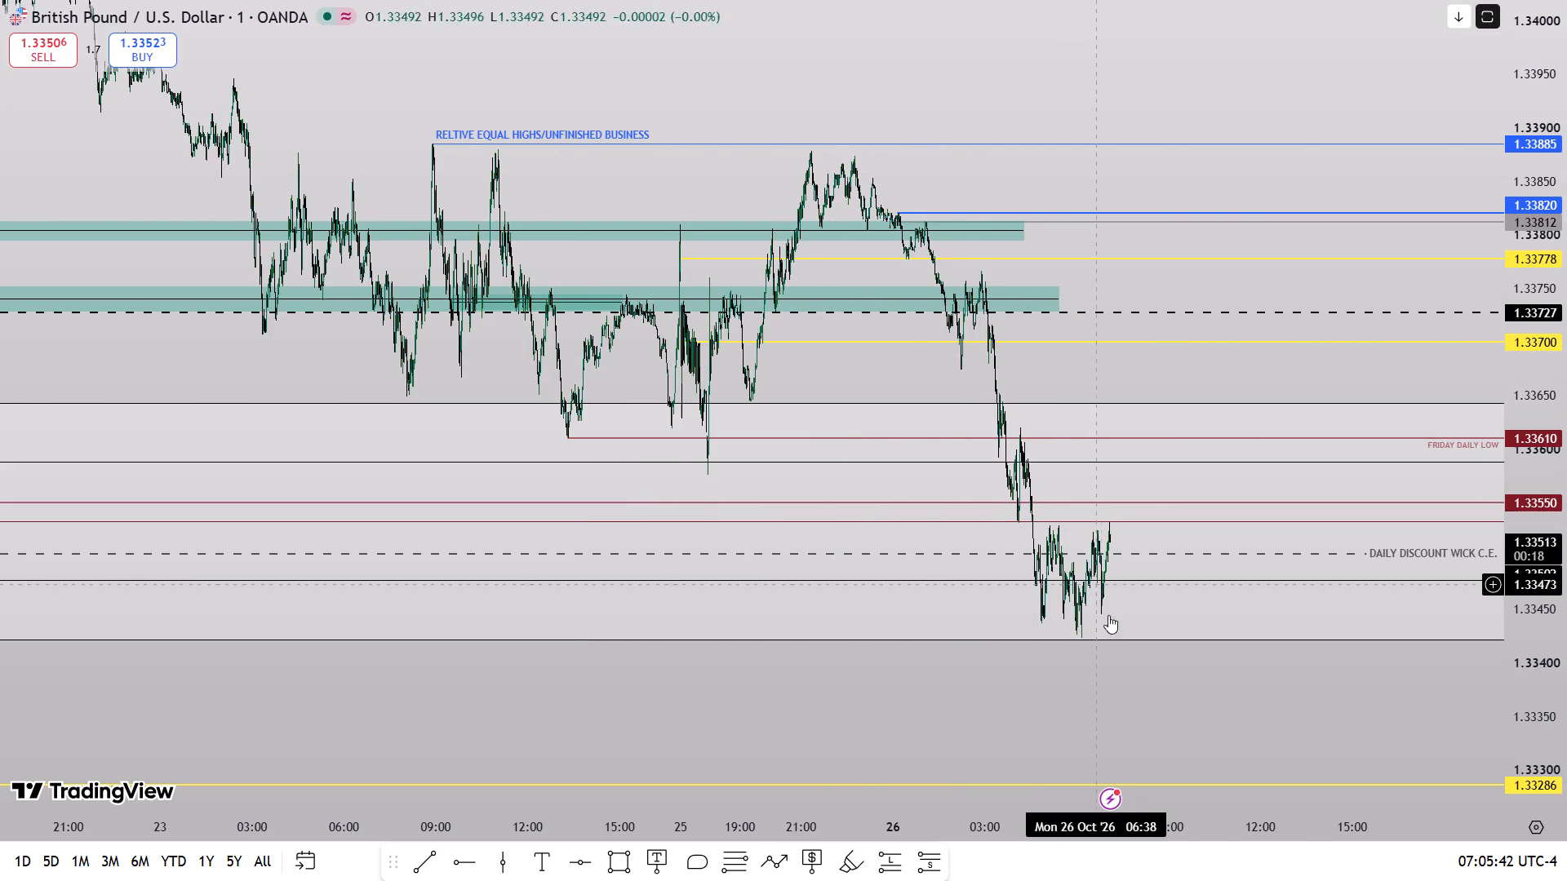
Switch to the 1-hour interval, reset the chart view and examine the October price action around the marked levels.
drag(1186, 706, 1205, 604)
key(1)
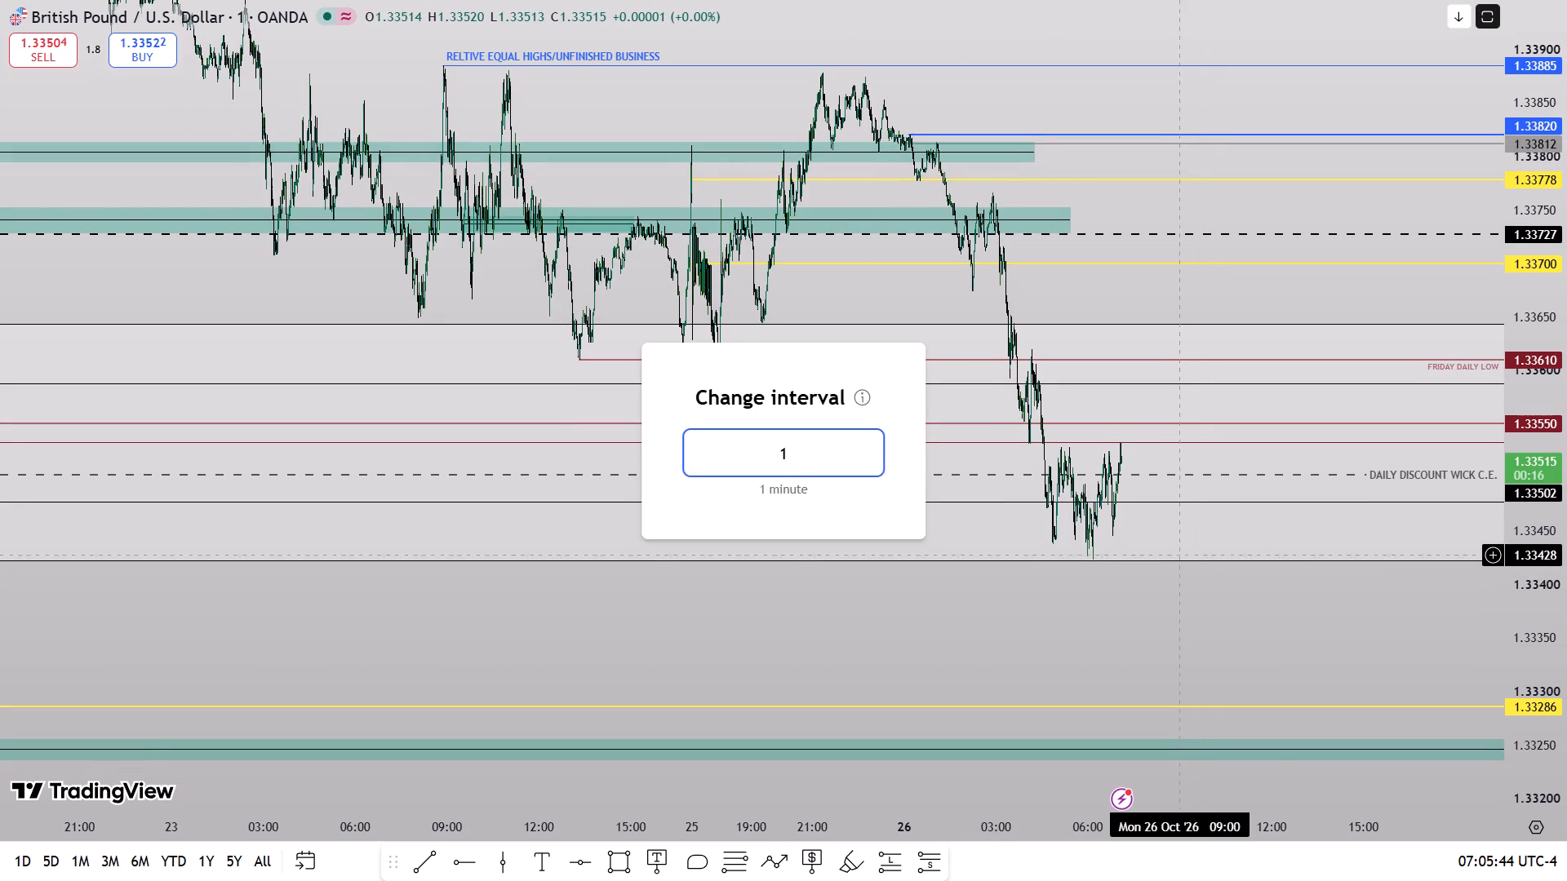
key(h)
key(Return)
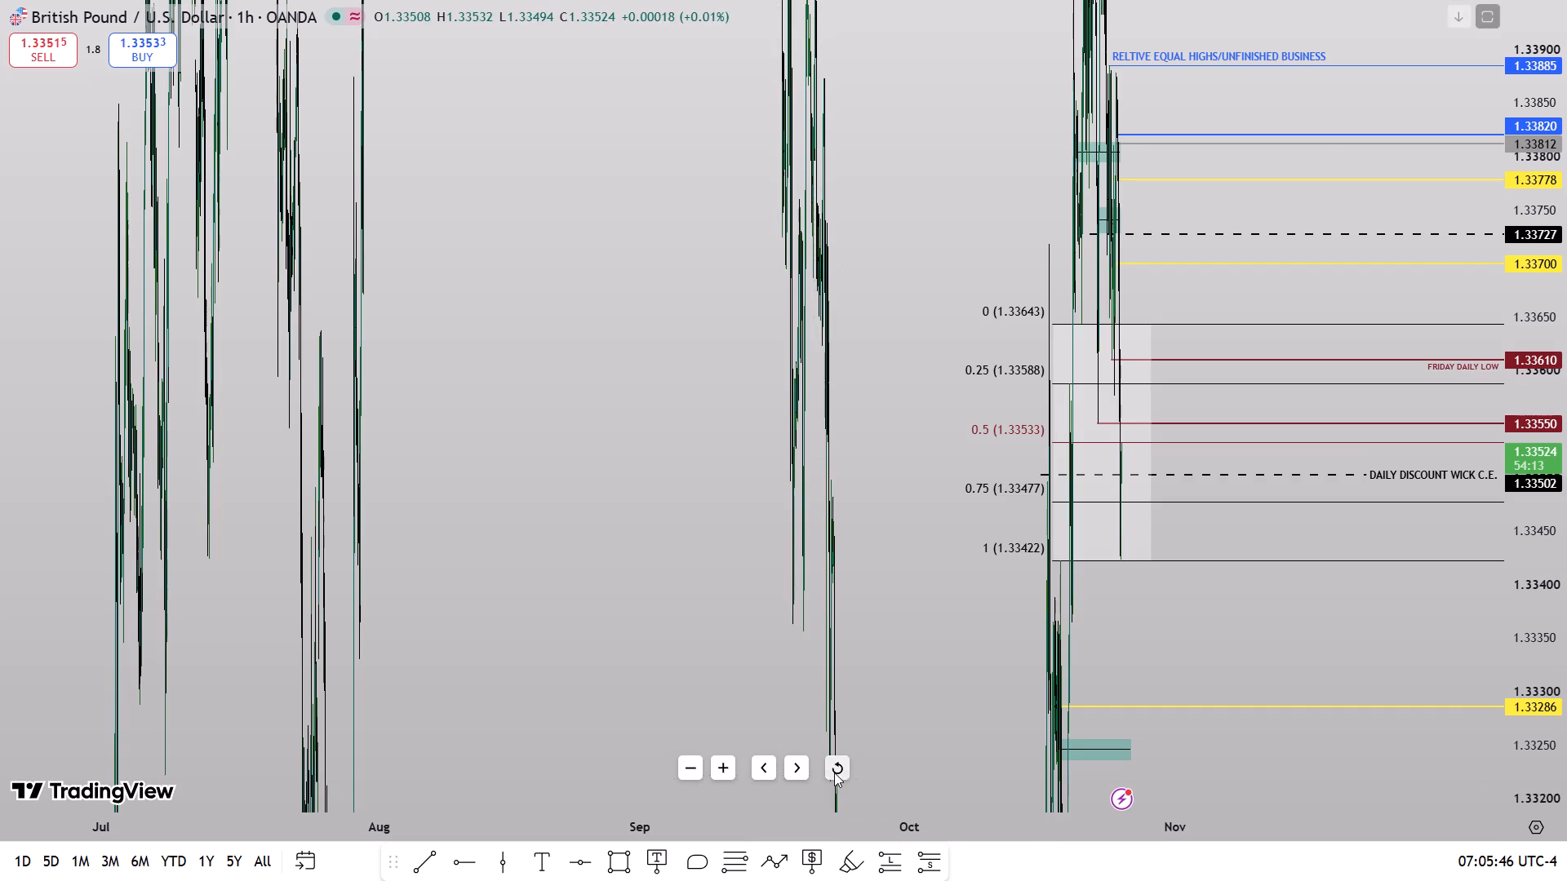
click(832, 773)
drag(1566, 638, 1557, 511)
drag(1232, 541, 1064, 753)
drag(1566, 781, 1520, 588)
scroll(1080, 671, up, 2)
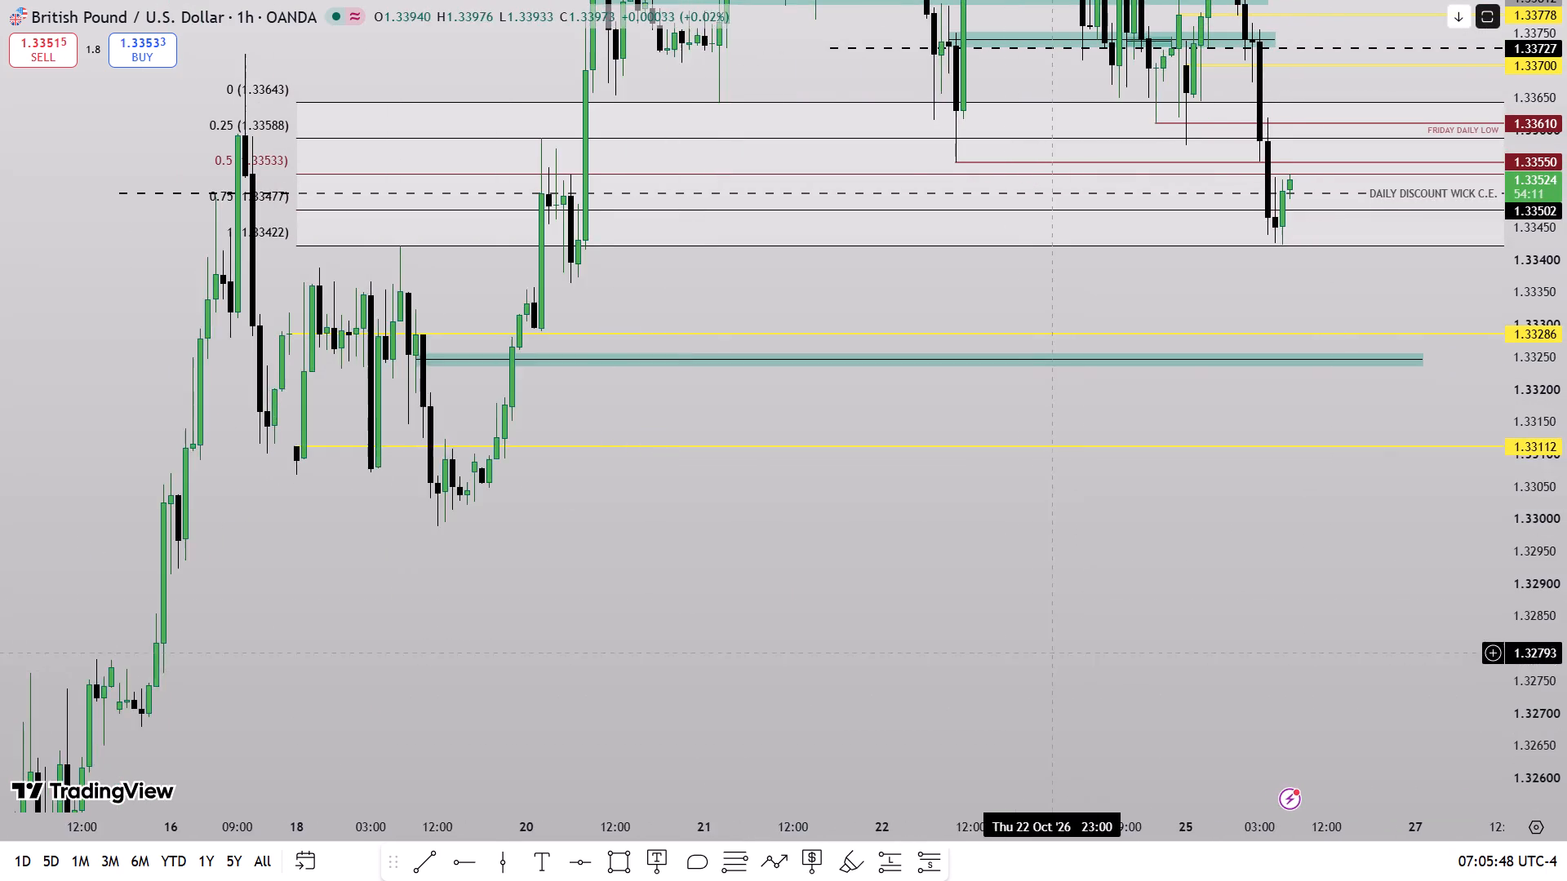
drag(996, 619, 946, 684)
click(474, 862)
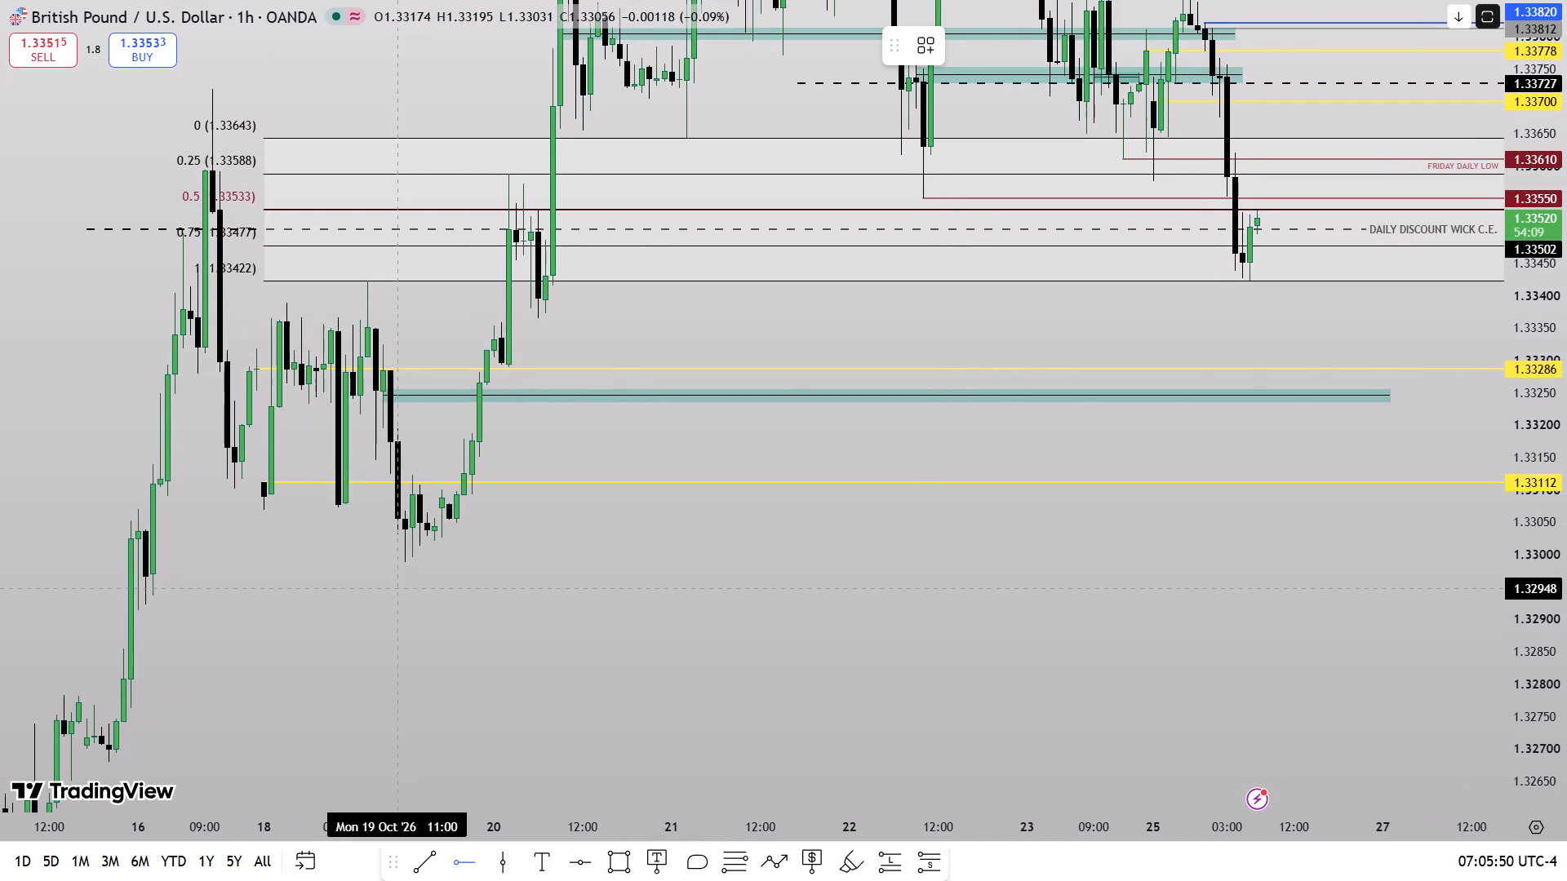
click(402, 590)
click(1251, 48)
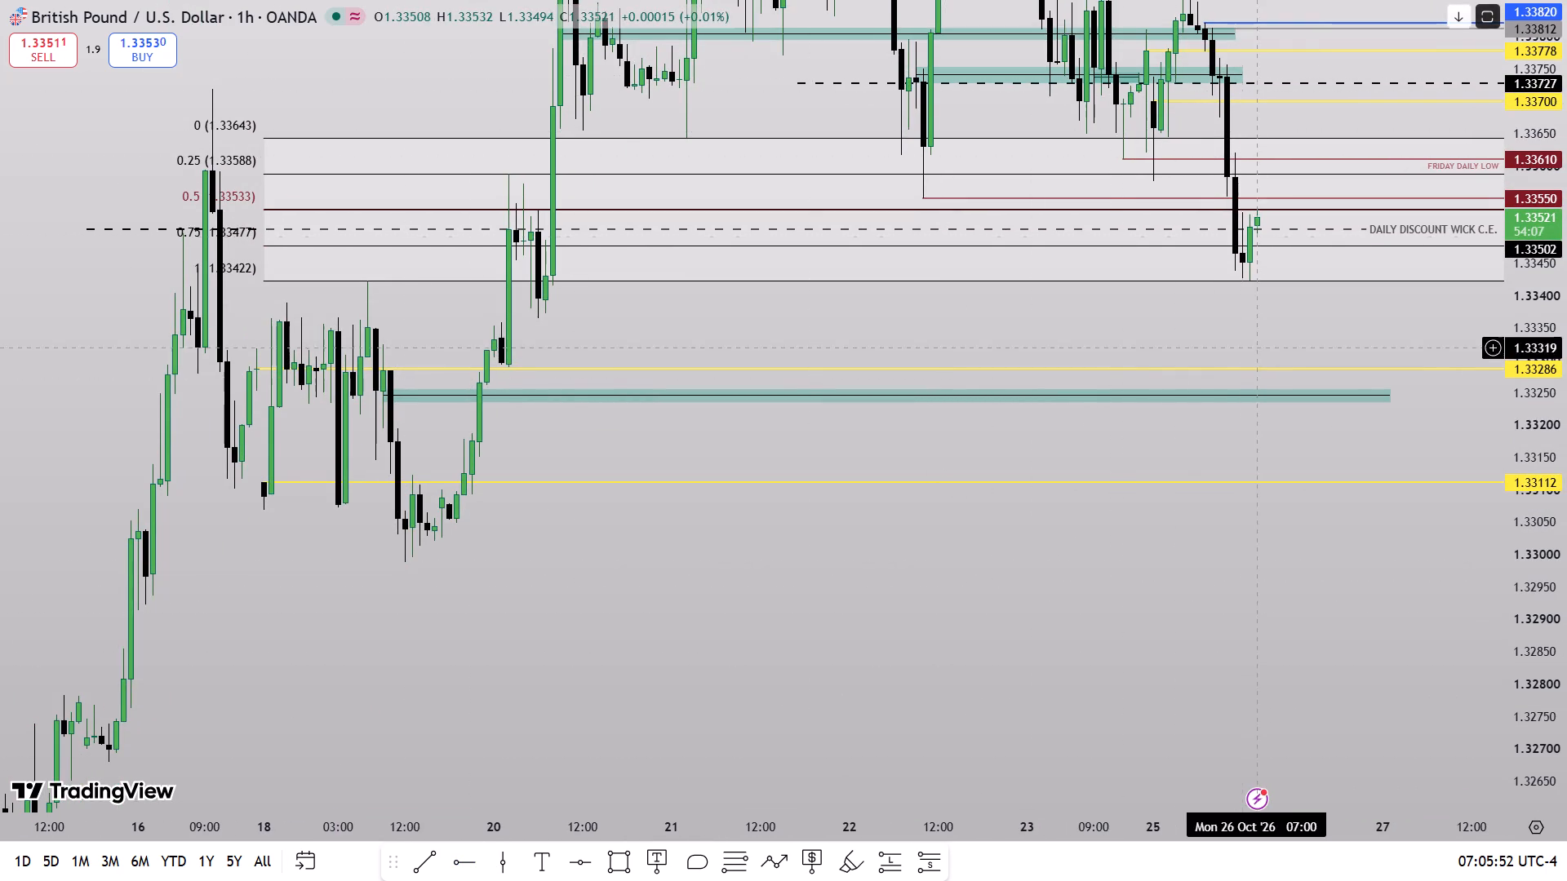
Switch the British Pound chart to the 1-day interval with the October candles in view.
drag(1258, 331, 1081, 535)
drag(1566, 321, 1552, 511)
text(1D)
key(Return)
scroll(1251, 614, up, 5)
scroll(1071, 666, up, 4)
drag(794, 676, 1185, 655)
scroll(863, 745, up, 3)
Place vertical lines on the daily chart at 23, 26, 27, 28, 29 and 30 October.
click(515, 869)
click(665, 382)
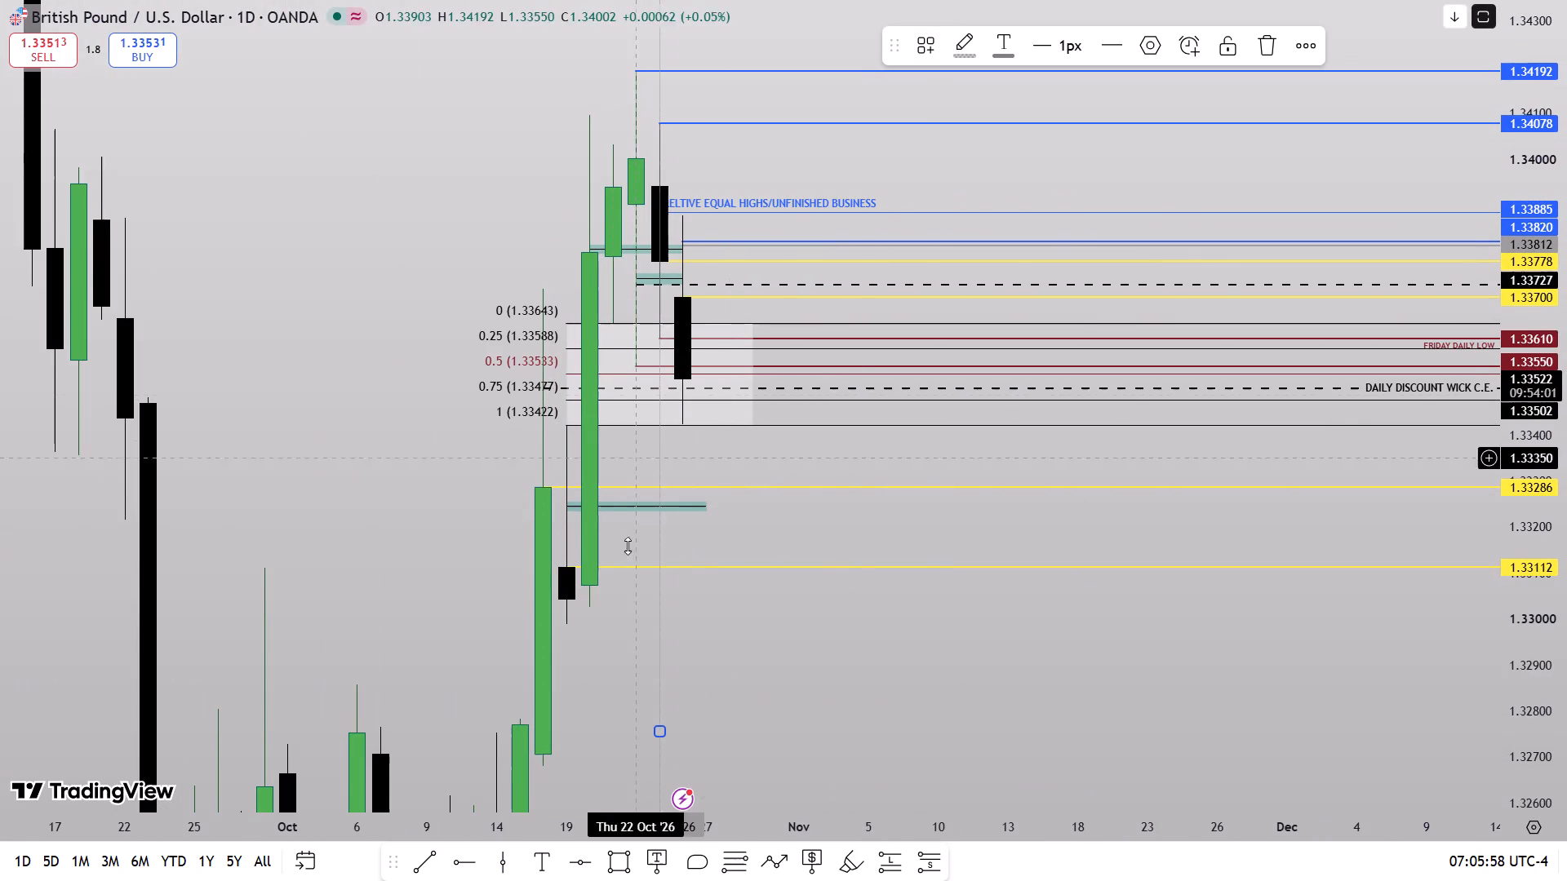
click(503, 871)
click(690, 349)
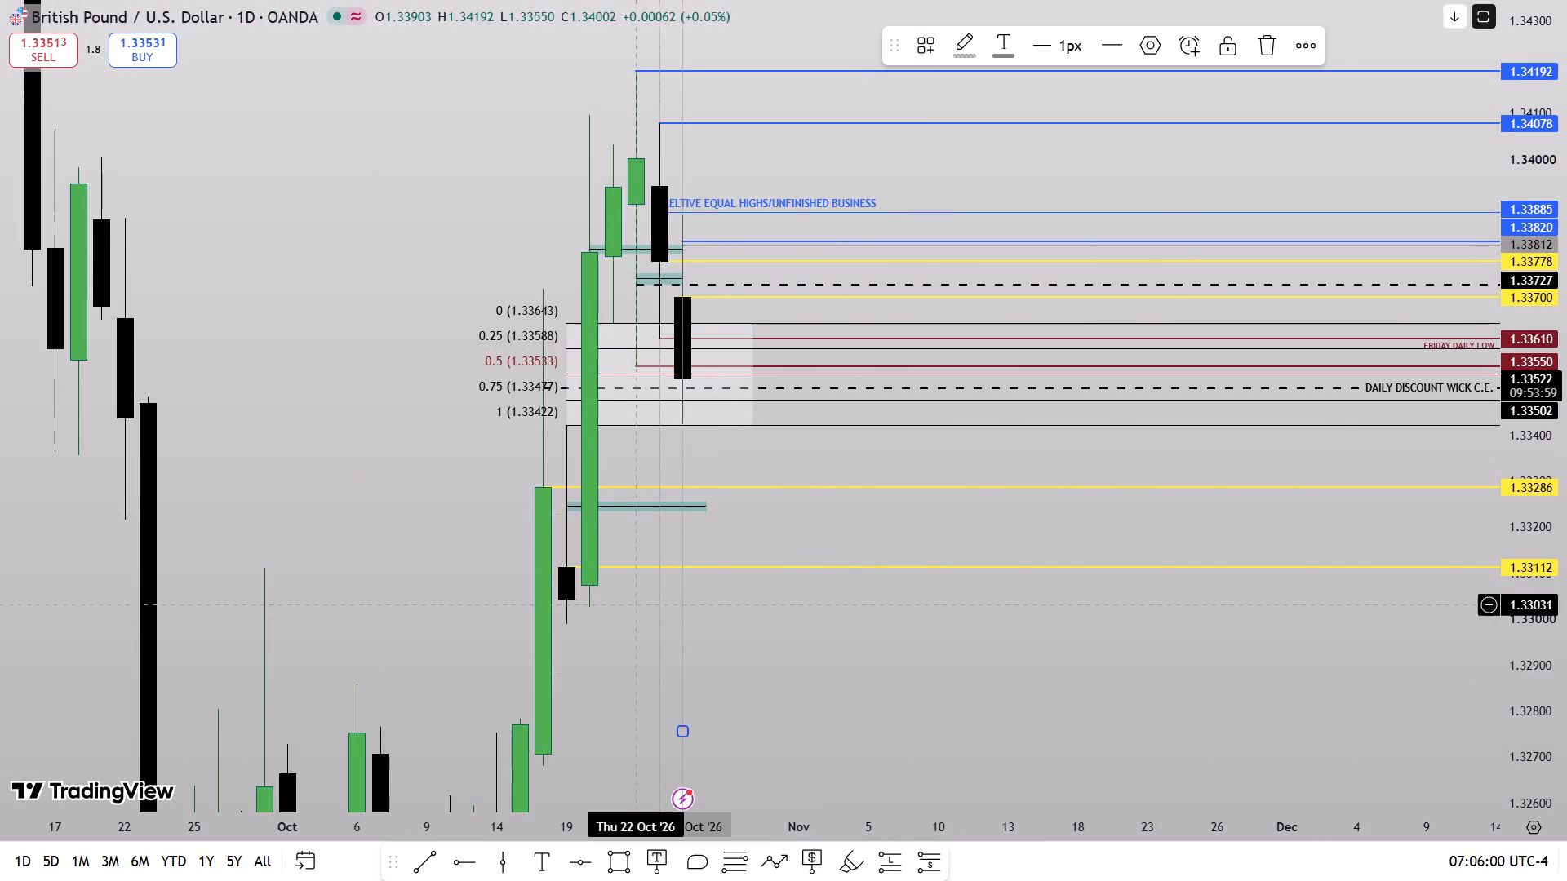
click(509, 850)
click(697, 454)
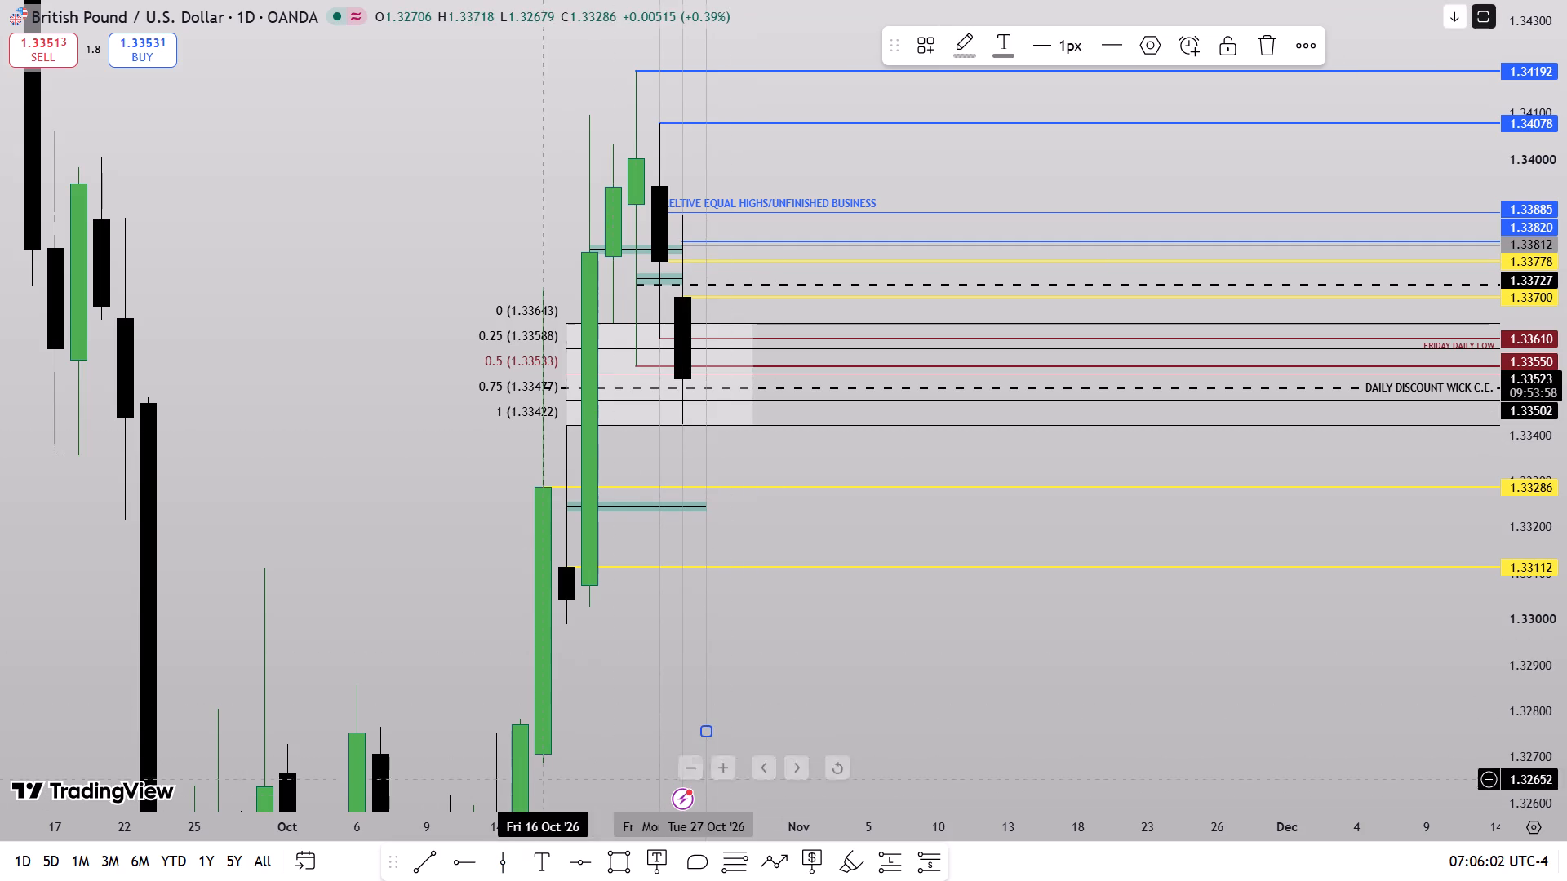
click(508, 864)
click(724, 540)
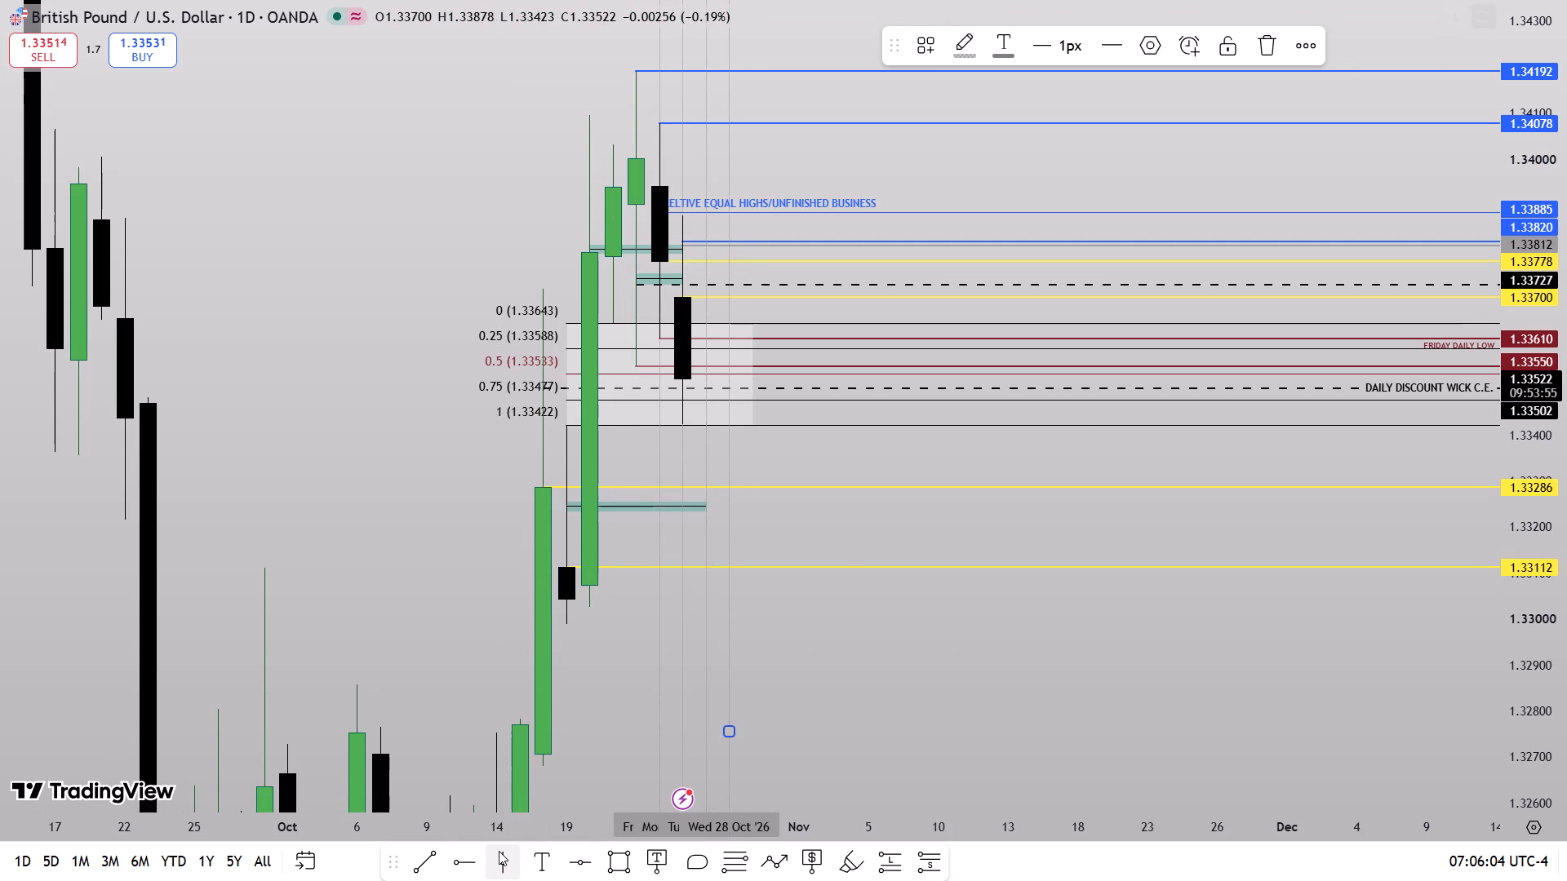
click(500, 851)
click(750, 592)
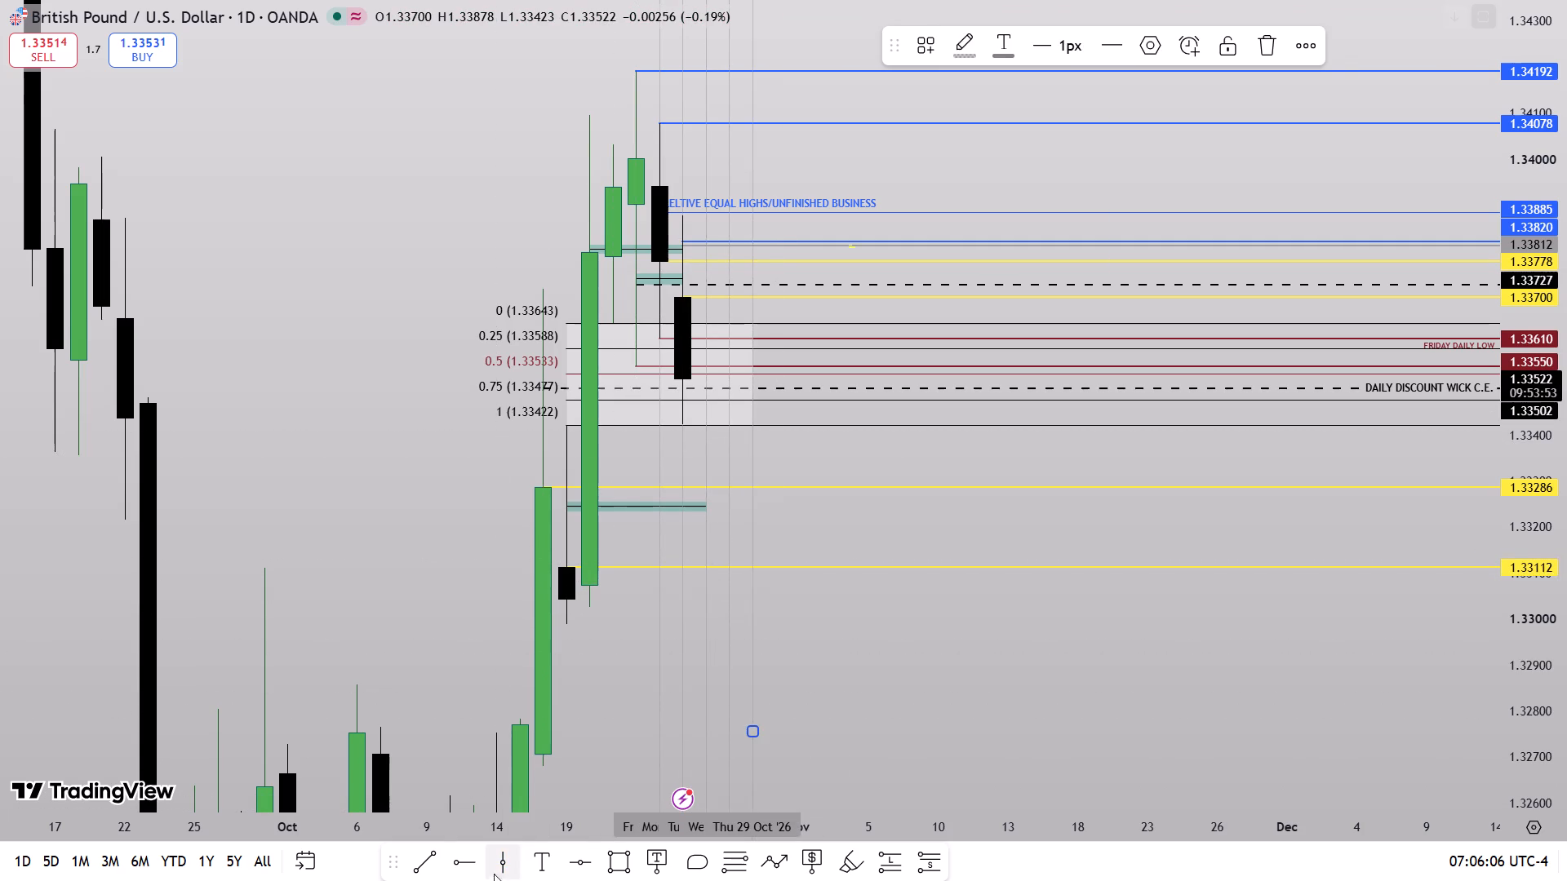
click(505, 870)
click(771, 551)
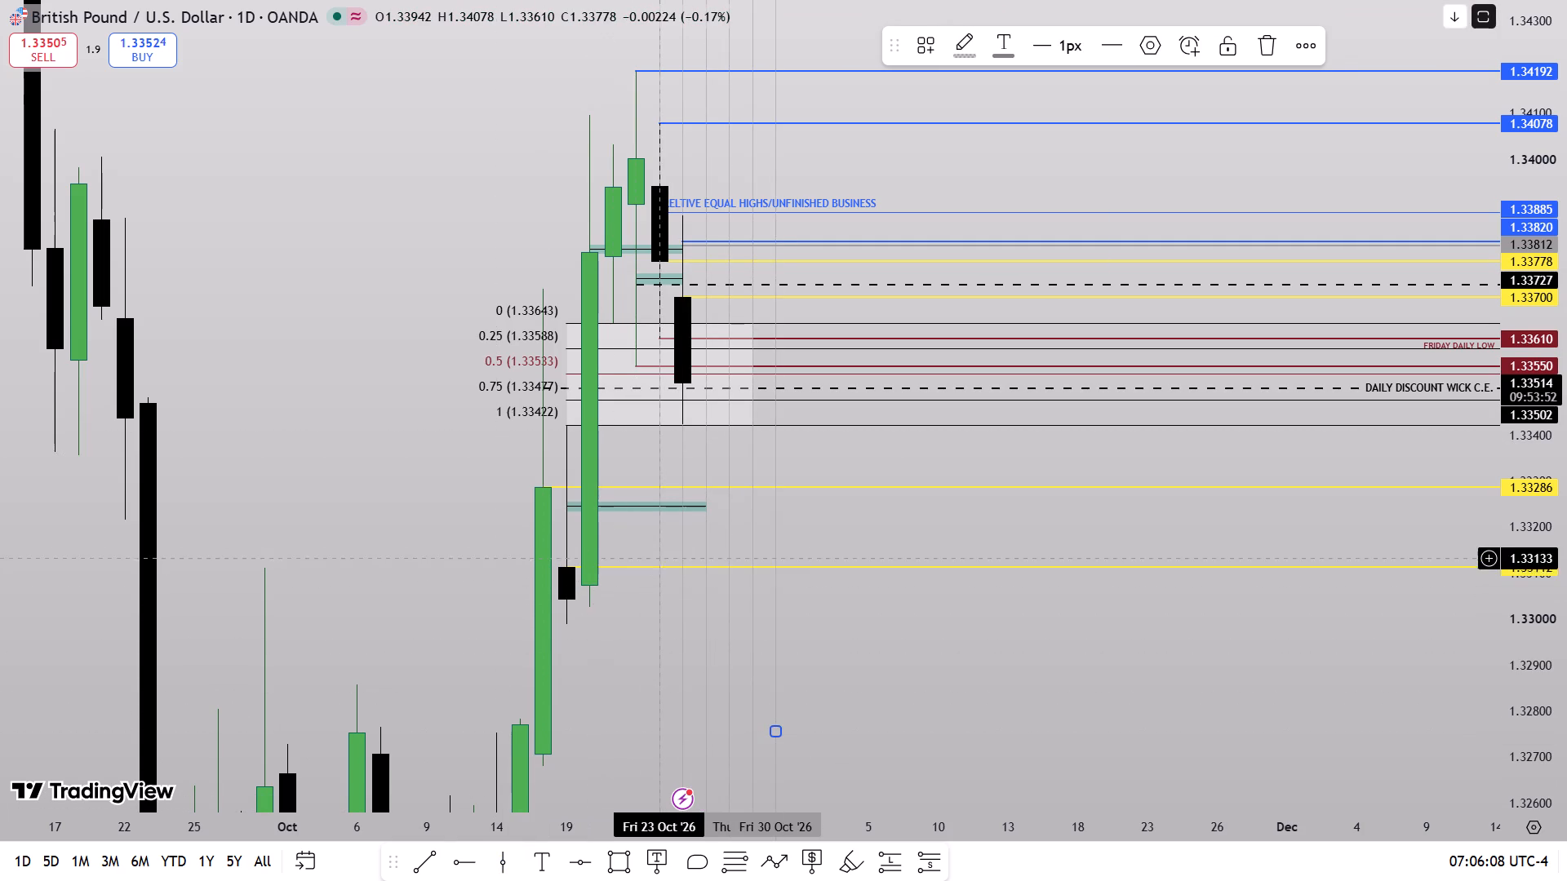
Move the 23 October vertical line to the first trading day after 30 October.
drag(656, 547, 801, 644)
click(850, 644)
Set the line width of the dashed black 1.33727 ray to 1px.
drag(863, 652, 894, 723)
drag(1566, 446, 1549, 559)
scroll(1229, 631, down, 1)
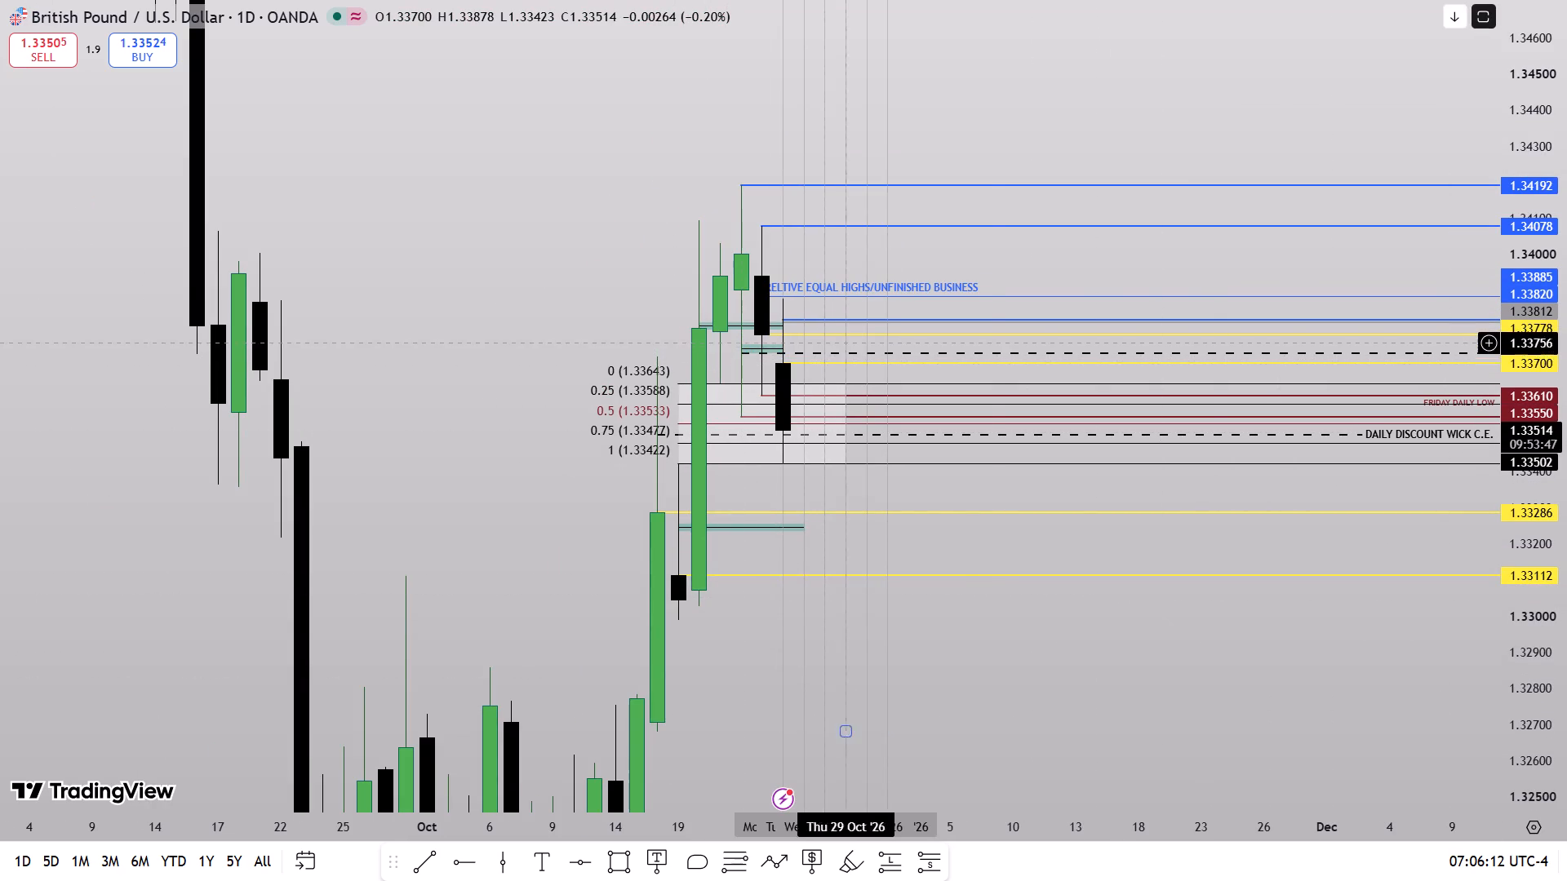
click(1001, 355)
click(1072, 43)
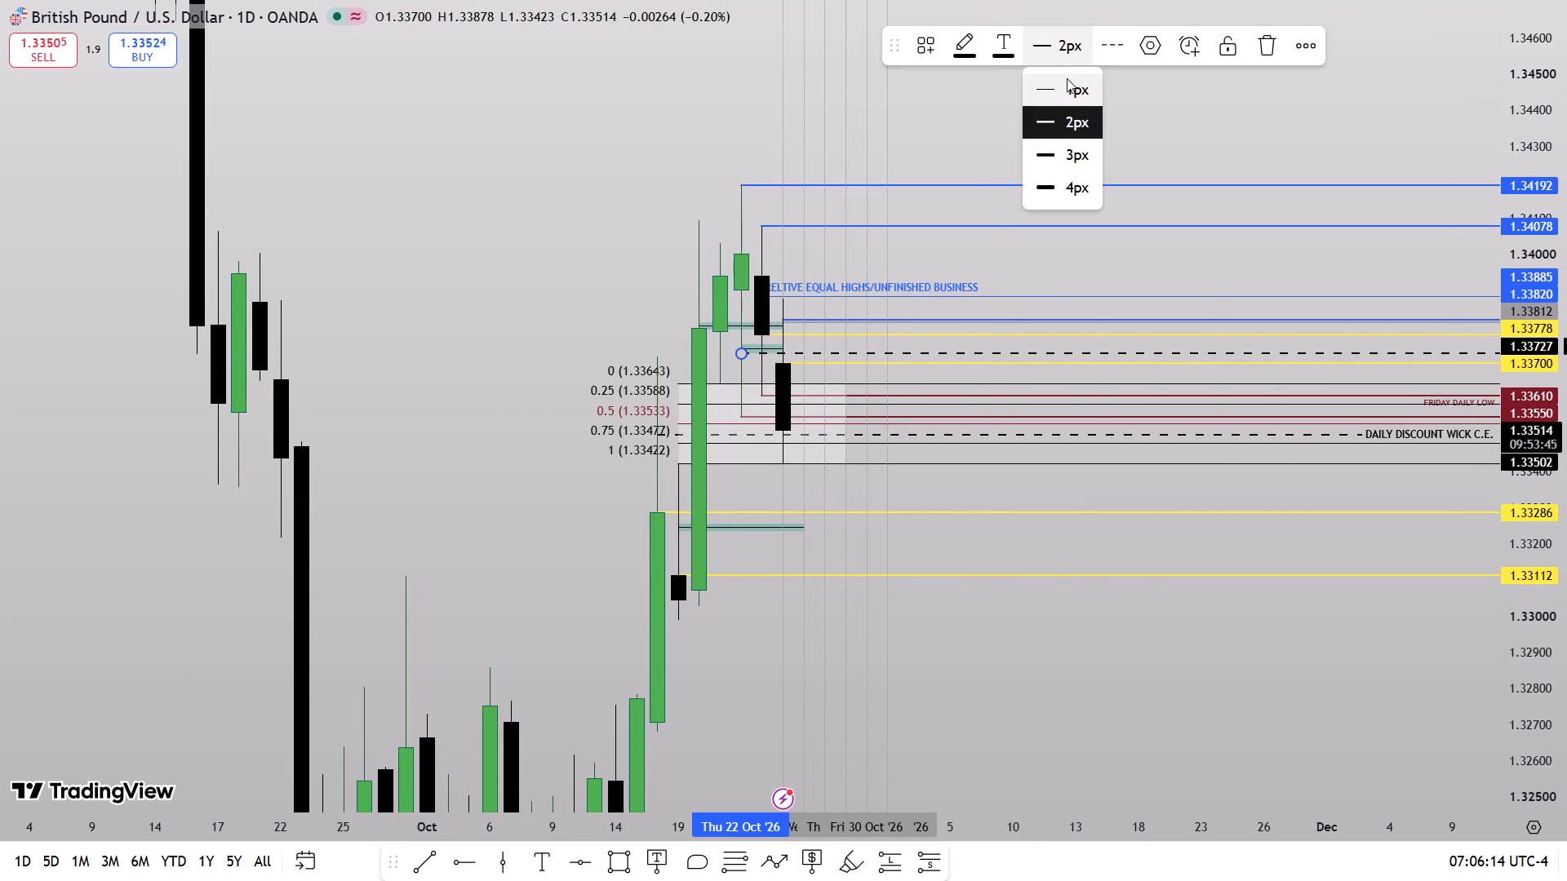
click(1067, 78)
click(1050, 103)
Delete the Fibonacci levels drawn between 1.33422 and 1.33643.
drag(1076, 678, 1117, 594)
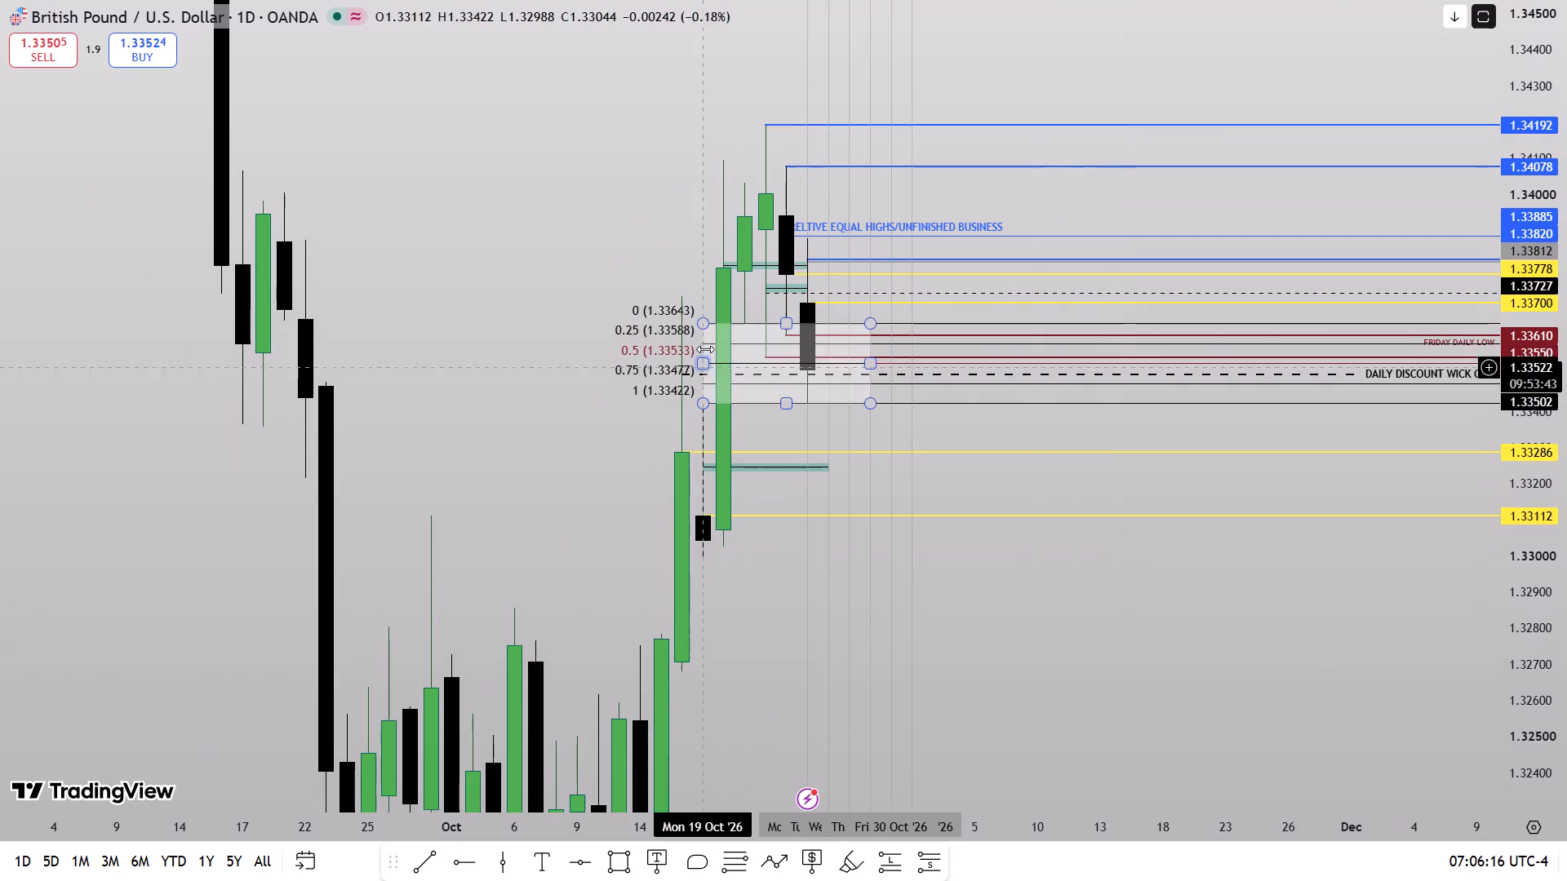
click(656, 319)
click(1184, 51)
Remove all drawings from the British Pound daily chart and return to the view with hidden panels.
key(Escape)
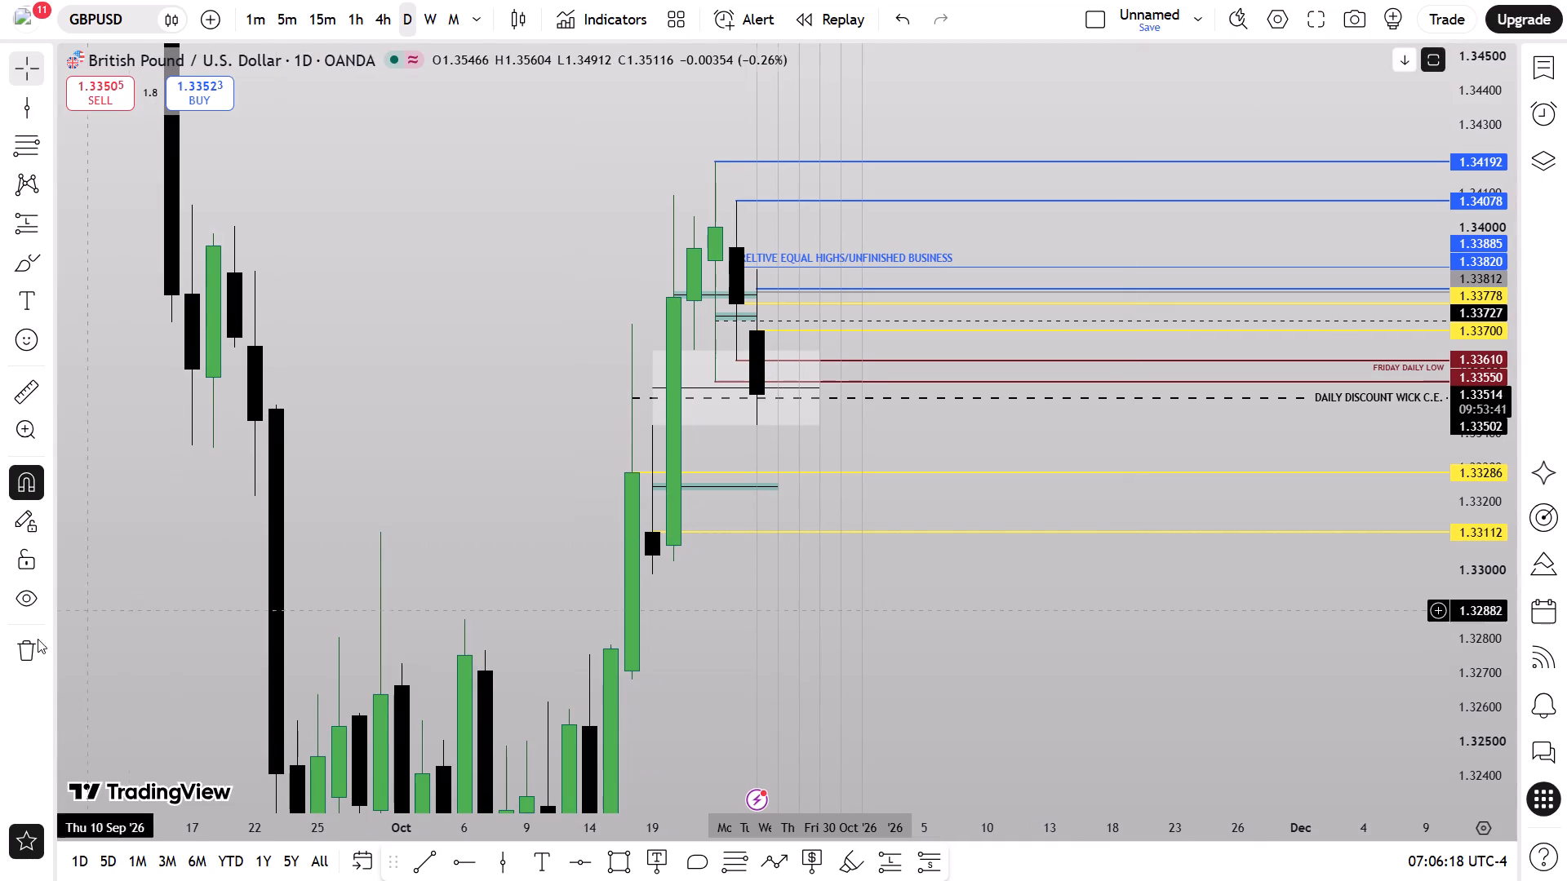
click(37, 653)
click(119, 653)
click(1299, 20)
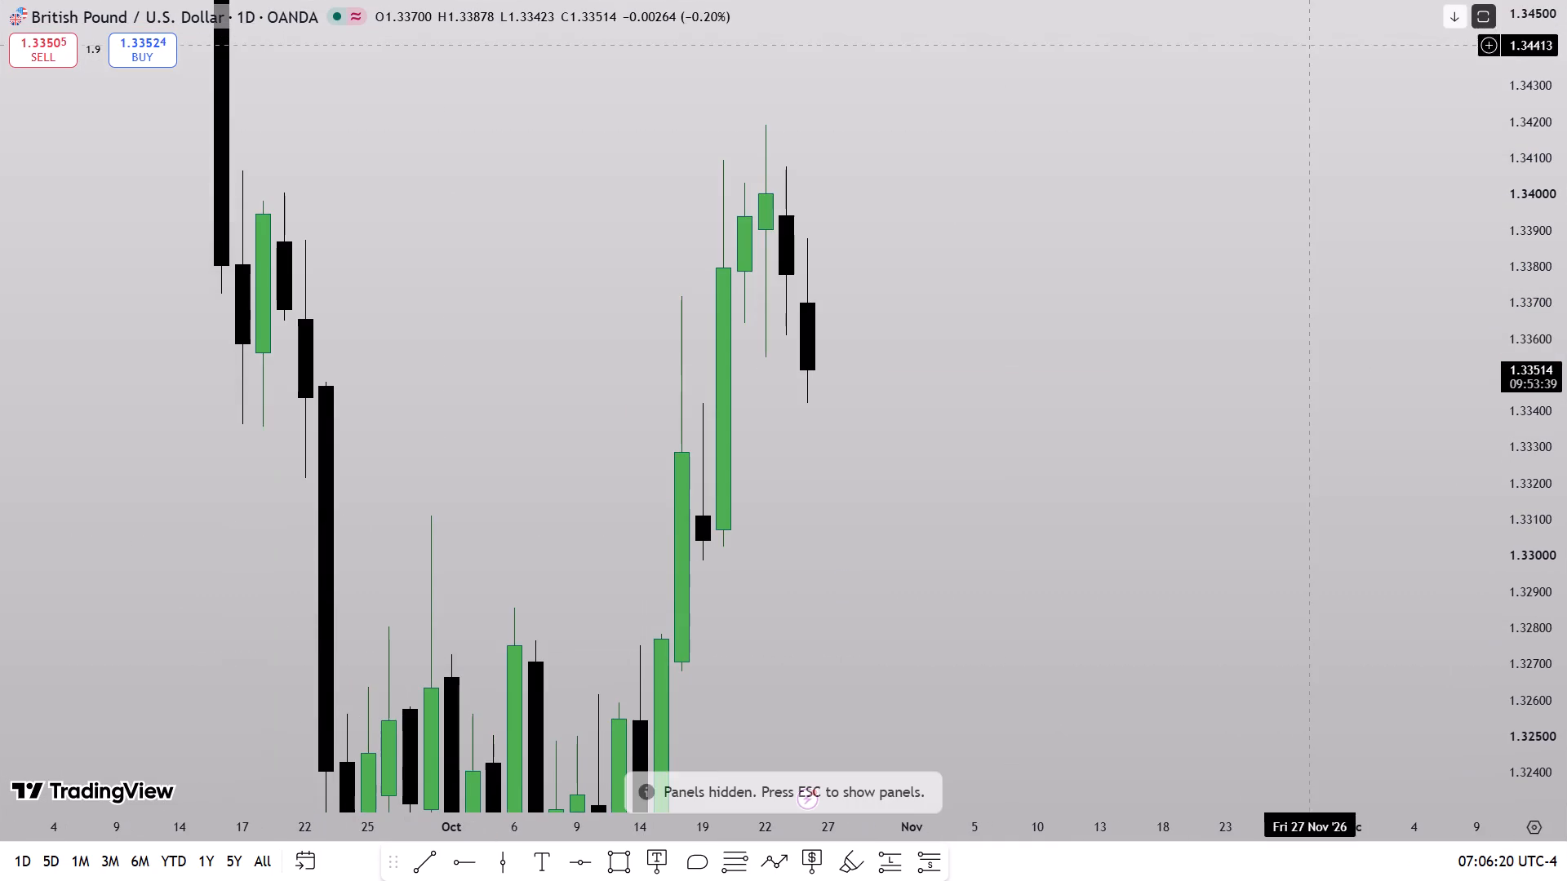
Draw a rectangle over the gap from the 19 October high at 1.33422 to the 21 October low at 1.33643, extended to 30 October.
drag(1124, 348, 1200, 357)
click(624, 866)
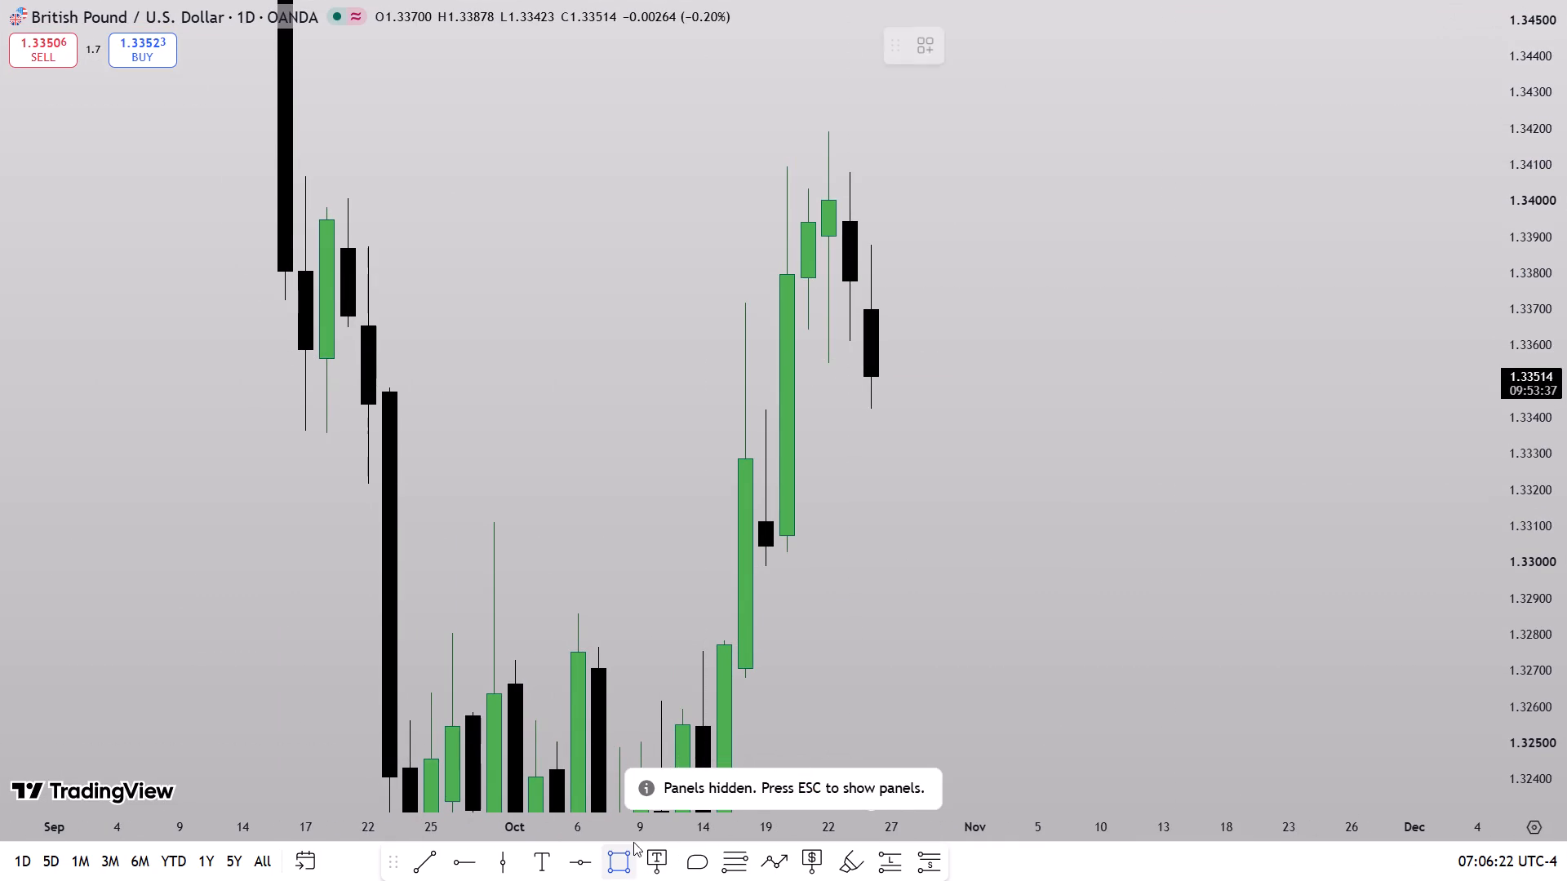
click(766, 415)
click(810, 324)
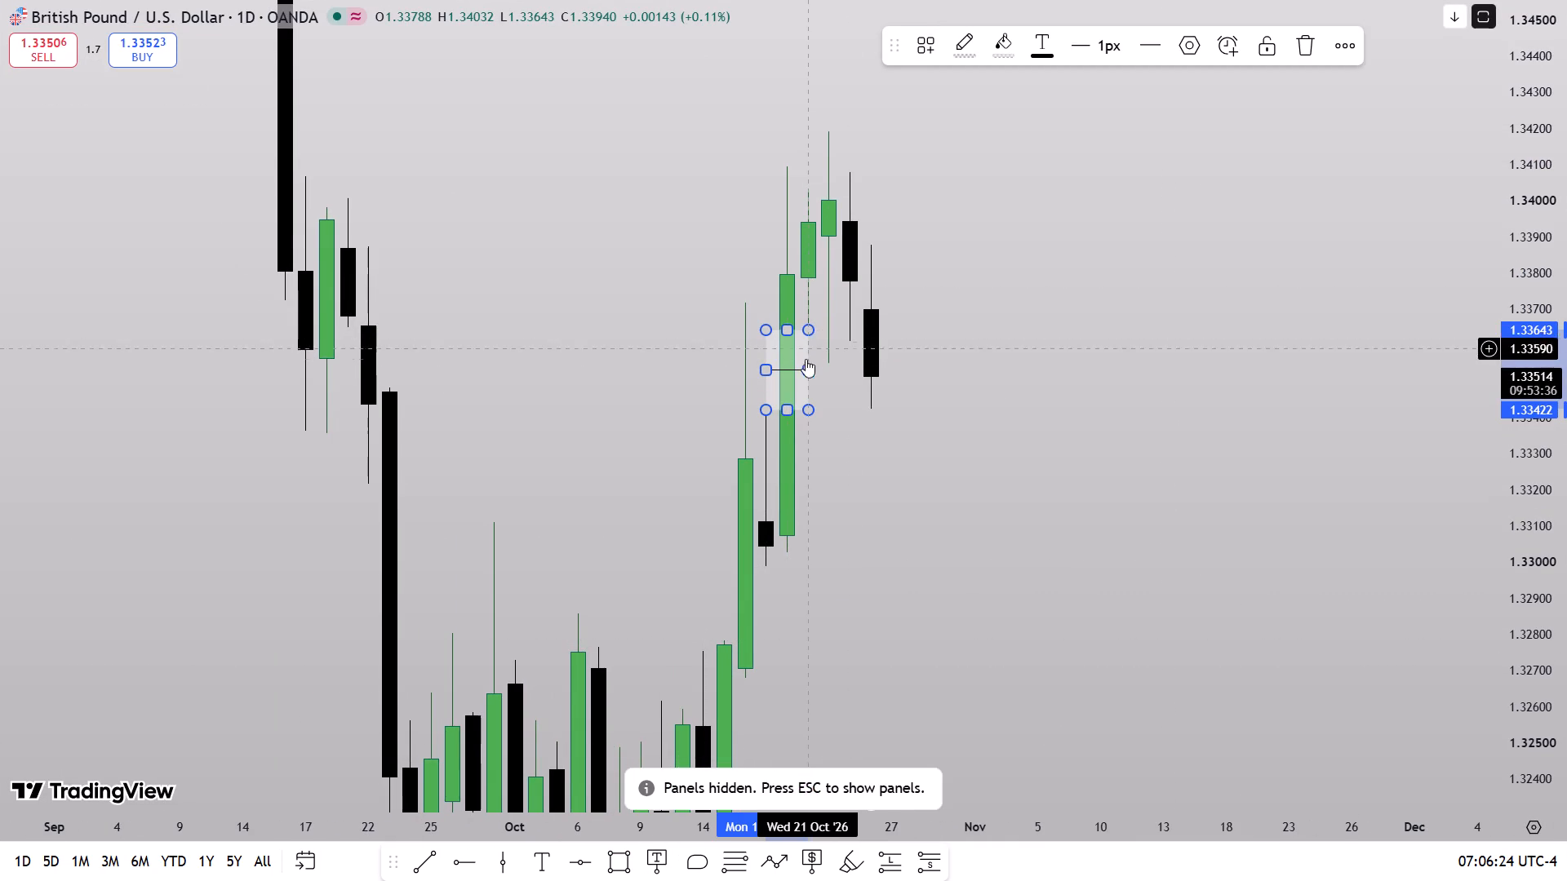
drag(806, 369, 948, 401)
click(1025, 393)
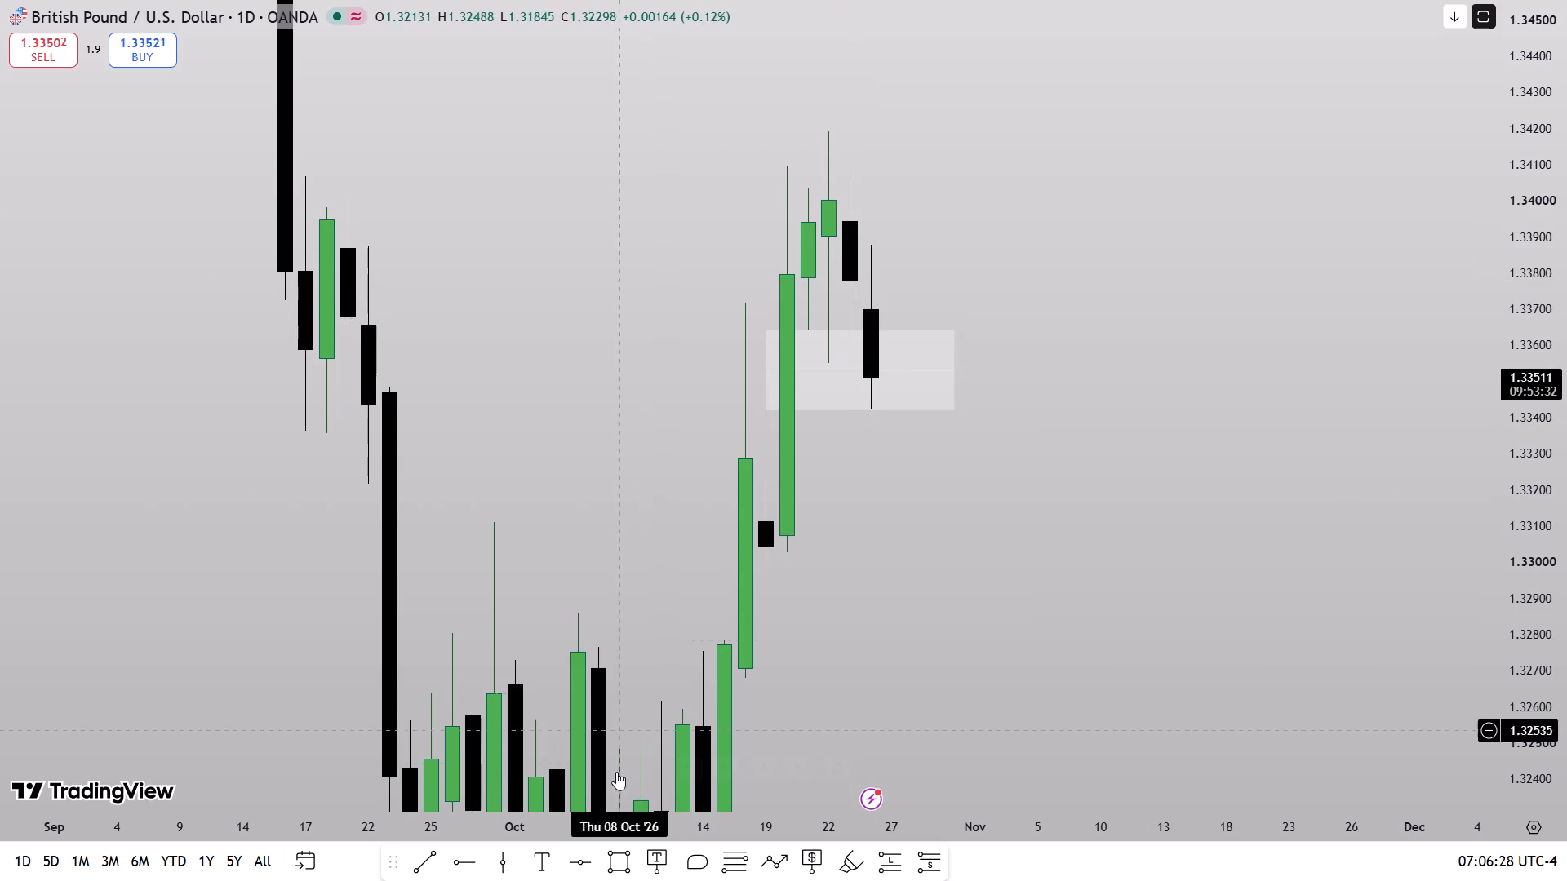
Draw a horizontal ray from the 26 October high at 1.33878 and style it as a solid blue 2px line.
click(469, 859)
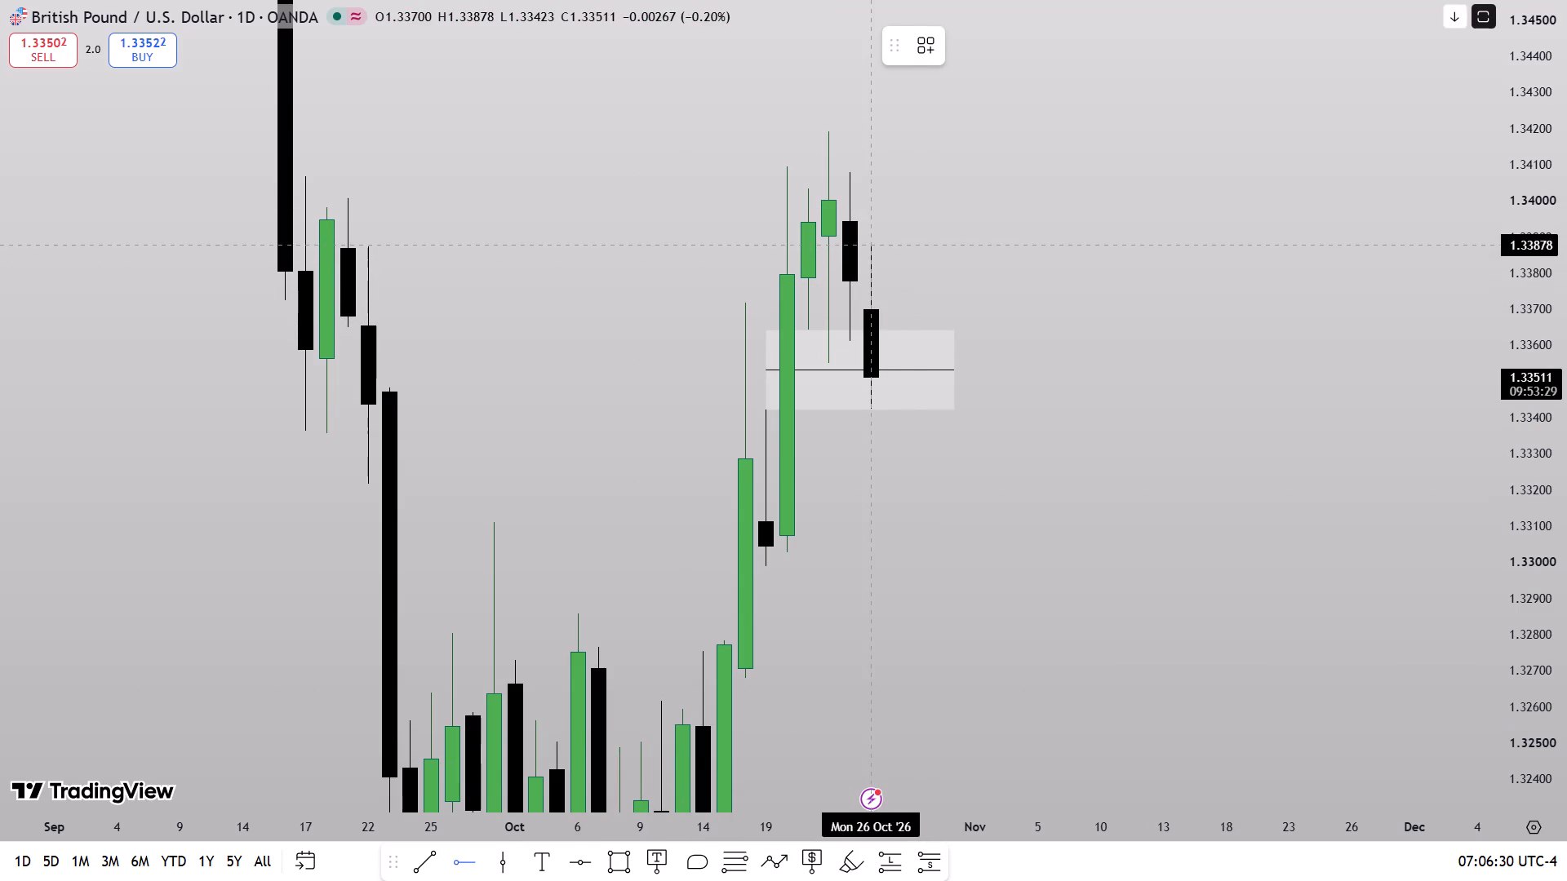
click(867, 244)
click(1107, 48)
click(1108, 89)
click(969, 44)
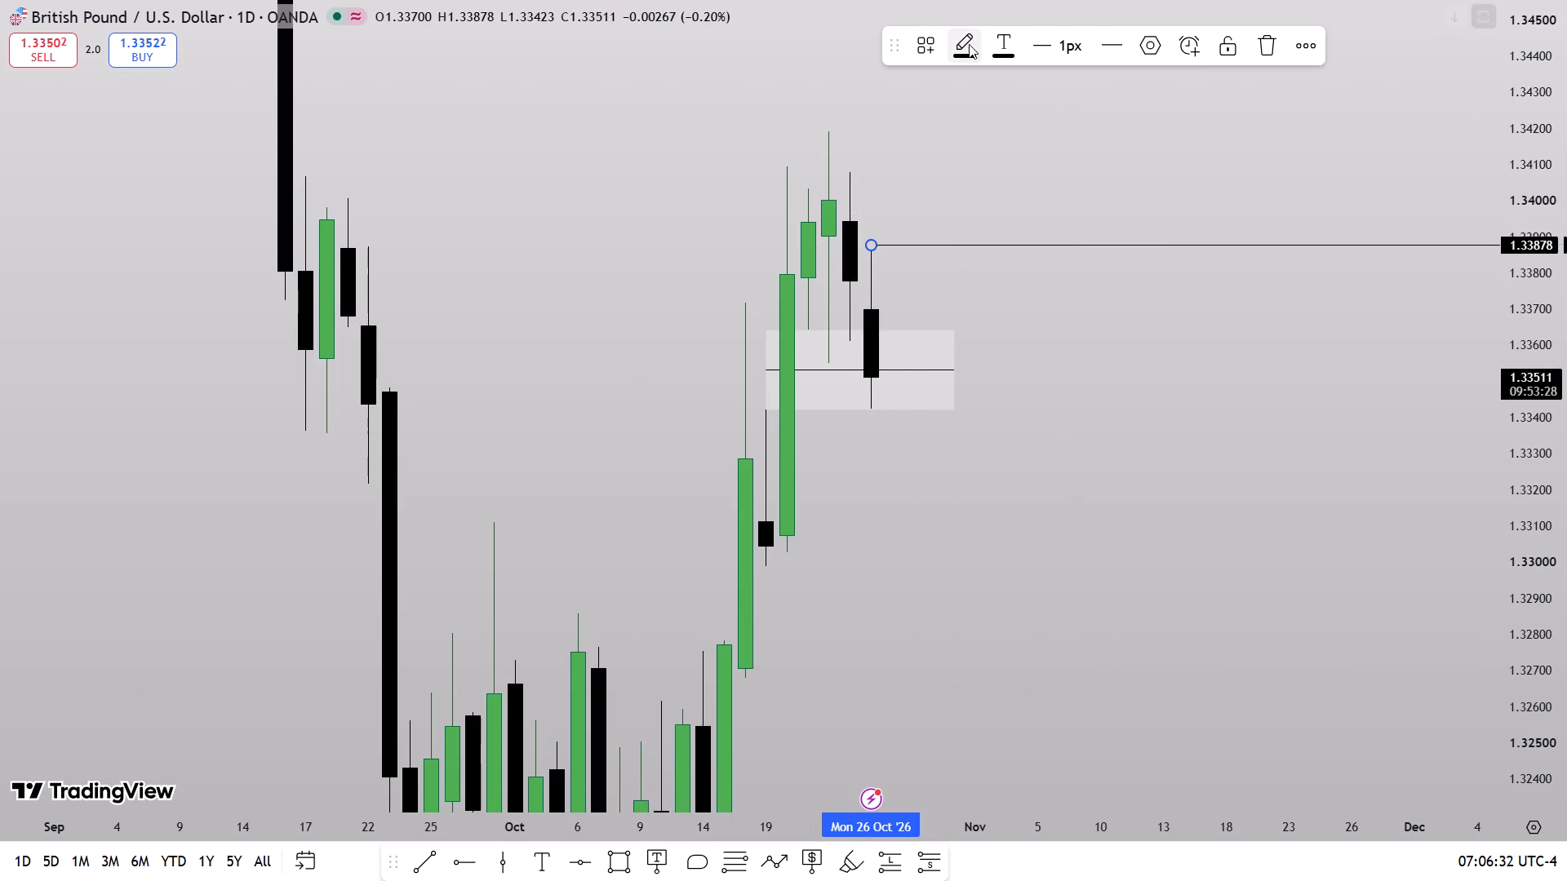
click(1103, 111)
click(1059, 38)
click(1059, 119)
click(1052, 148)
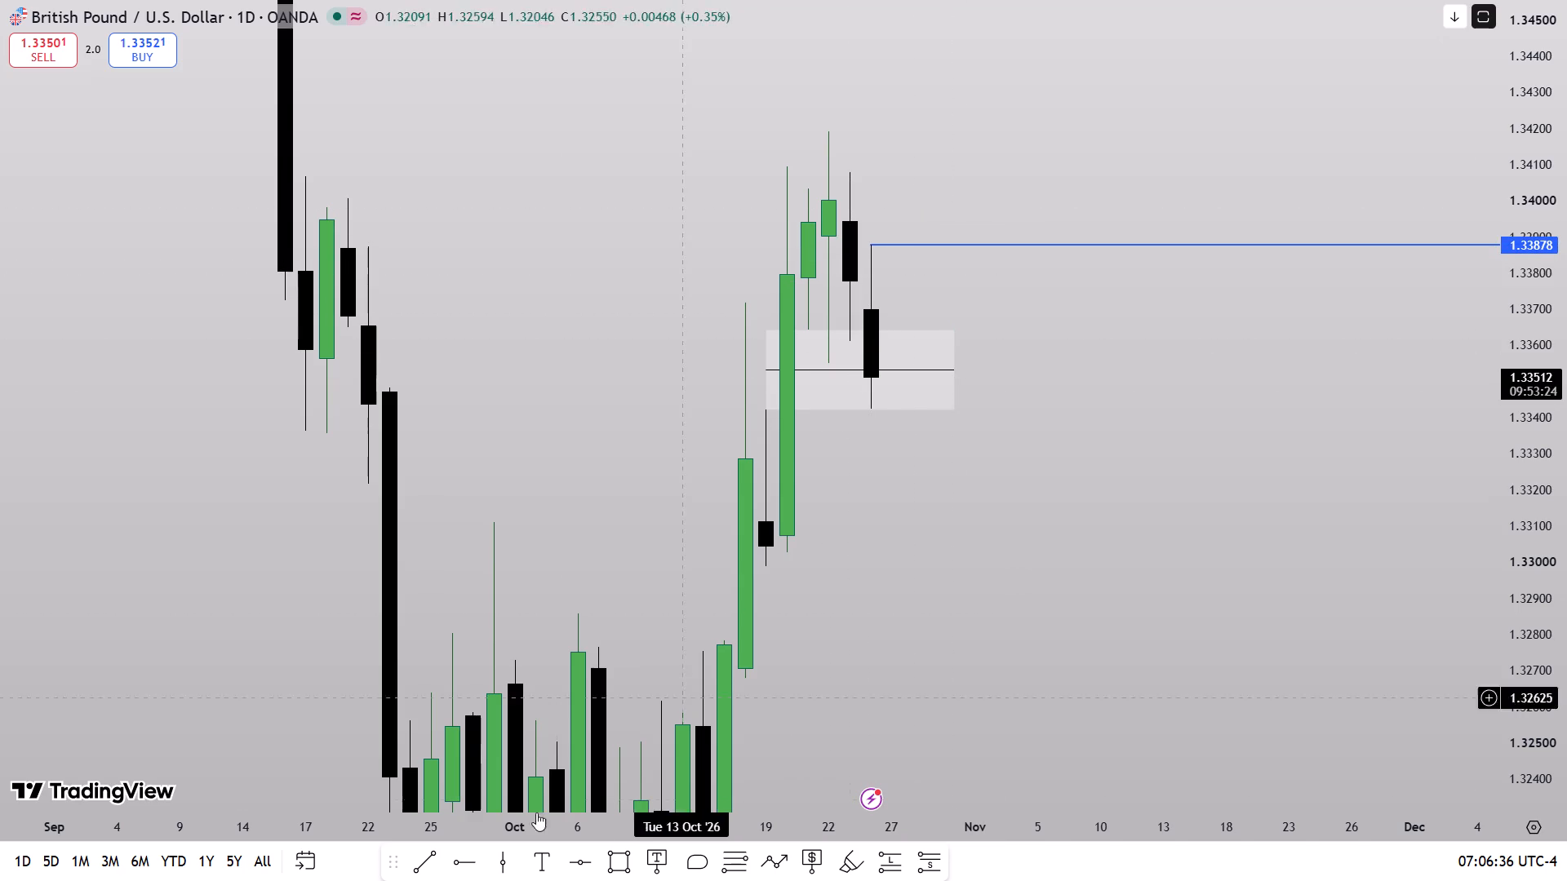
Draw a horizontal ray from the 22 October high at 1.34192.
click(455, 866)
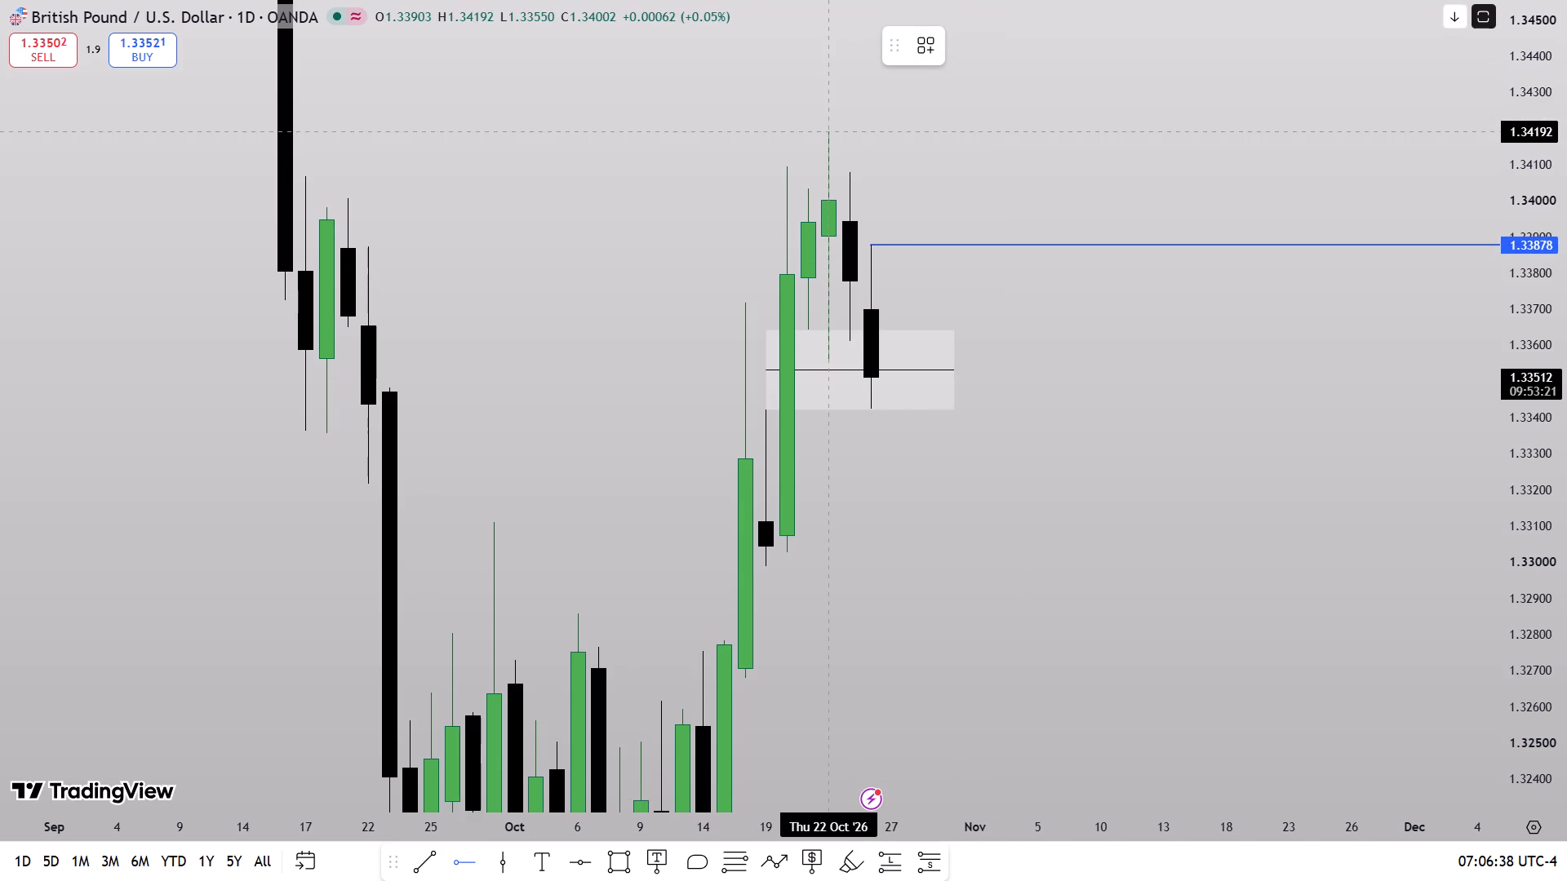
click(832, 141)
click(886, 194)
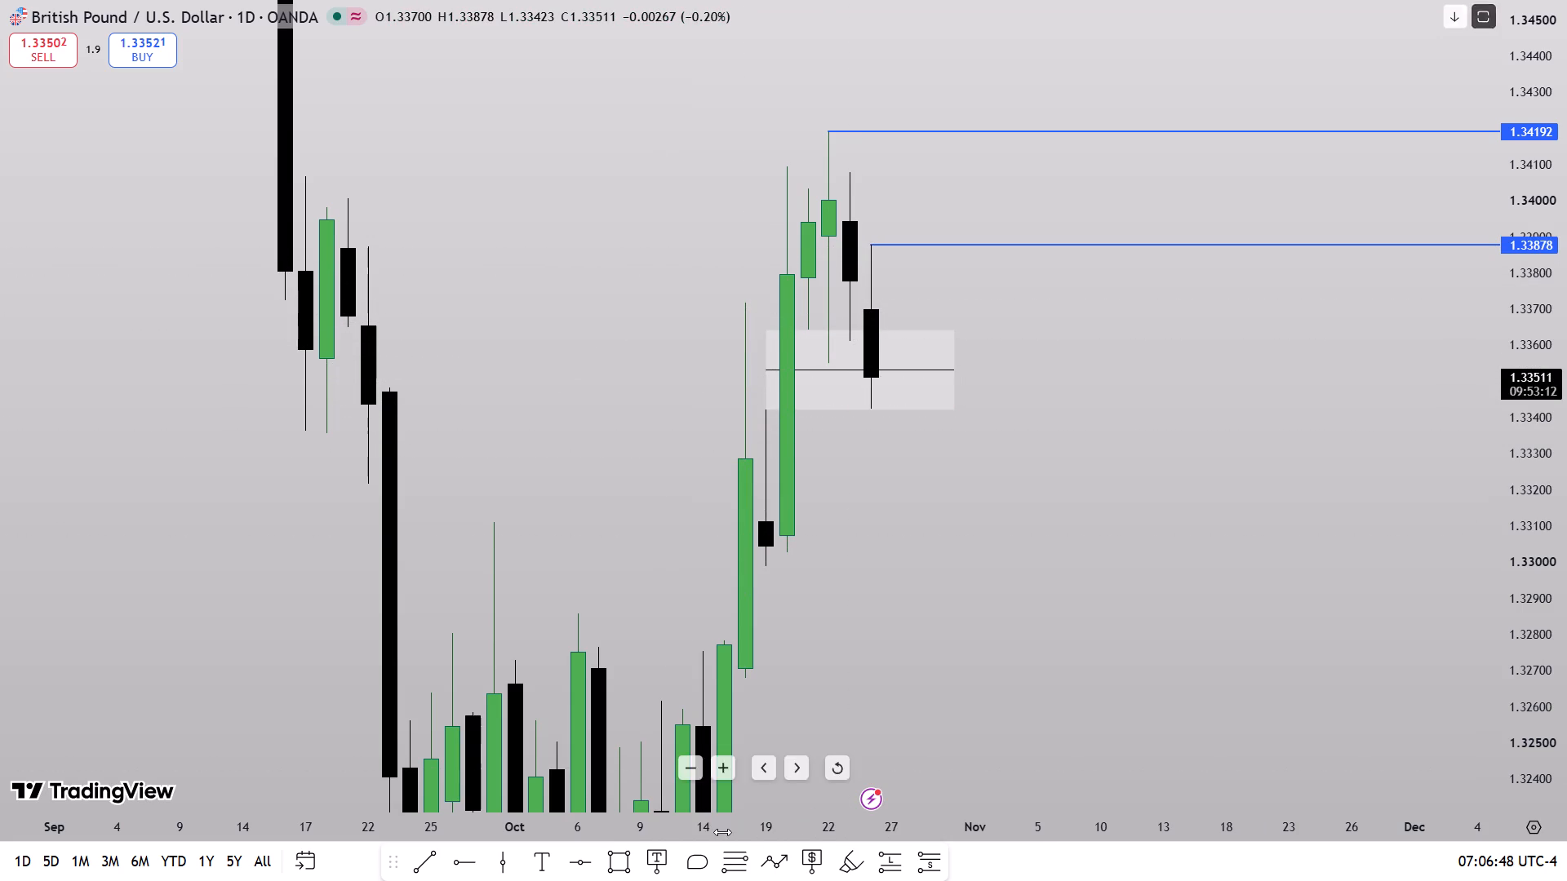
Draw Fibonacci levels on the 16 October upper wick from 1.33718 to the close at 1.33286, with 1px lines.
click(732, 861)
click(742, 330)
click(748, 455)
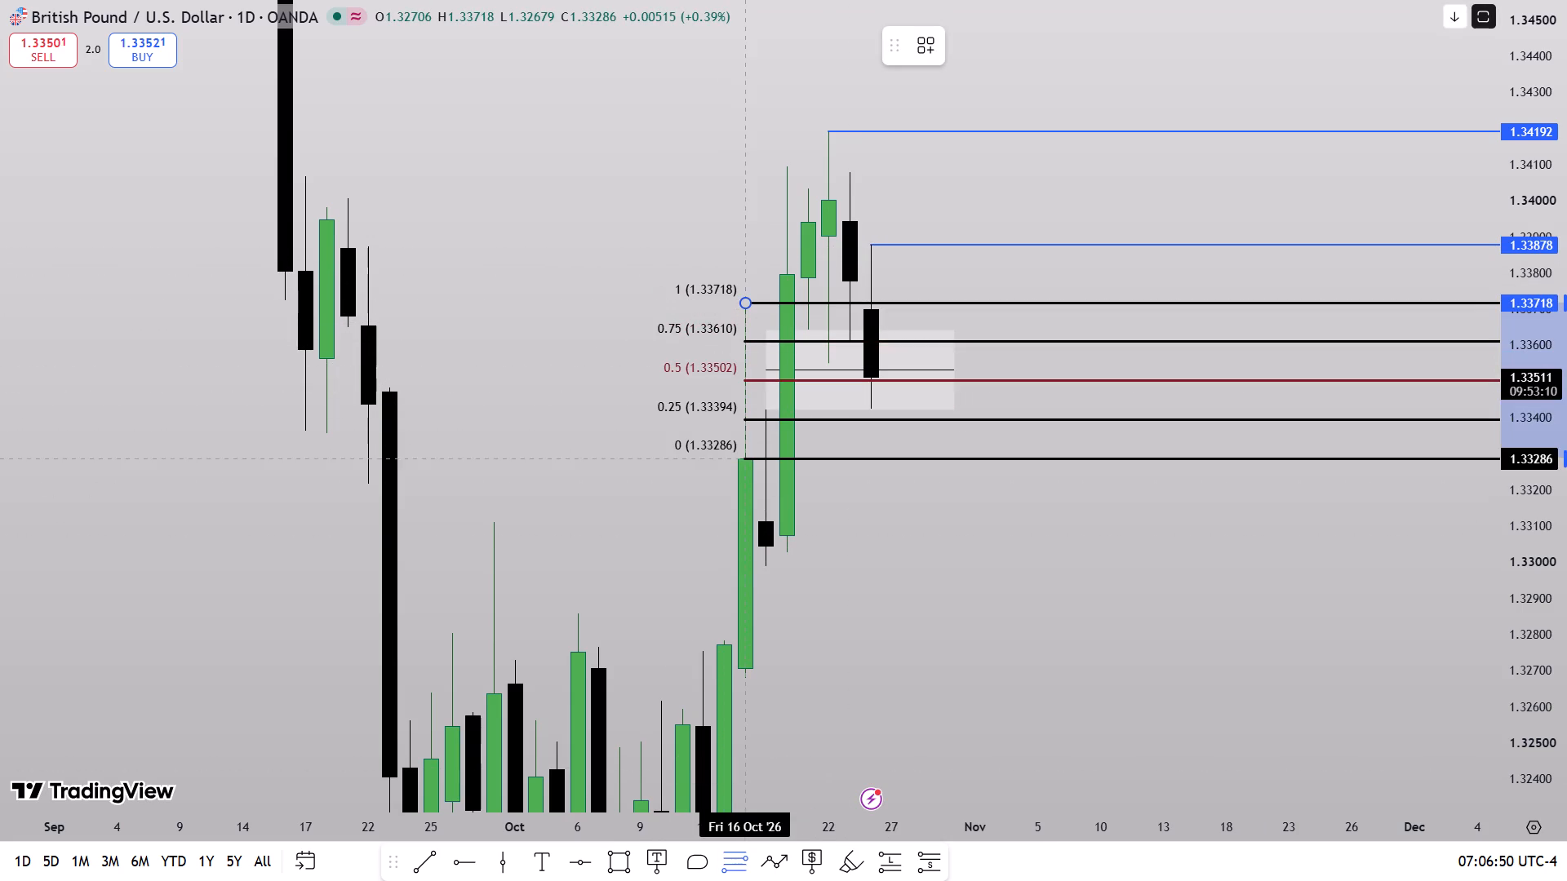
click(1032, 55)
click(1032, 82)
click(1021, 150)
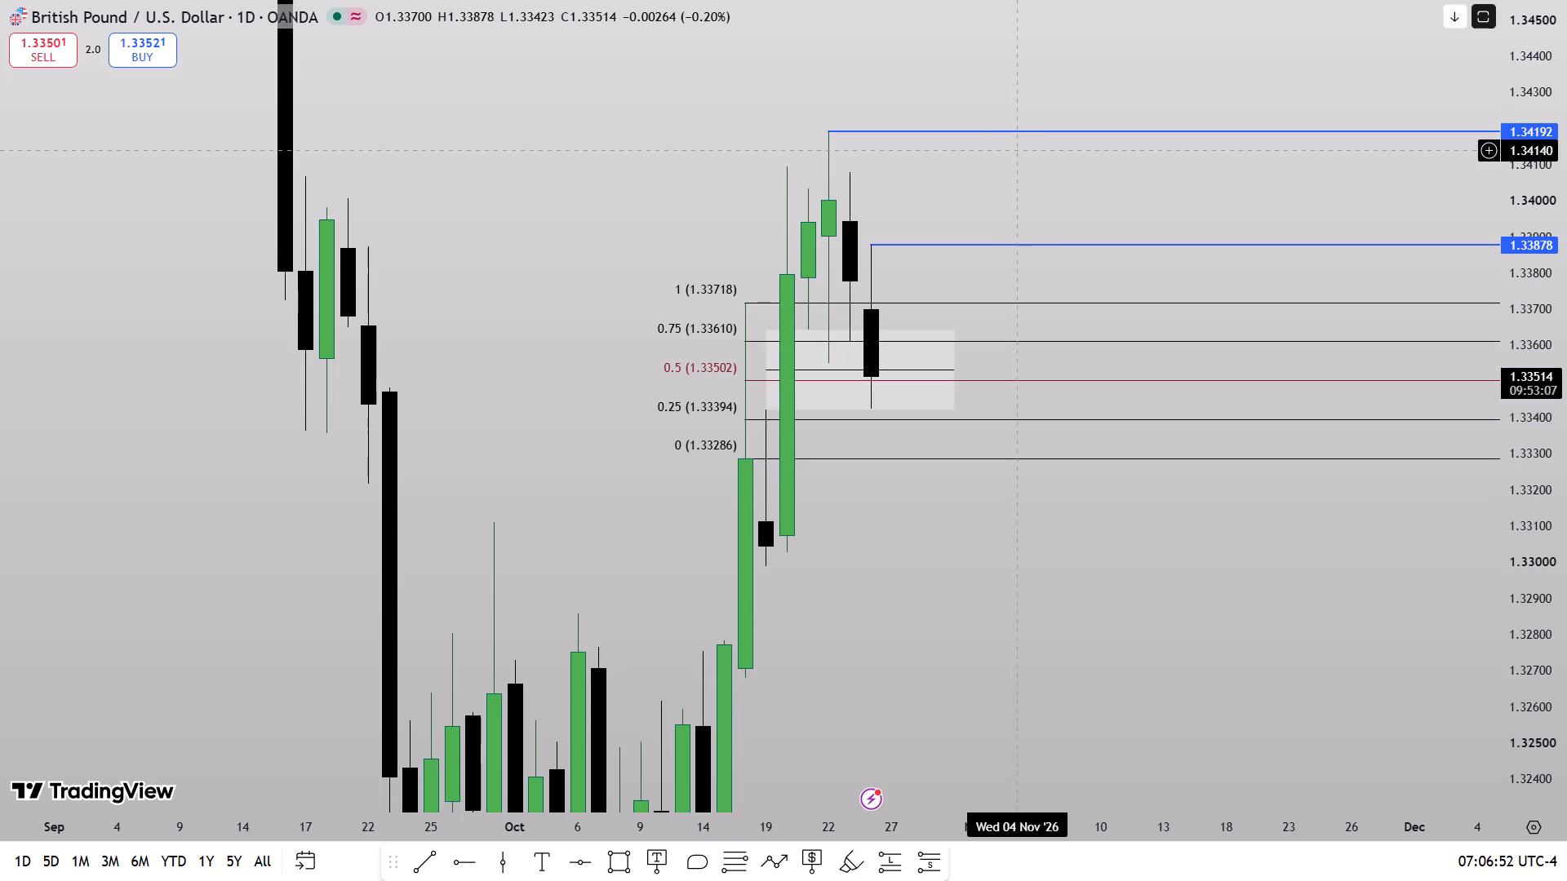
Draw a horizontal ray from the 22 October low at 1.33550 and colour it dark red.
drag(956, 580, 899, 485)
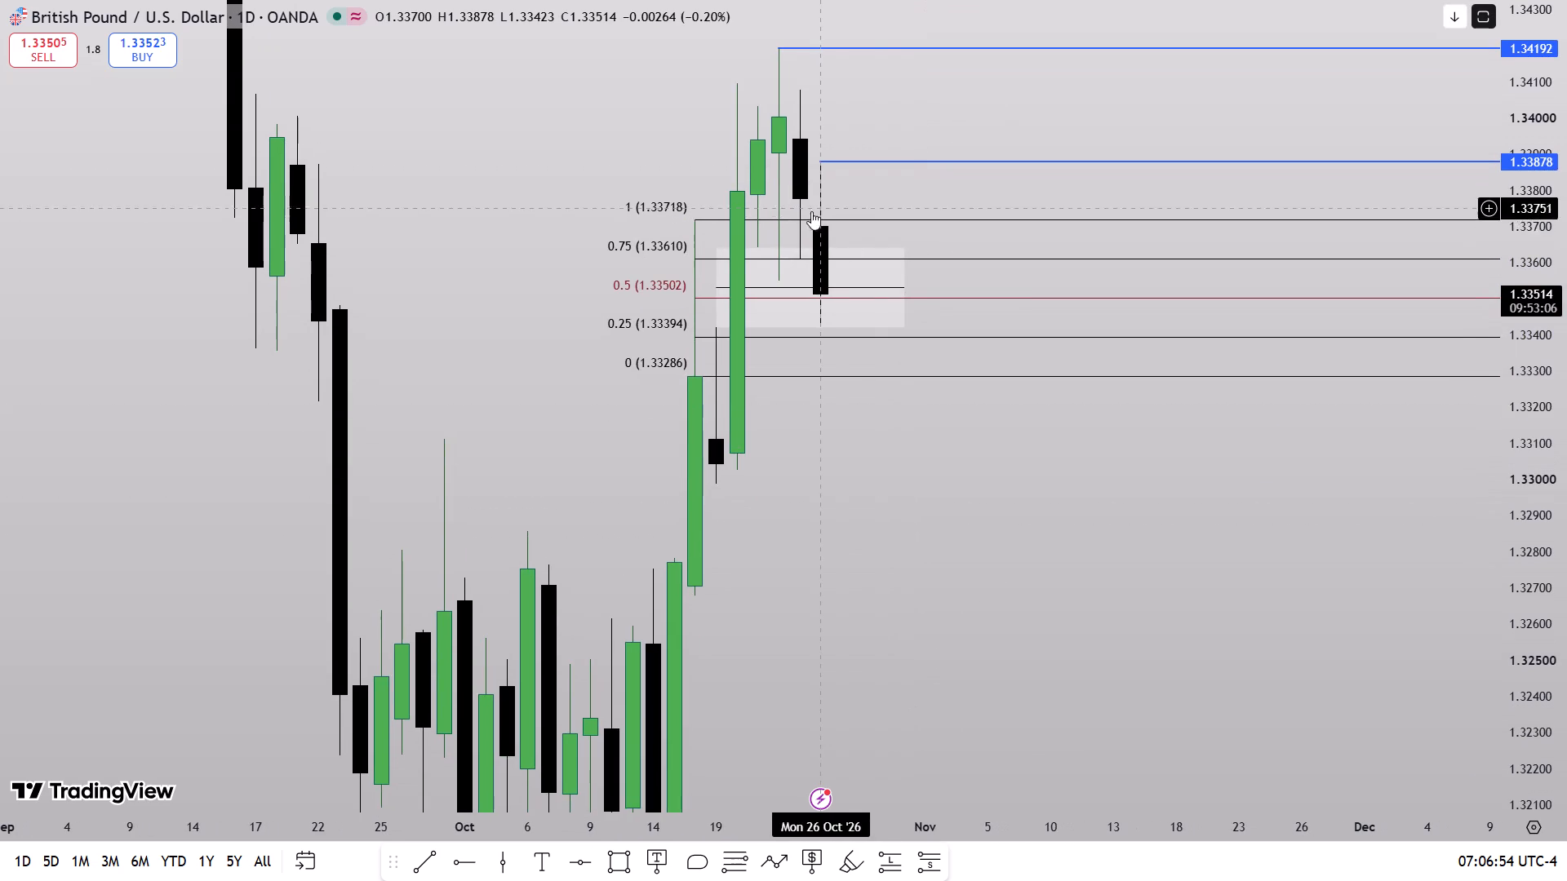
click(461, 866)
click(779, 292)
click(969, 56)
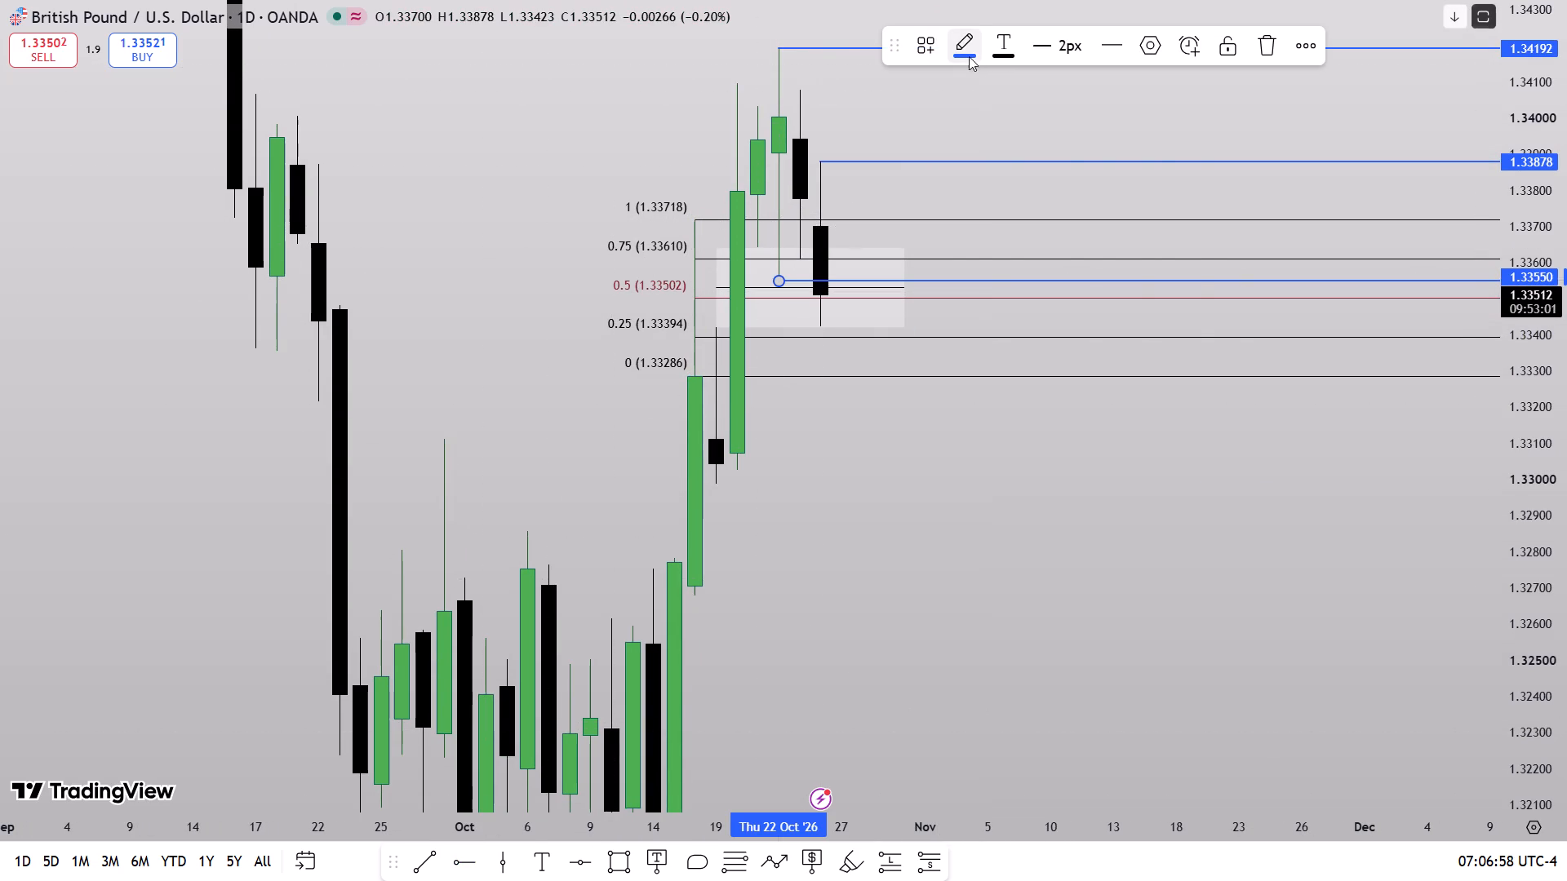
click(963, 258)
On the 1h interval, move the start of the 1.33878 ray to the 23 October high at 1.33885.
drag(844, 120, 848, 167)
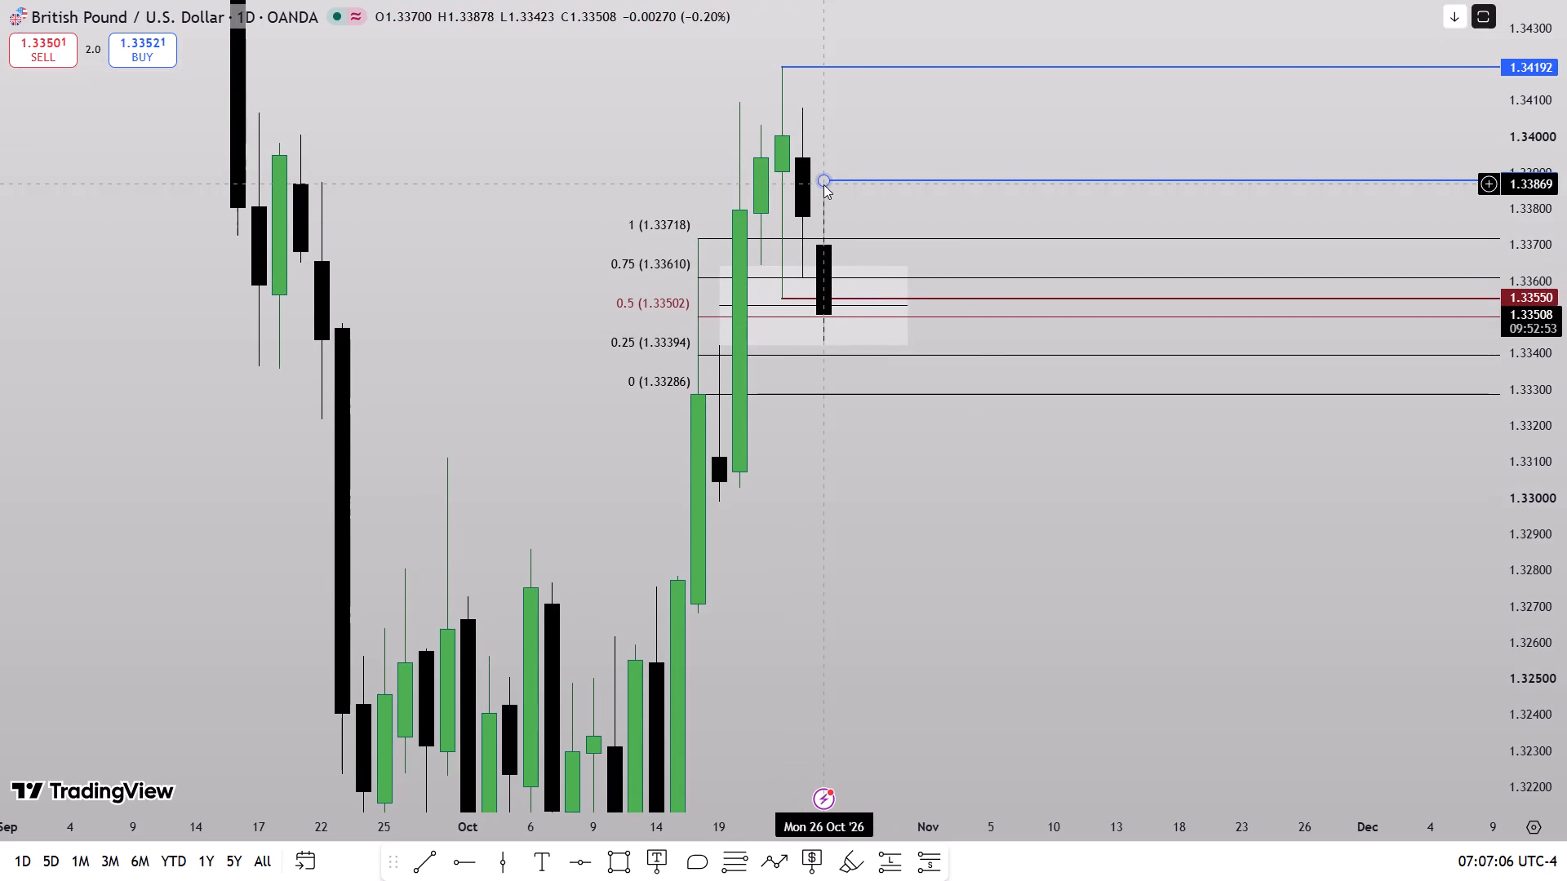
key(1)
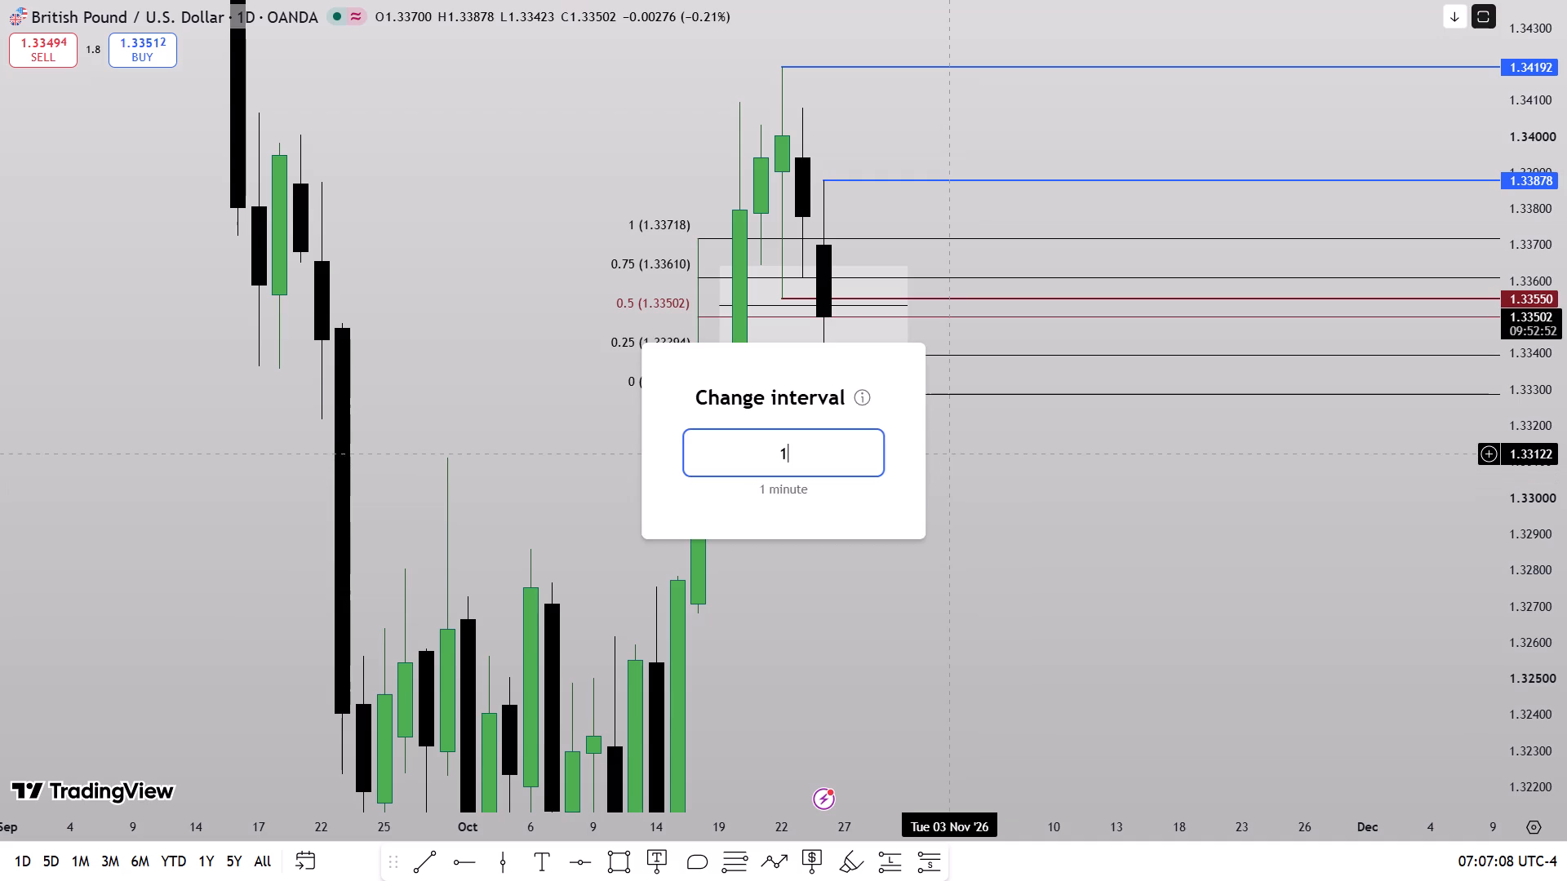
key(h)
key(Return)
scroll(944, 450, down, 3)
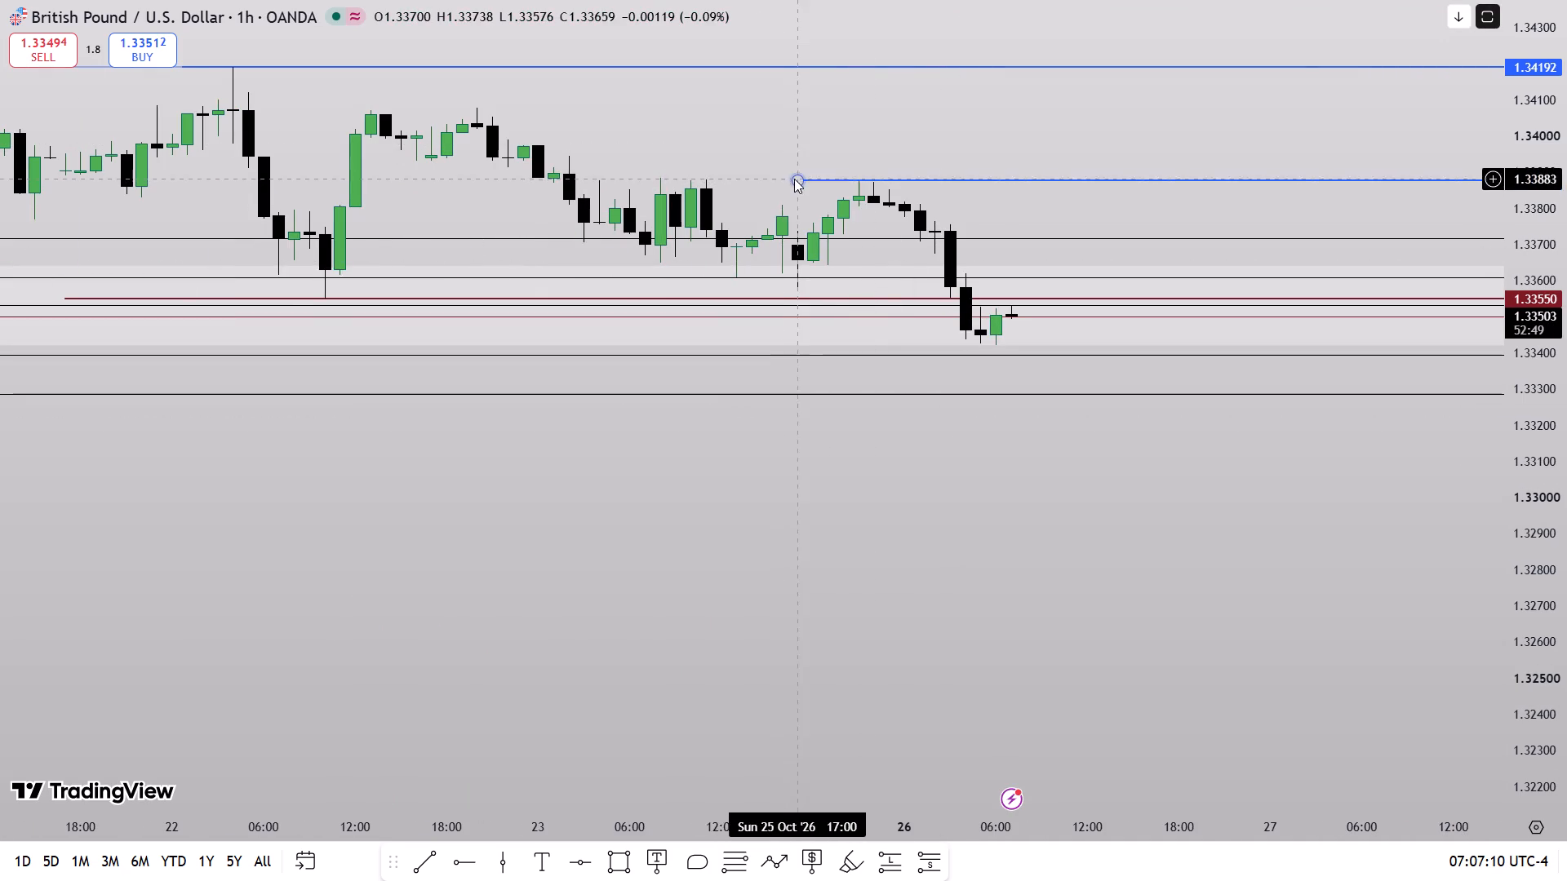
drag(794, 179, 663, 179)
click(717, 155)
Return to the daily interval and examine the latest candles against the gap rectangle, Fibonacci levels and rays.
key(1)
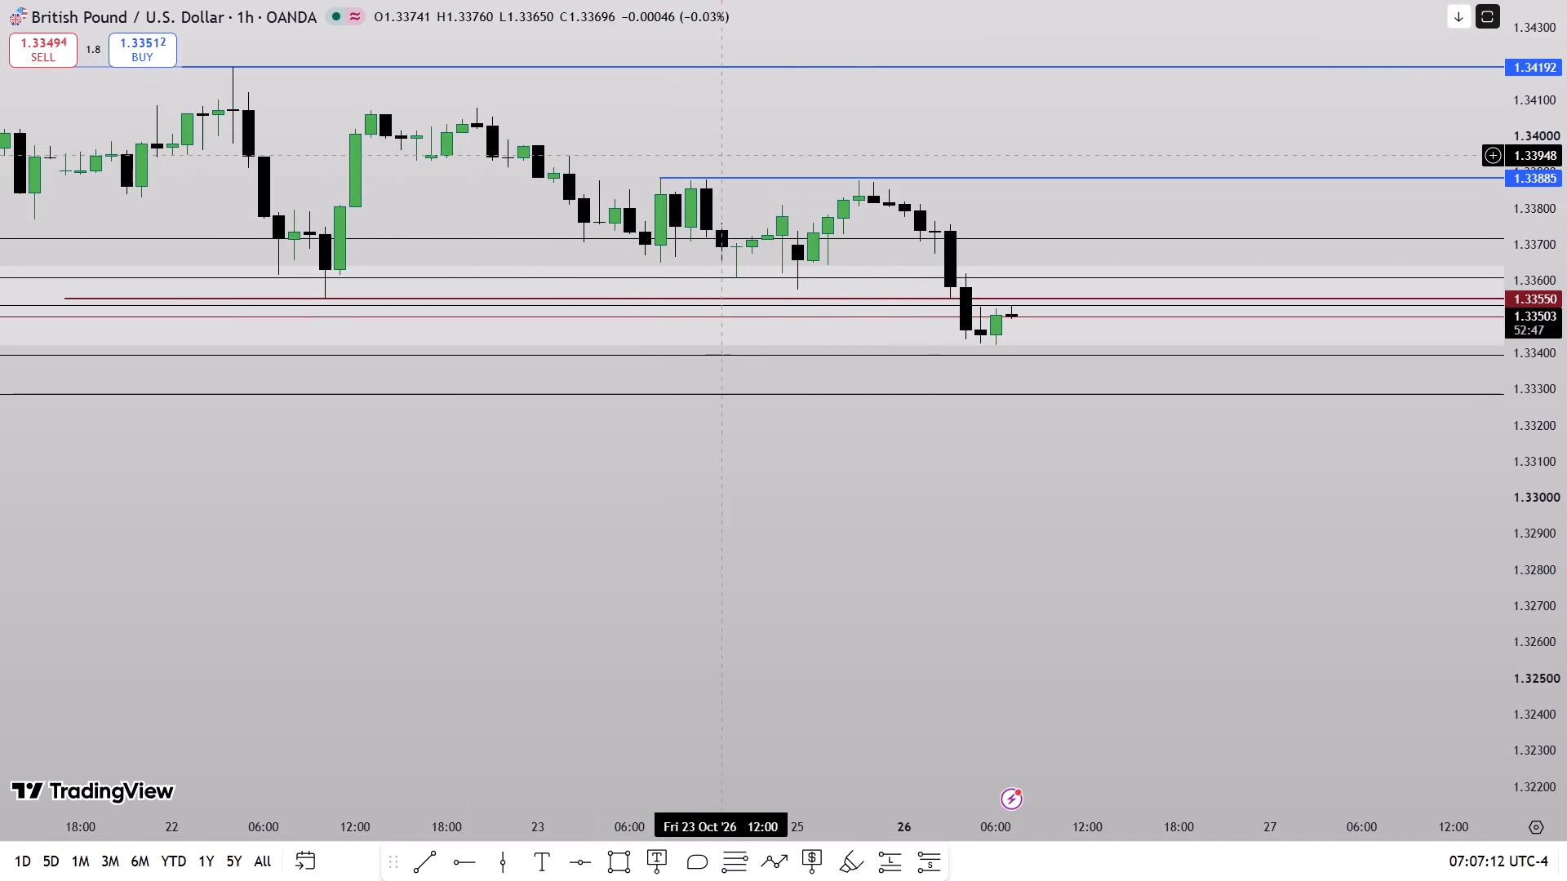
key(d)
key(Return)
drag(1566, 411, 1562, 312)
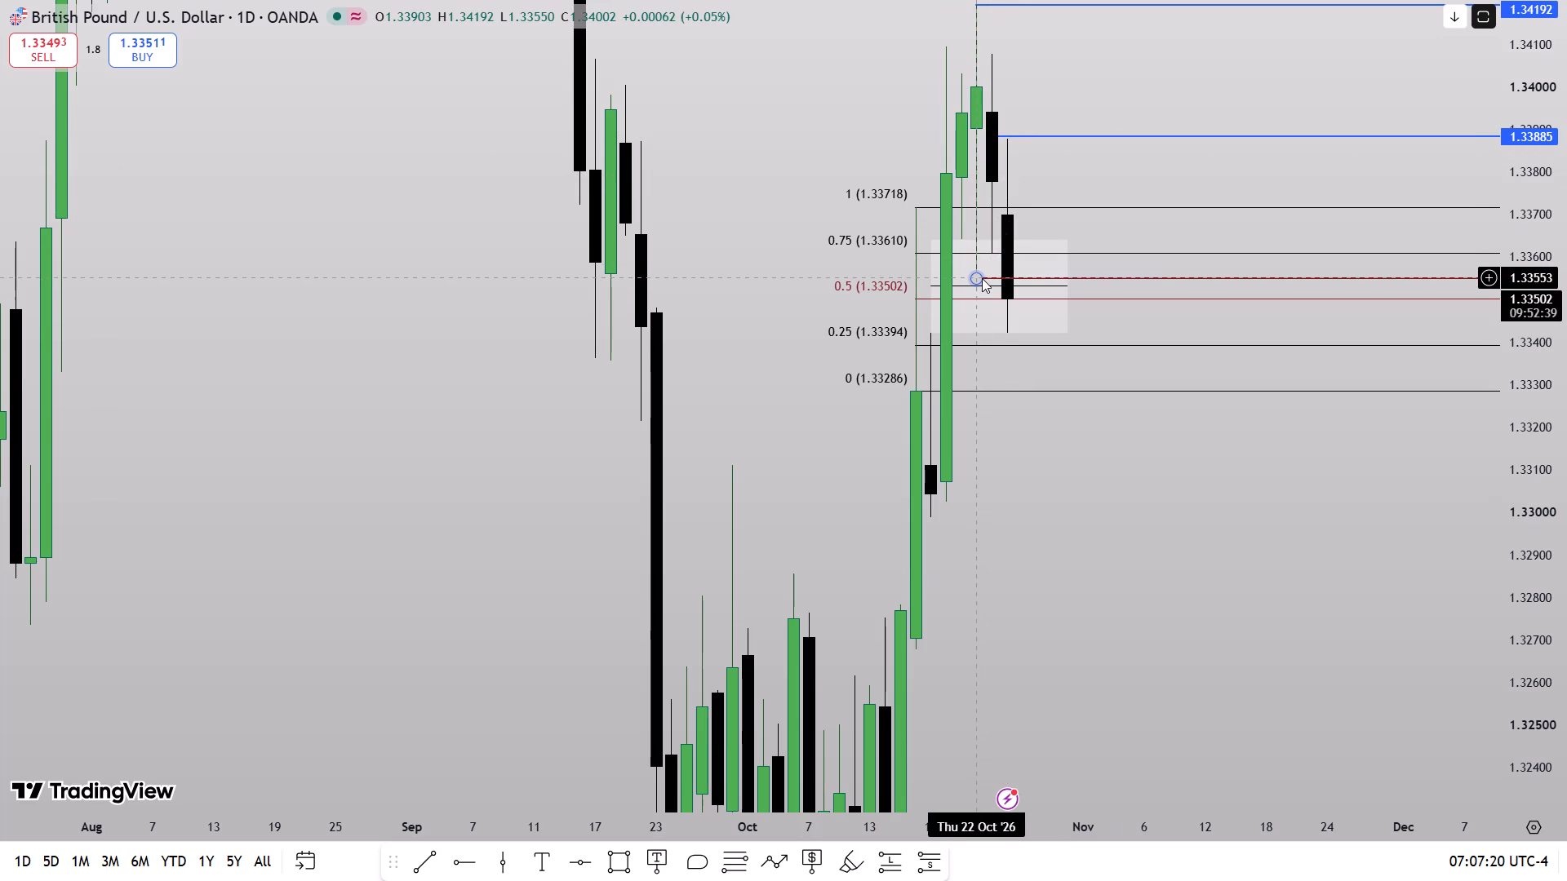
drag(1566, 445, 1546, 355)
scroll(1238, 464, up, 3)
drag(842, 453, 846, 526)
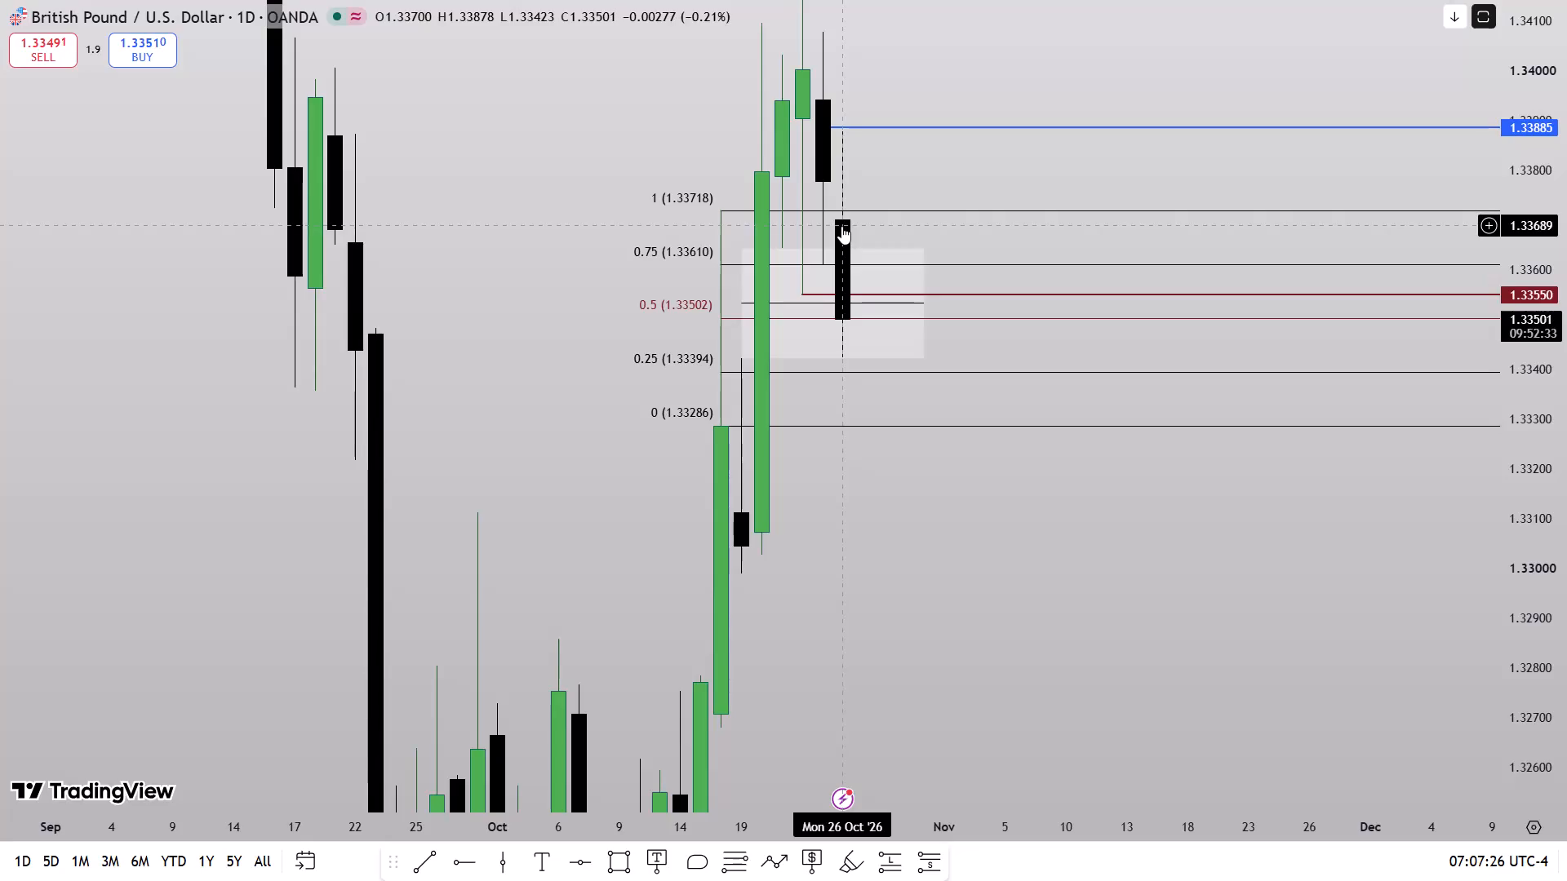
drag(1566, 446, 1528, 337)
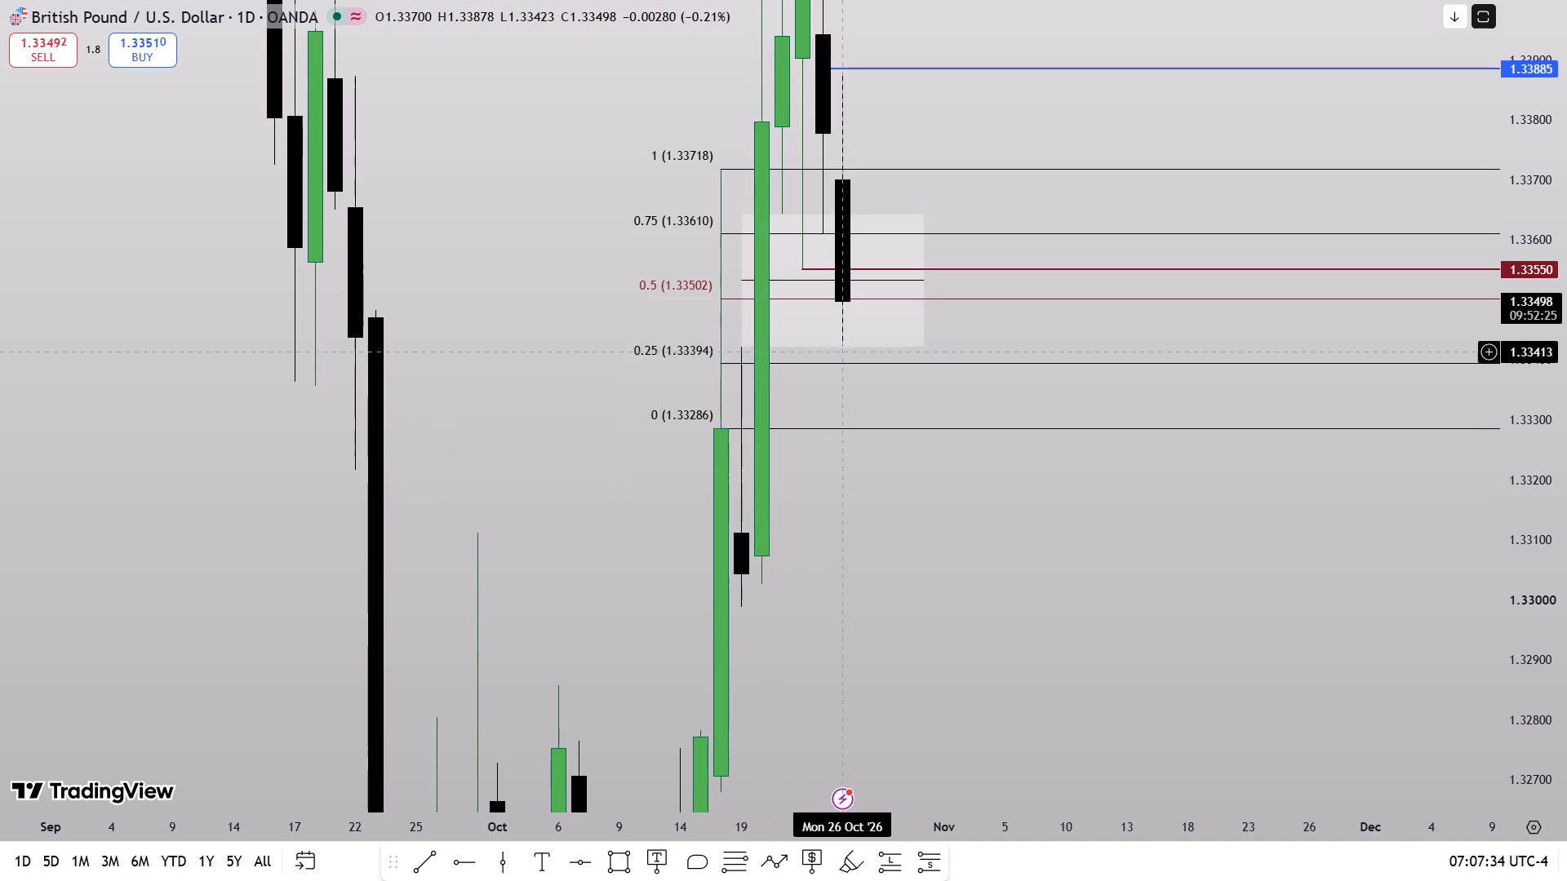
drag(1566, 616, 1556, 324)
drag(1109, 560, 1102, 654)
drag(1566, 696, 1502, 353)
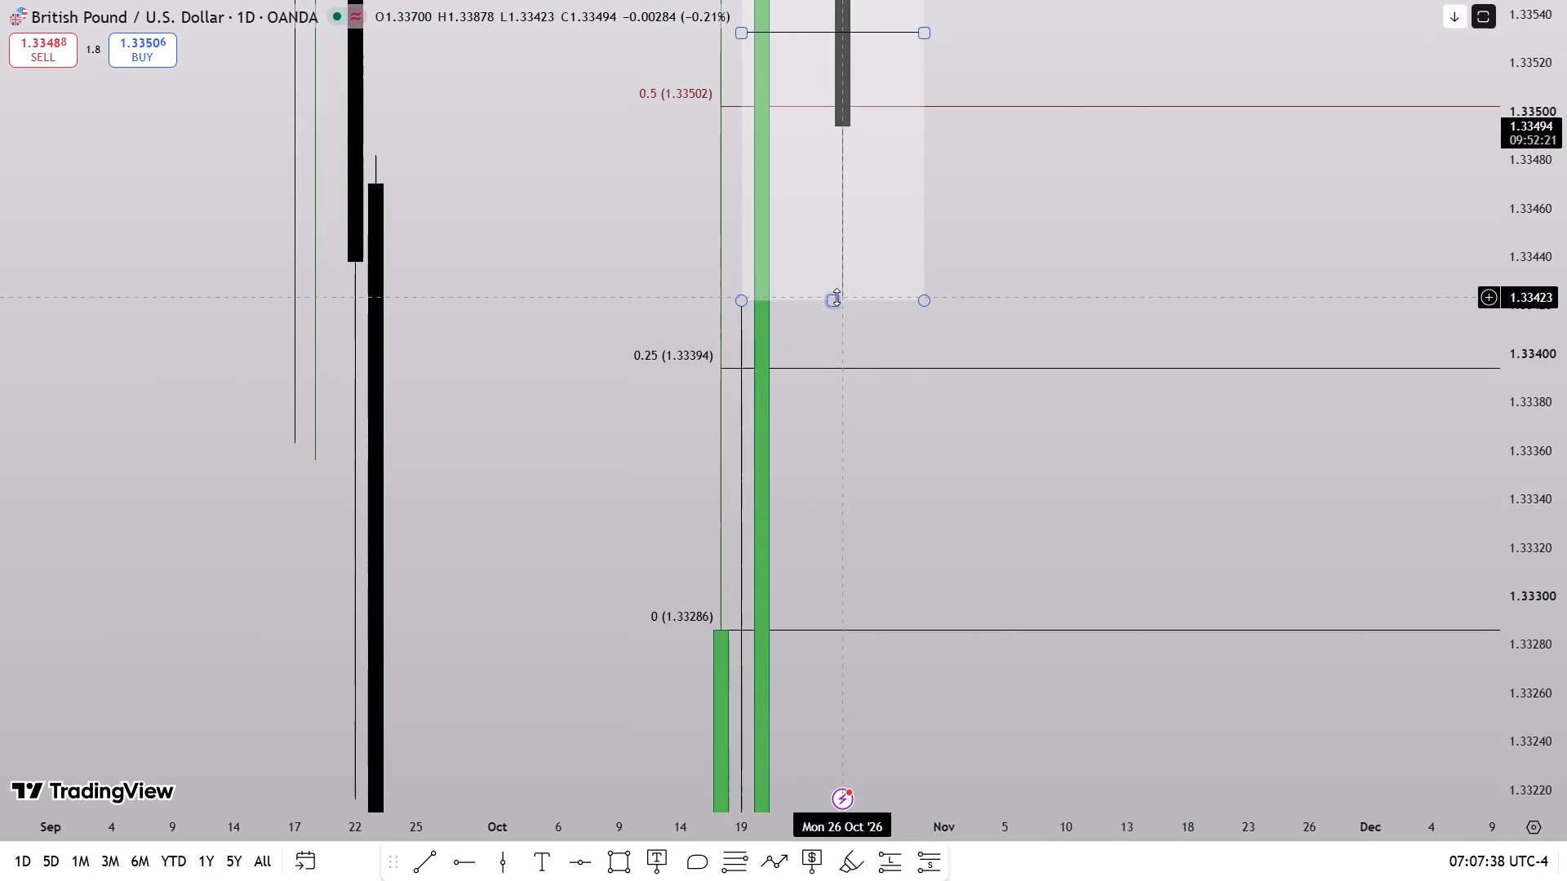
drag(1566, 268, 1564, 743)
drag(1566, 460, 1564, 547)
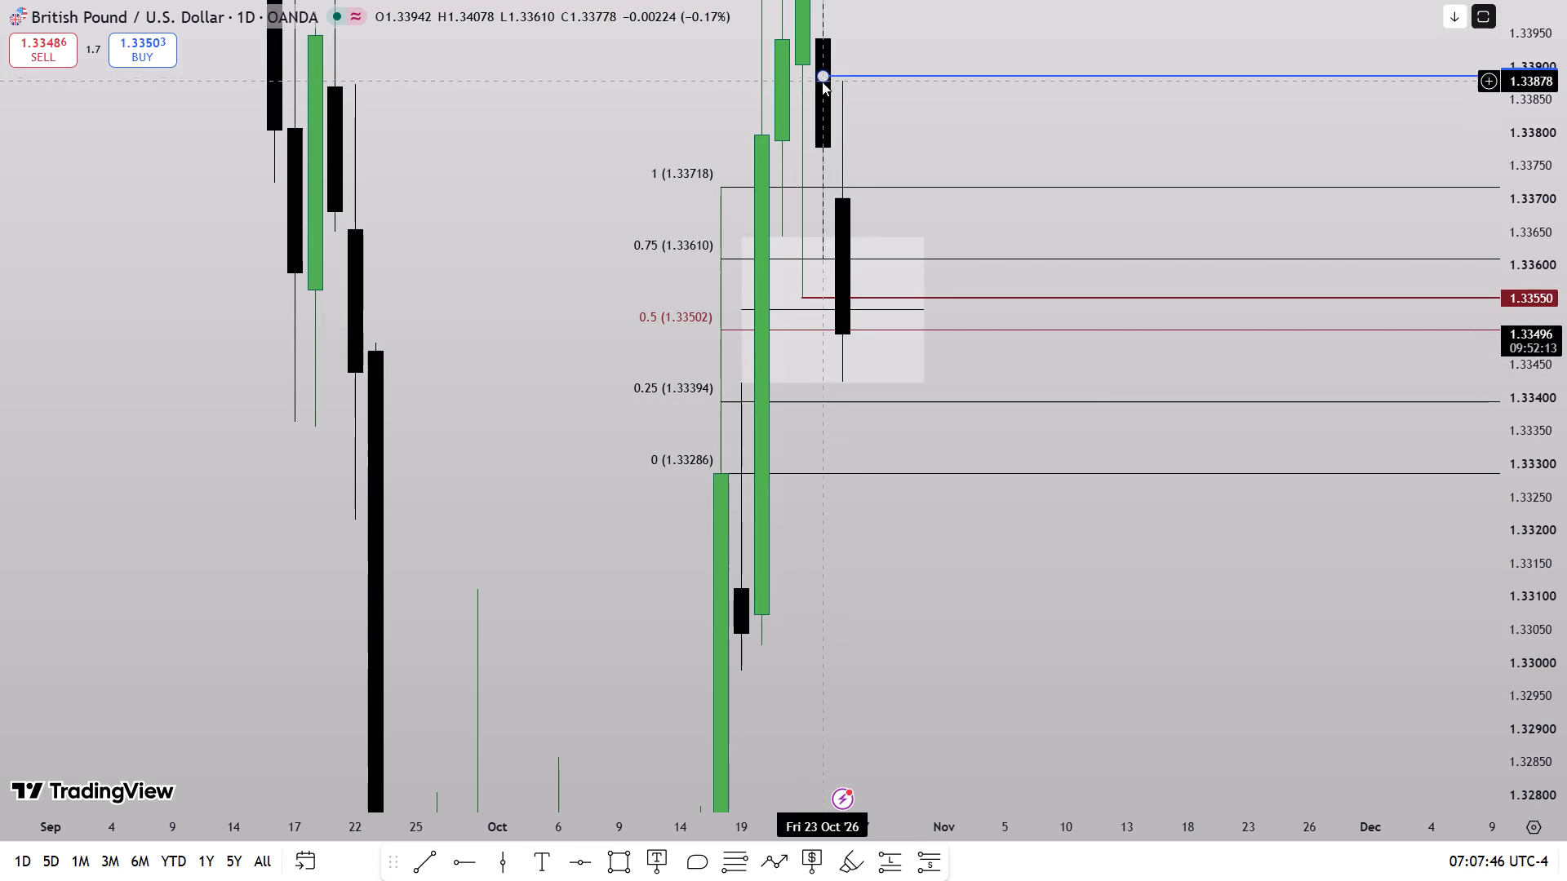
drag(1566, 246, 1452, 448)
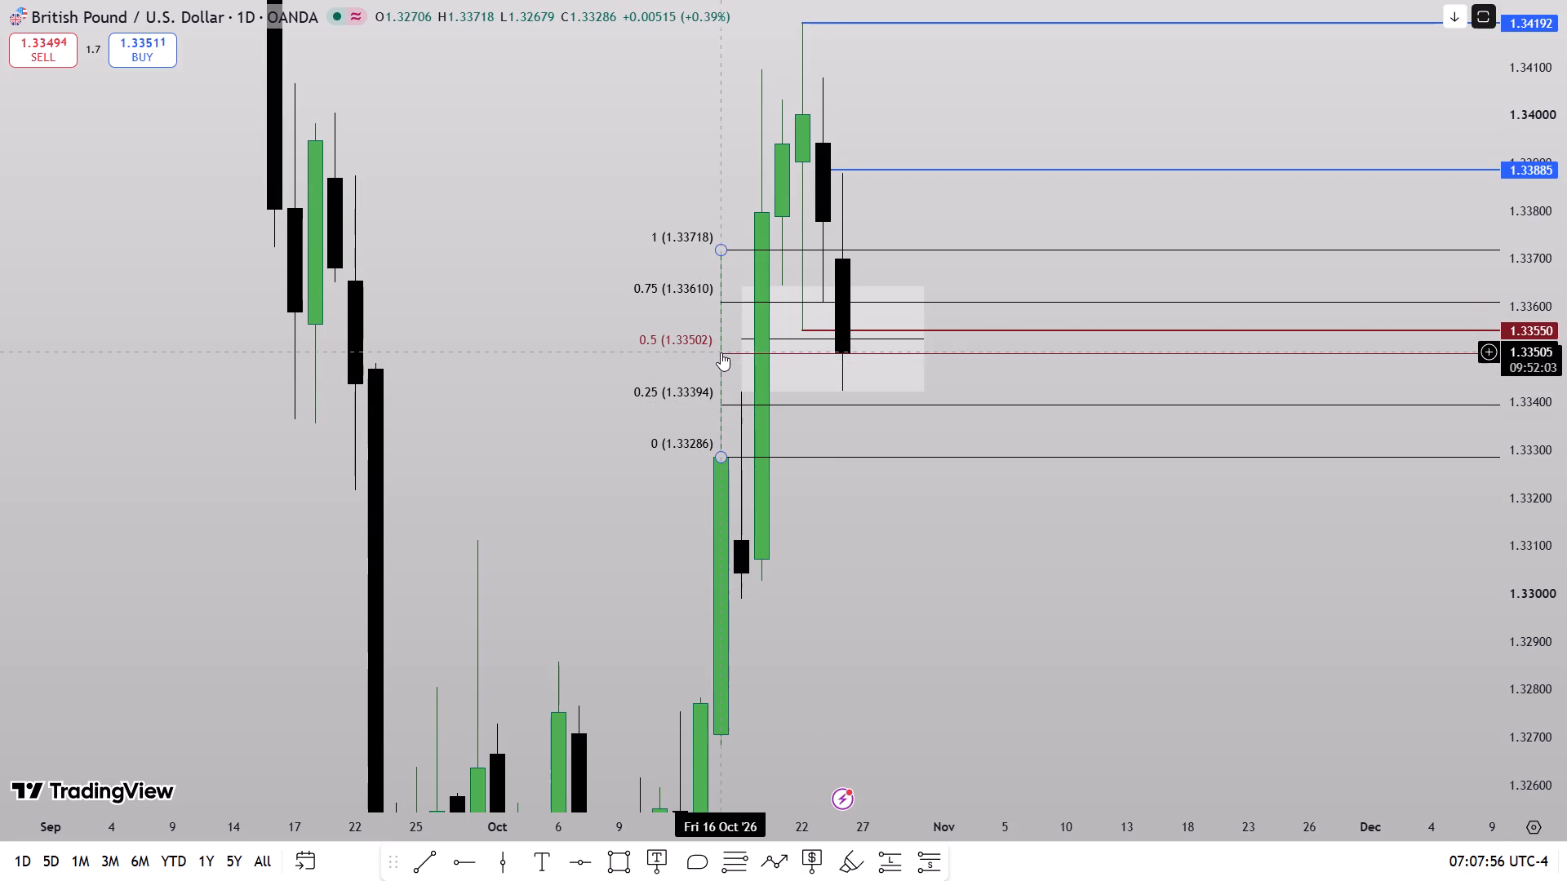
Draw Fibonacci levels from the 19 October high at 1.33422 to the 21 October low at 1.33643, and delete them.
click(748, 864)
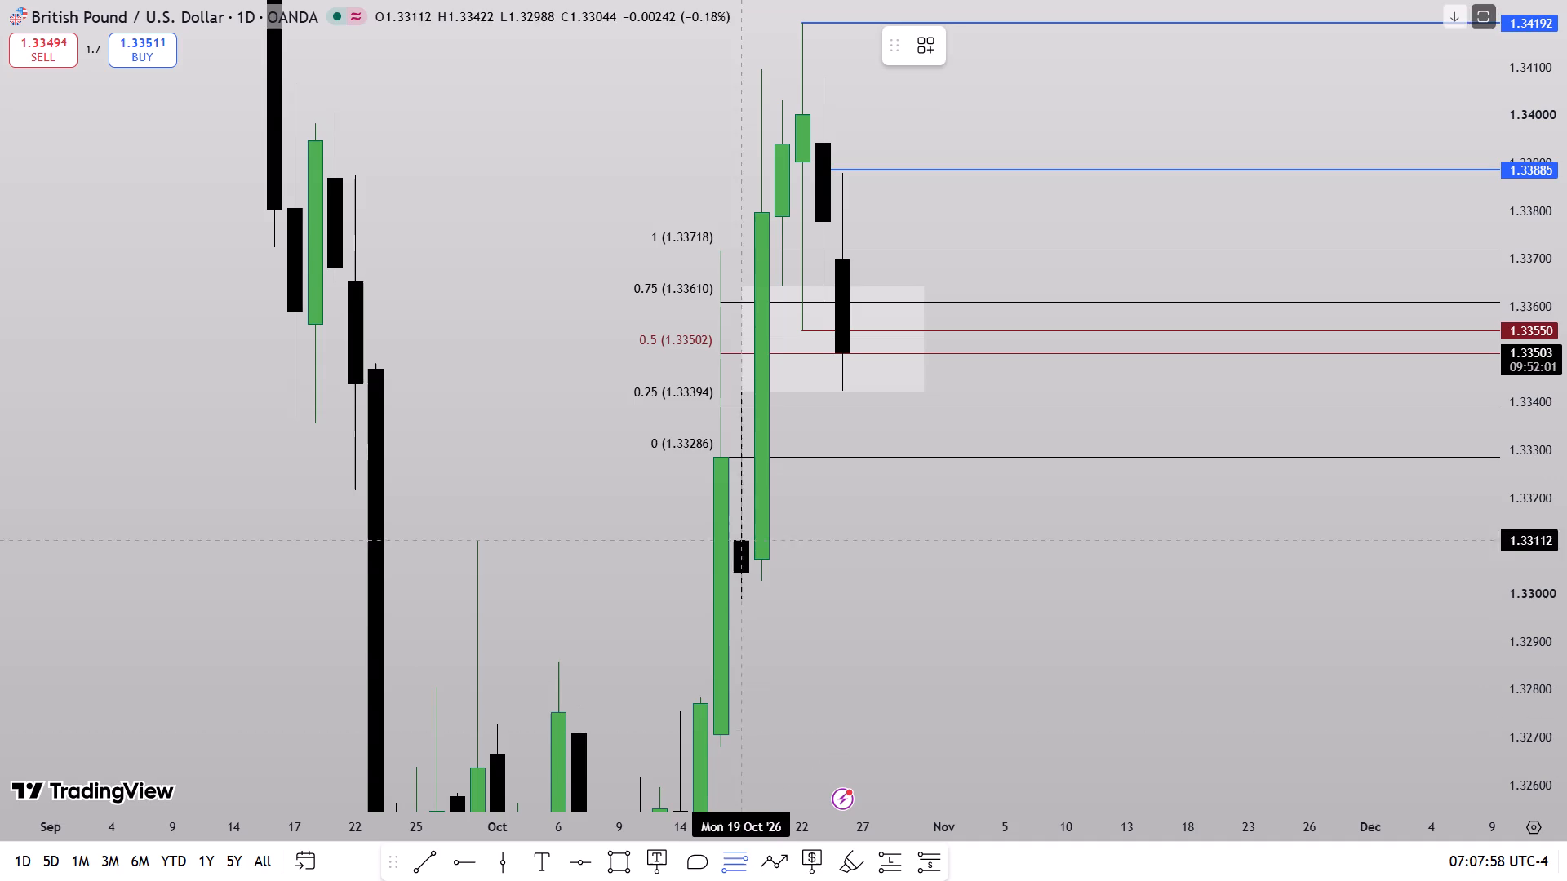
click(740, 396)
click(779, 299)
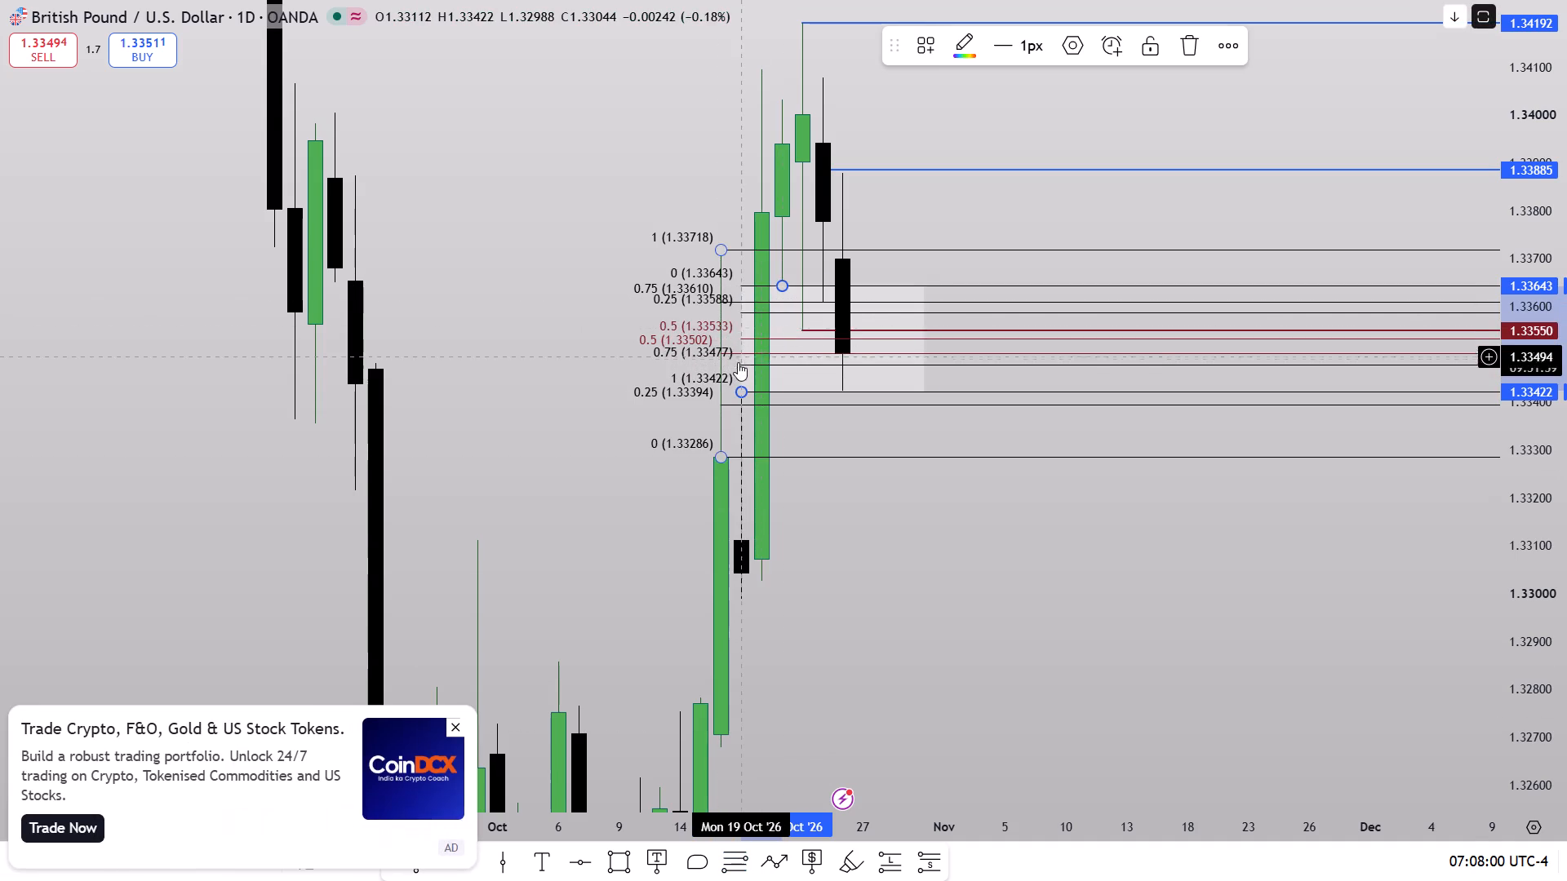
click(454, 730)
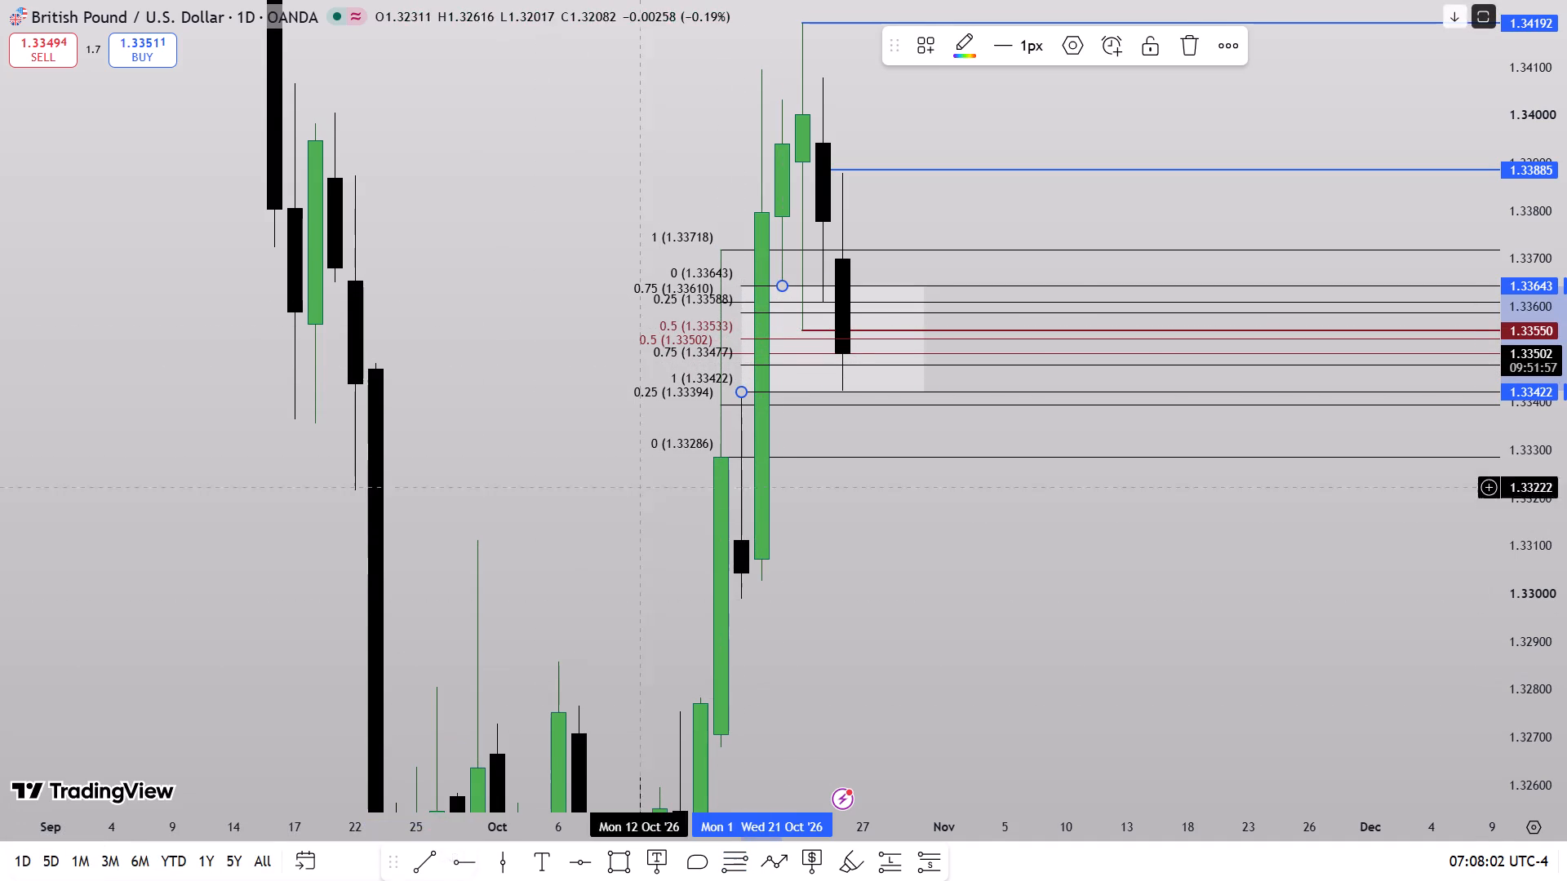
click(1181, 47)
On the 1h interval, measure the price distance from the 1.33885 ray down to the gap rectangle's middle line.
text(1H)
key(Return)
scroll(1081, 490, down, 4)
drag(1566, 649, 1508, 379)
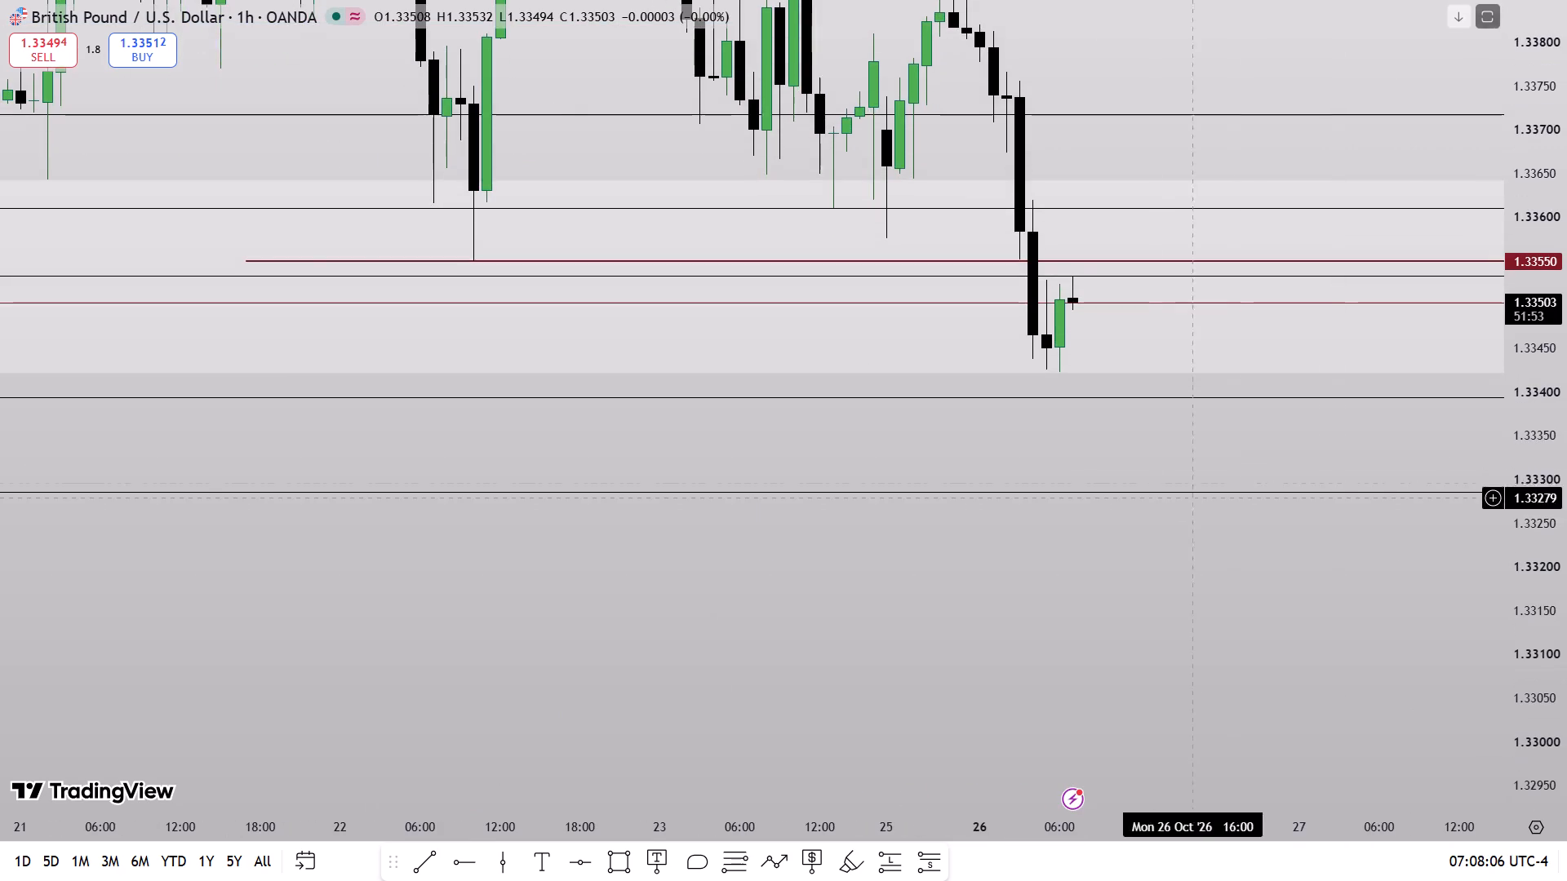
scroll(1119, 511, down, 3)
drag(1108, 603, 966, 644)
scroll(966, 644, down, 2)
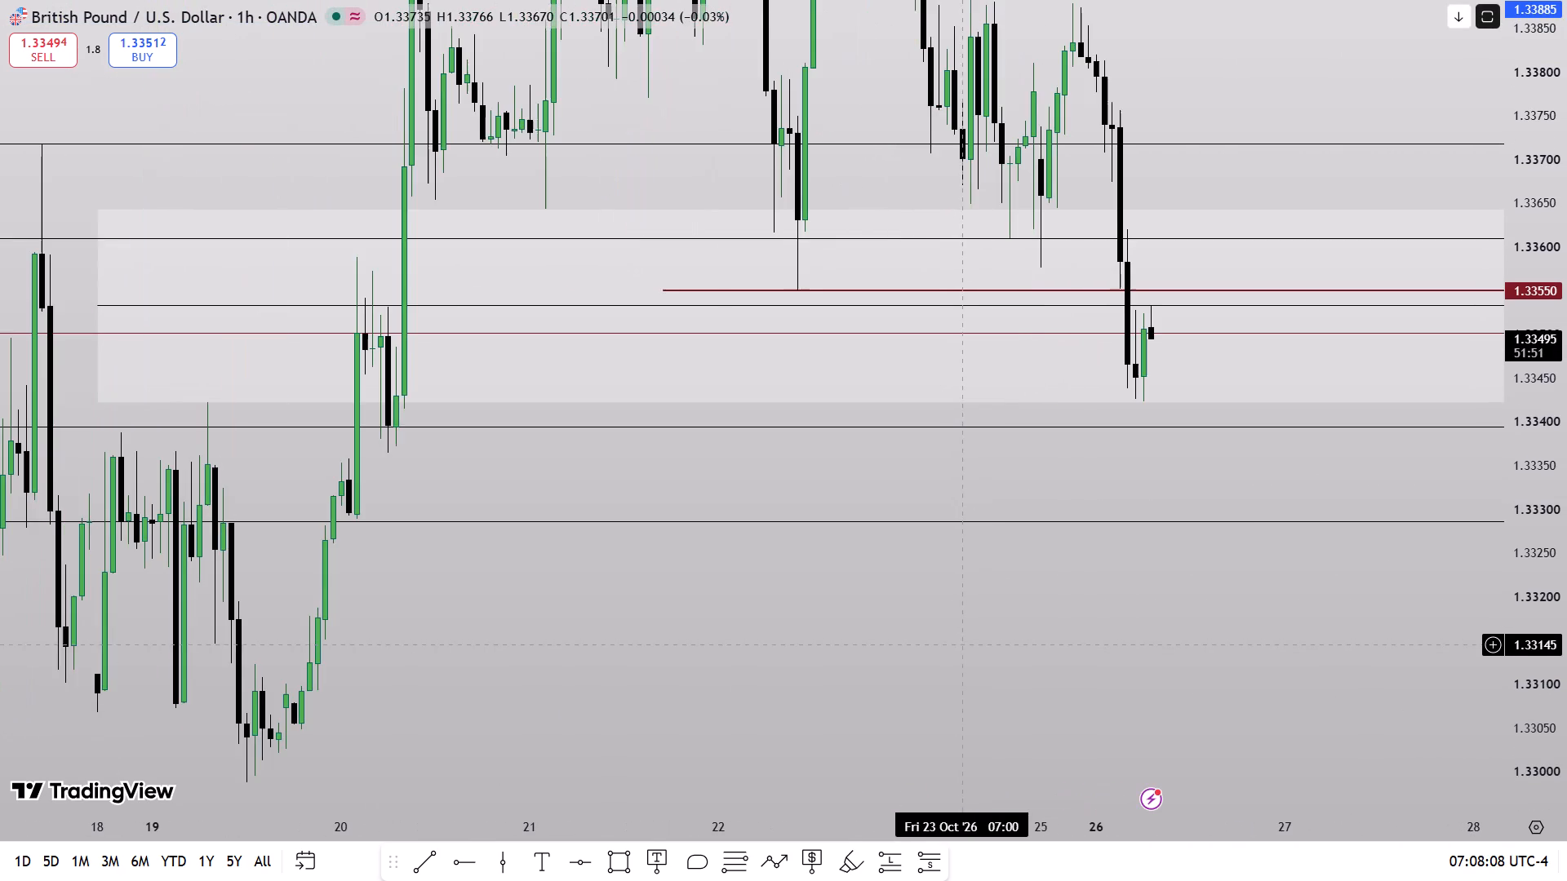
drag(974, 620, 965, 658)
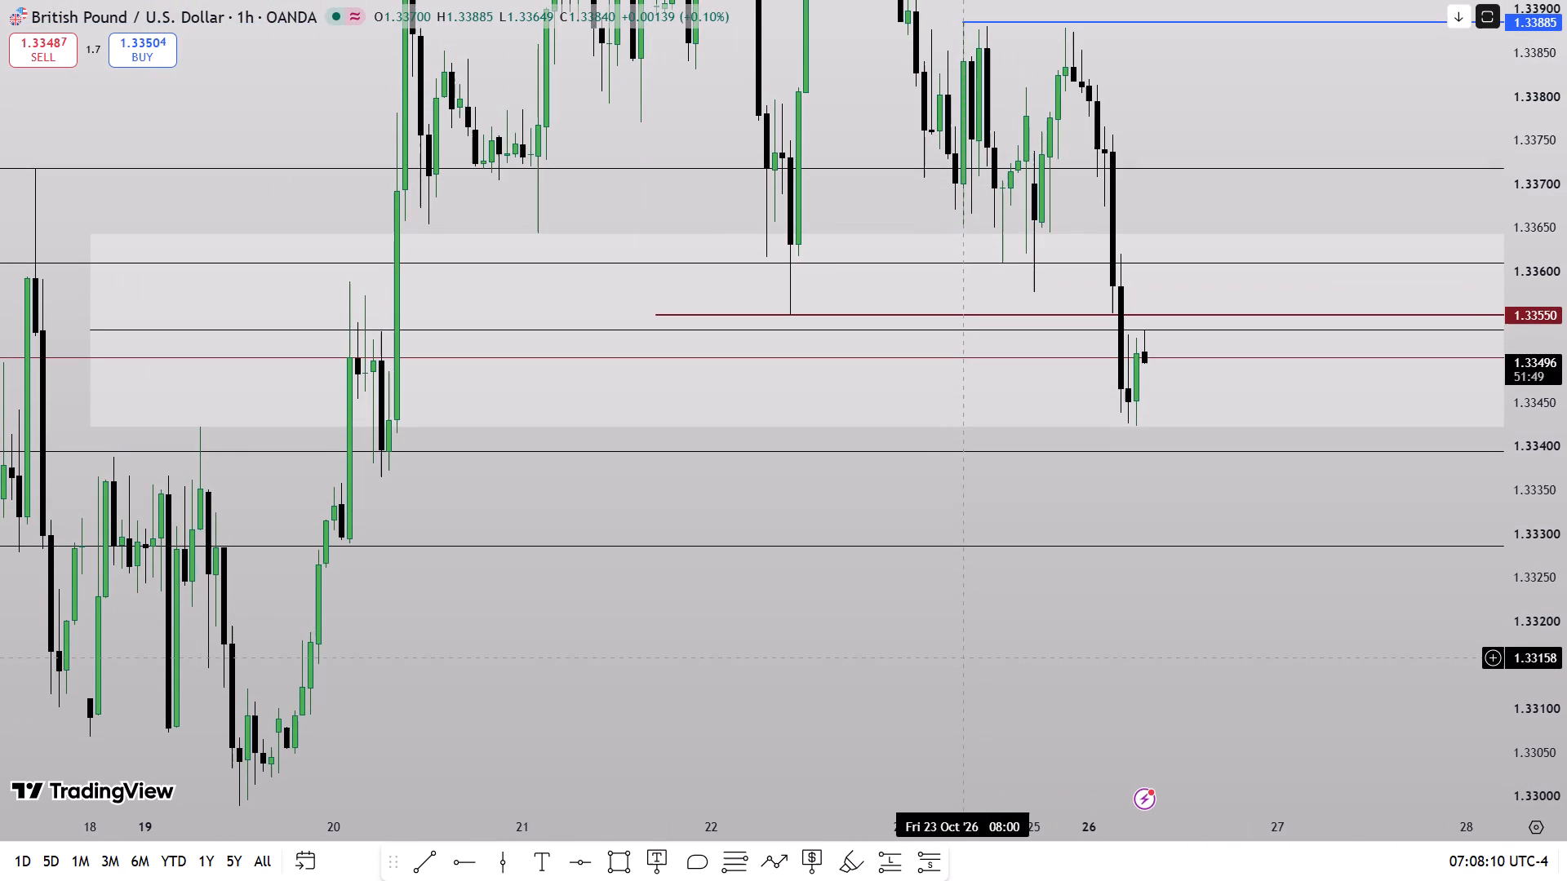
drag(1246, 95, 1094, 232)
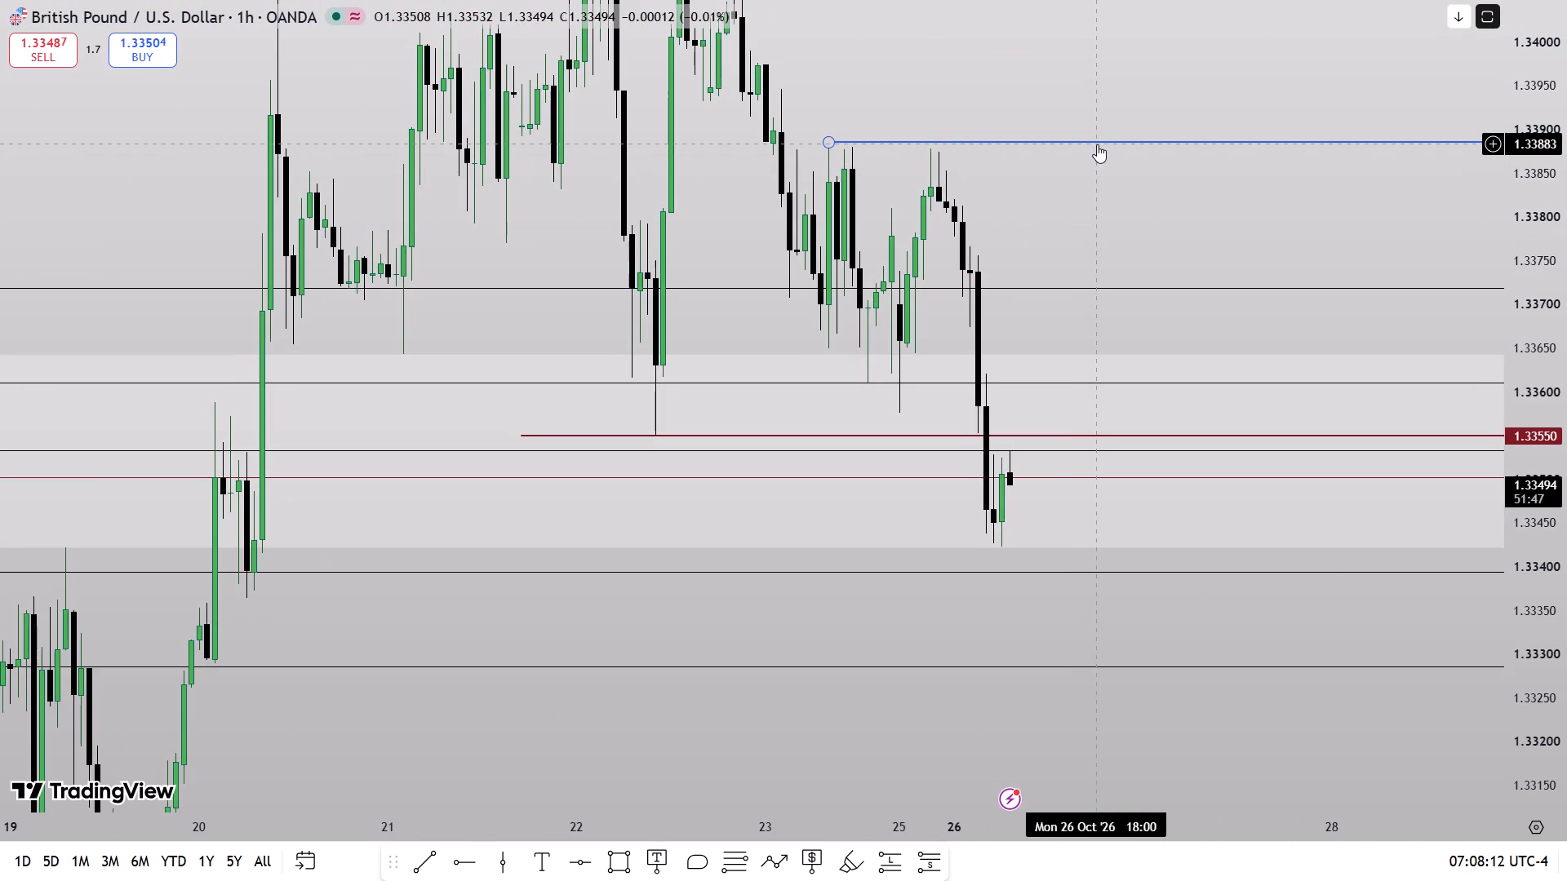
shift+click(1097, 144)
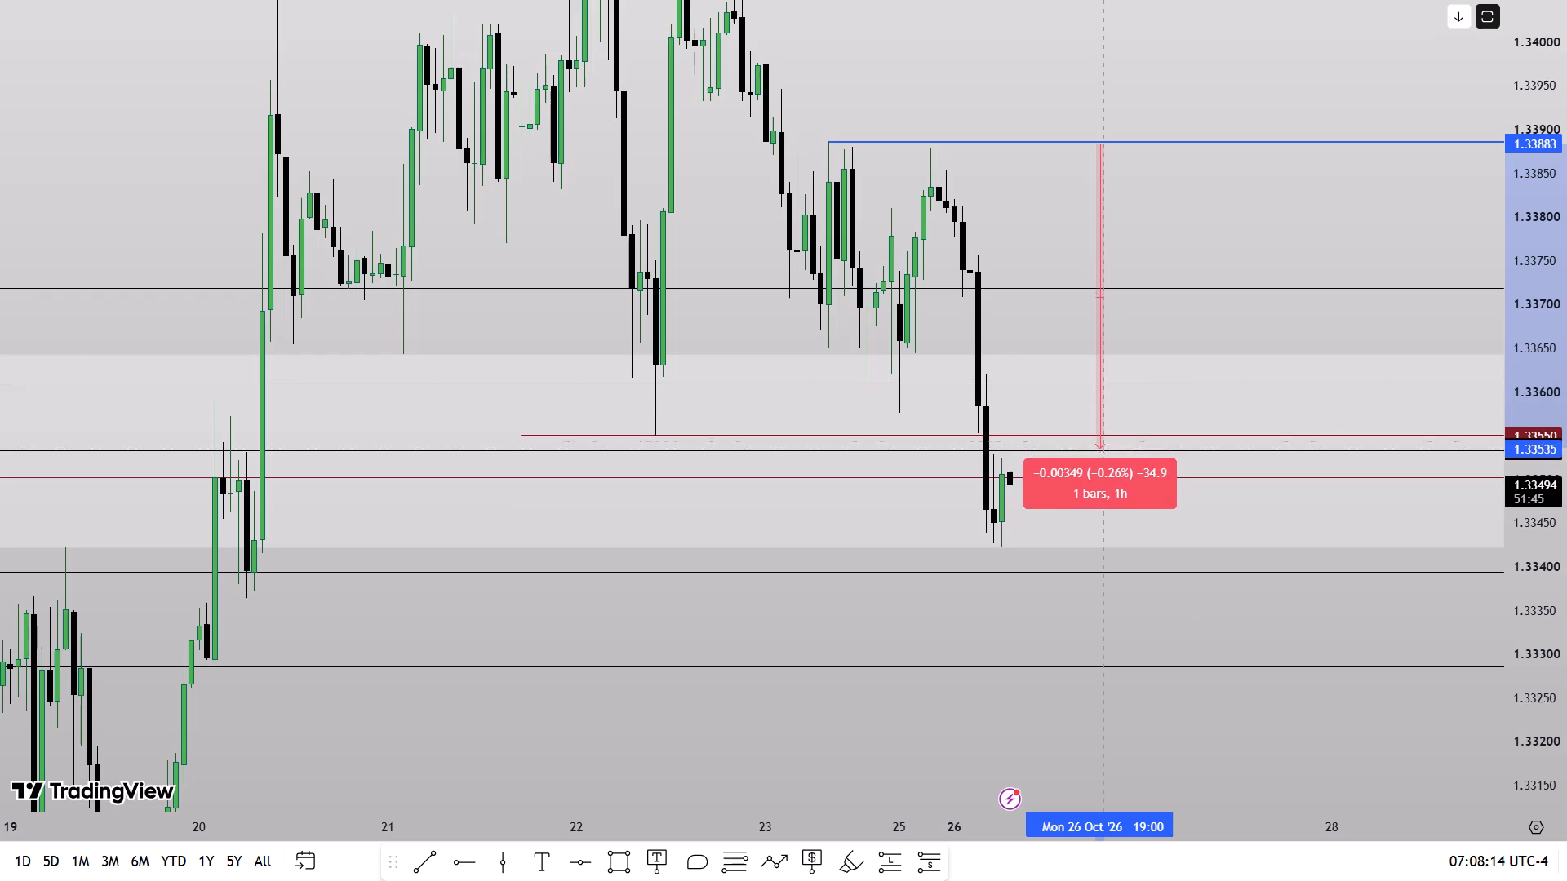
click(1107, 451)
click(1166, 735)
On the daily interval, draw Fibonacci levels from the 19 October high at 1.33422 to the 21 October low at 1.33643, with 2px lines.
key(1)
key(d)
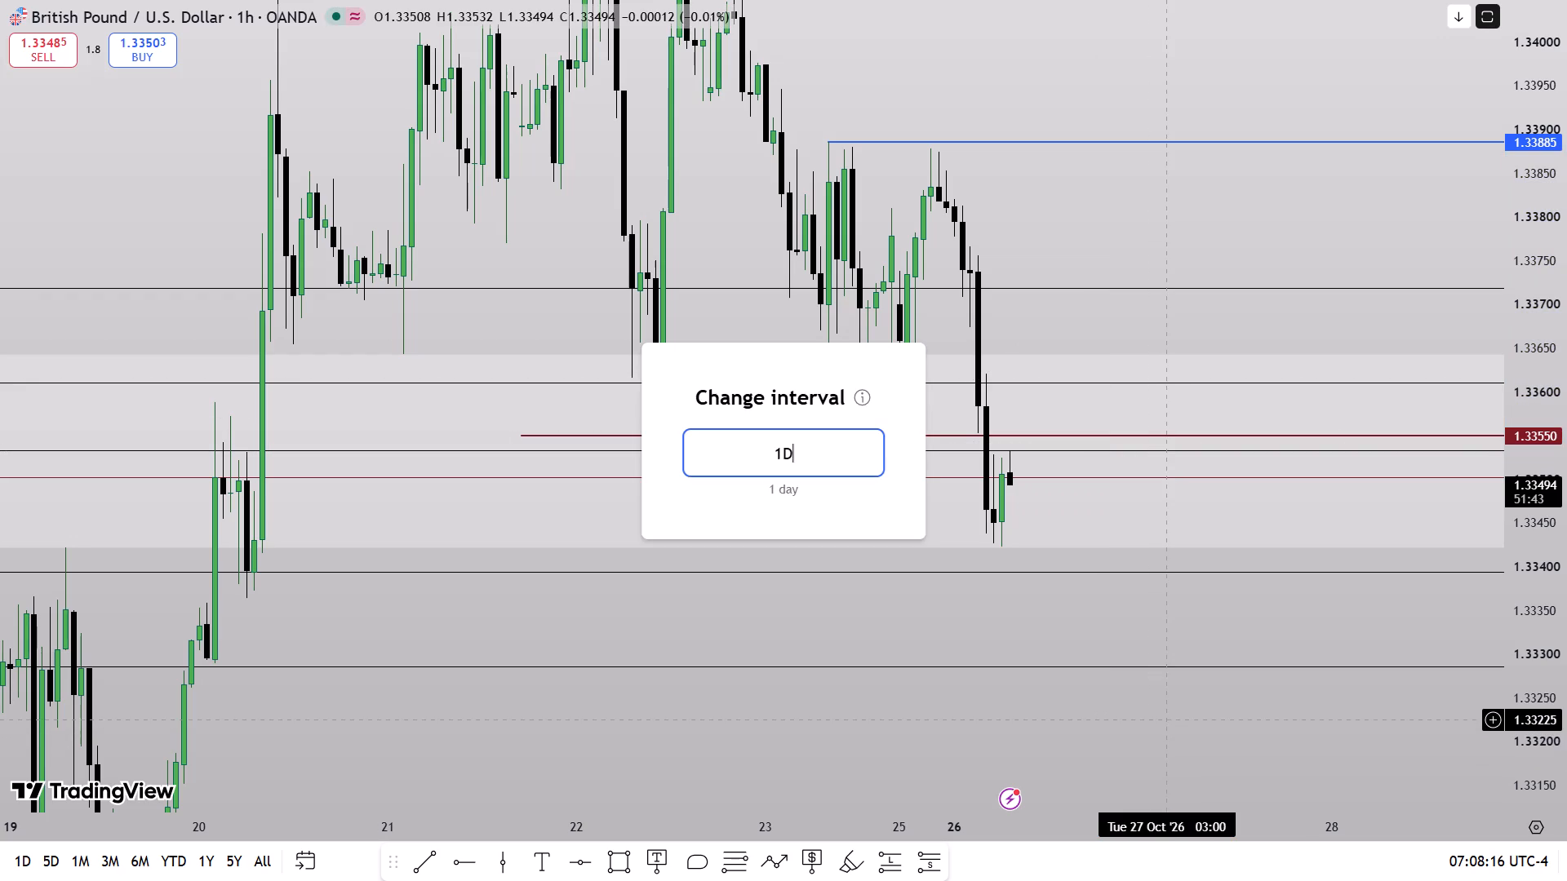
key(Return)
scroll(1059, 657, up, 3)
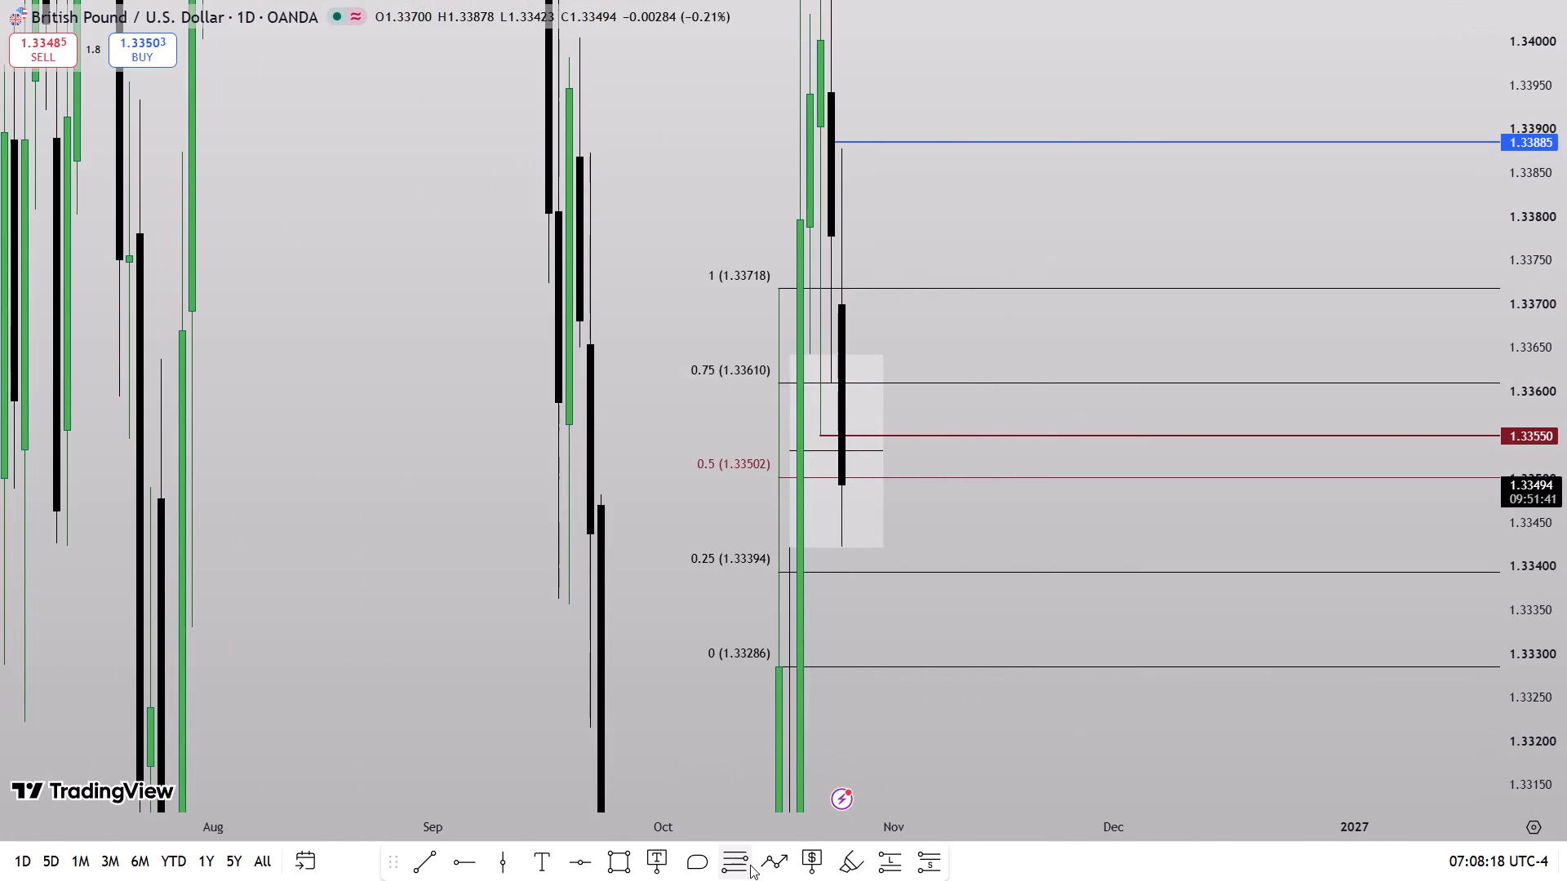
click(750, 865)
click(789, 560)
click(811, 370)
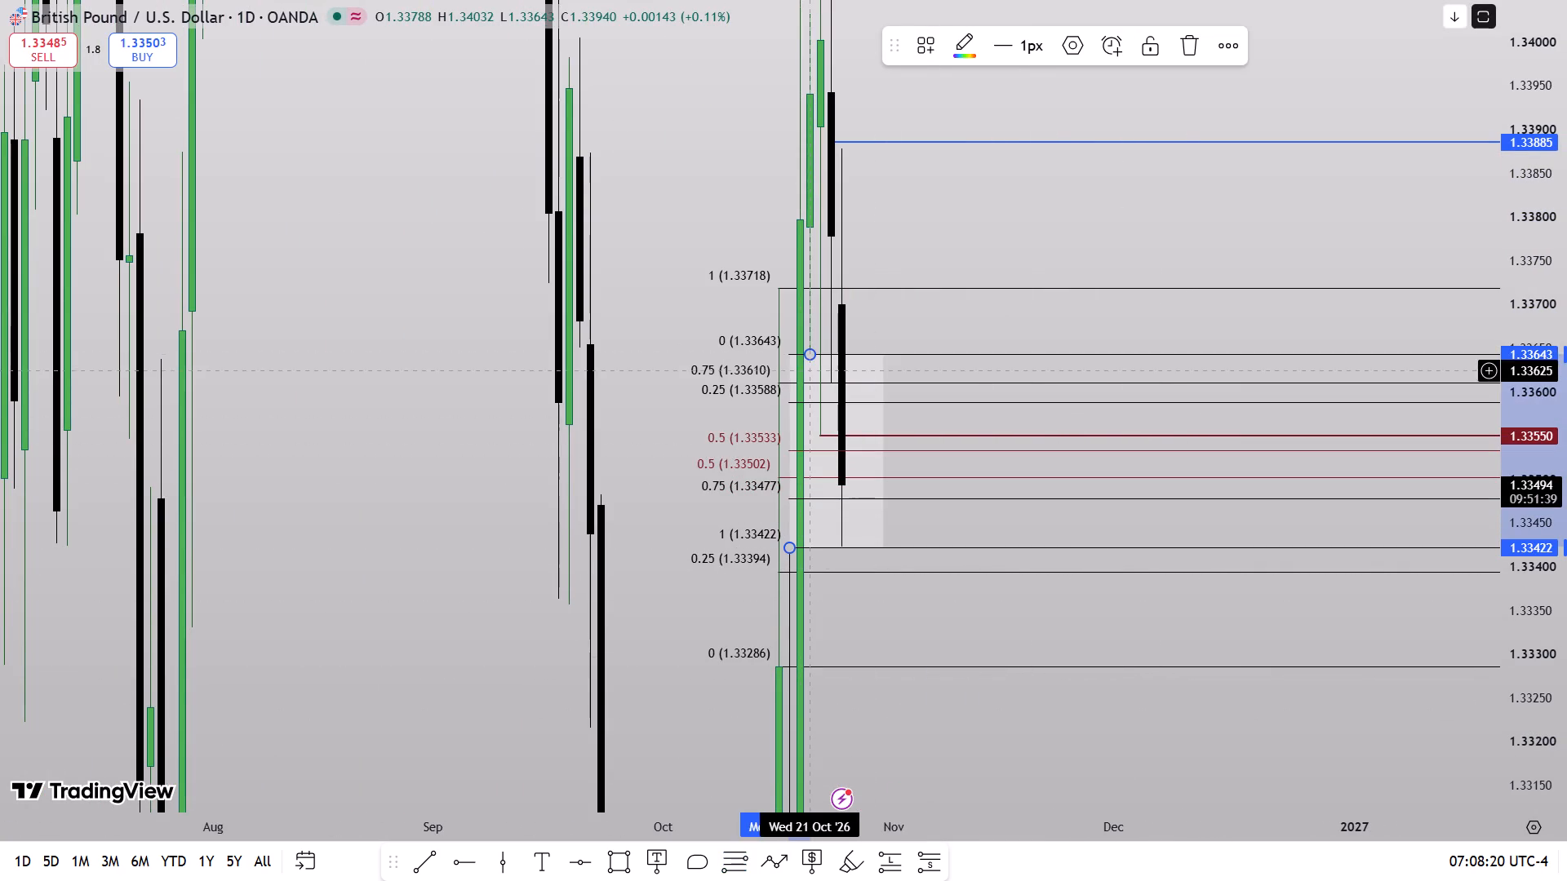
click(1025, 35)
click(1024, 132)
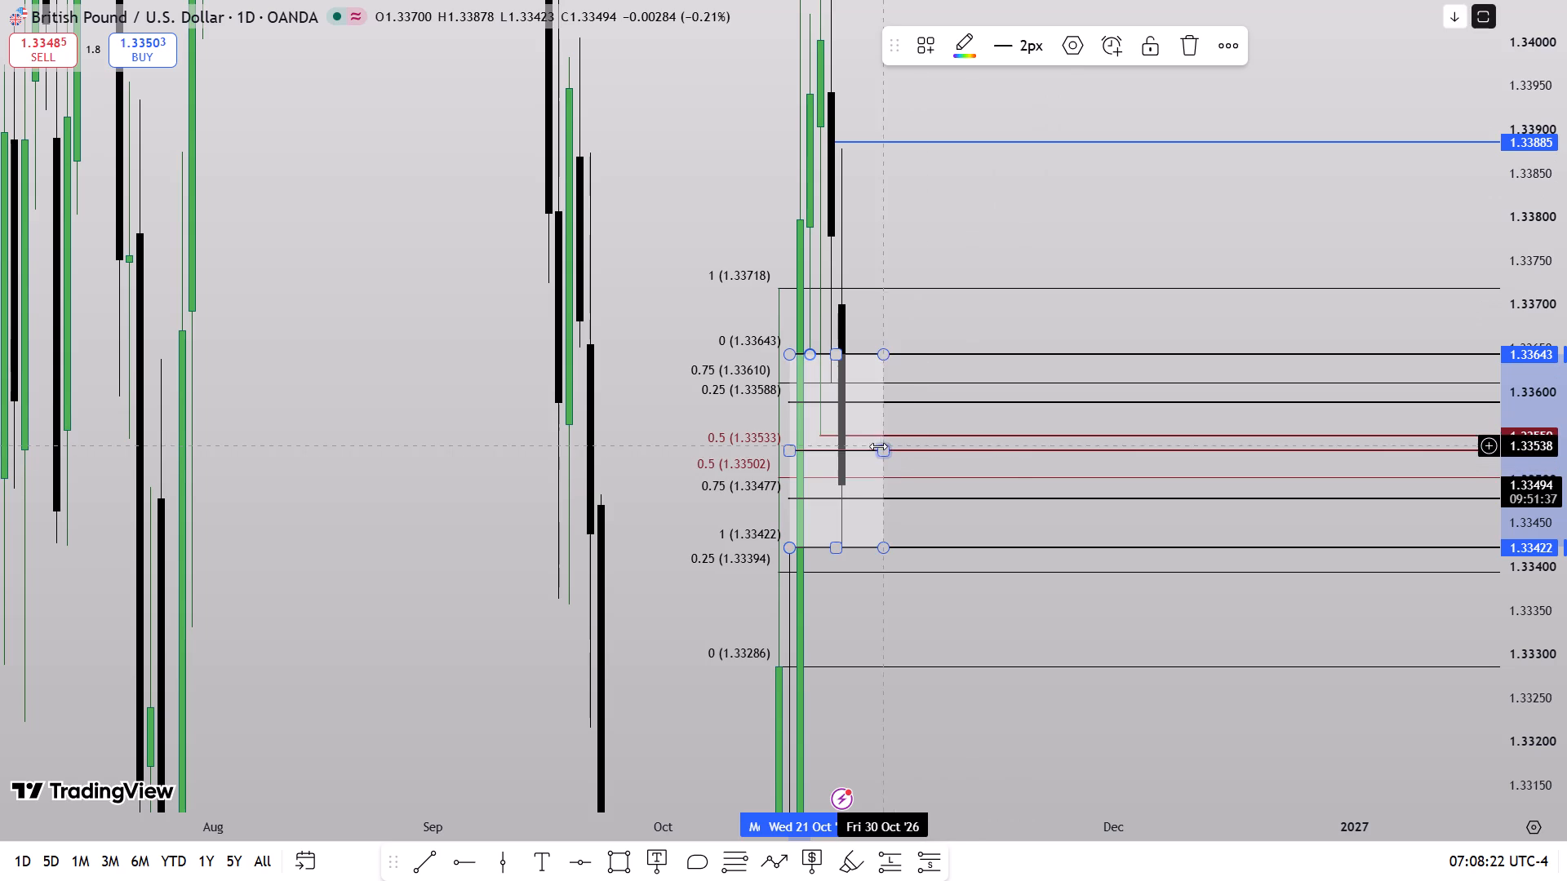
Extend the end of the gap rectangle past the start of 2027.
drag(877, 454, 1536, 513)
click(676, 230)
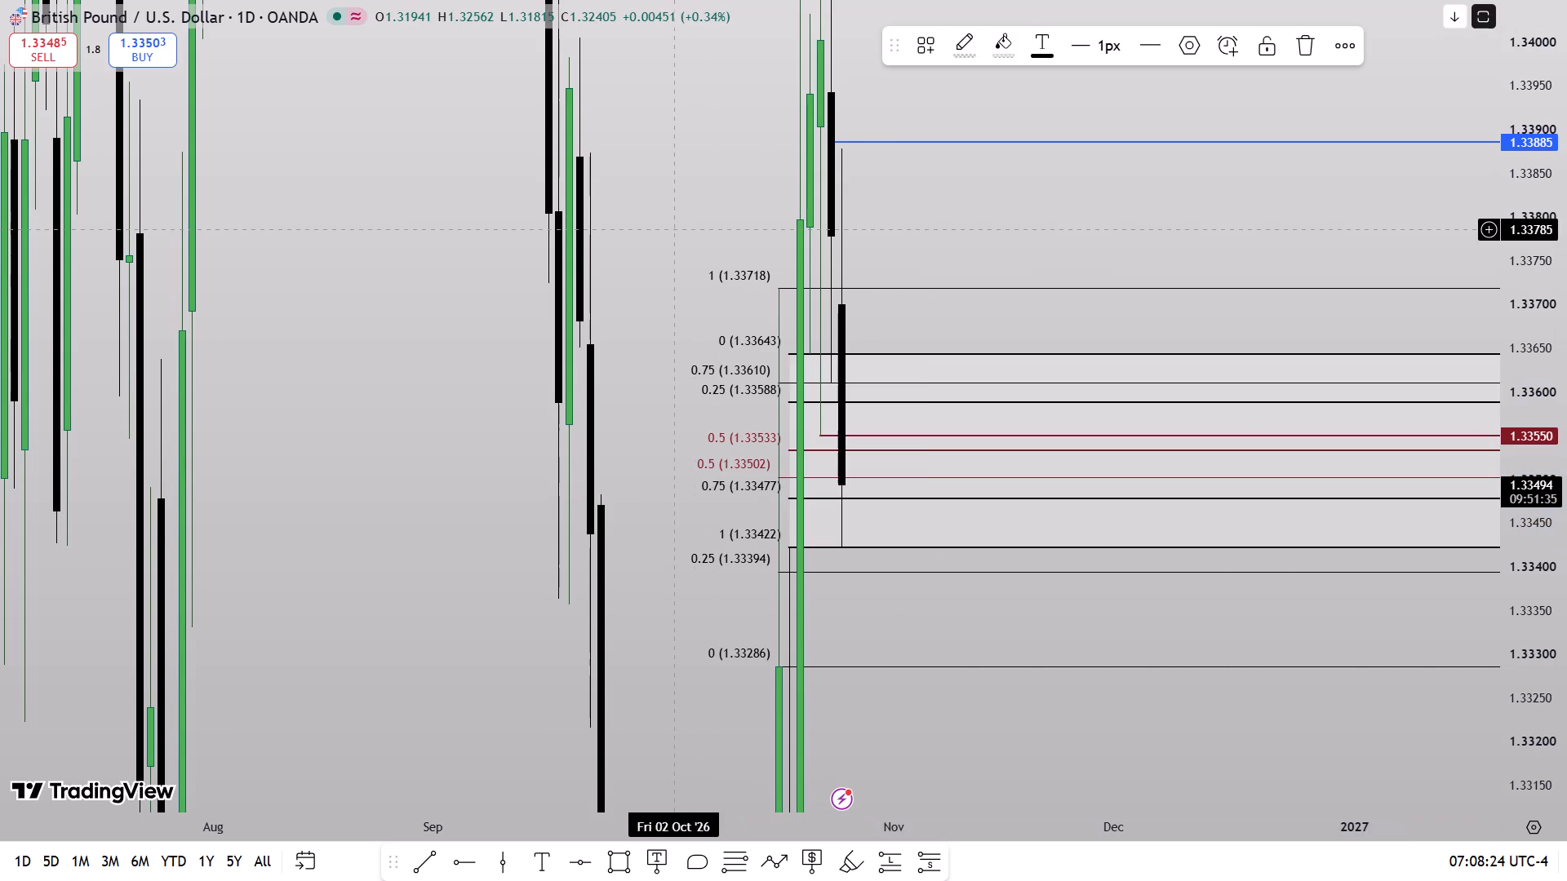
Switch to the 1h interval and delete the dark red horizontal ray at 1.33550.
text(1H)
key(Return)
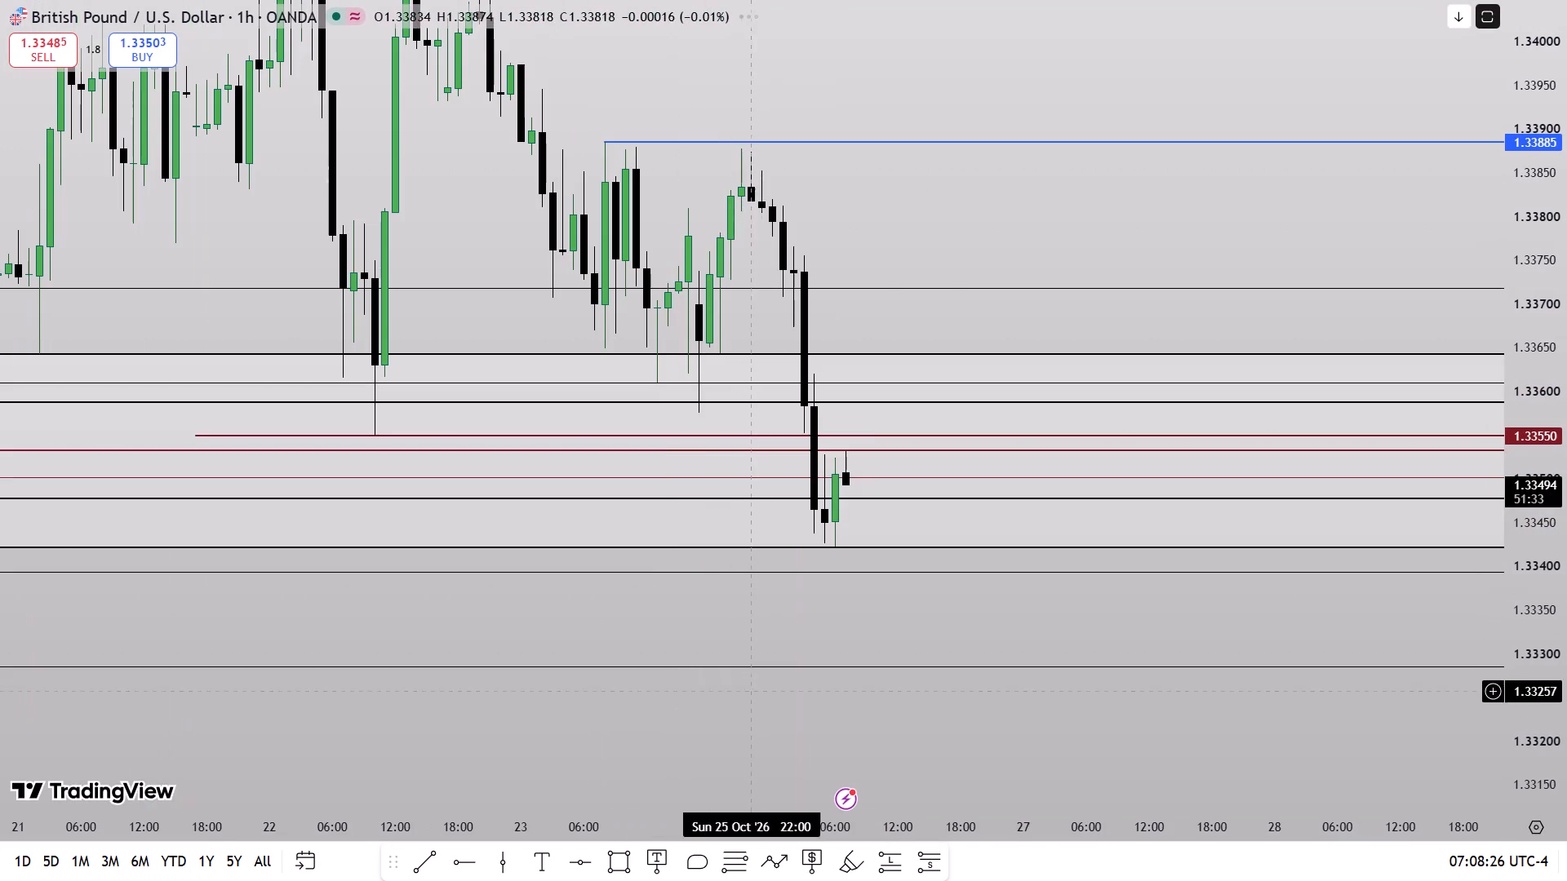
drag(957, 731, 1155, 585)
drag(1566, 611, 1557, 469)
scroll(1143, 500, up, 1)
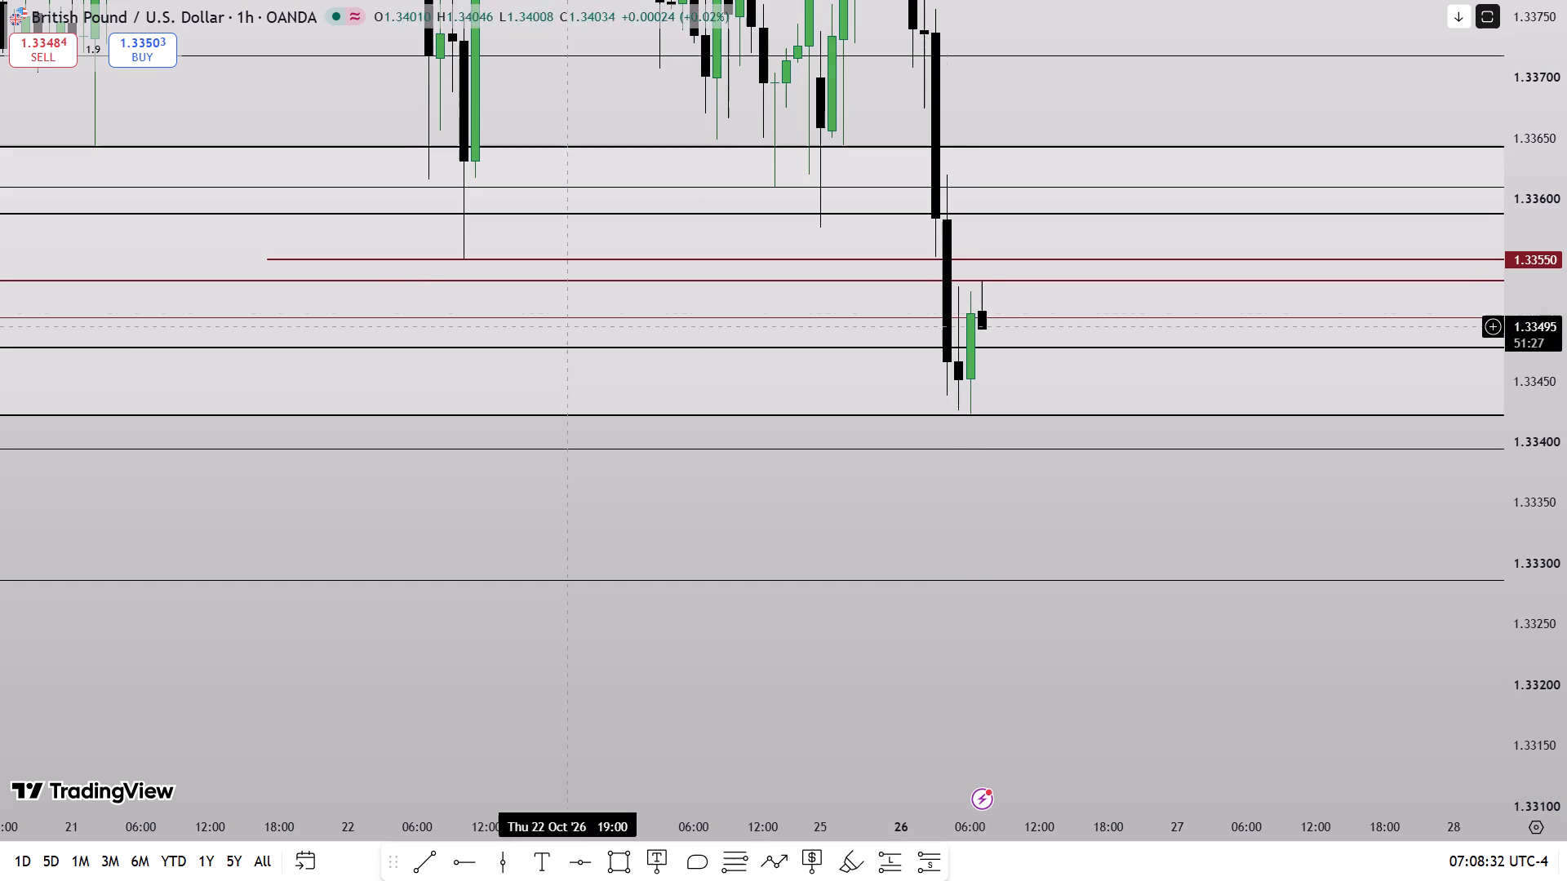
click(268, 260)
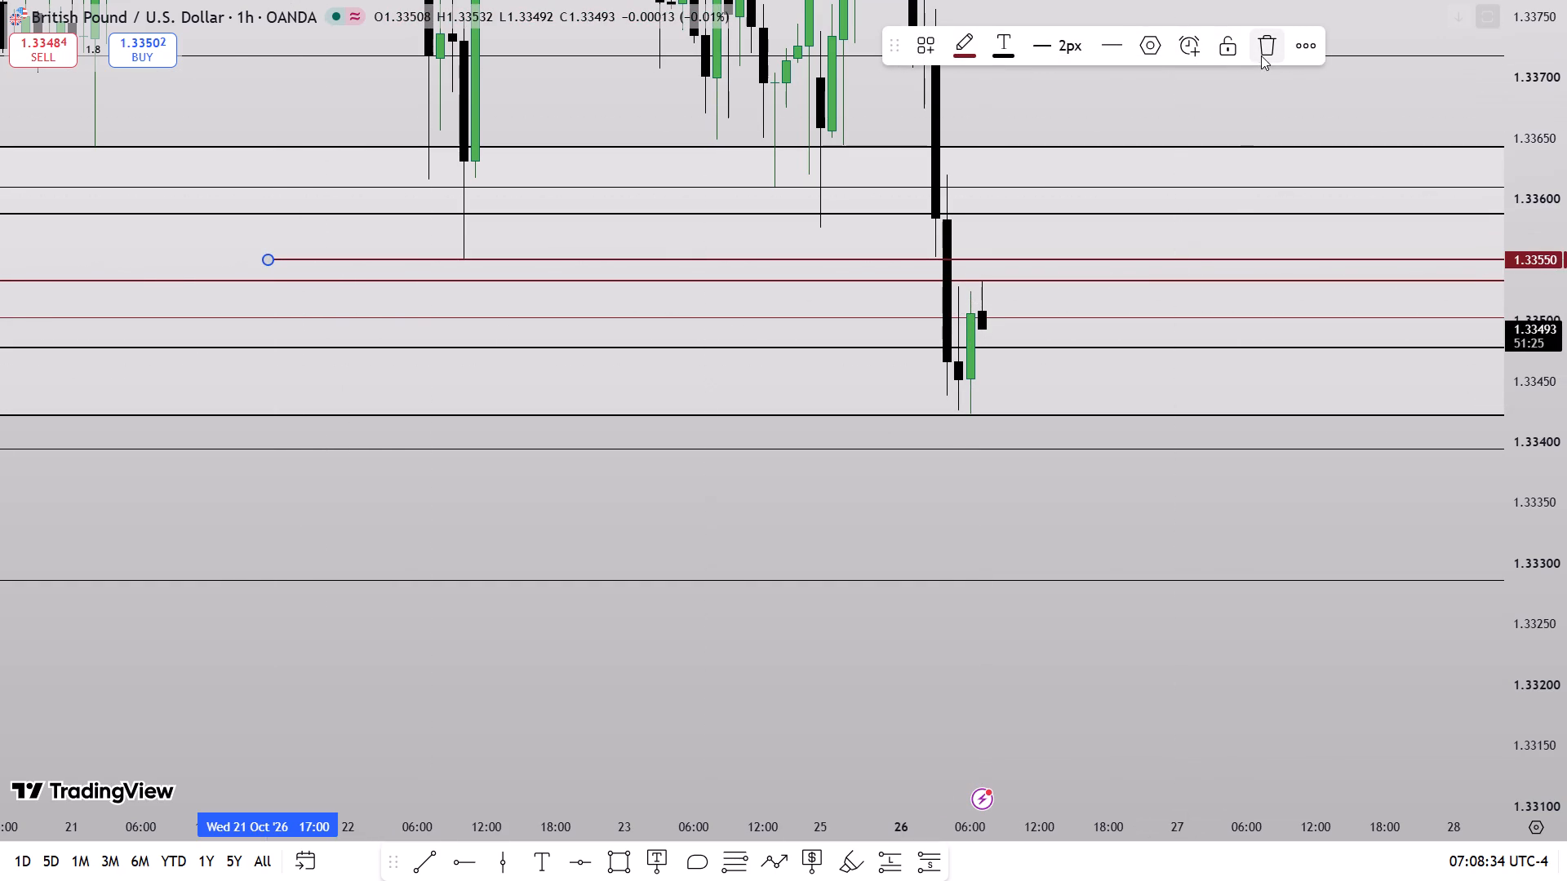
click(1261, 55)
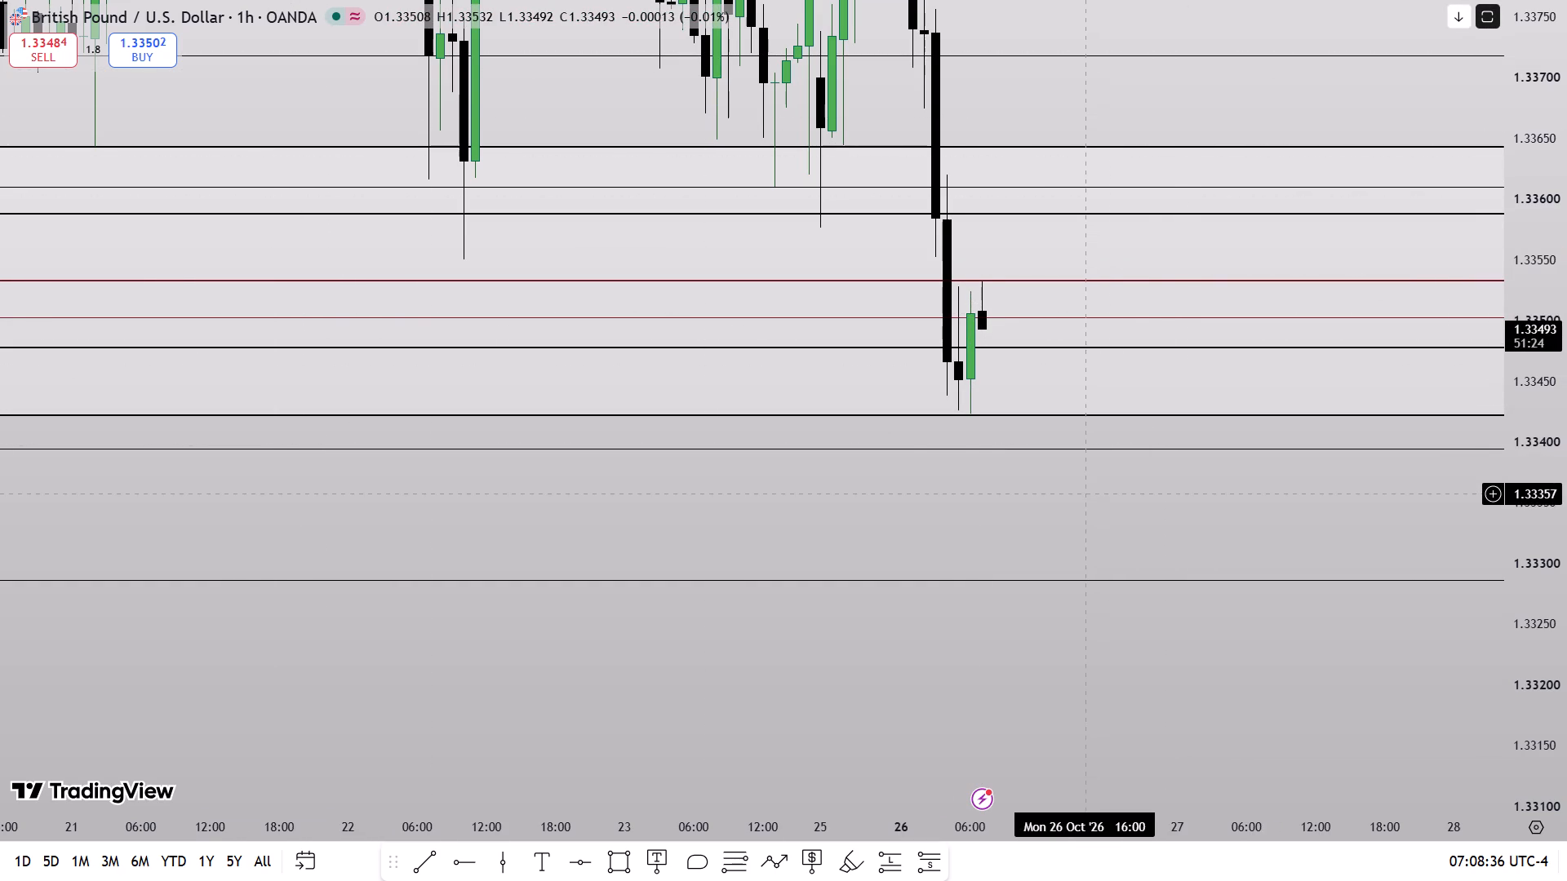
Thicken the lines of the outer Fibonacci levels spanning 1.33286 to 1.33718.
scroll(779, 502, down, 4)
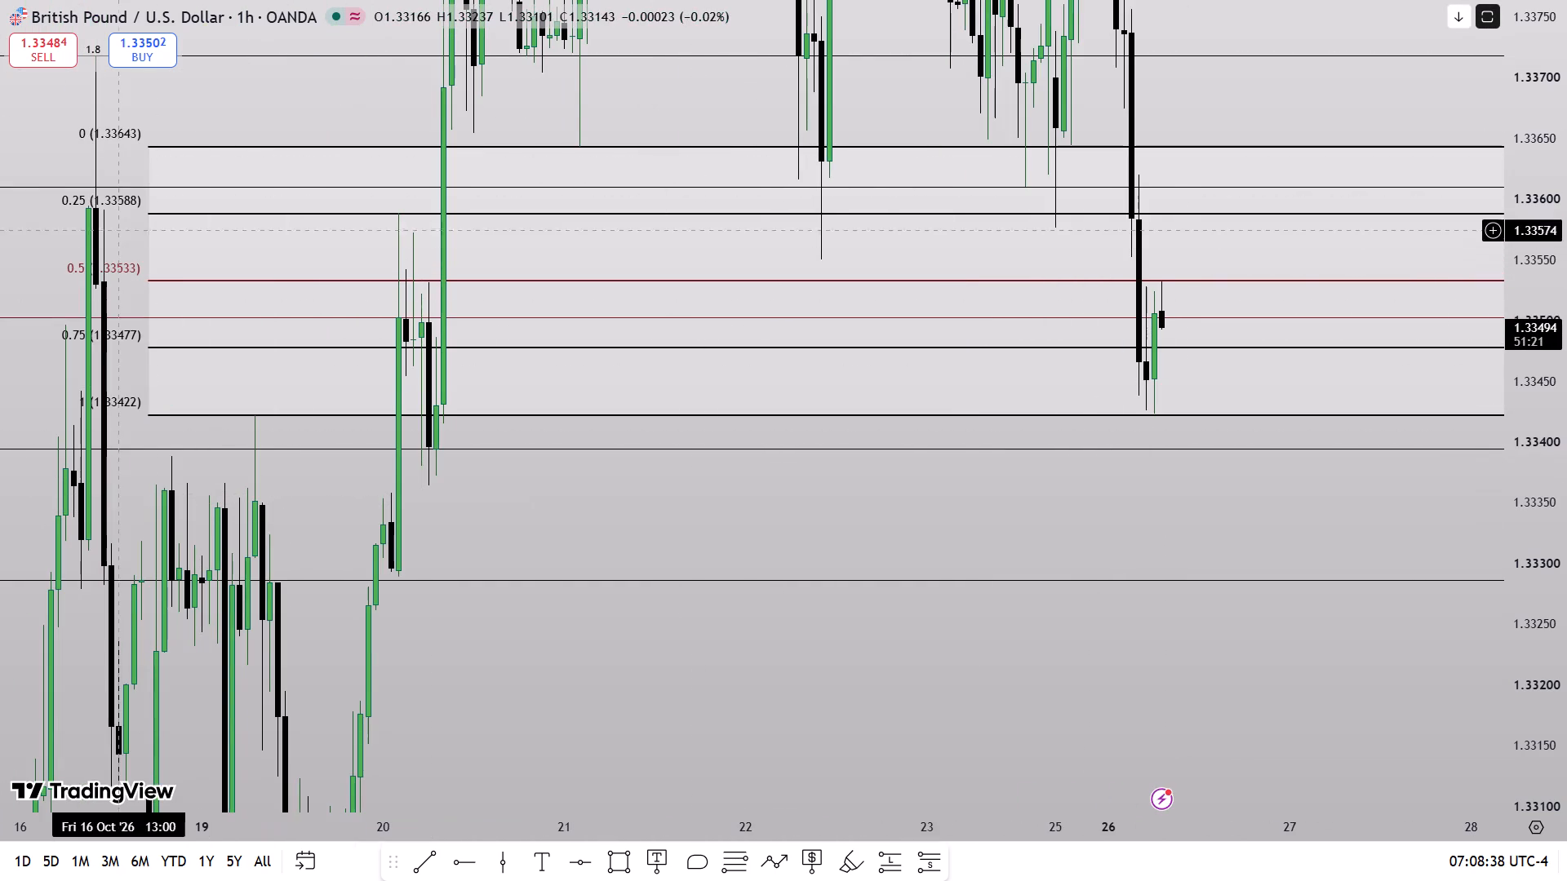
click(9, 187)
click(1014, 55)
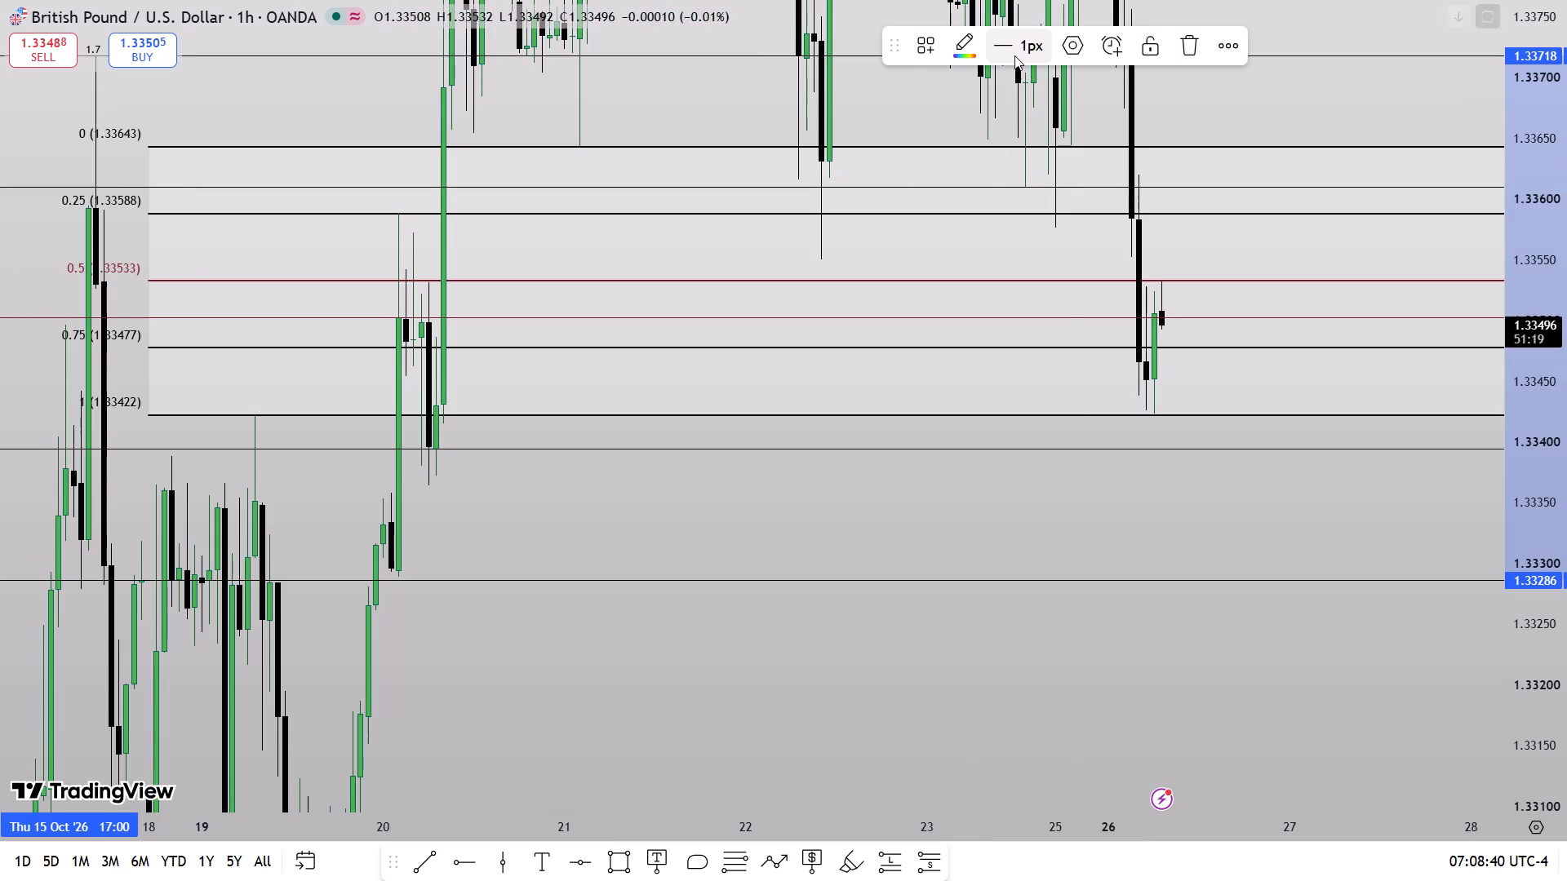
click(1024, 150)
Set the inner Fibonacci levels spanning 1.33422 to 1.33643 to 1px lines.
click(112, 133)
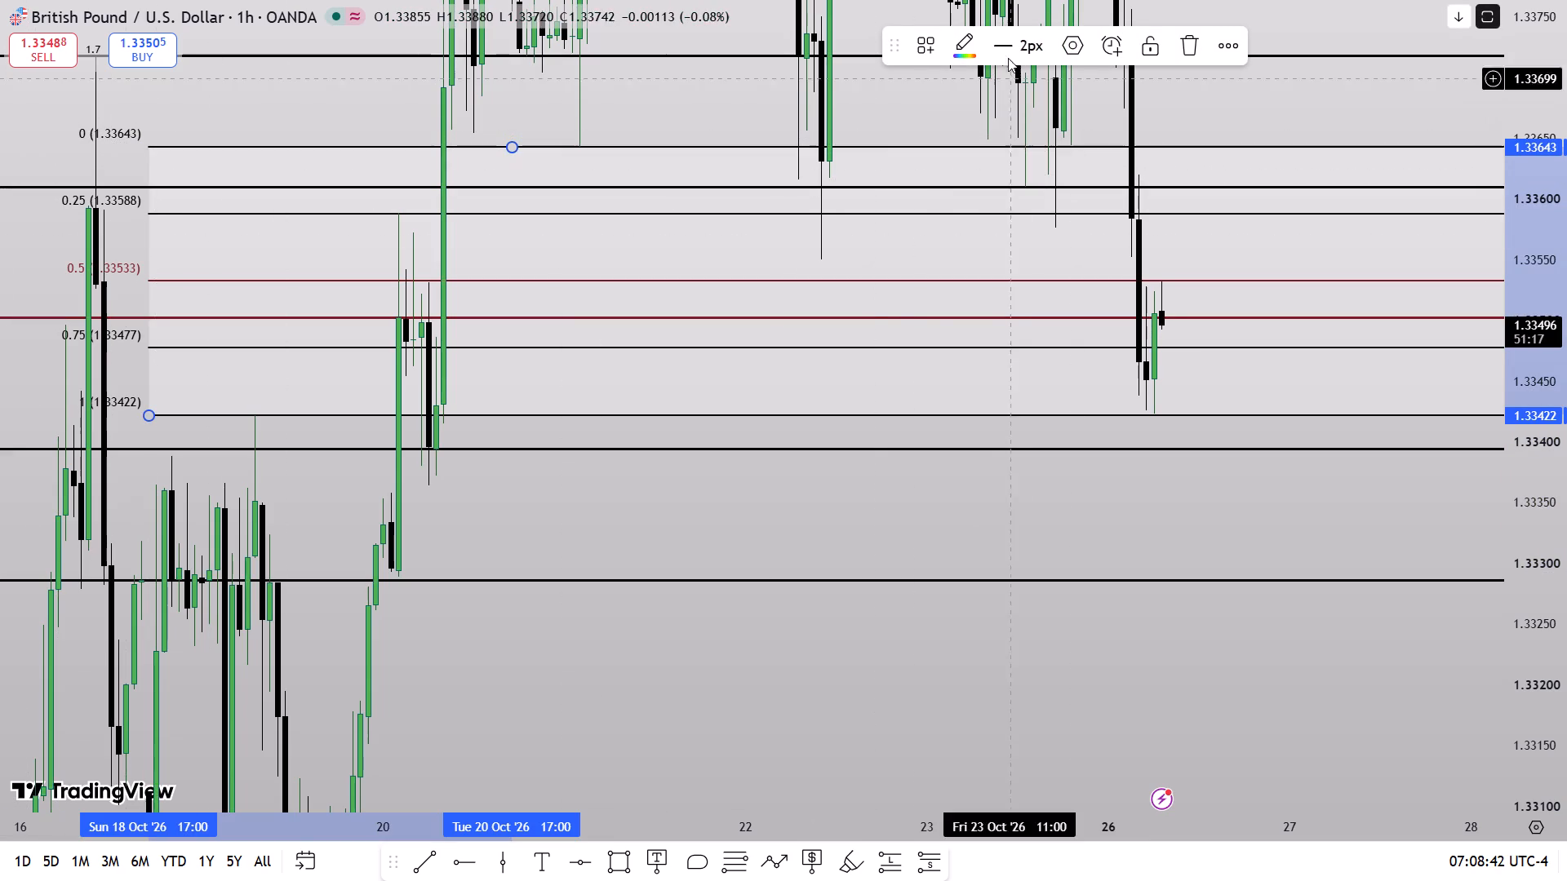
click(1007, 30)
click(1019, 86)
click(1100, 657)
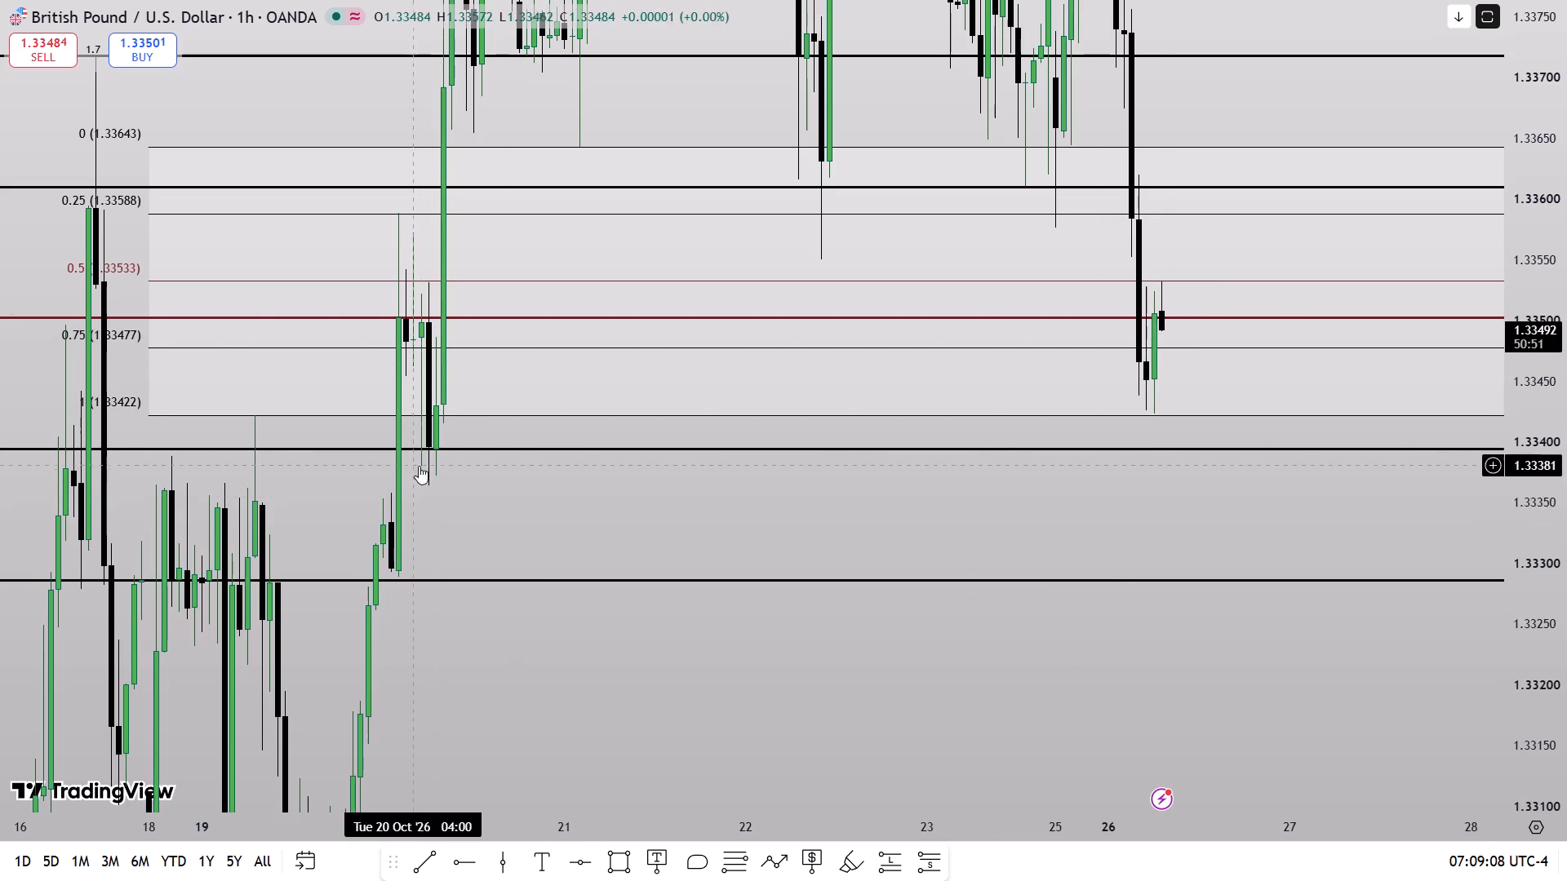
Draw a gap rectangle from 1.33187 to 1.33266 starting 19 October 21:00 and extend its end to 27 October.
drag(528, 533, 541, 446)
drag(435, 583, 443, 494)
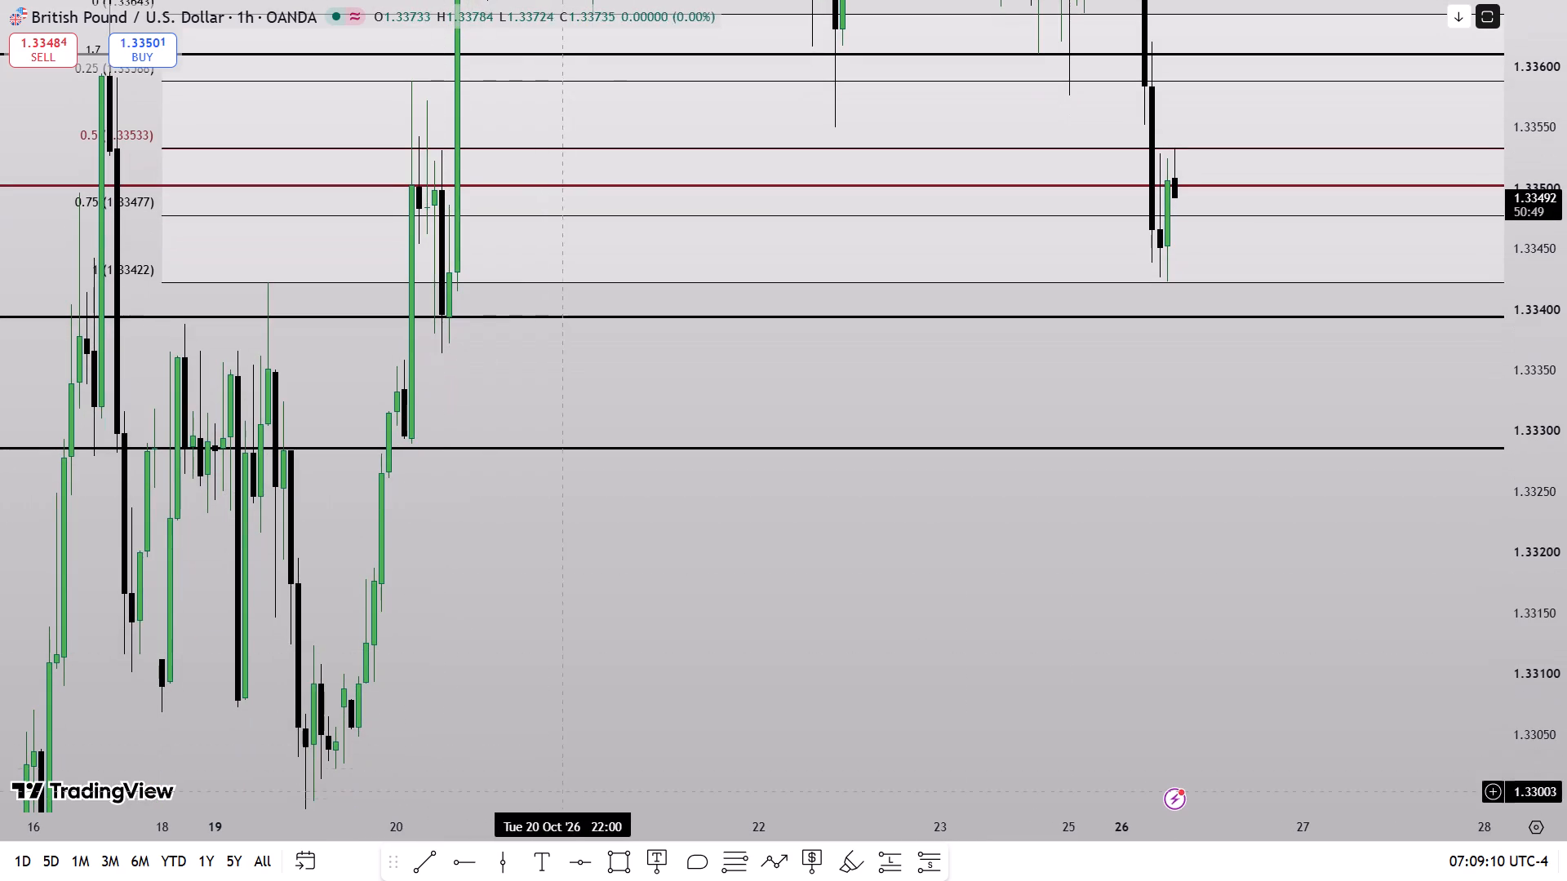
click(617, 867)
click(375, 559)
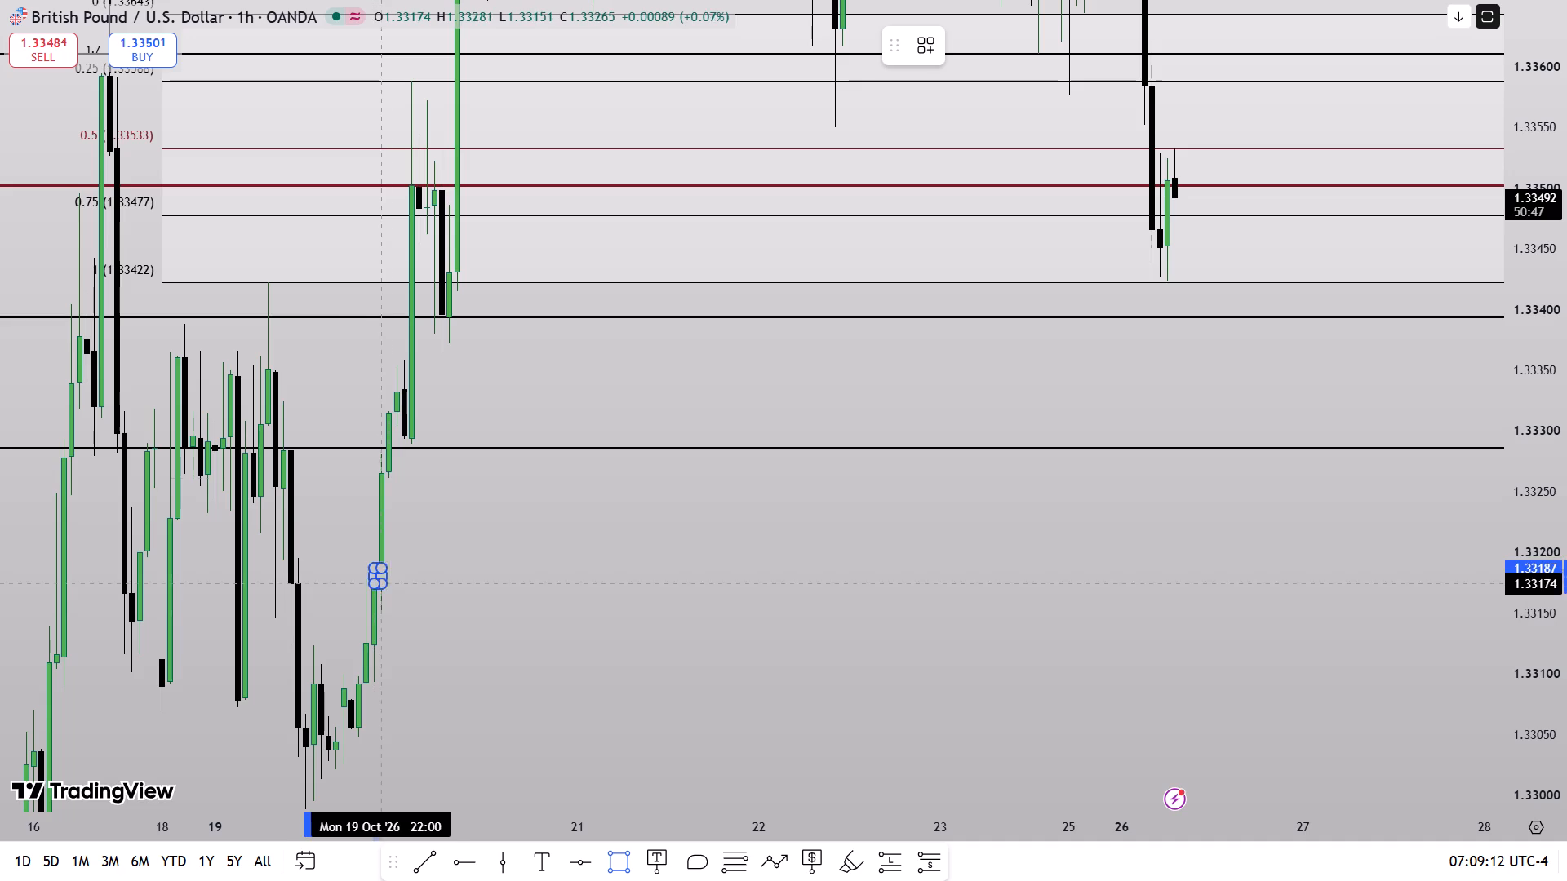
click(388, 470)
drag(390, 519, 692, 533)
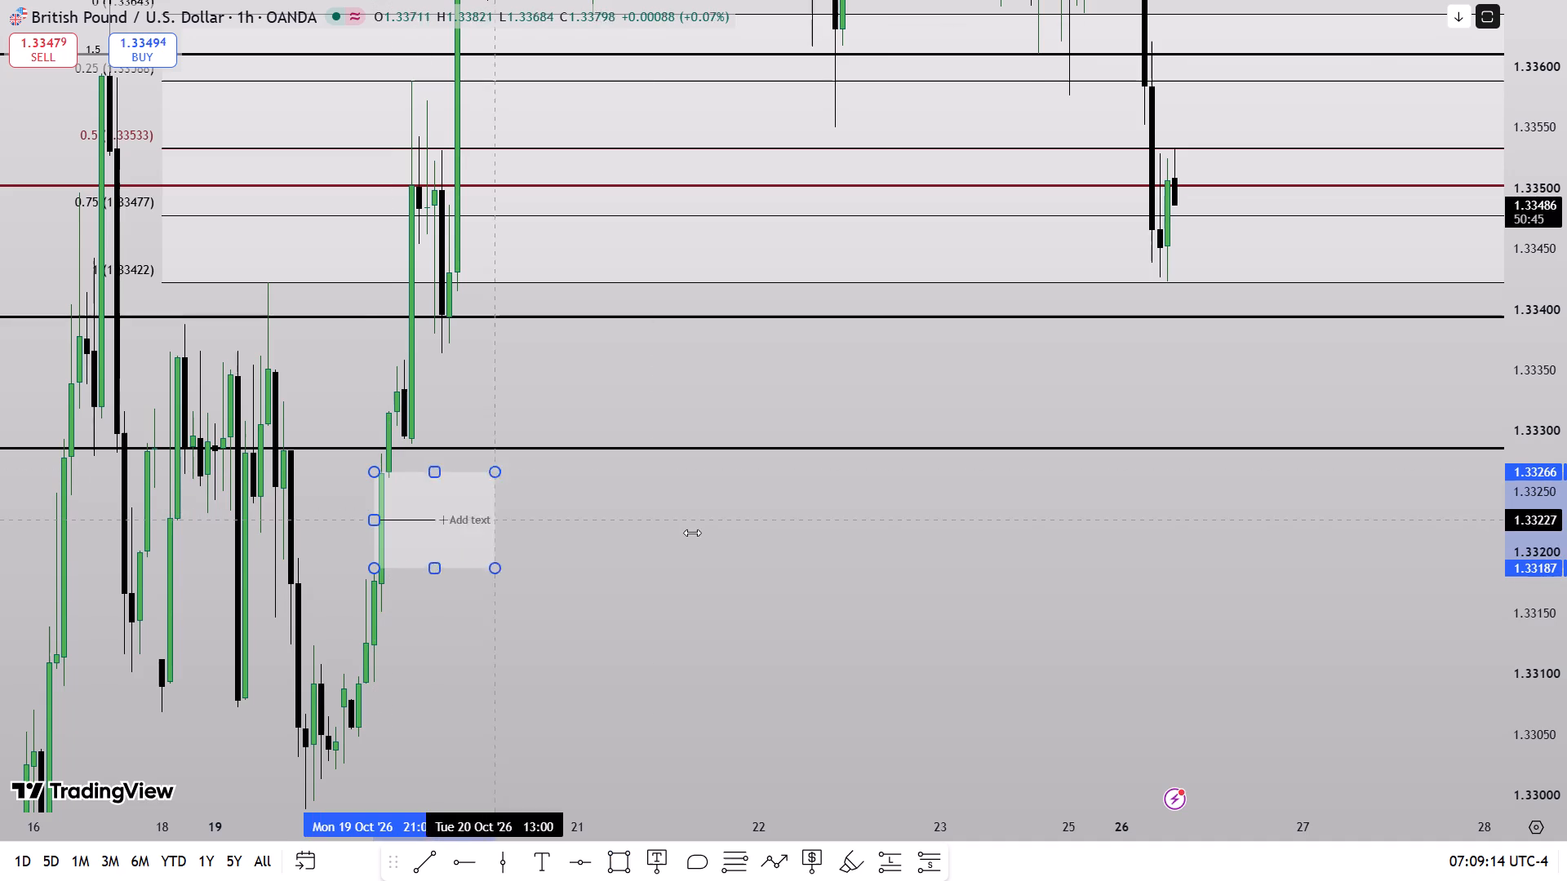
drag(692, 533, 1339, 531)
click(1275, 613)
Move the start of the 1.34192 ray onto the 22 October 04:00 candle's high.
drag(1566, 373, 1521, 643)
scroll(1316, 643, down, 2)
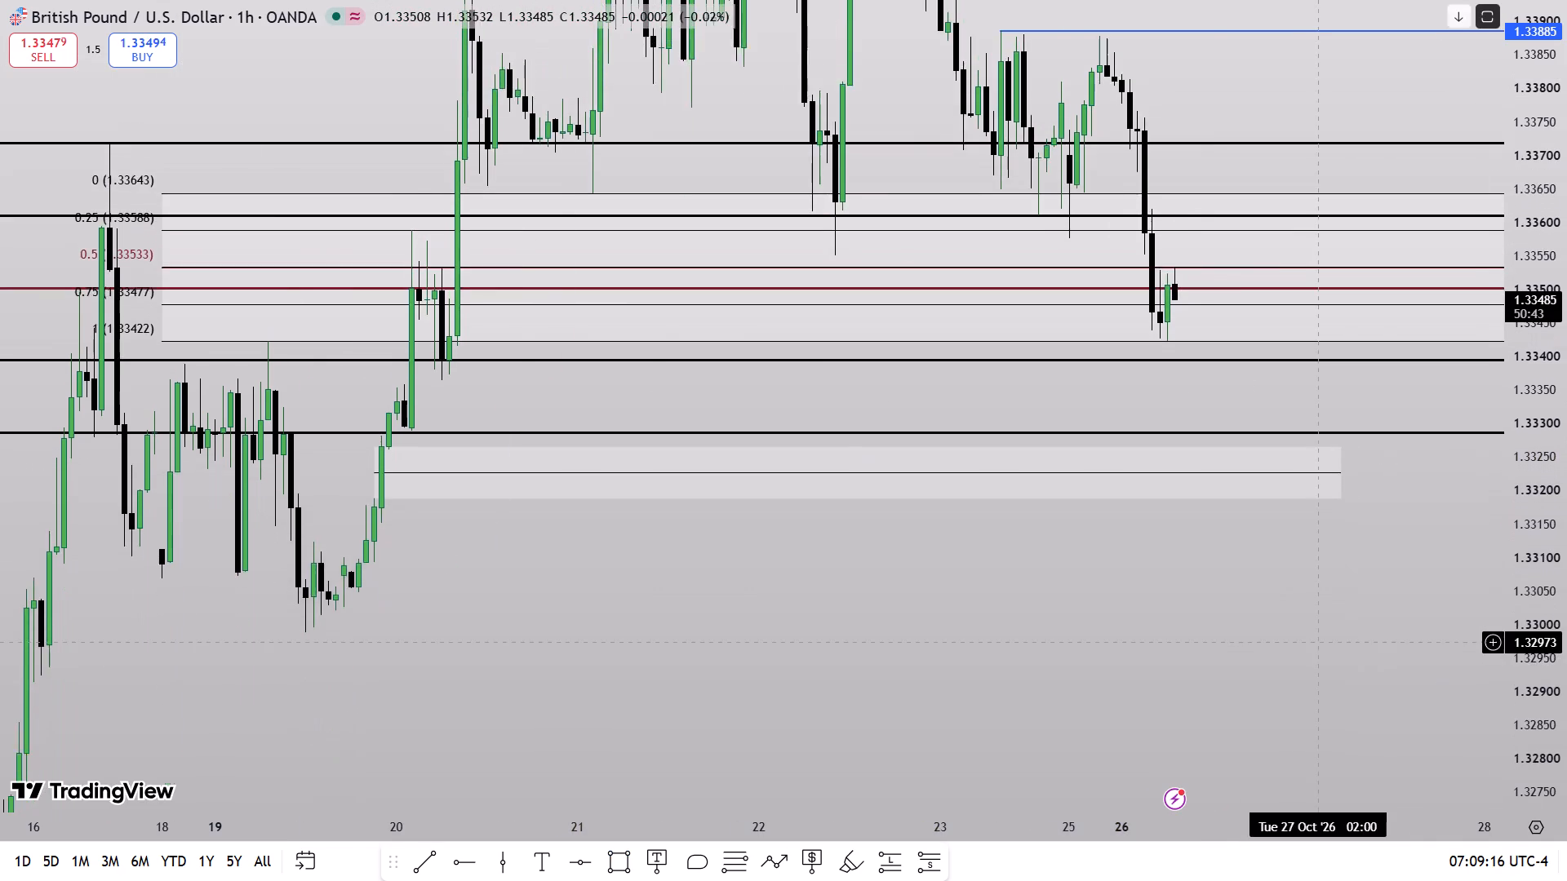
scroll(1316, 643, down, 2)
drag(1566, 449, 1566, 555)
drag(1354, 626, 1140, 689)
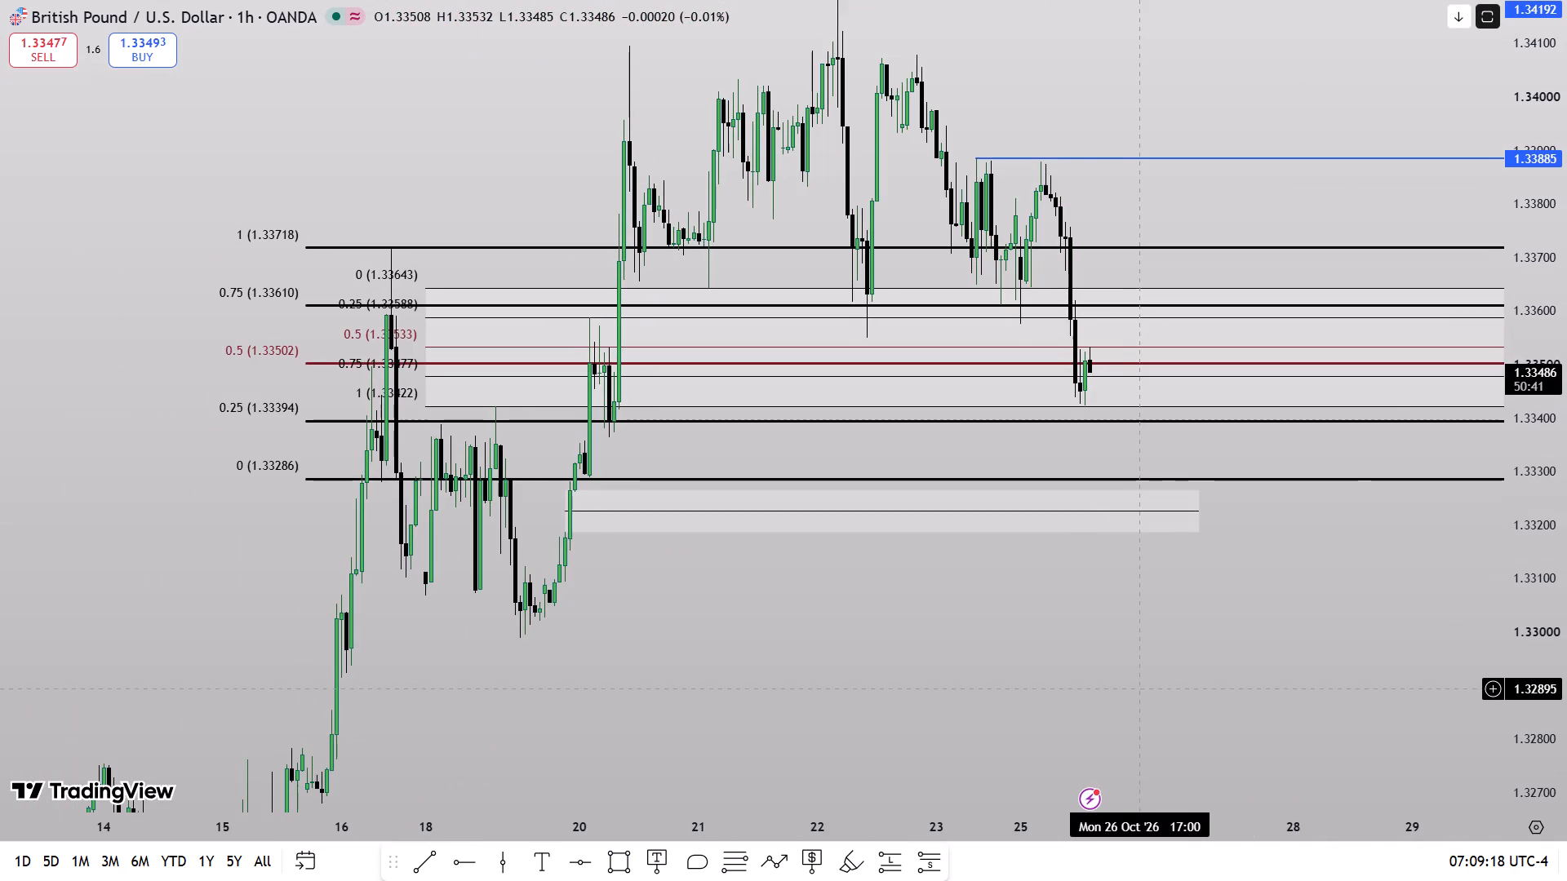
drag(988, 618, 958, 643)
drag(952, 637, 927, 658)
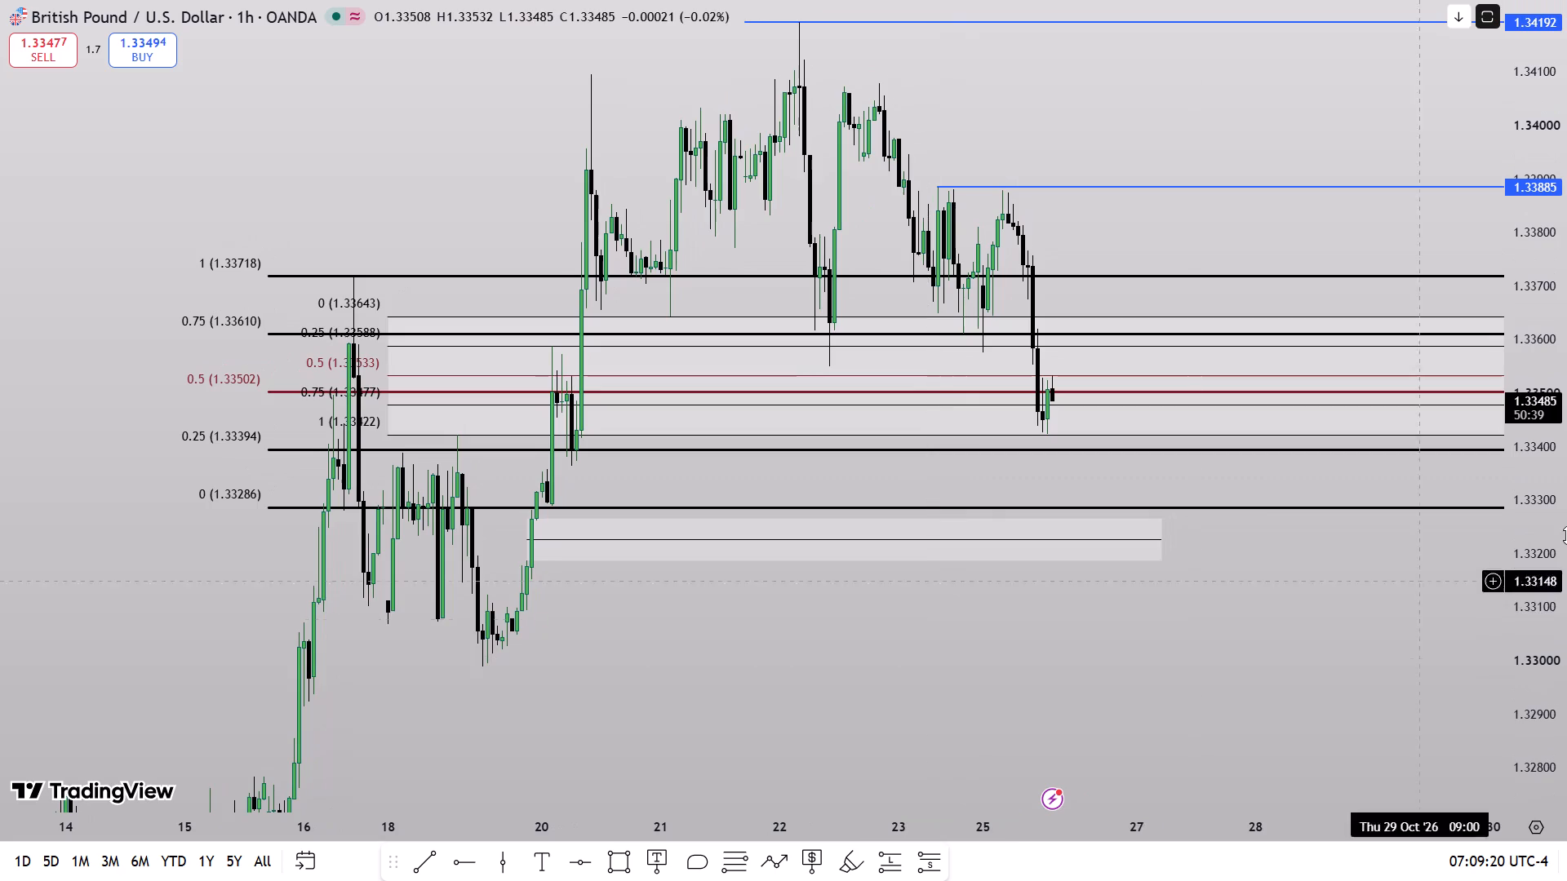
drag(1566, 535, 1555, 579)
drag(741, 67, 782, 72)
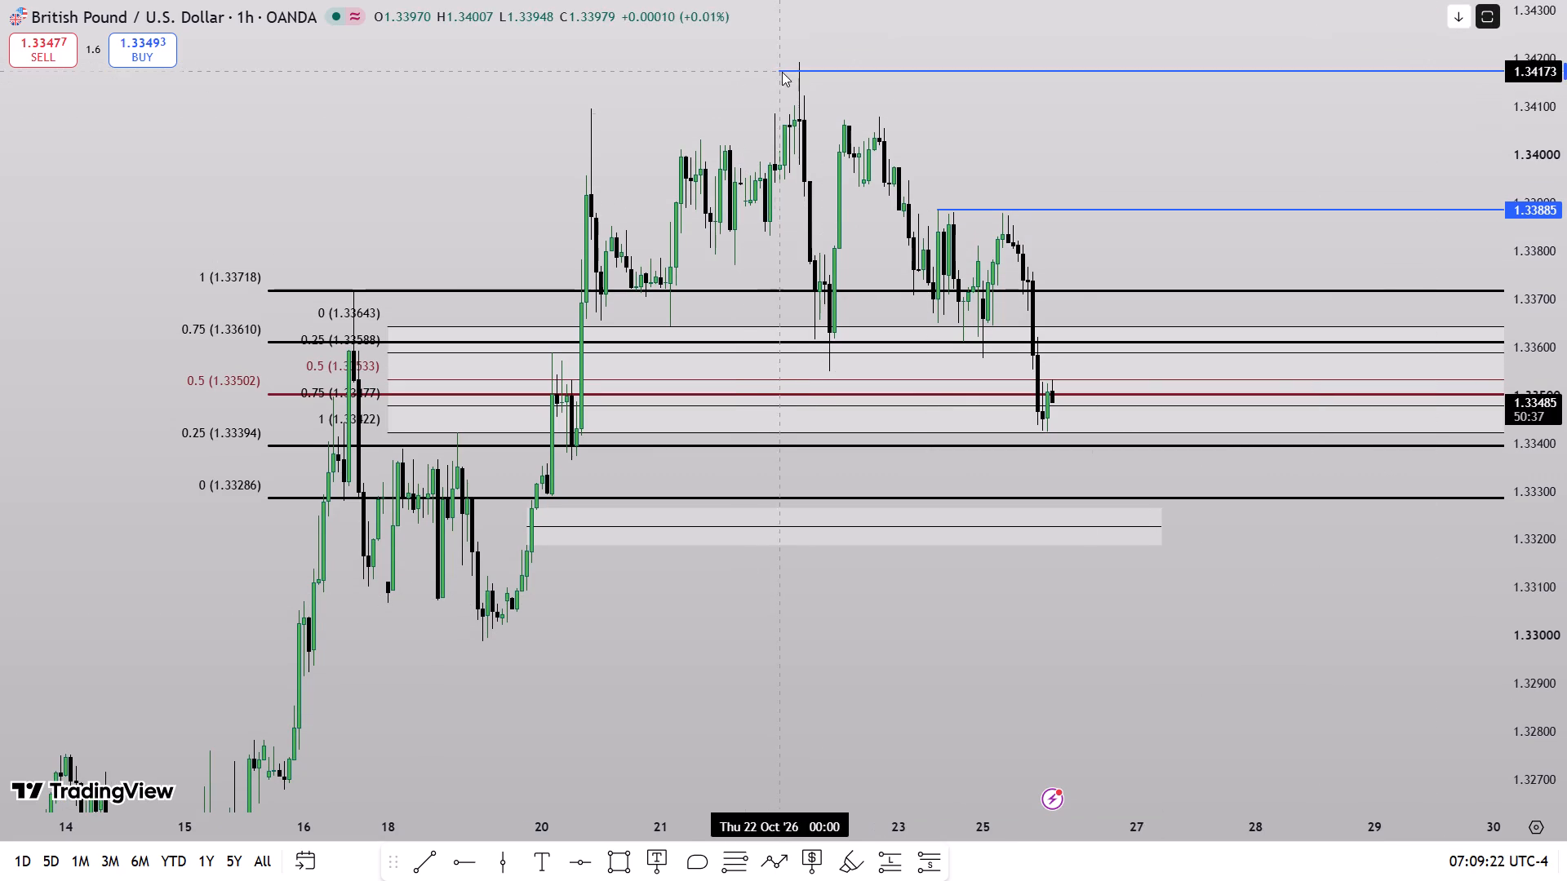
drag(782, 72, 797, 72)
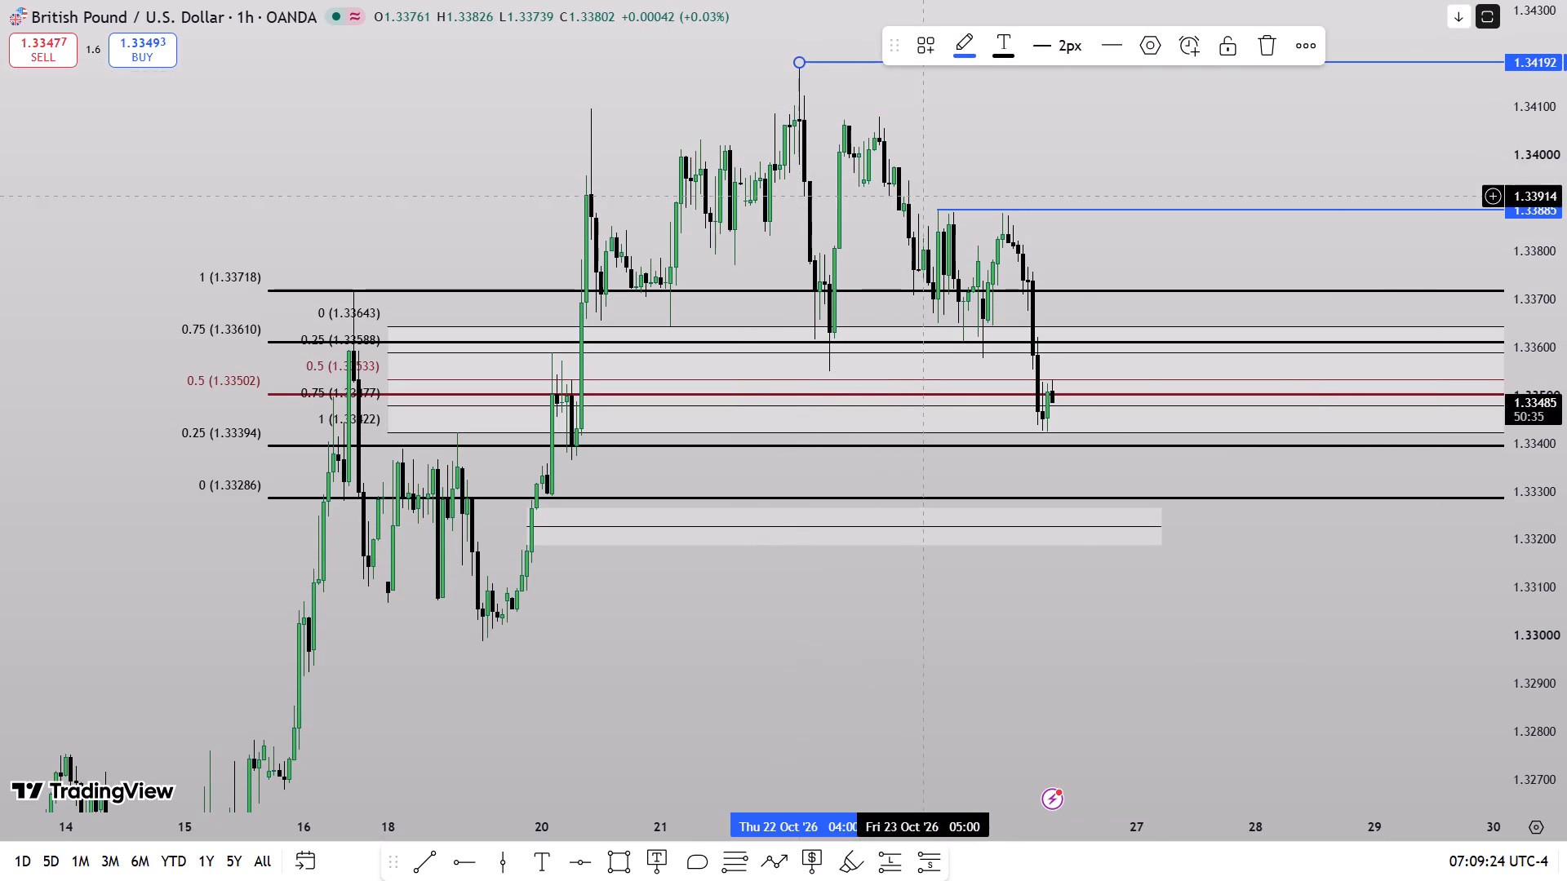
click(998, 166)
Set the blue horizontal ray at 1.33885 to a 1px line.
click(1100, 207)
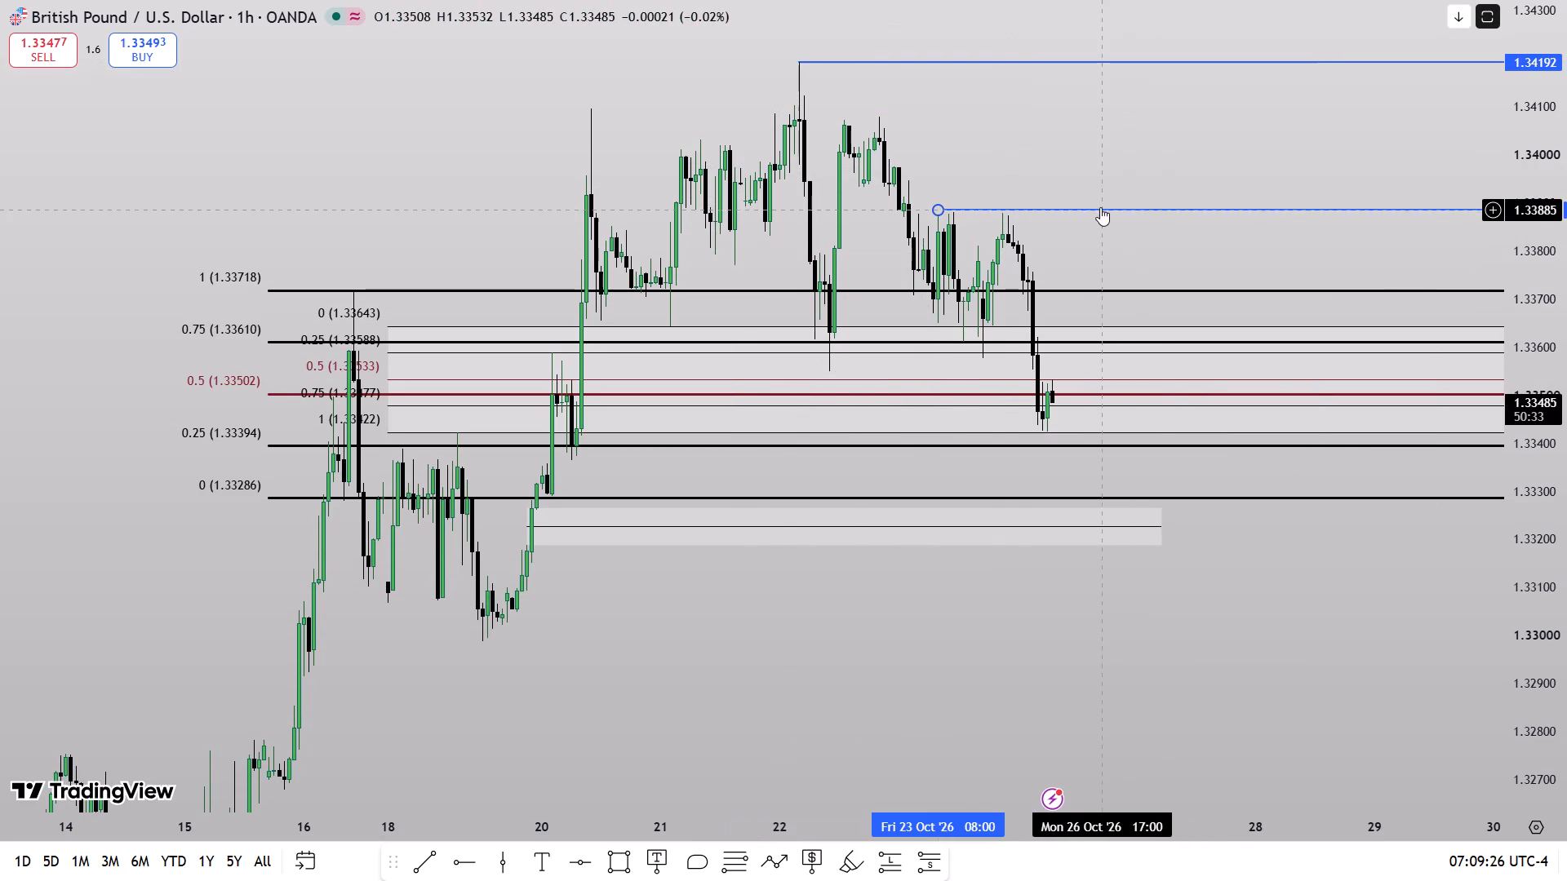
click(1076, 51)
click(1075, 83)
click(1079, 142)
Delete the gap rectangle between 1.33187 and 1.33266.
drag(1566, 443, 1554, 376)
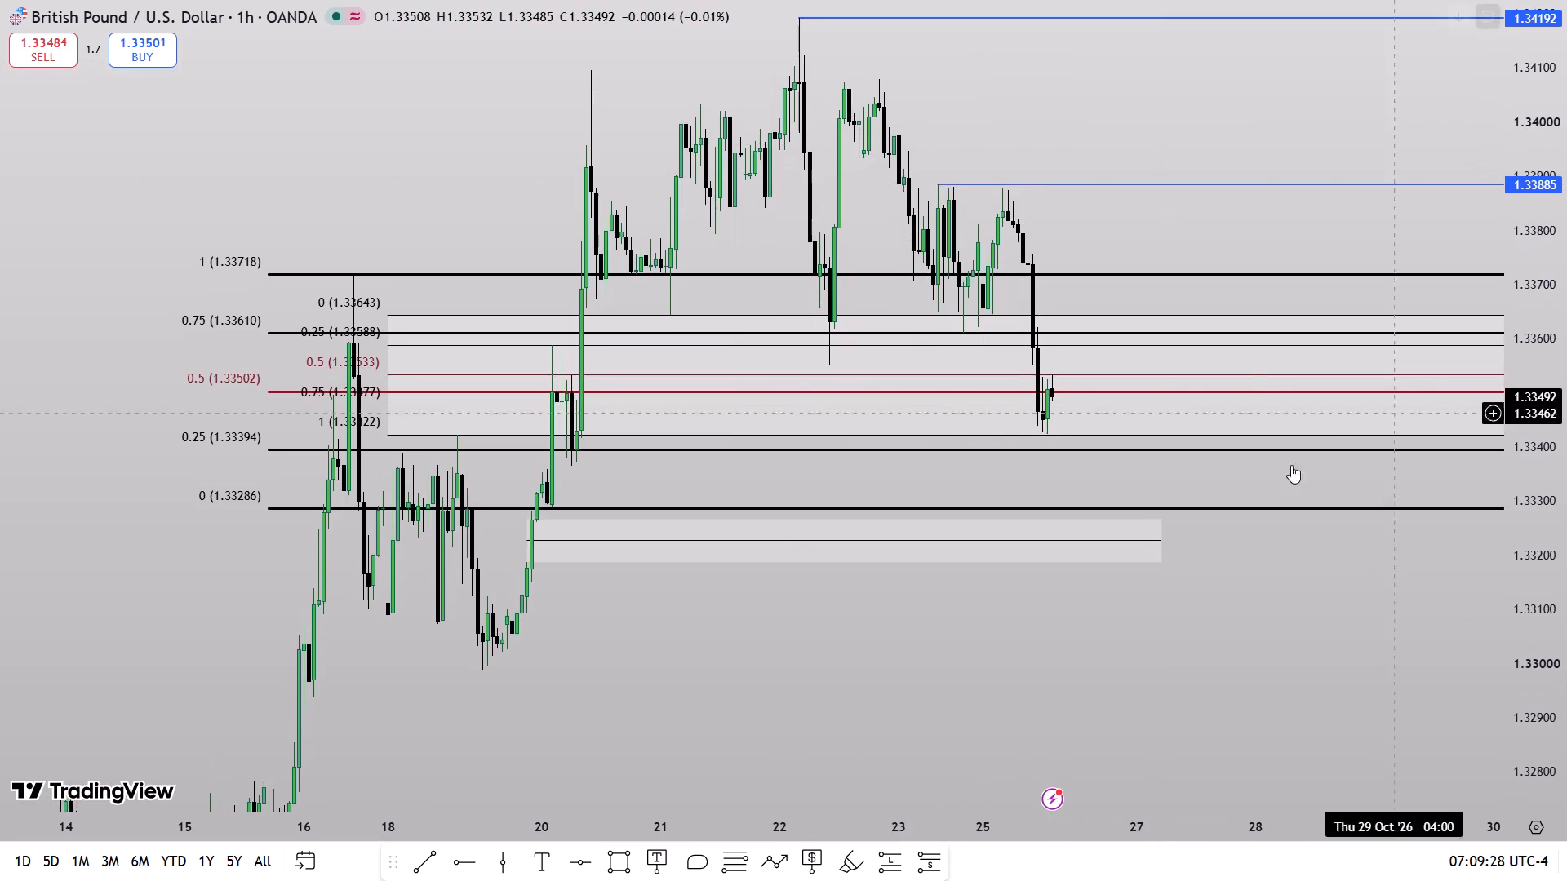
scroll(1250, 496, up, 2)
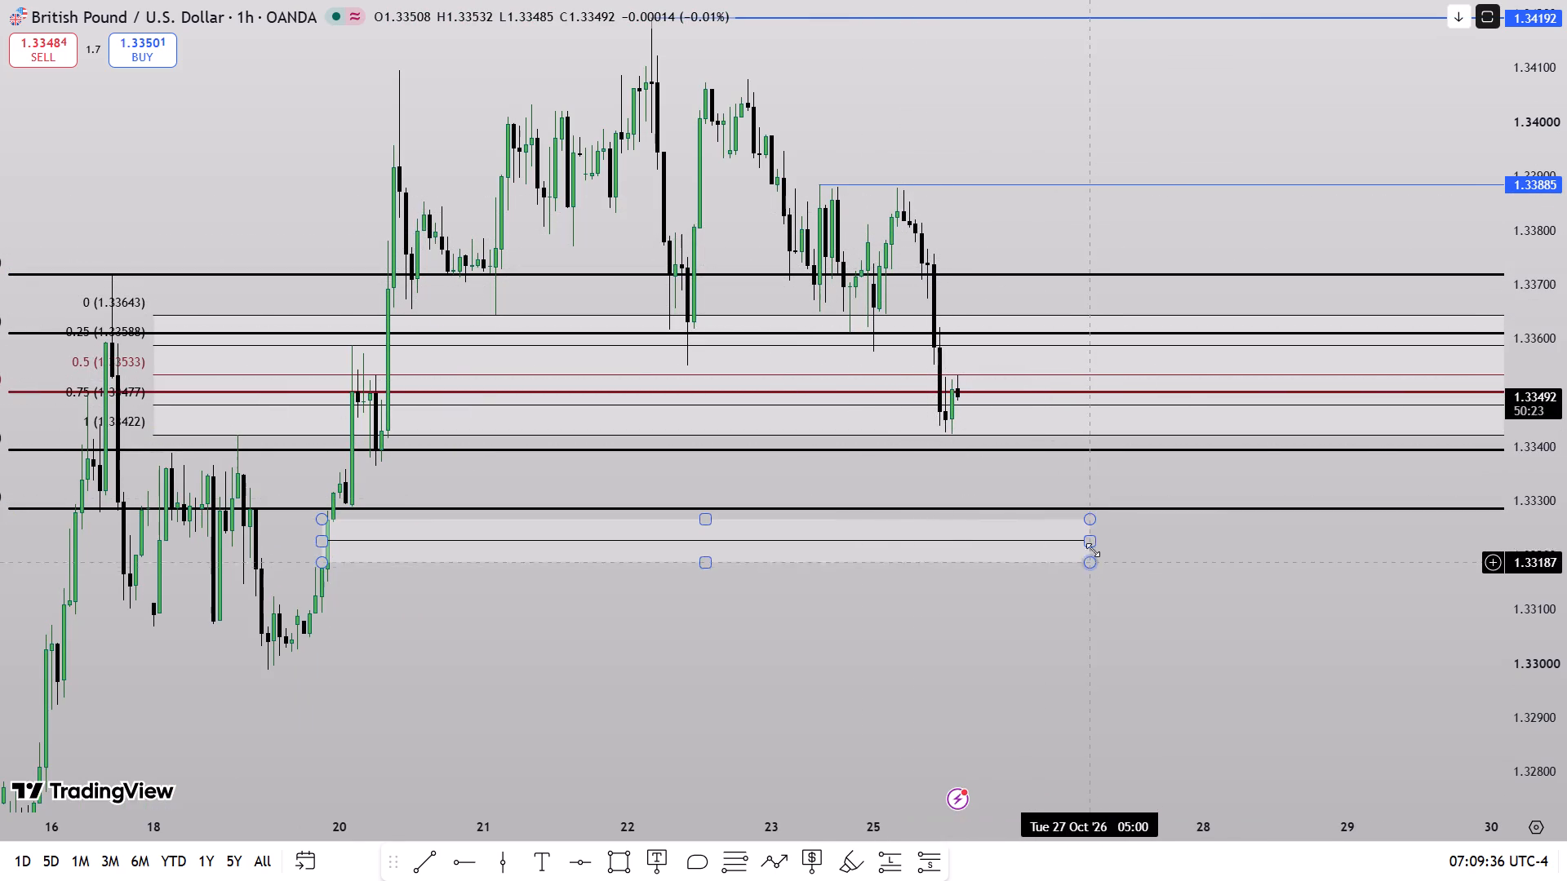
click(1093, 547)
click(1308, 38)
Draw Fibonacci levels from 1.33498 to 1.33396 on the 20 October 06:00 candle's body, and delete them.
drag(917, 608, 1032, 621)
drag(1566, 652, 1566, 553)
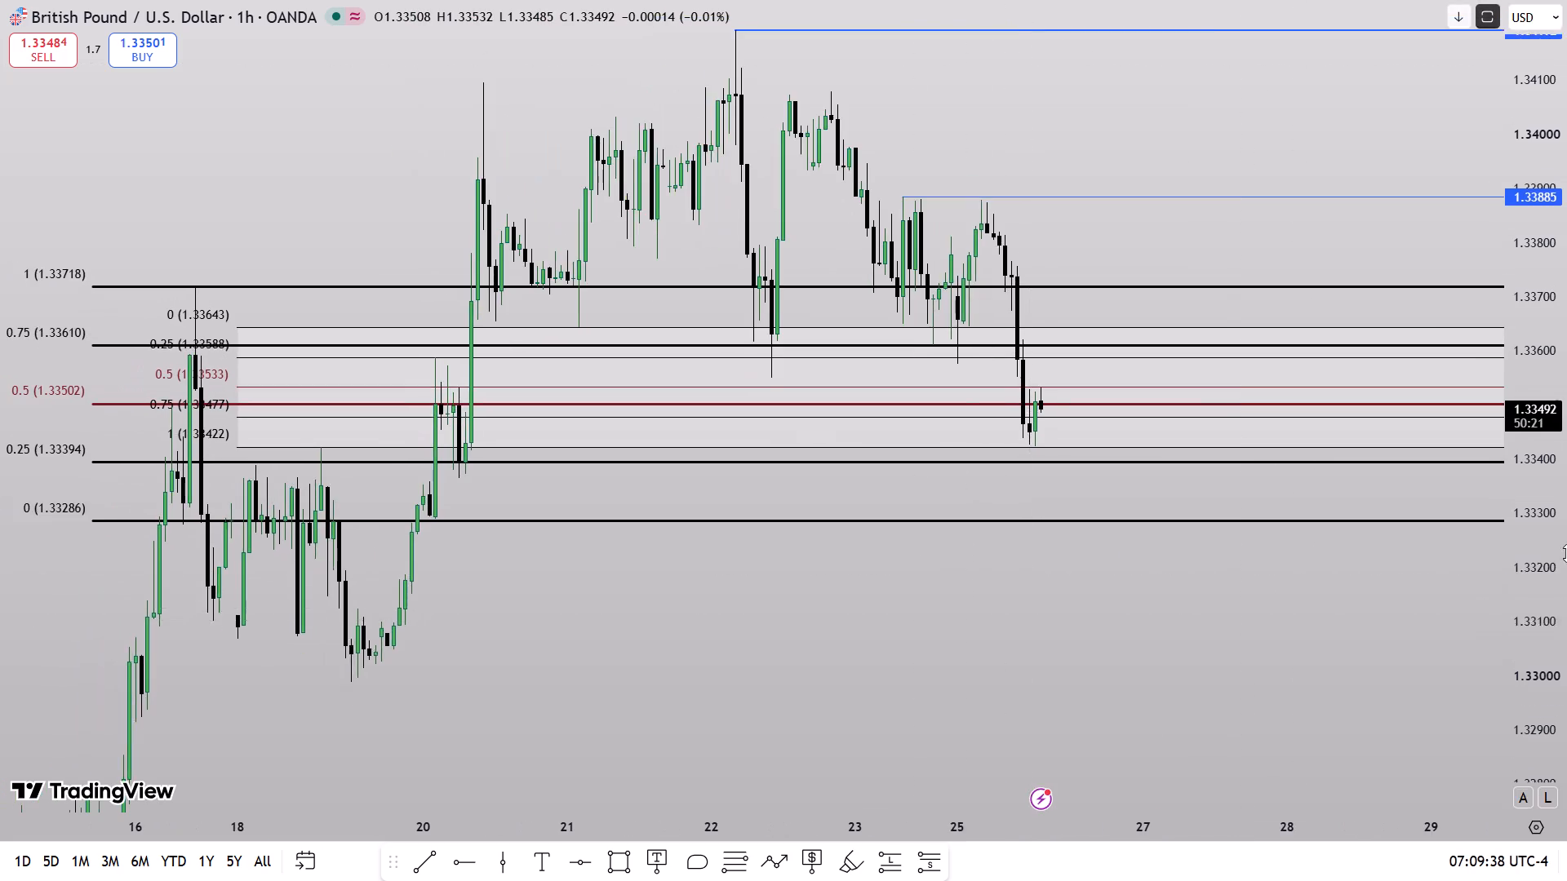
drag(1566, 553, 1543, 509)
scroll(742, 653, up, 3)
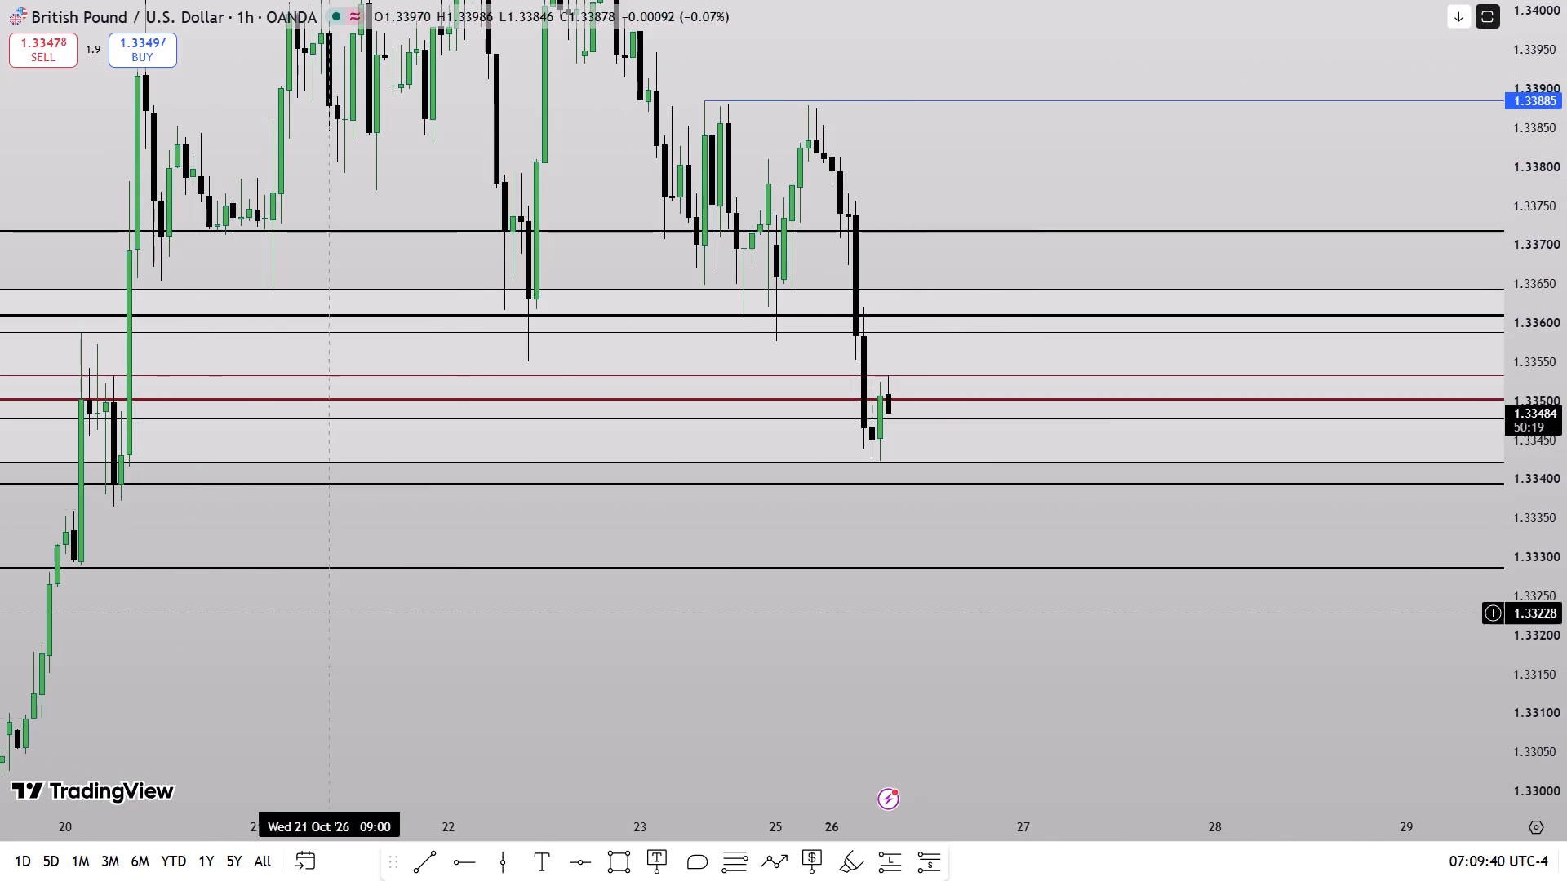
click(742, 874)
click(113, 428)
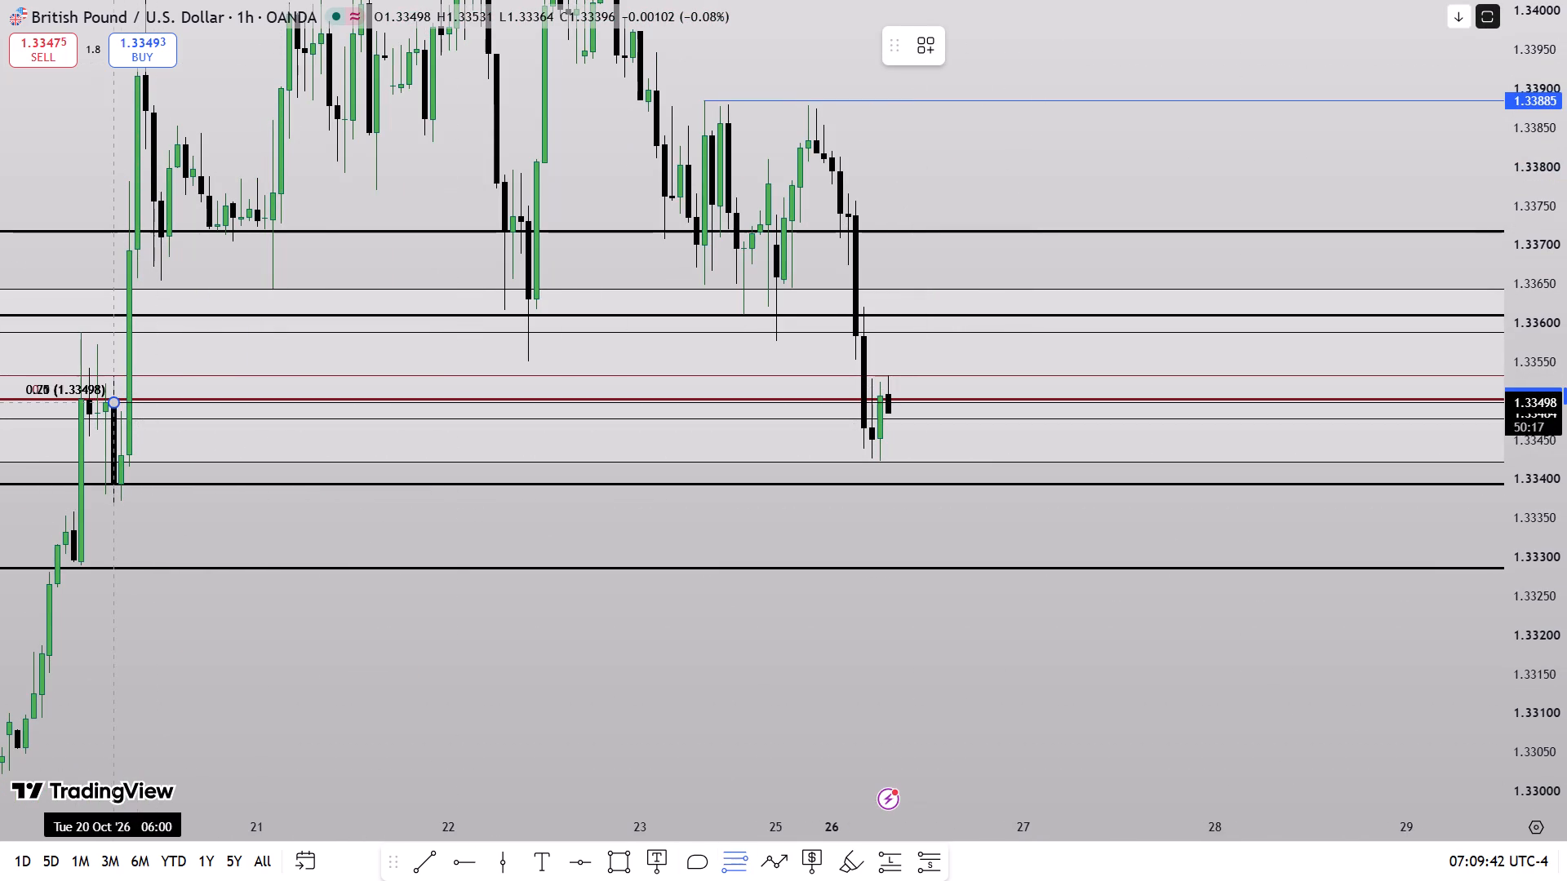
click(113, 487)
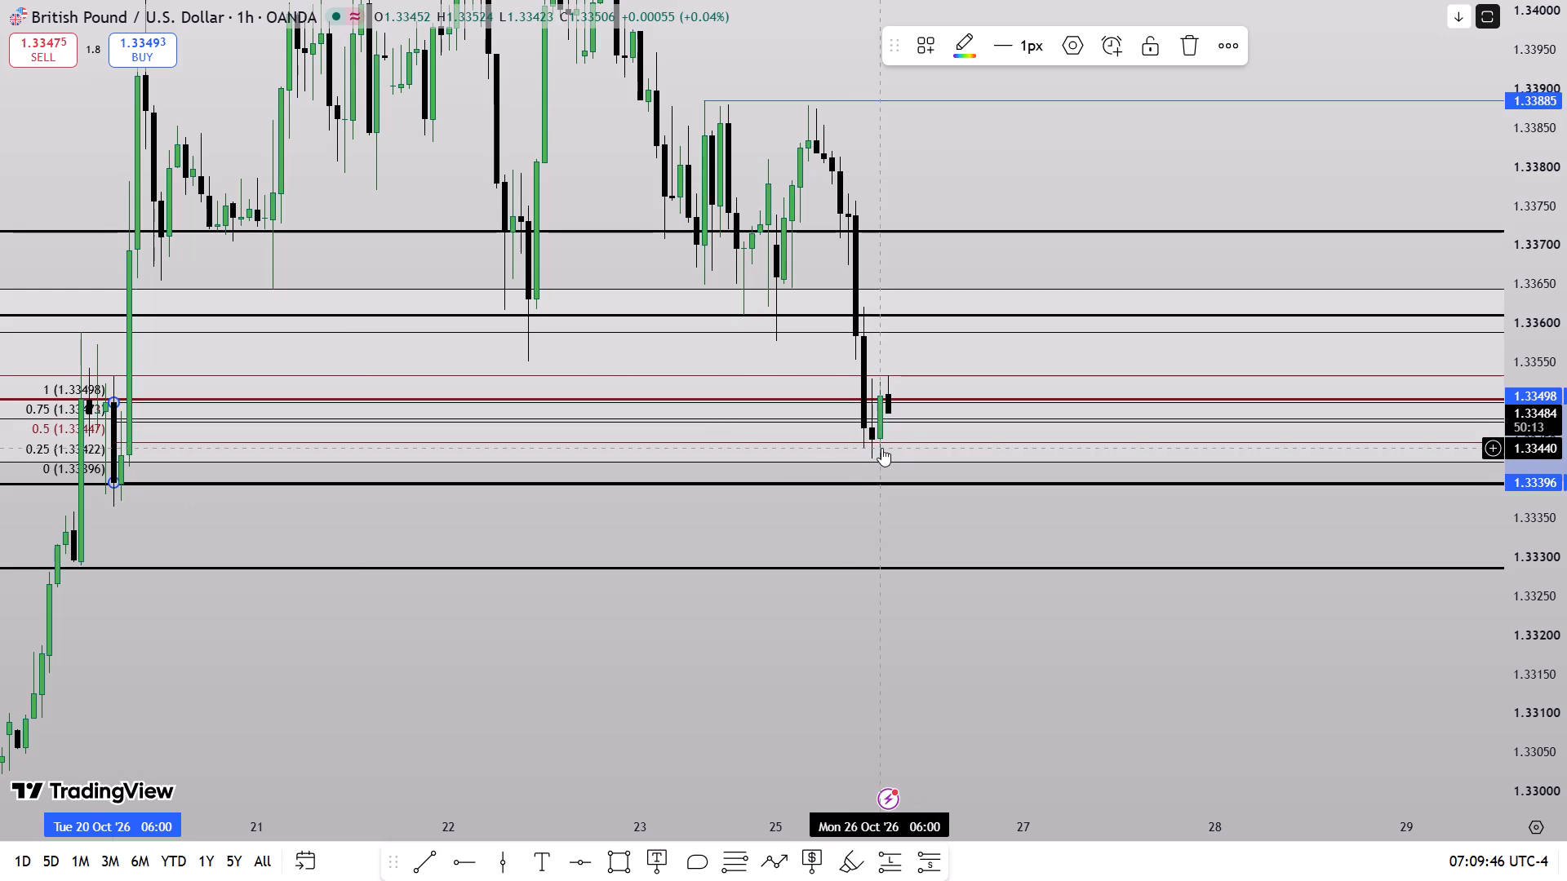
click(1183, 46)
Switch the chart to the 15-minute interval.
key(1)
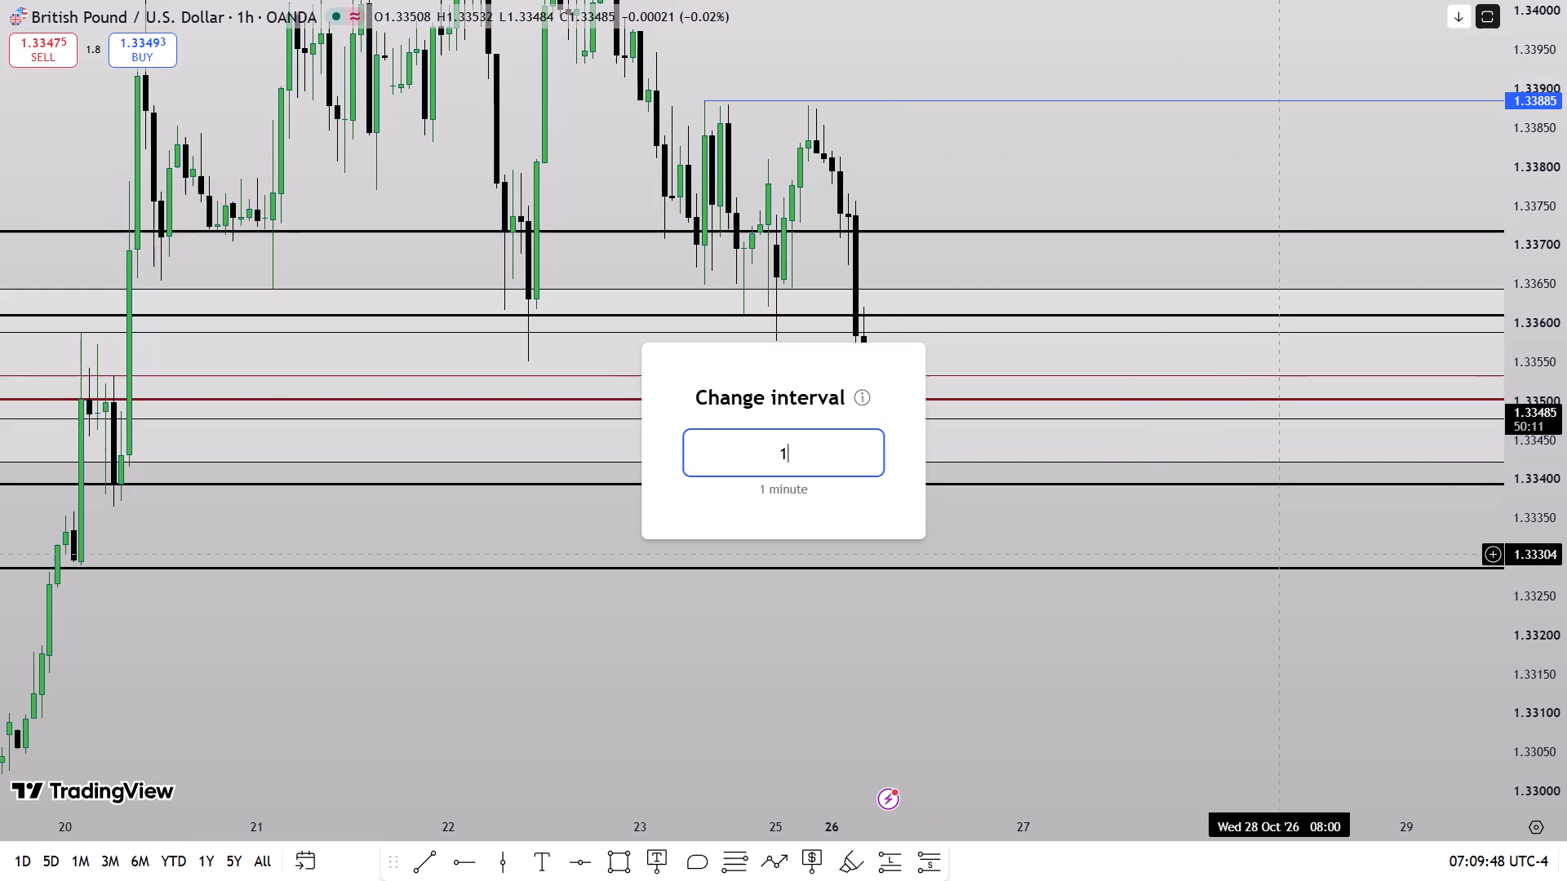
key(5)
key(Return)
Draw a horizontal ray at 1.33778 from the 23 October 16:45 candle's close, coloured yellow with a 2px line.
drag(1566, 662, 1533, 480)
scroll(1143, 623, up, 1)
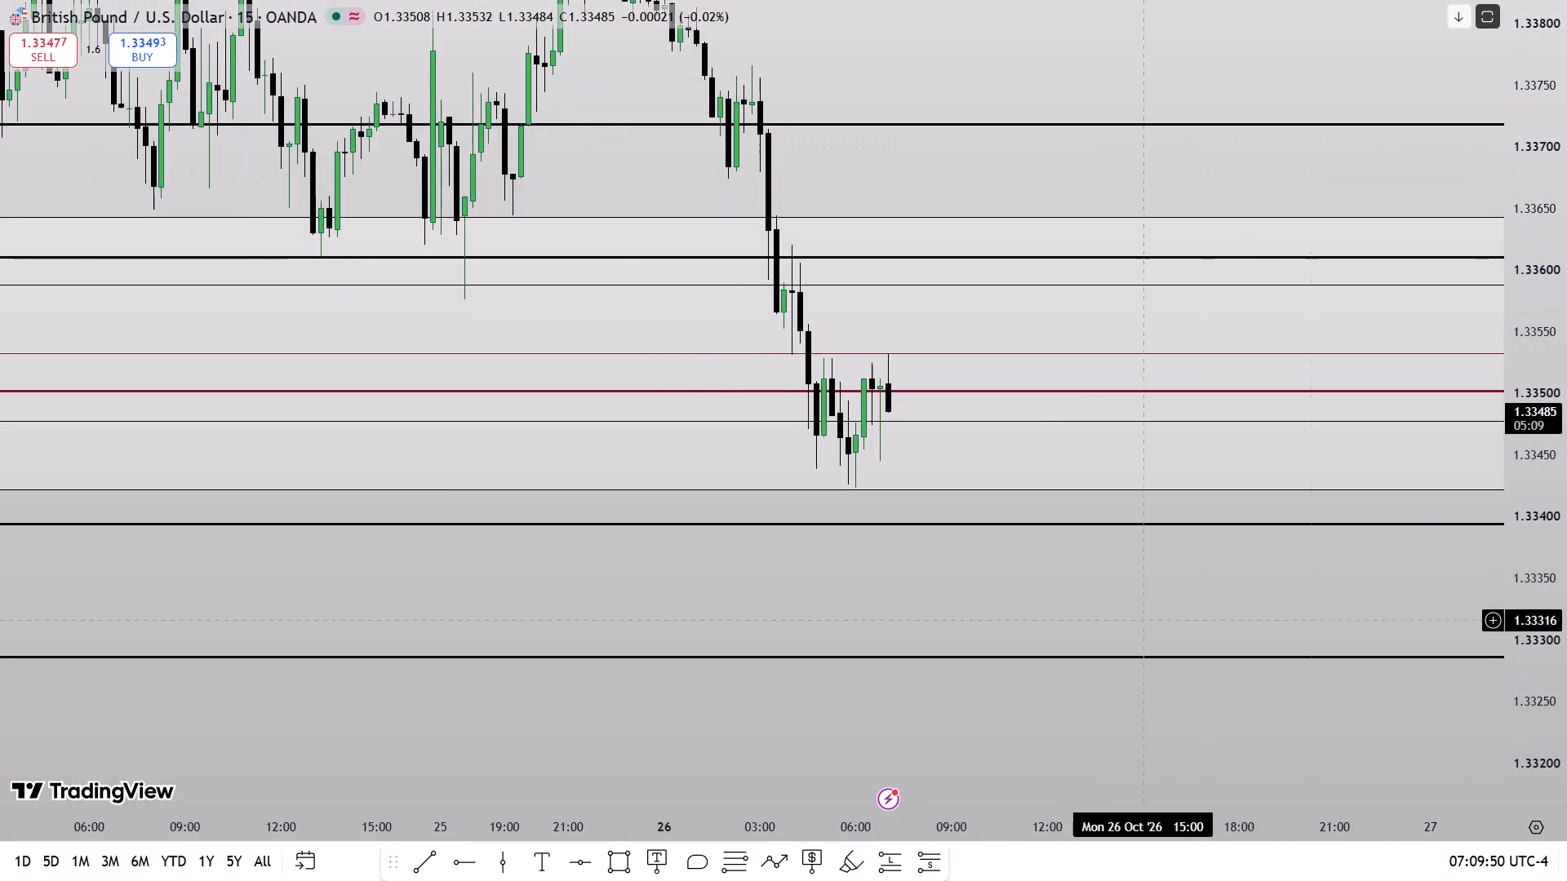
scroll(1141, 625, up, 1)
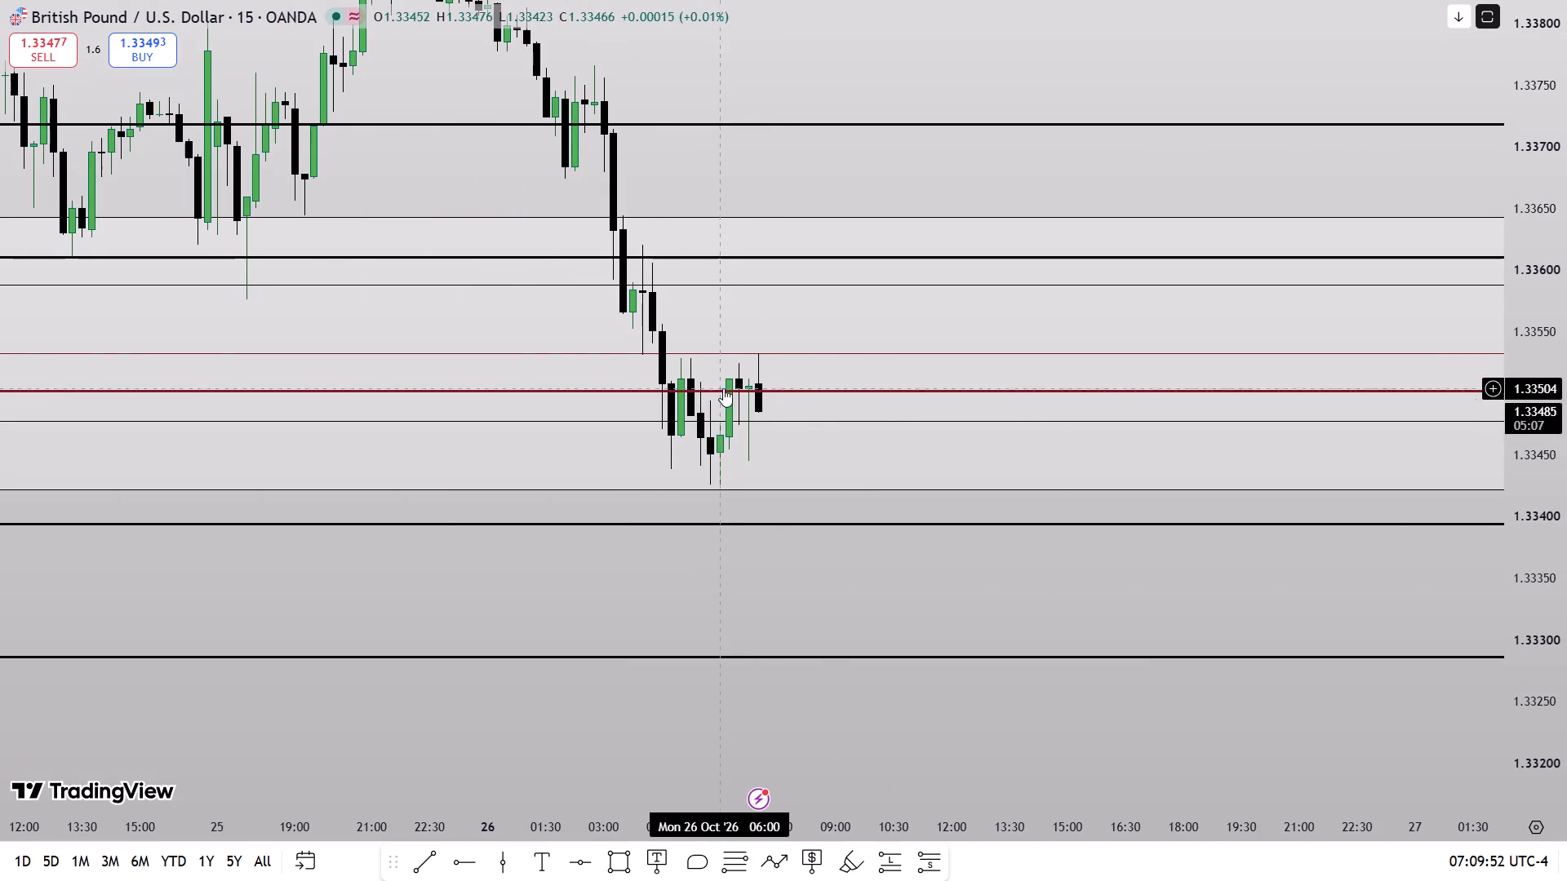
drag(766, 582, 1049, 576)
drag(1566, 604, 1551, 421)
scroll(1112, 546, up, 3)
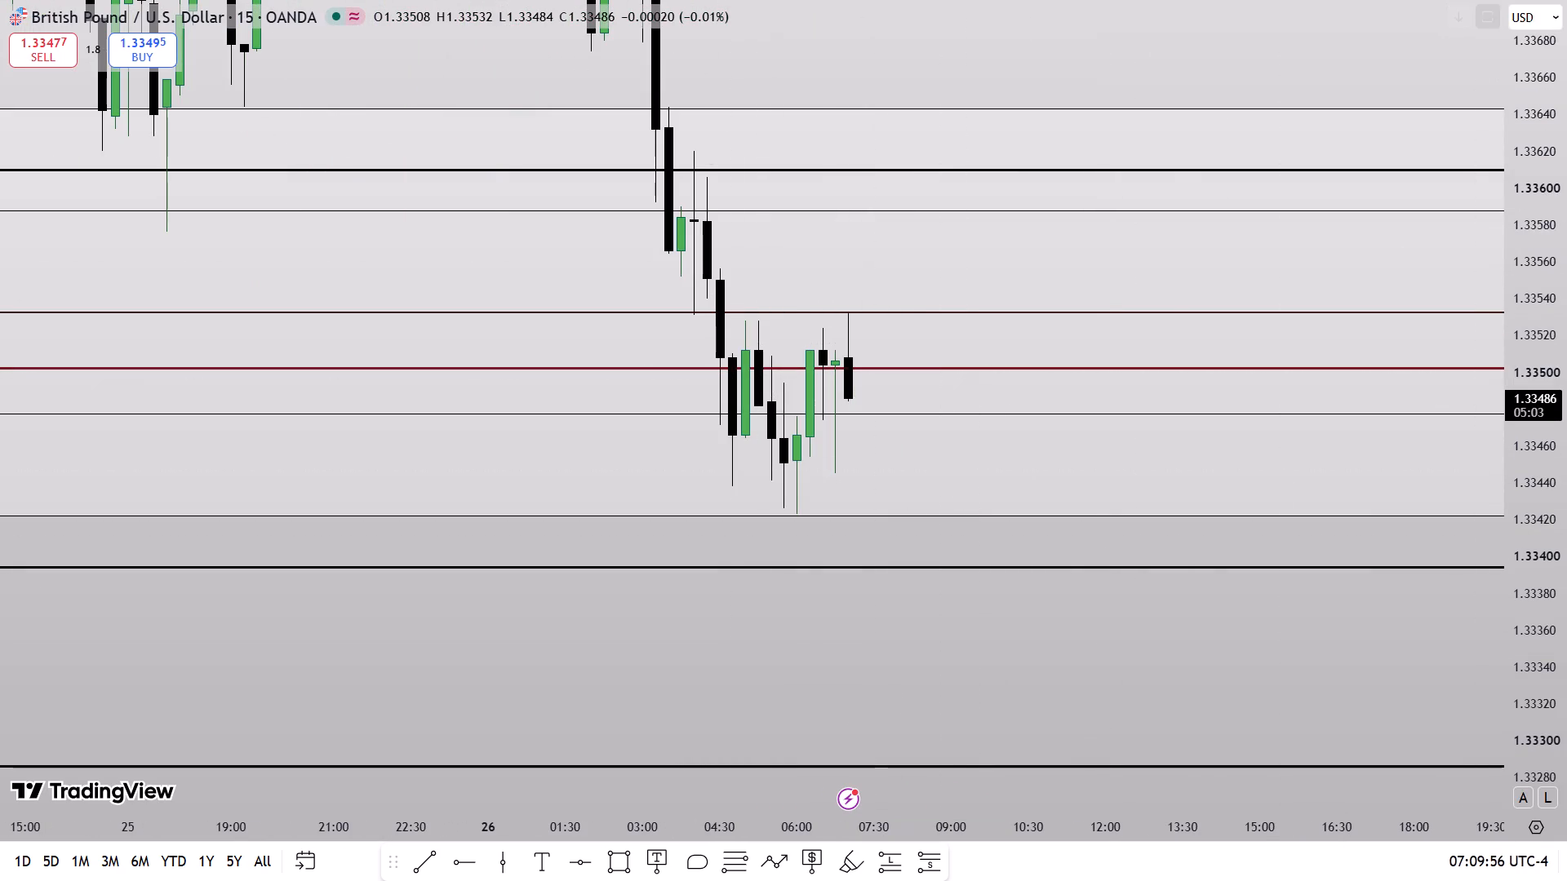
drag(978, 61, 1051, 440)
scroll(998, 476, down, 2)
drag(979, 408, 1010, 603)
scroll(966, 618, down, 1)
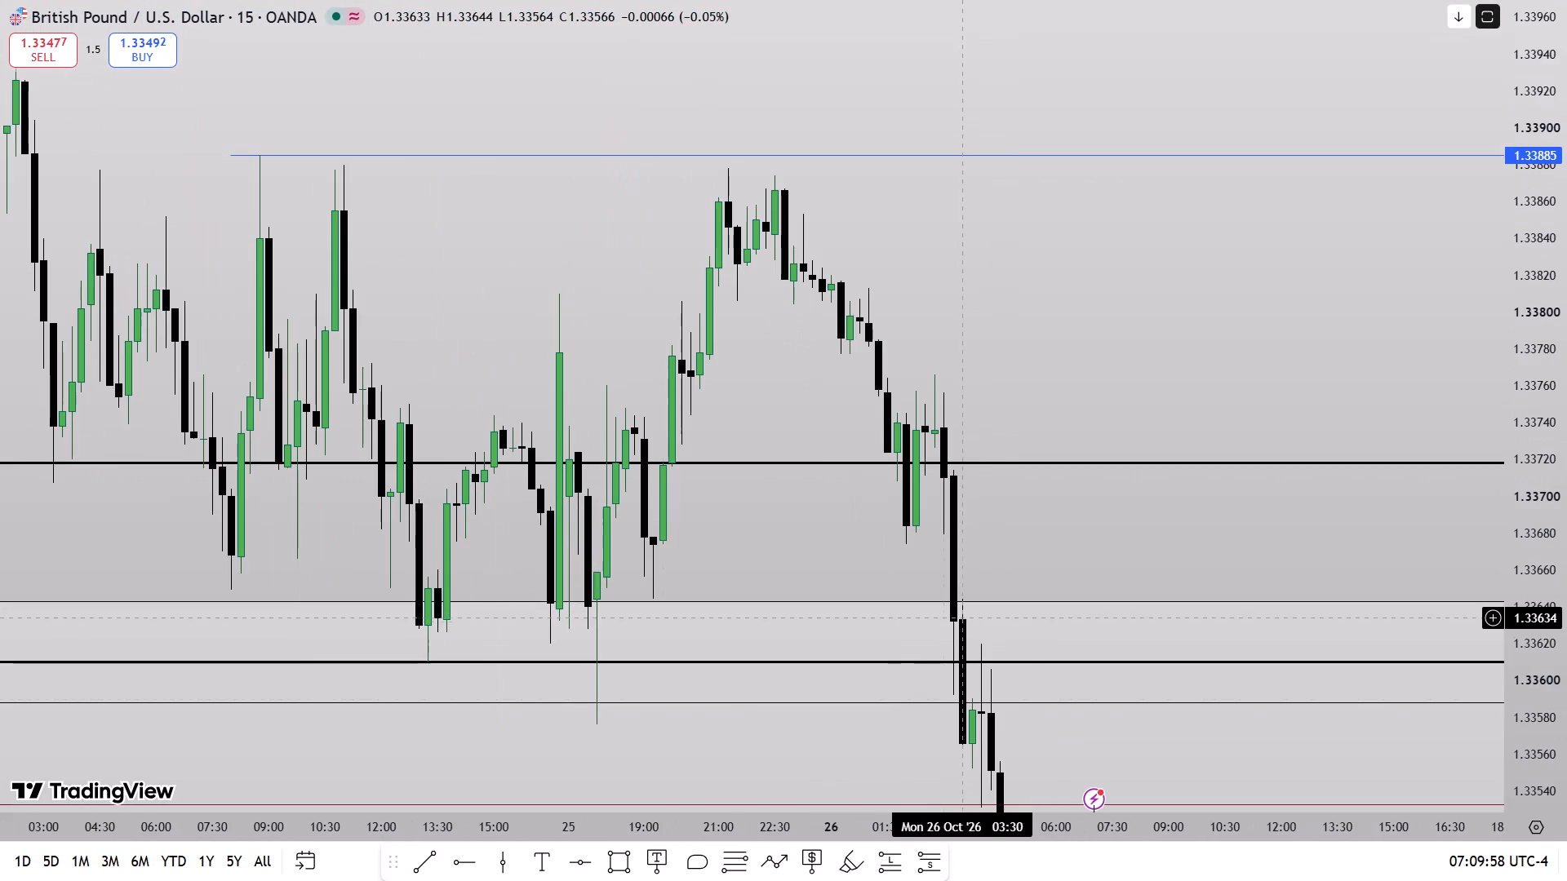
click(481, 867)
click(560, 371)
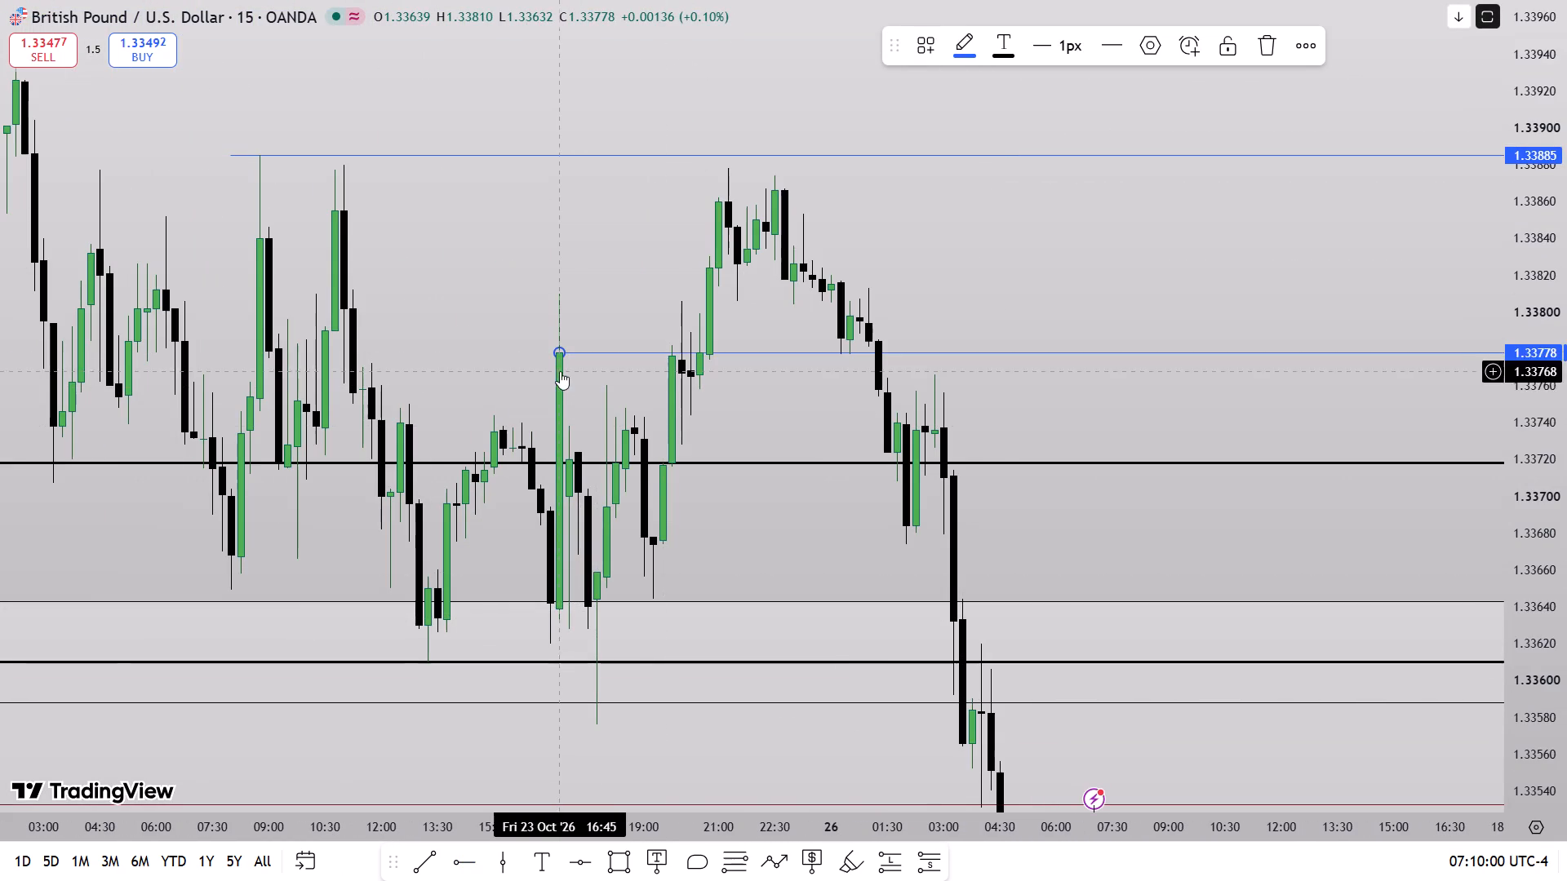
click(966, 32)
click(1011, 116)
click(1066, 54)
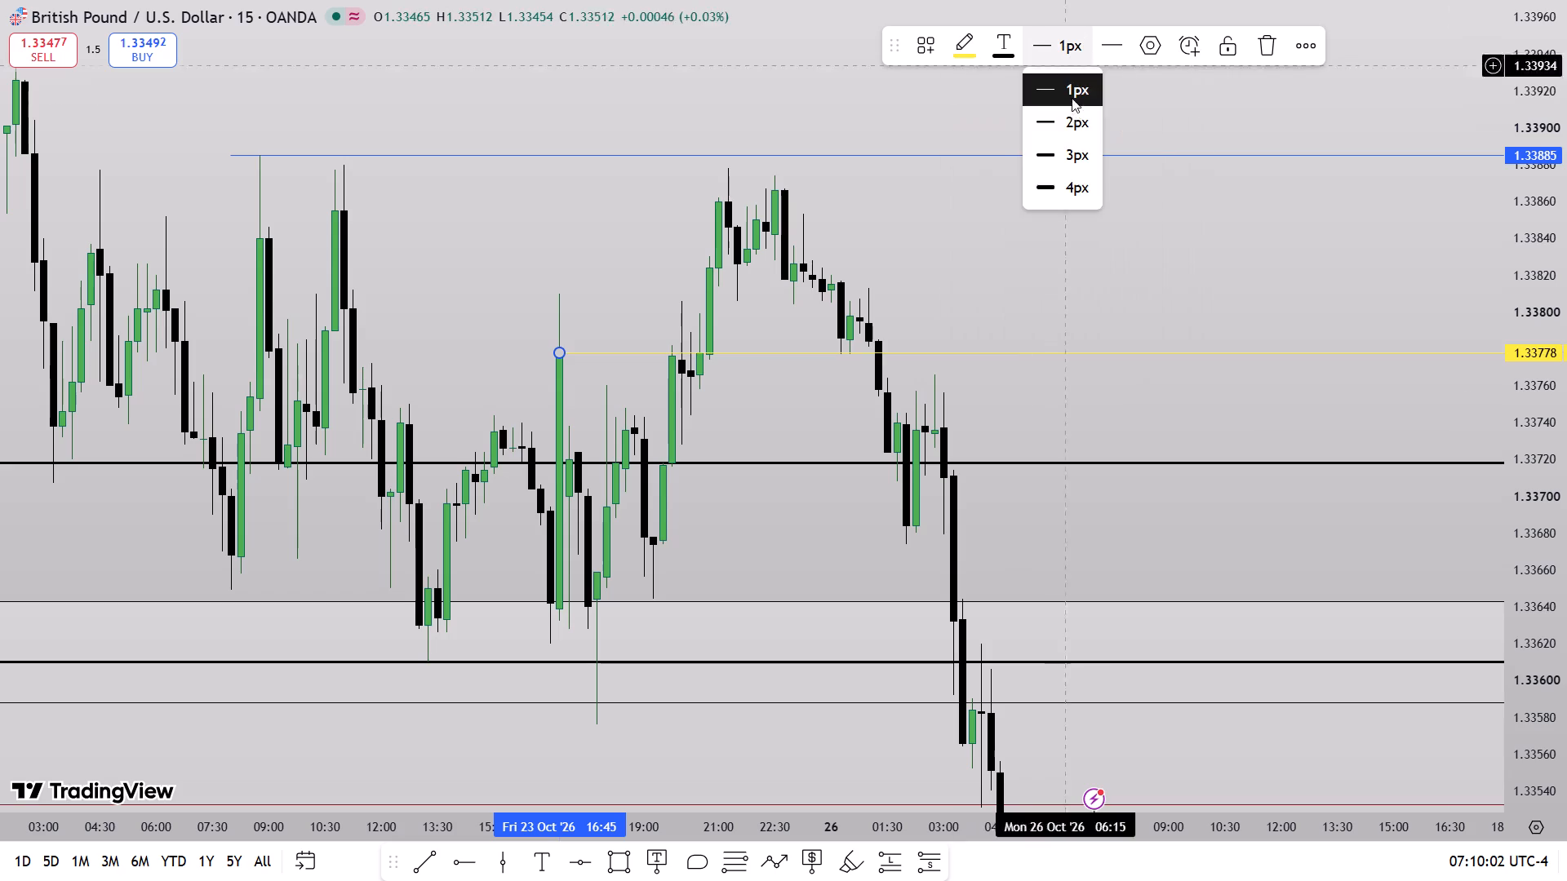
click(1074, 134)
click(1101, 246)
Draw a second yellow horizontal ray at 1.33700 from the 25 October 17:00 candle's open.
click(467, 857)
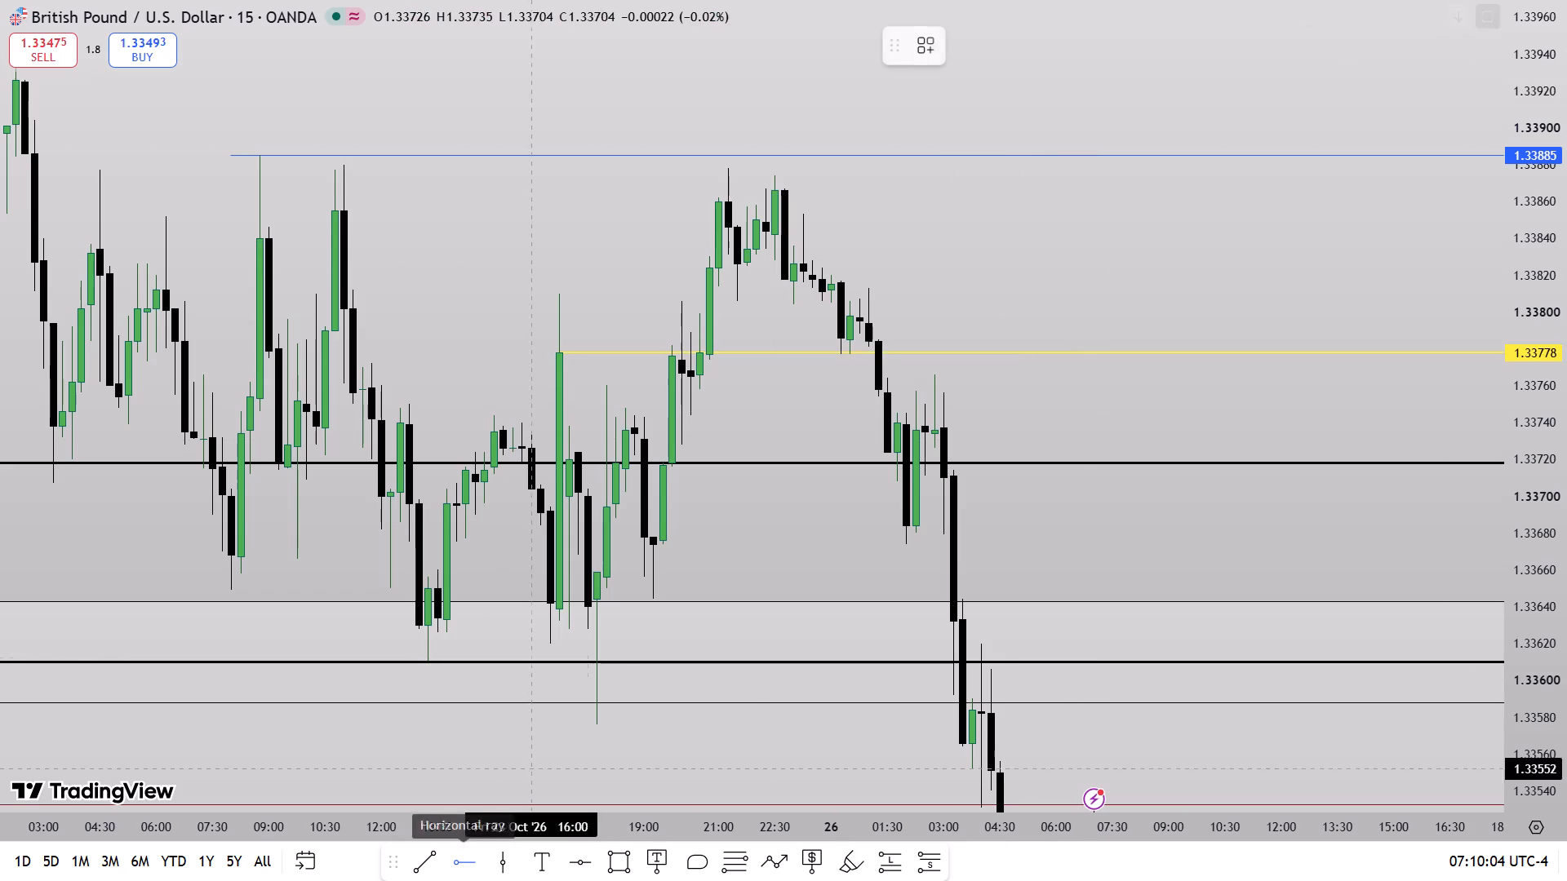
click(568, 491)
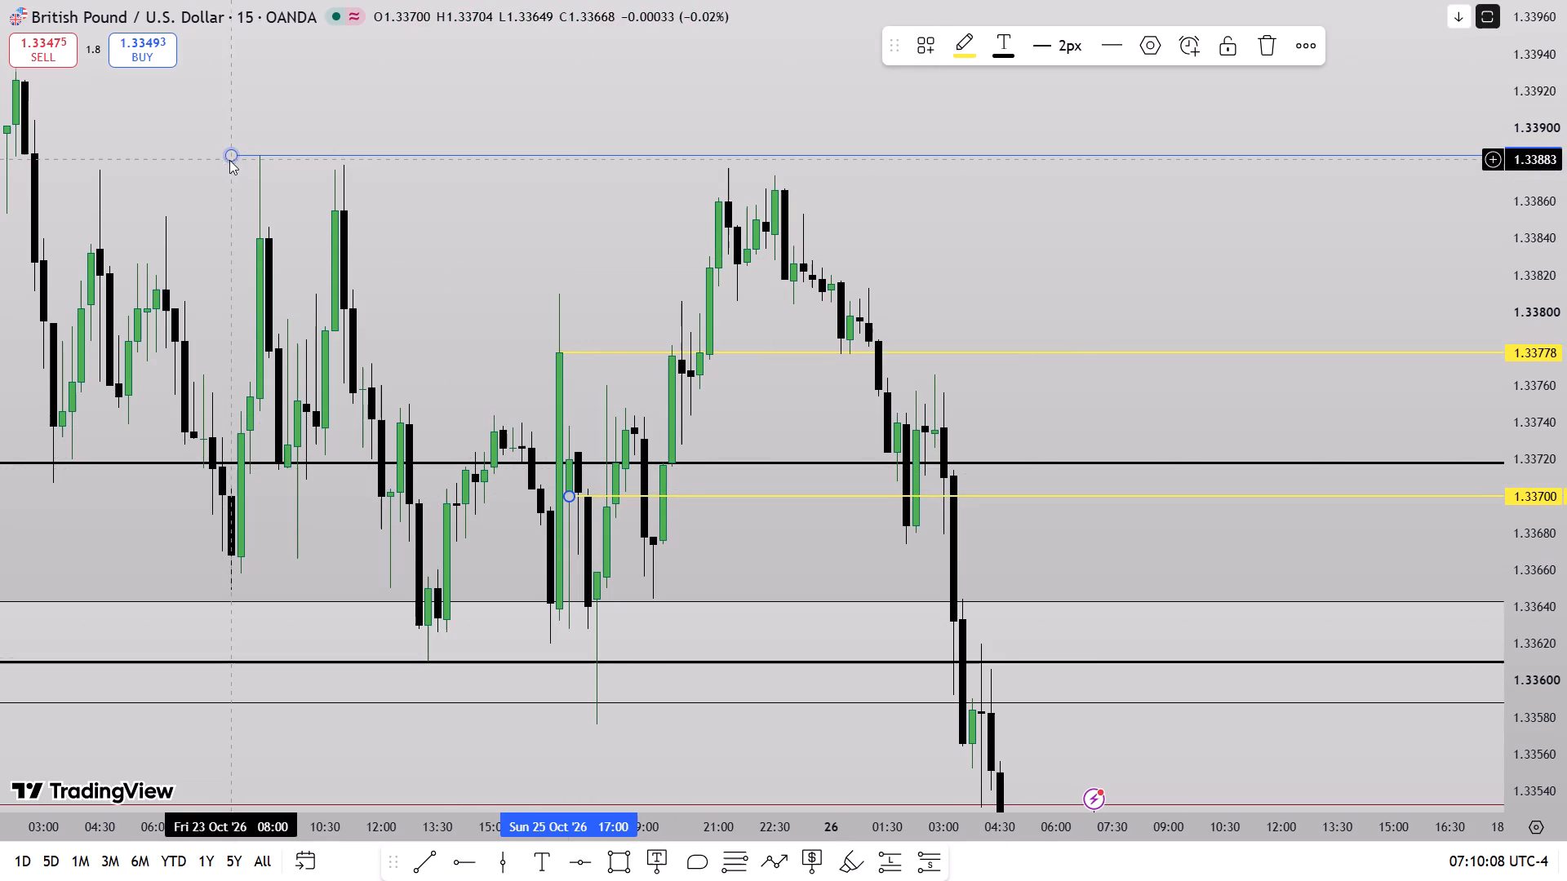
Move the start of the 1.33885 ray onto the 23 October candle whose high it marks.
drag(229, 160, 261, 167)
click(612, 250)
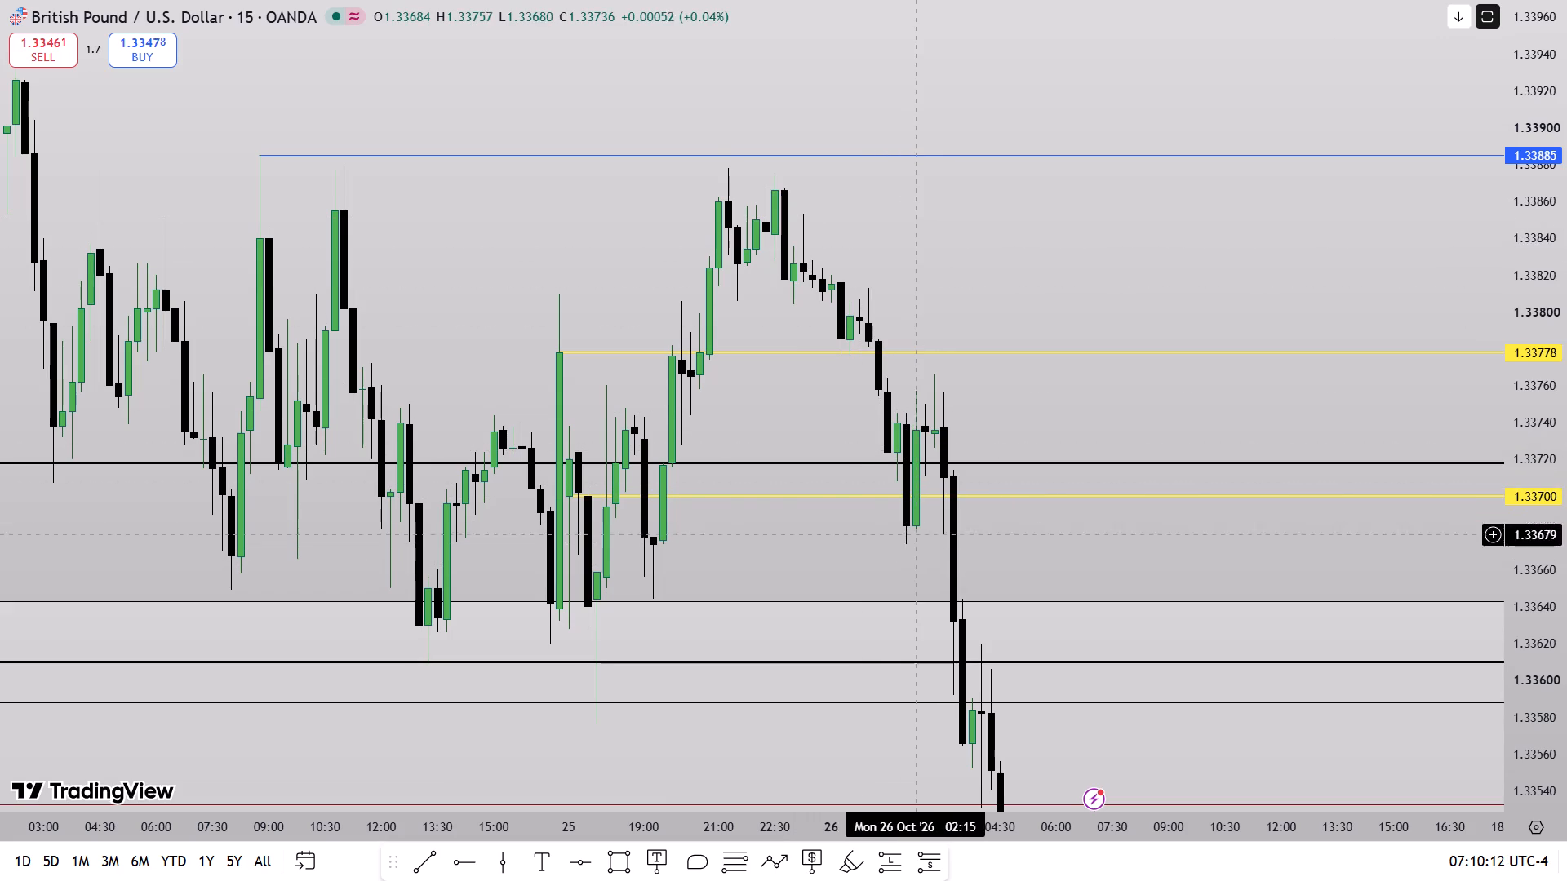
Draw a gap rectangle from 1.33781 to 1.33756 starting 26 October 01:00 and extend its end to 04:30.
click(617, 867)
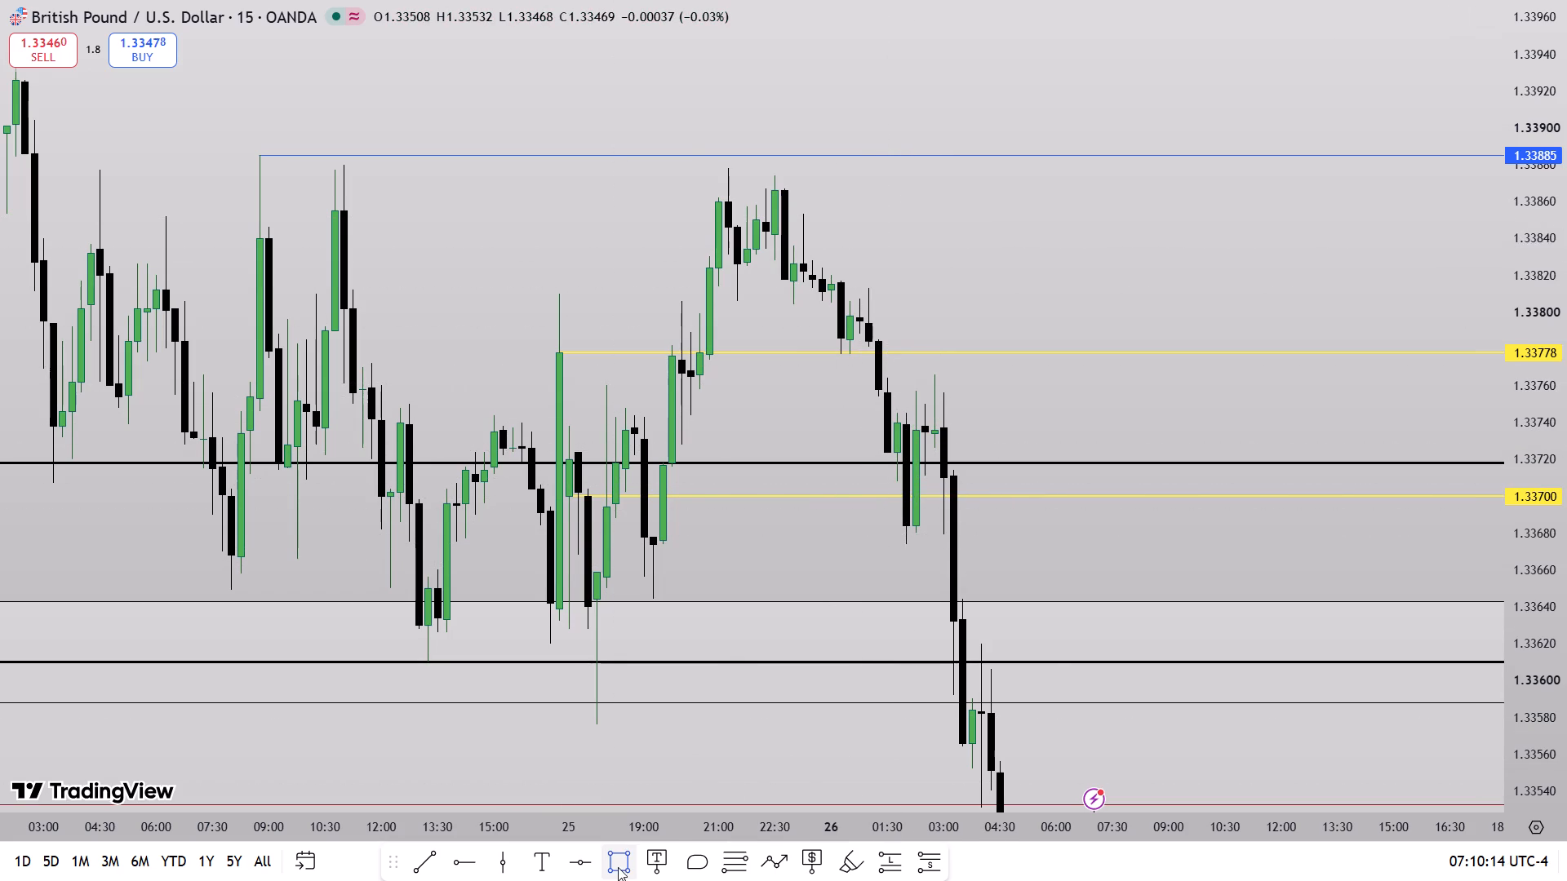
drag(1566, 706, 1532, 394)
click(869, 282)
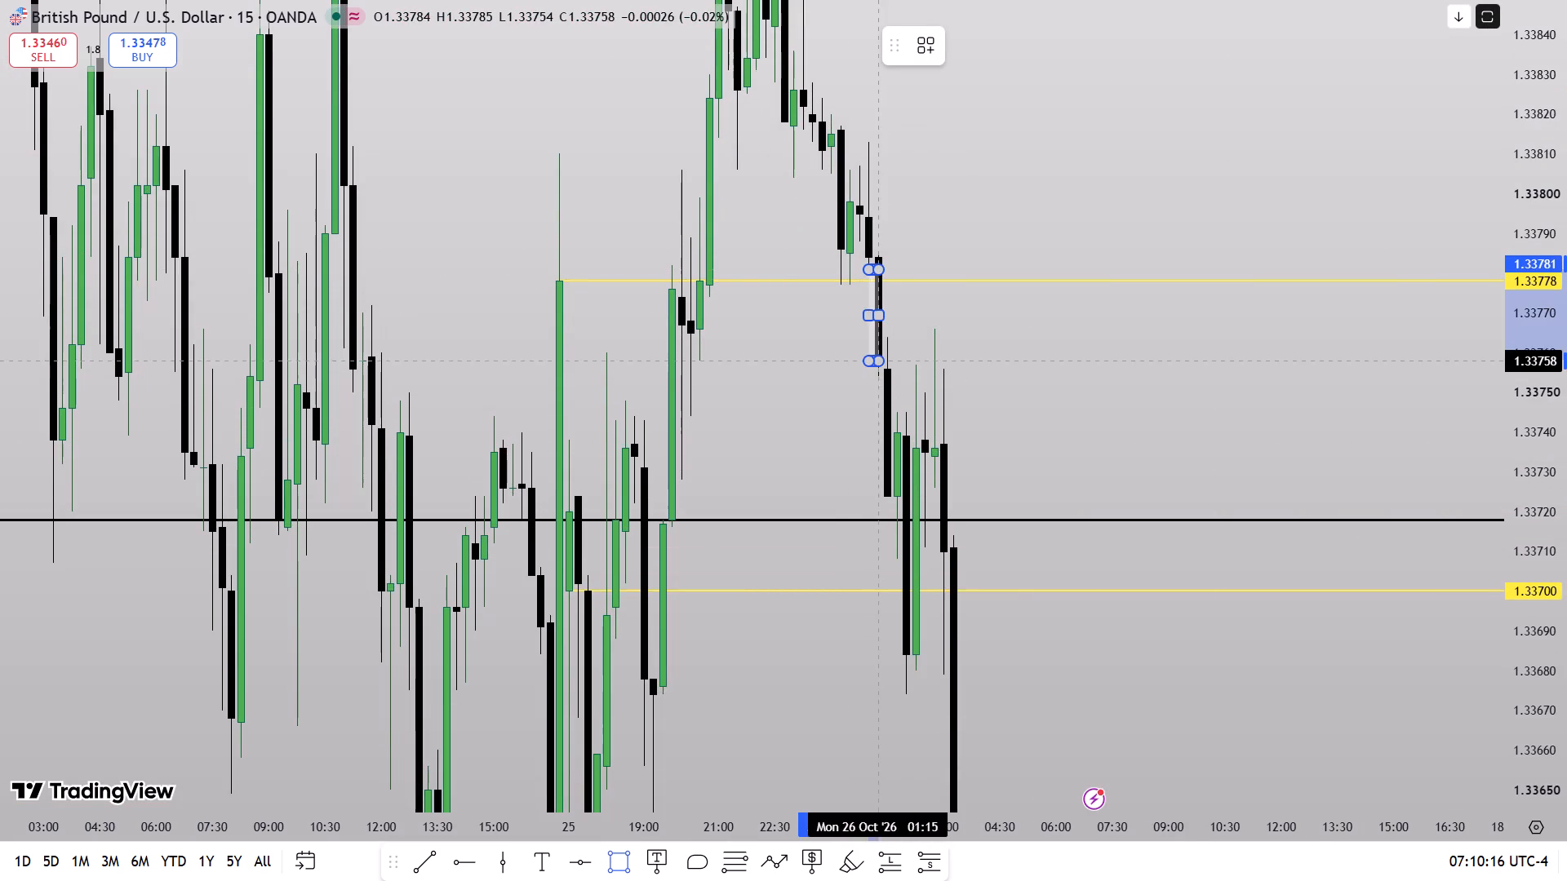
click(888, 370)
drag(886, 321, 1000, 339)
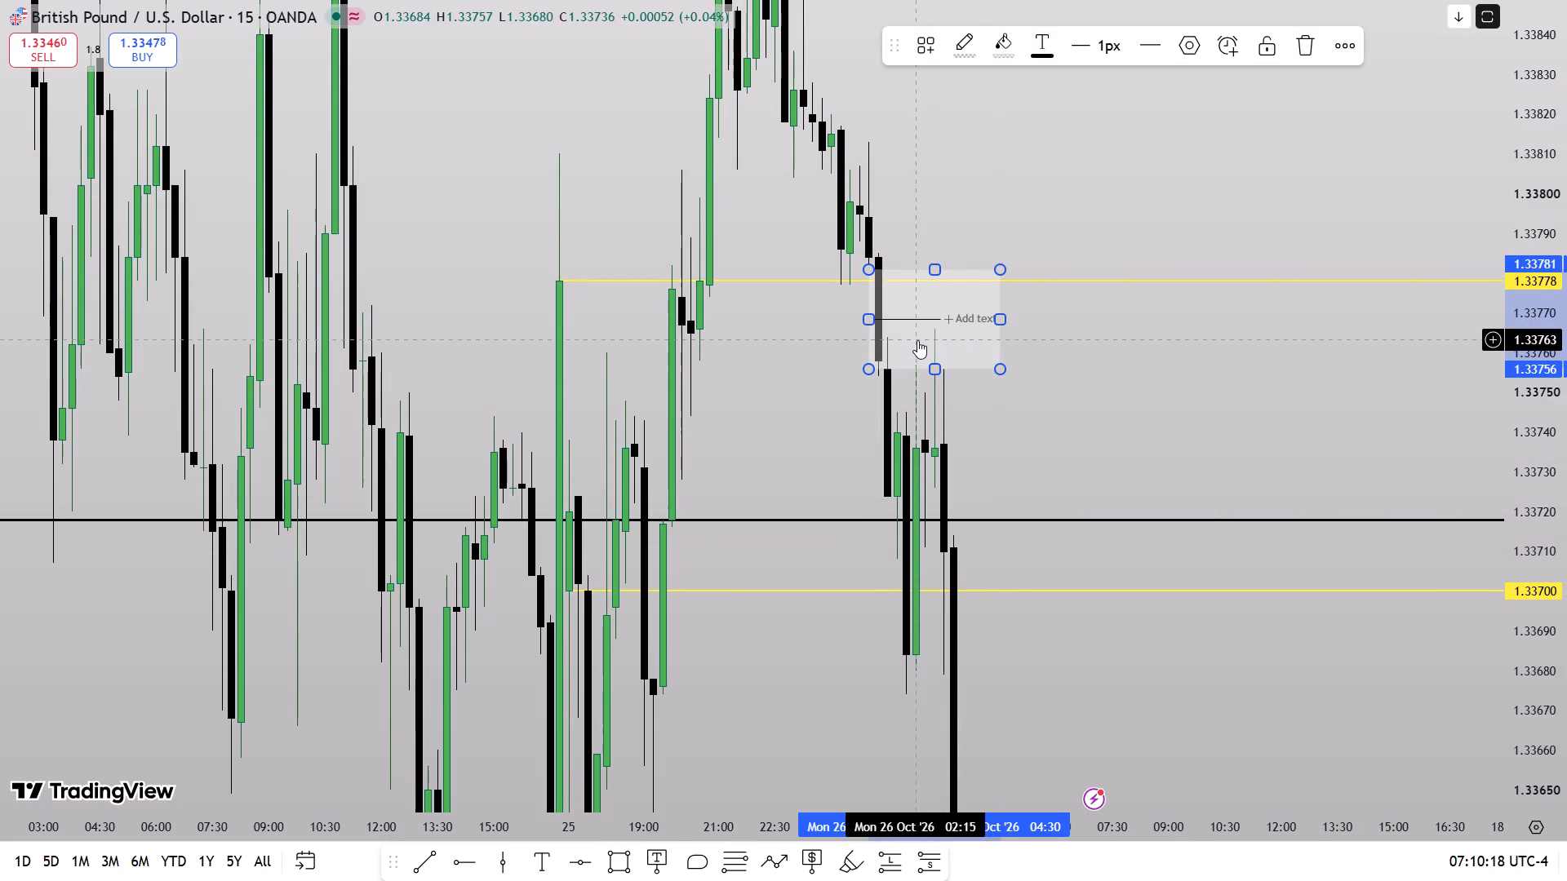
Colour the new gap rectangle's border and fill red.
click(960, 46)
click(964, 121)
click(1001, 51)
click(1004, 113)
click(992, 132)
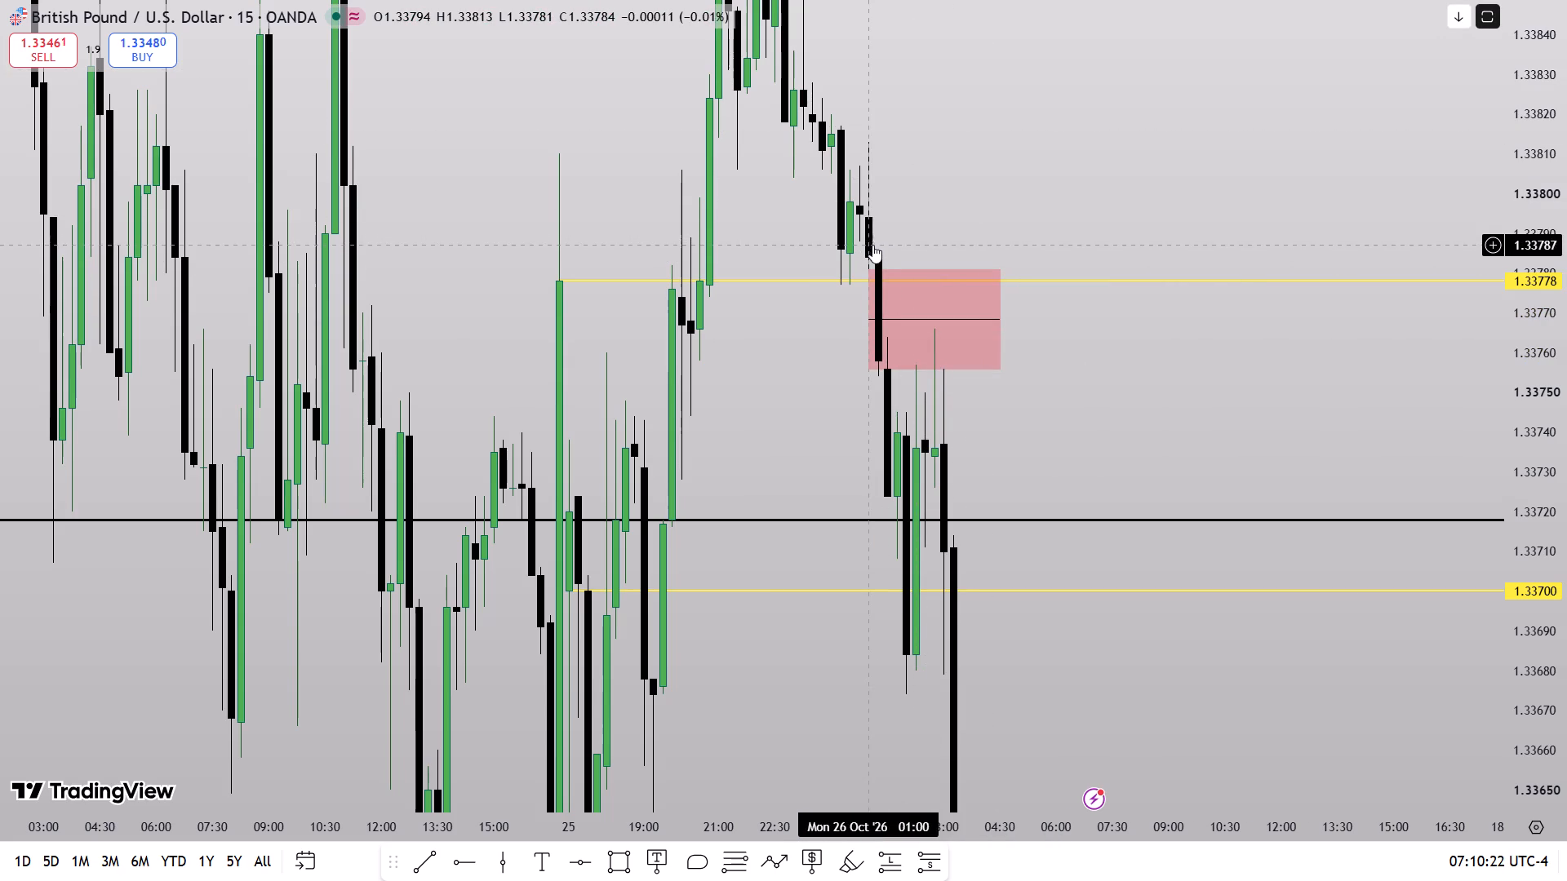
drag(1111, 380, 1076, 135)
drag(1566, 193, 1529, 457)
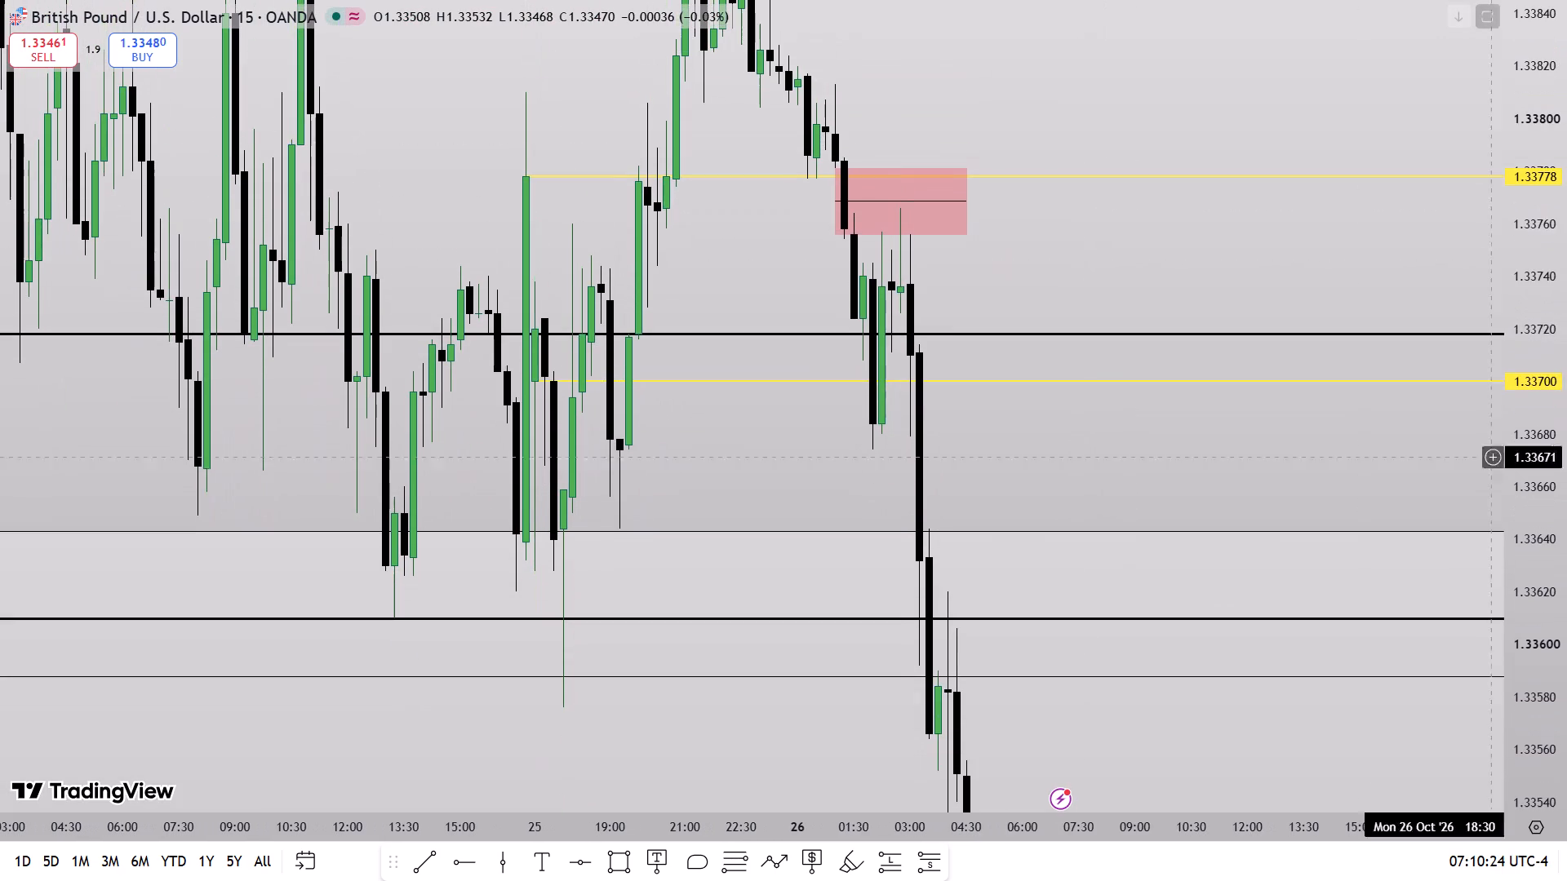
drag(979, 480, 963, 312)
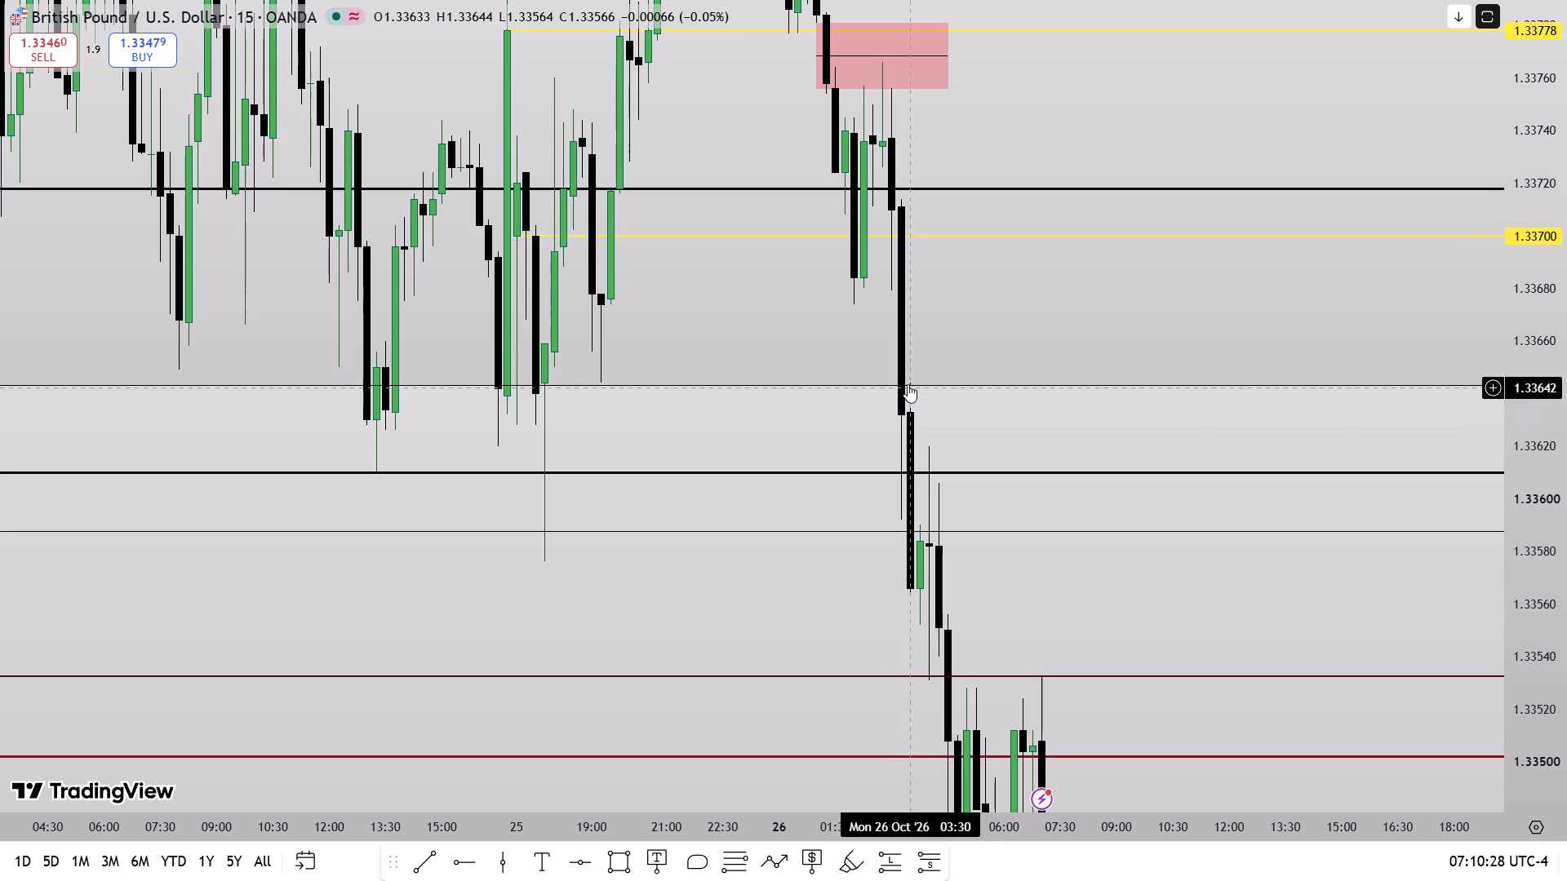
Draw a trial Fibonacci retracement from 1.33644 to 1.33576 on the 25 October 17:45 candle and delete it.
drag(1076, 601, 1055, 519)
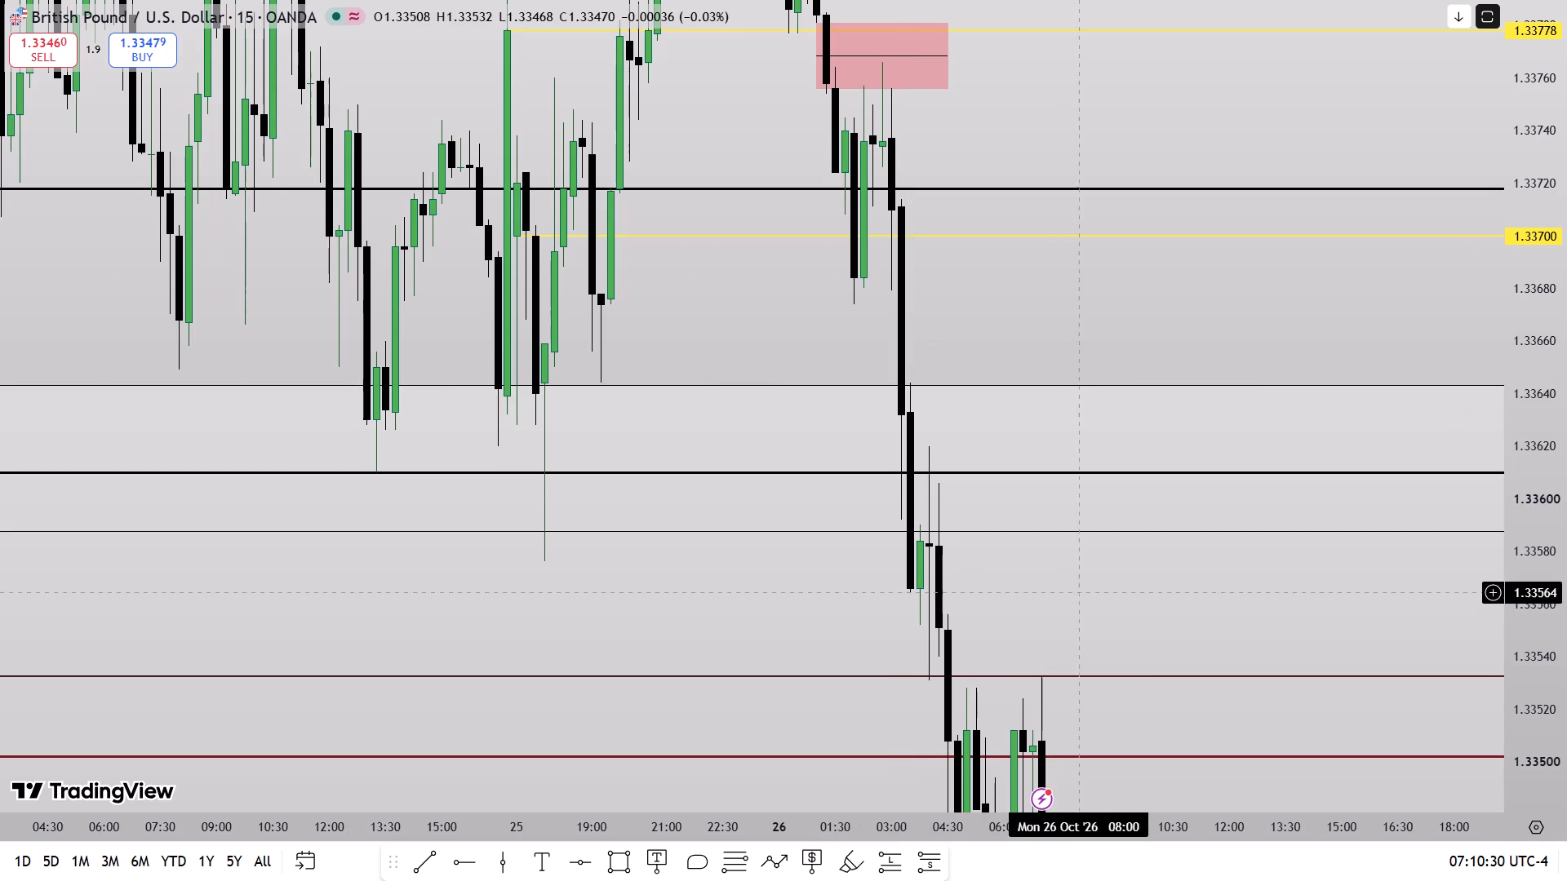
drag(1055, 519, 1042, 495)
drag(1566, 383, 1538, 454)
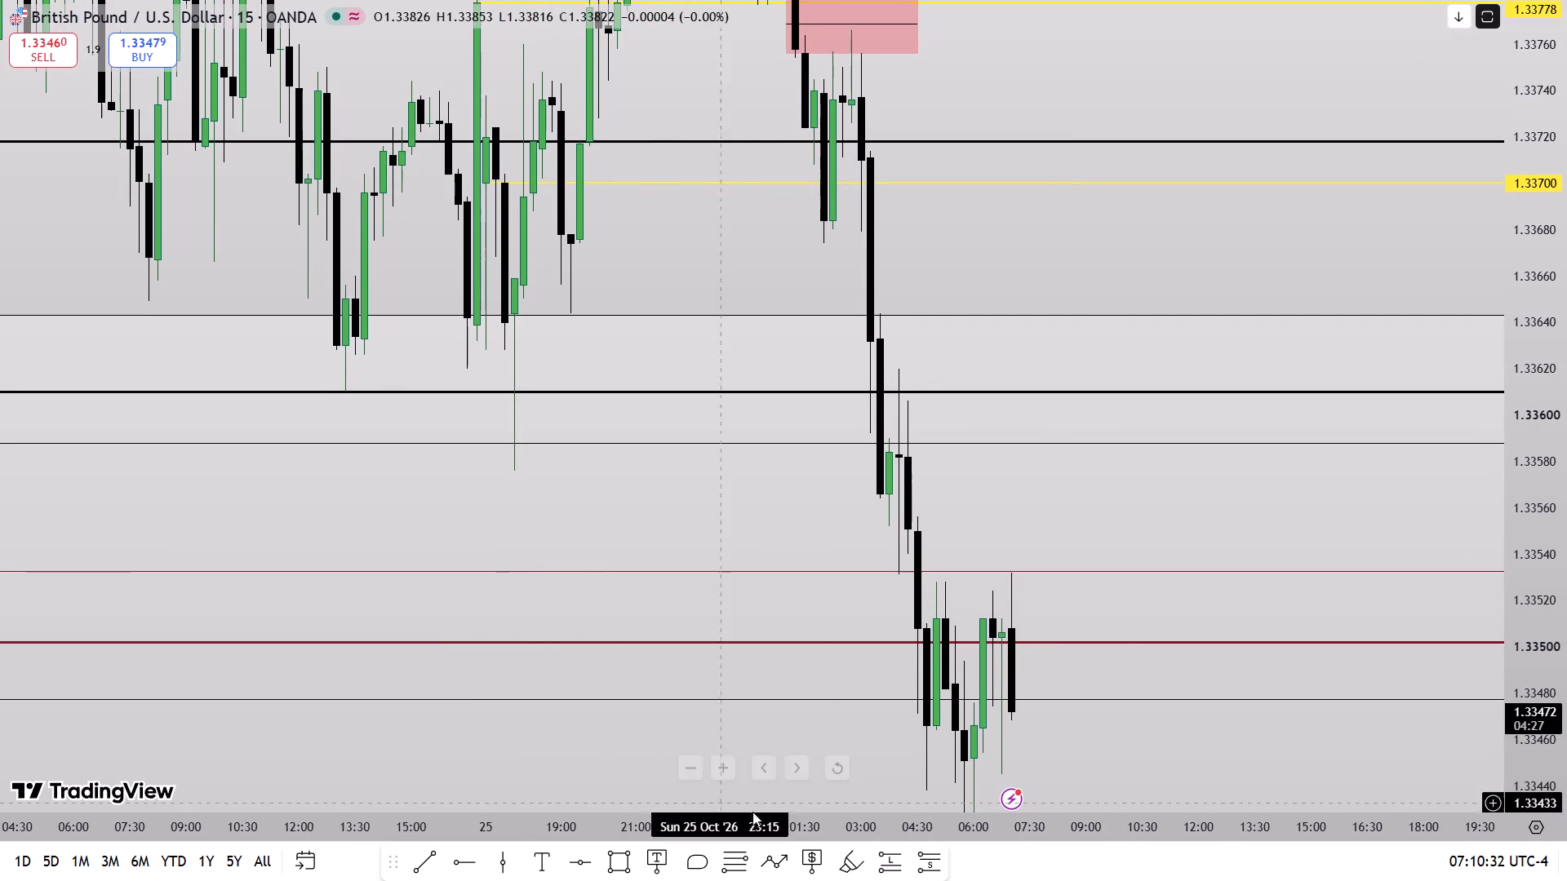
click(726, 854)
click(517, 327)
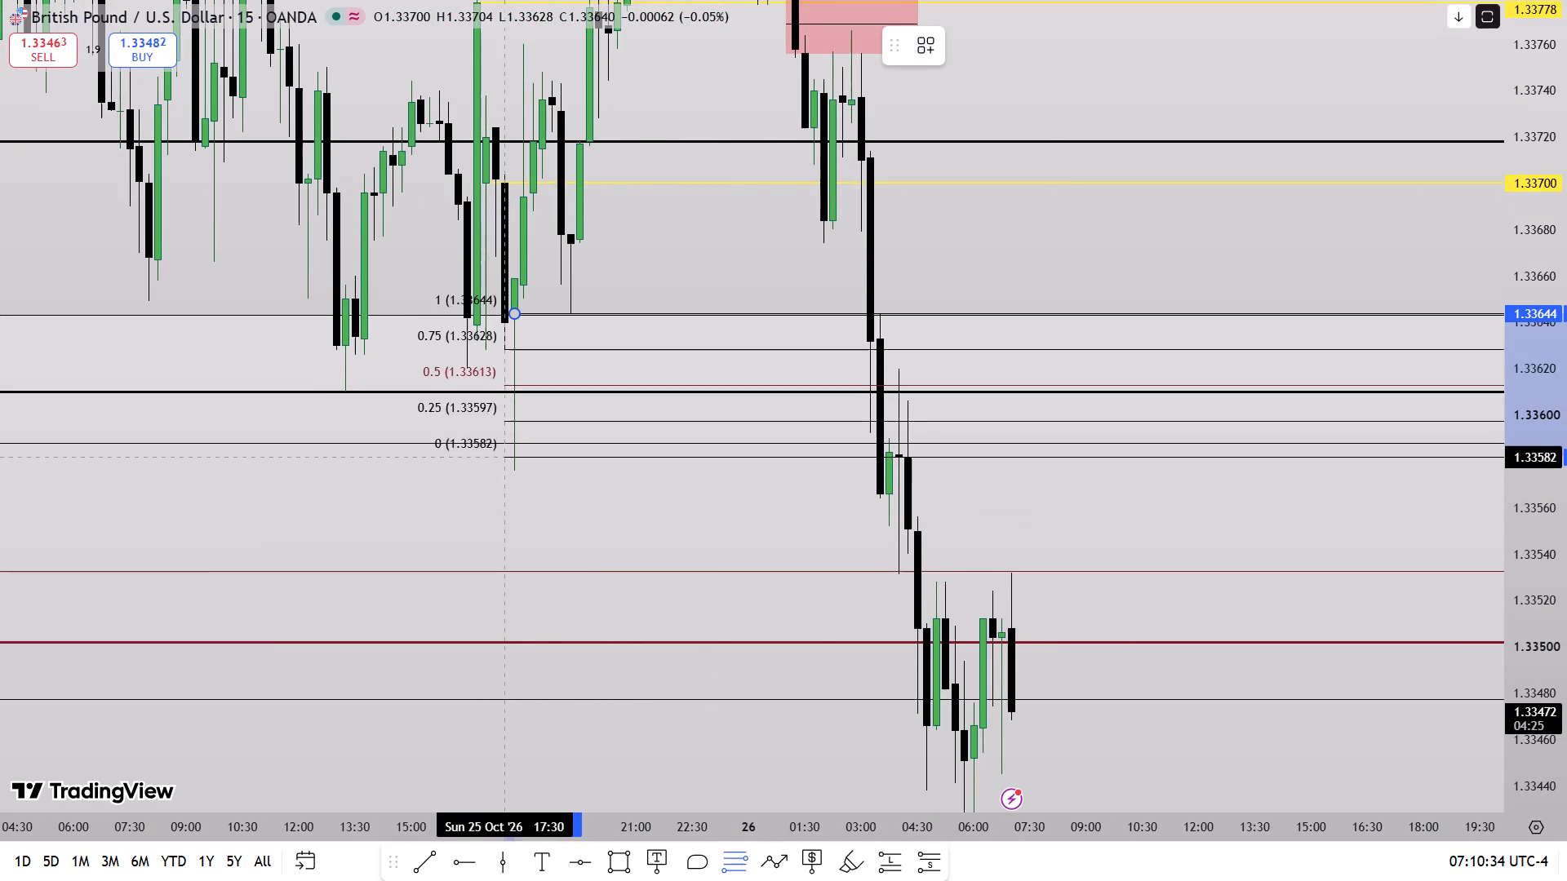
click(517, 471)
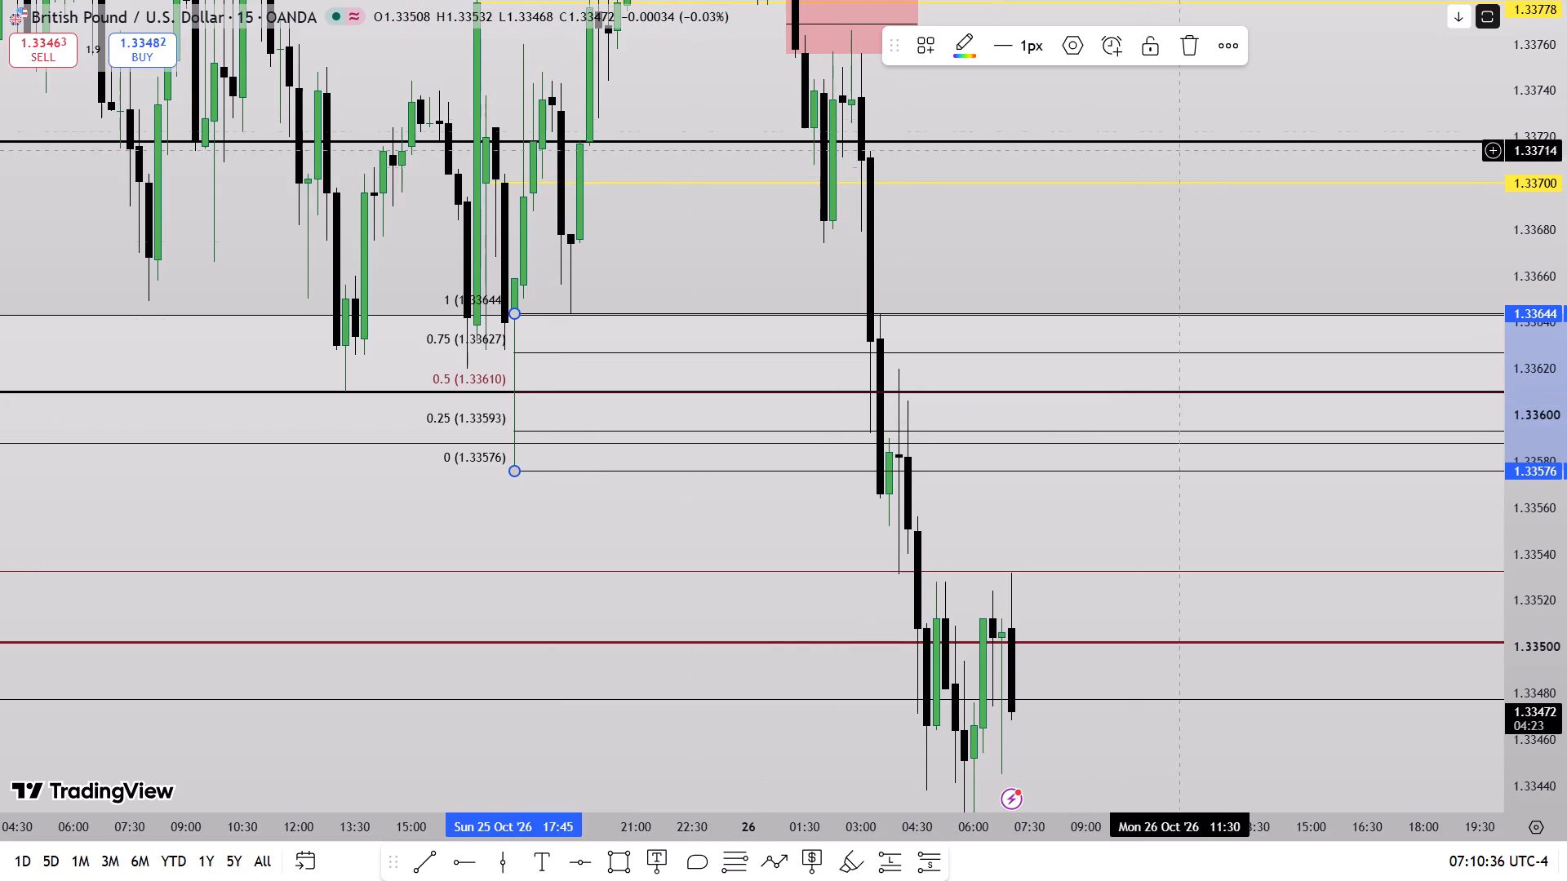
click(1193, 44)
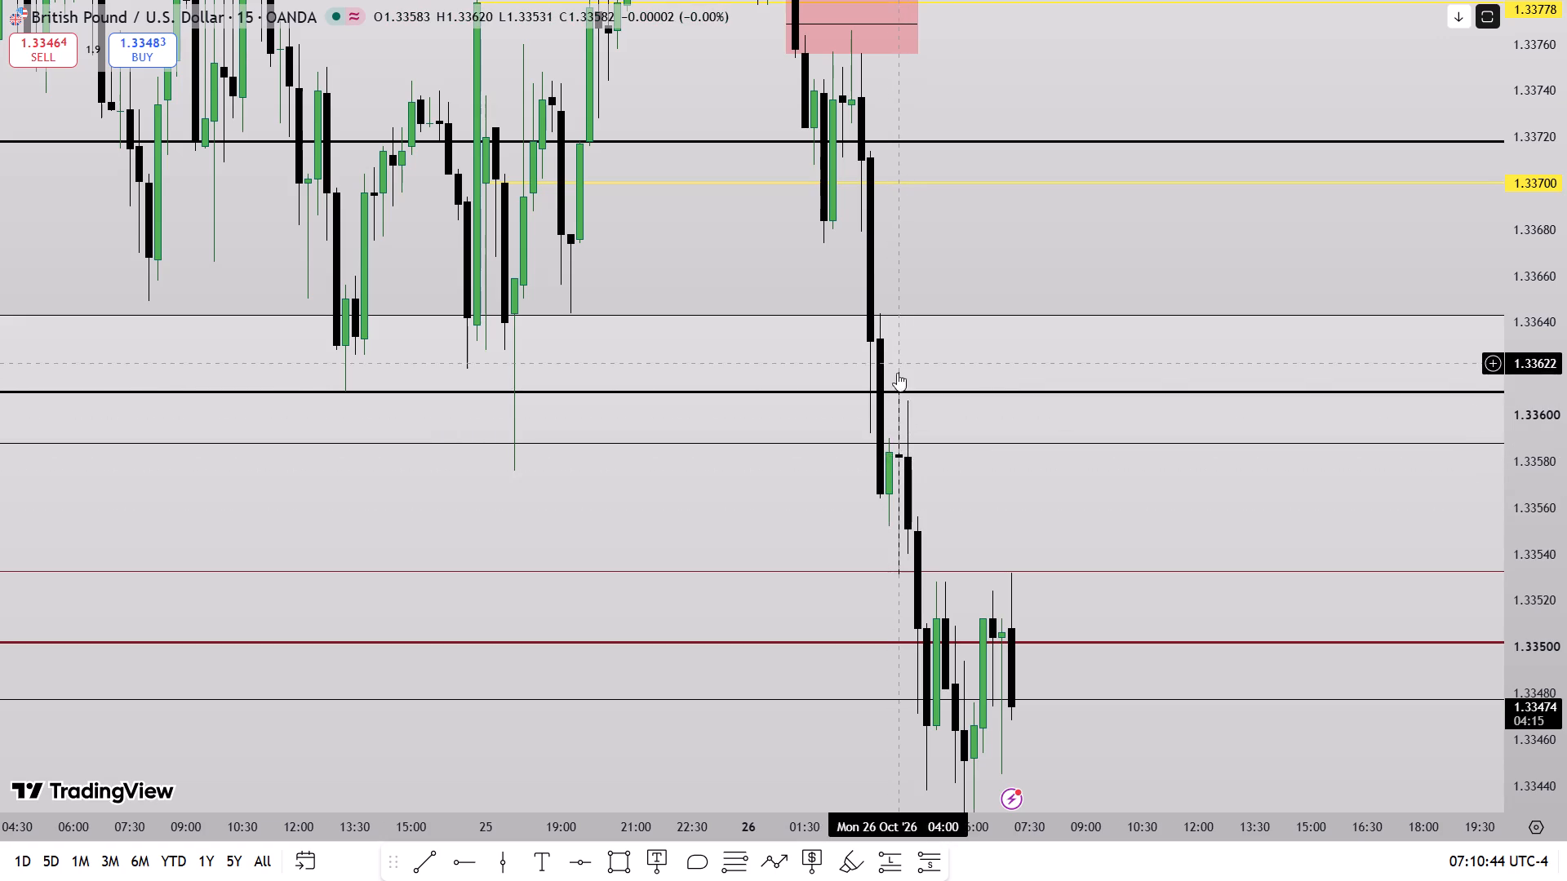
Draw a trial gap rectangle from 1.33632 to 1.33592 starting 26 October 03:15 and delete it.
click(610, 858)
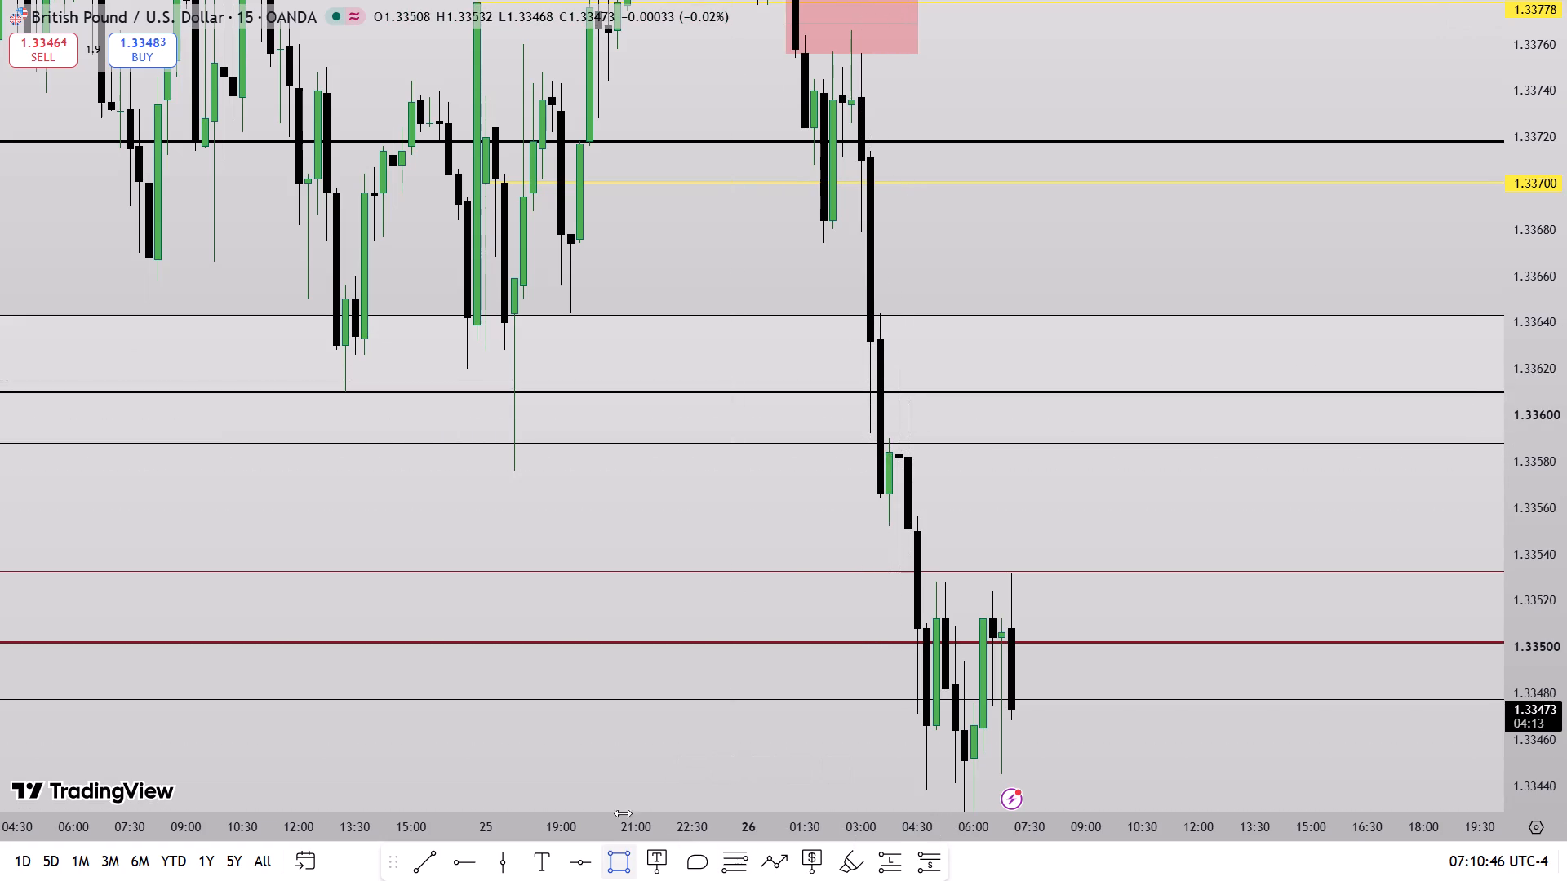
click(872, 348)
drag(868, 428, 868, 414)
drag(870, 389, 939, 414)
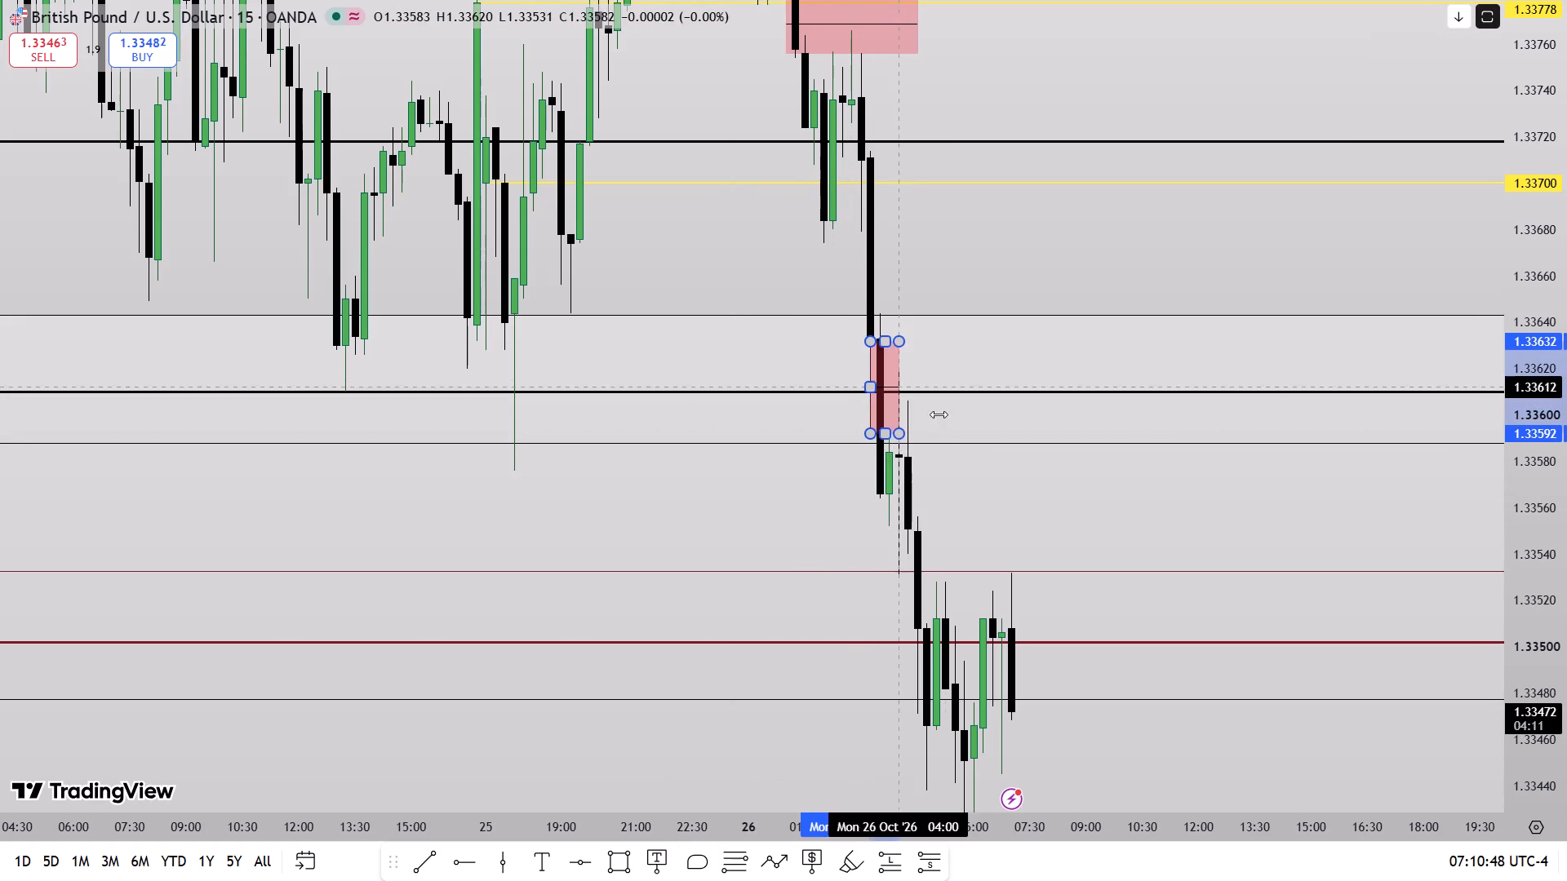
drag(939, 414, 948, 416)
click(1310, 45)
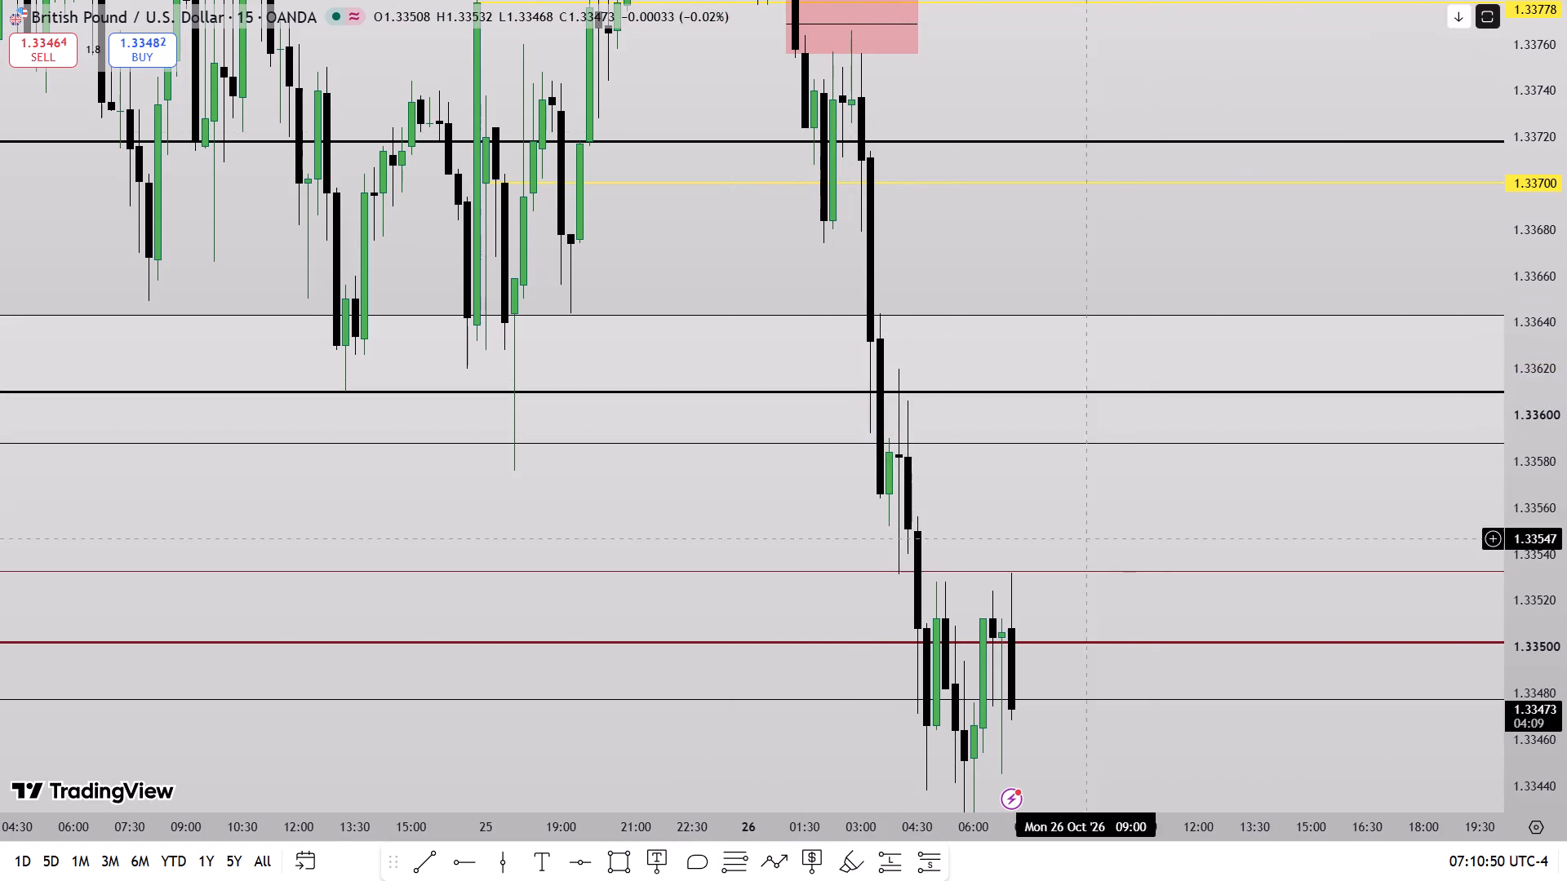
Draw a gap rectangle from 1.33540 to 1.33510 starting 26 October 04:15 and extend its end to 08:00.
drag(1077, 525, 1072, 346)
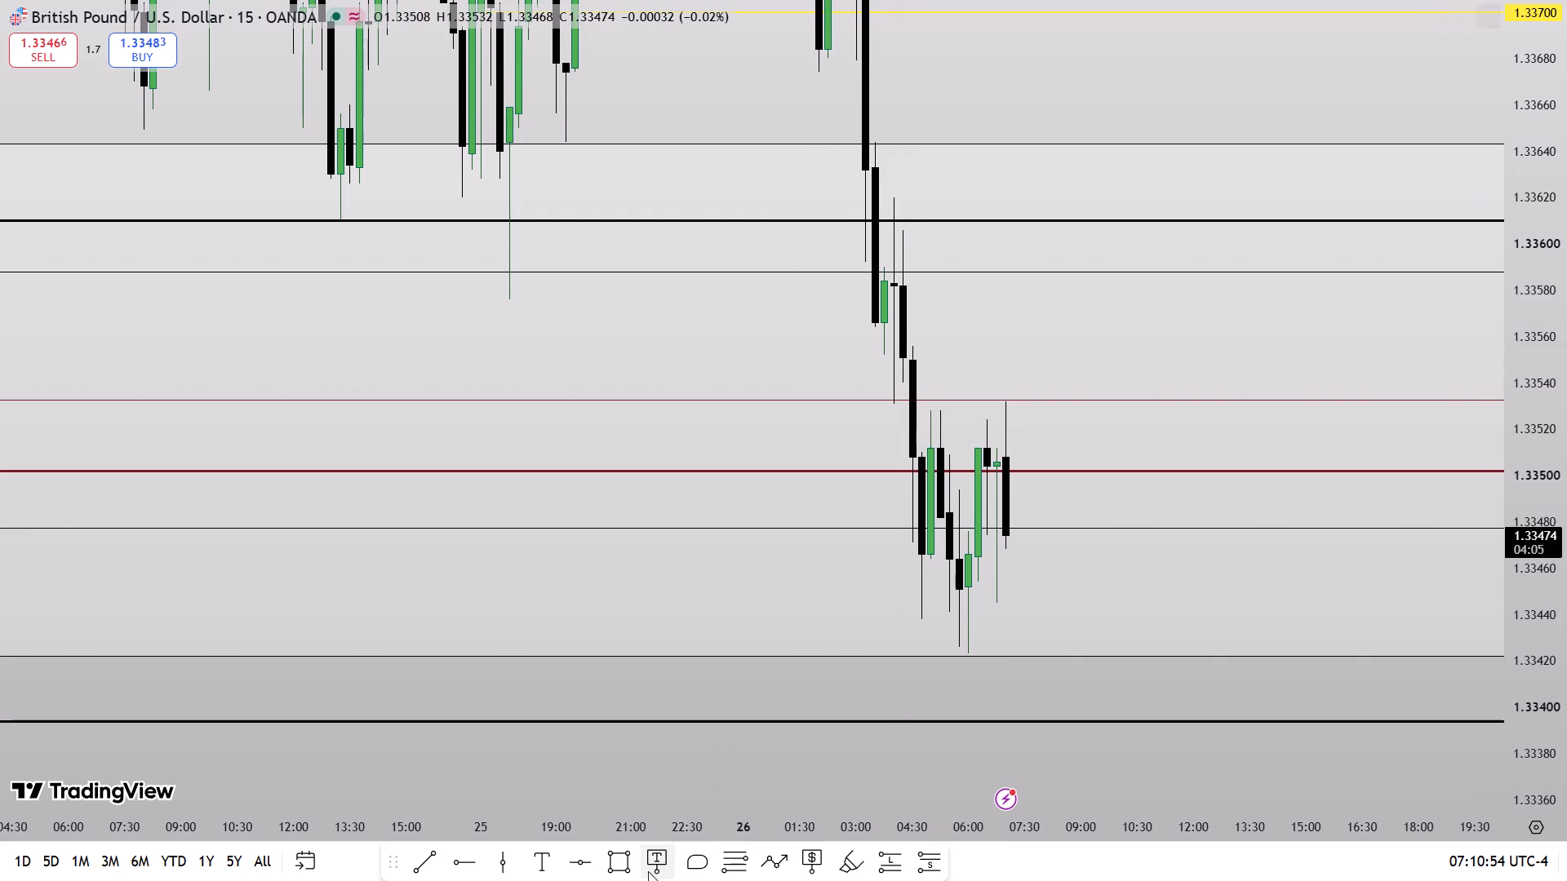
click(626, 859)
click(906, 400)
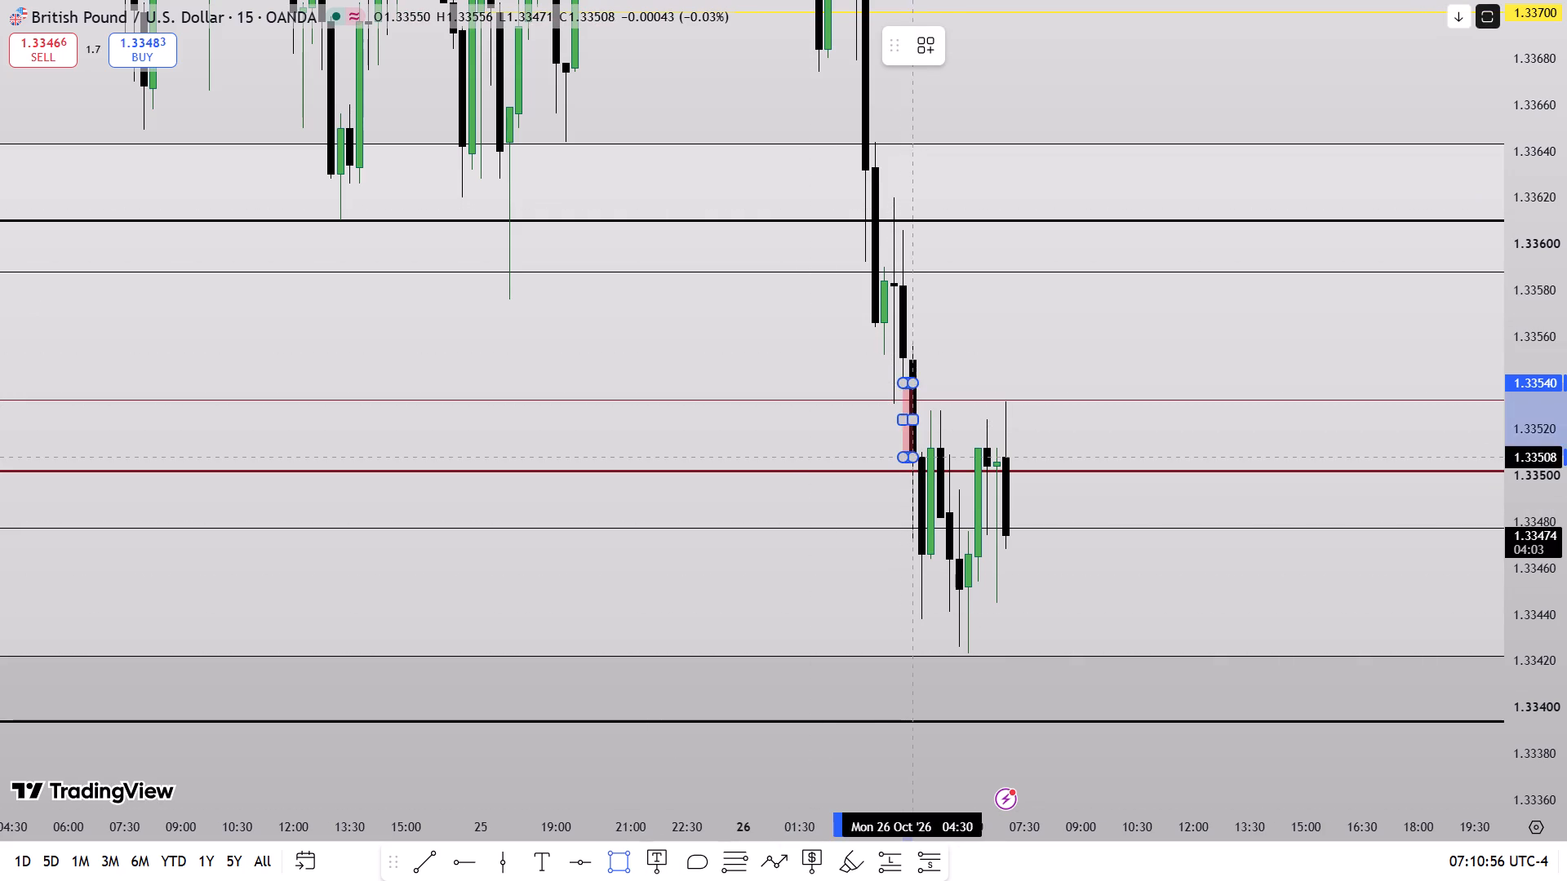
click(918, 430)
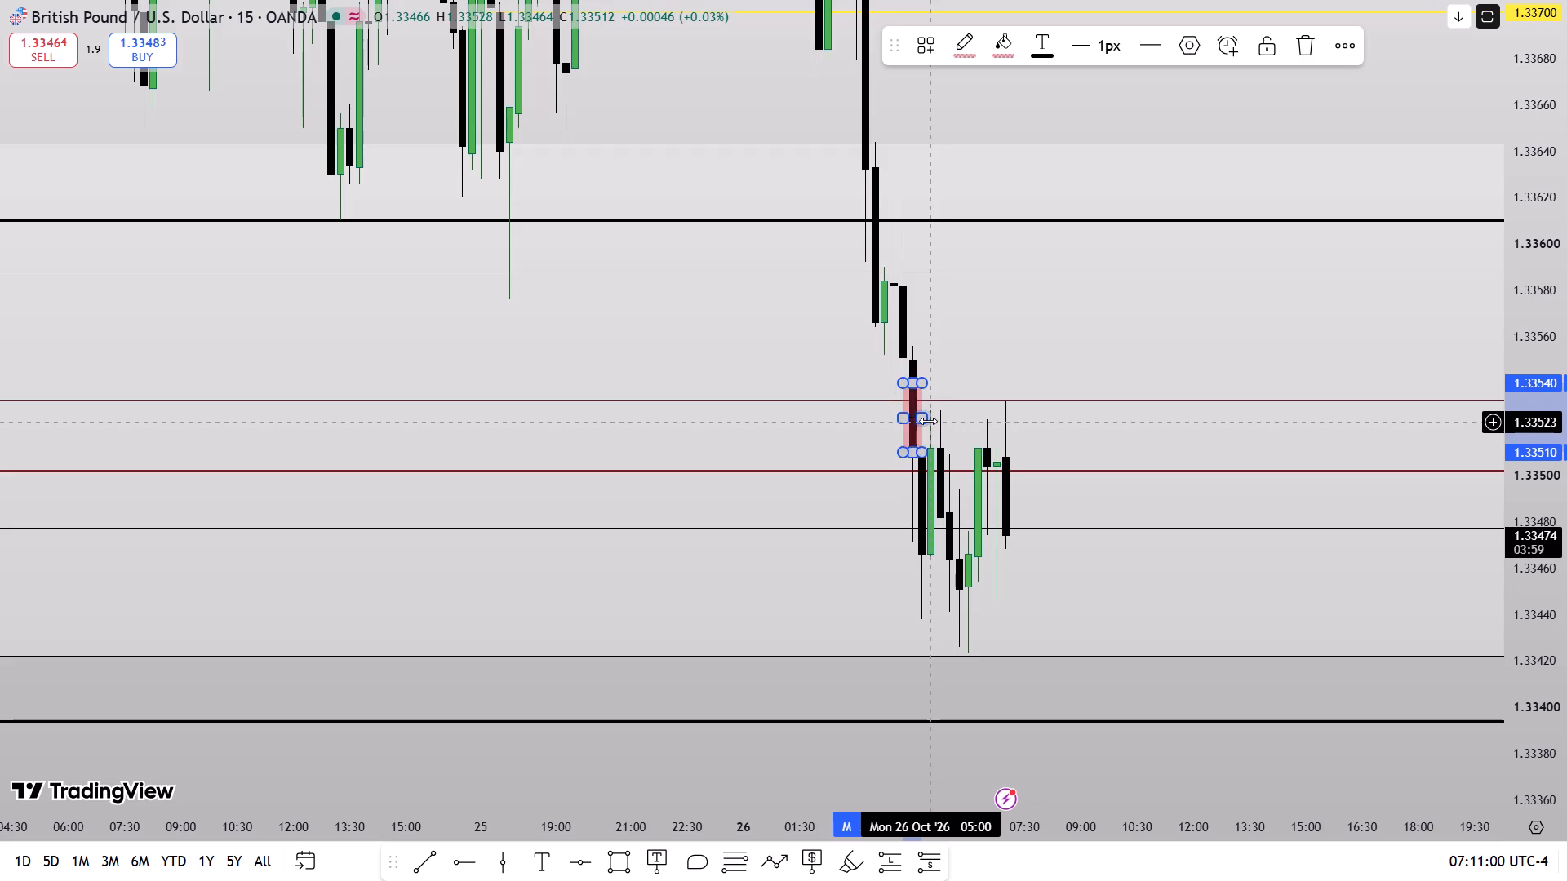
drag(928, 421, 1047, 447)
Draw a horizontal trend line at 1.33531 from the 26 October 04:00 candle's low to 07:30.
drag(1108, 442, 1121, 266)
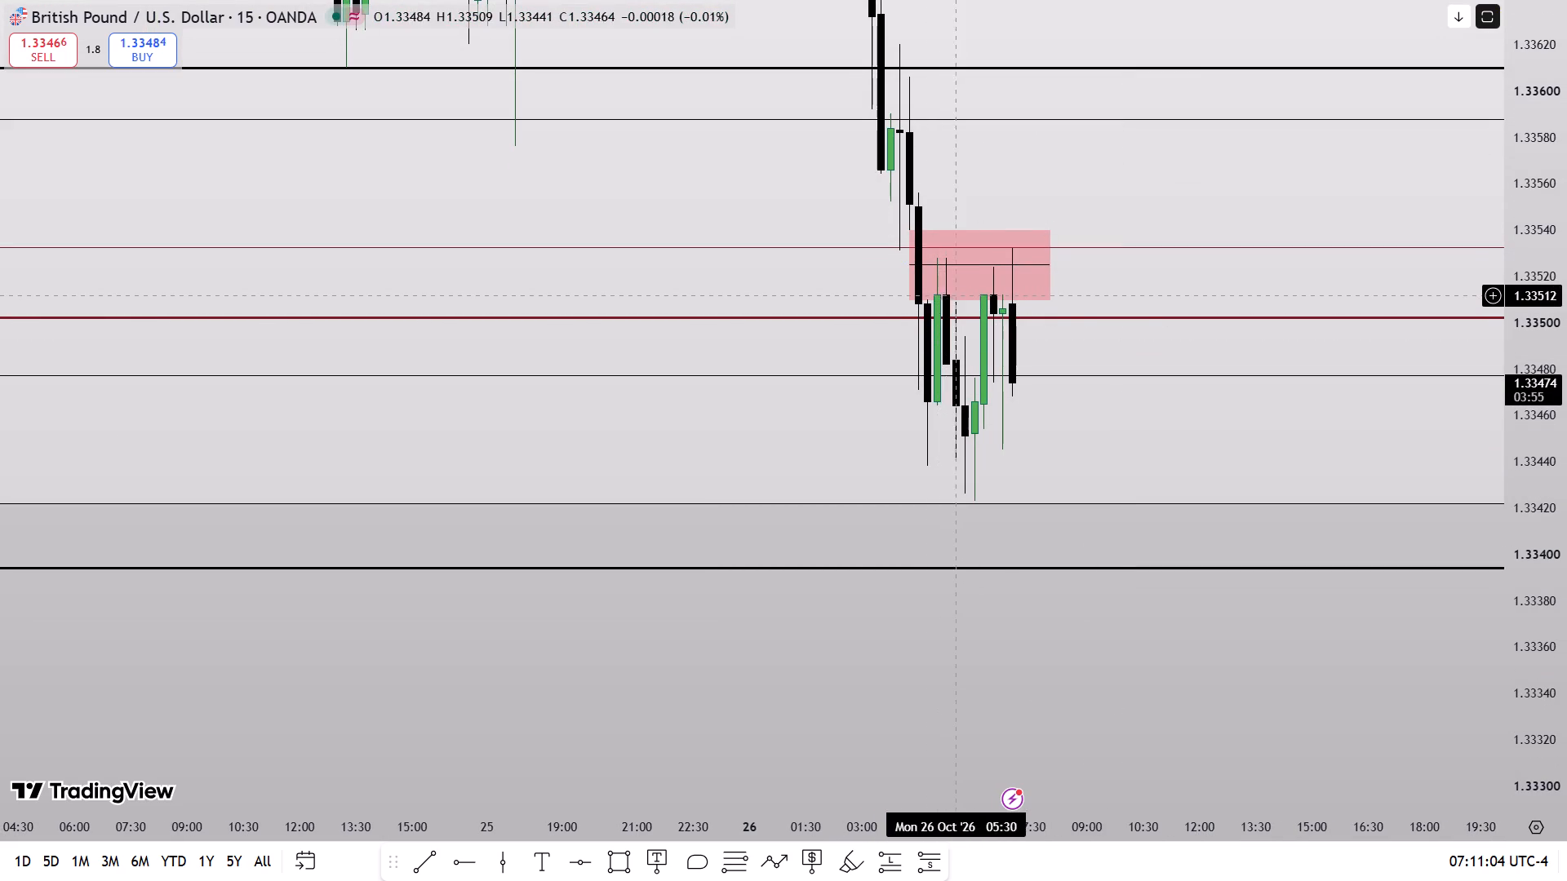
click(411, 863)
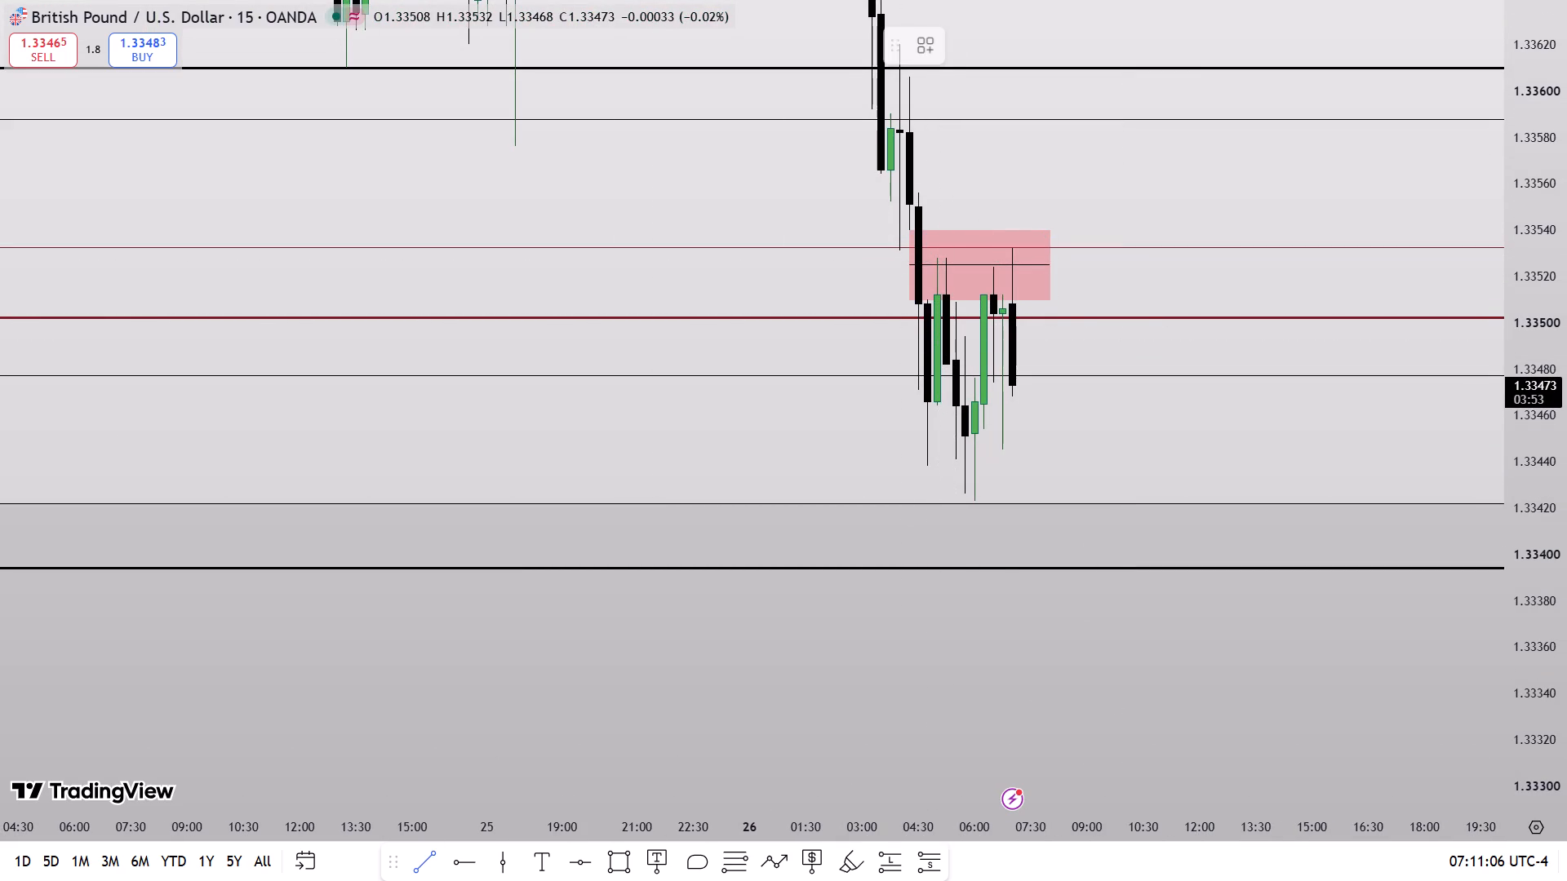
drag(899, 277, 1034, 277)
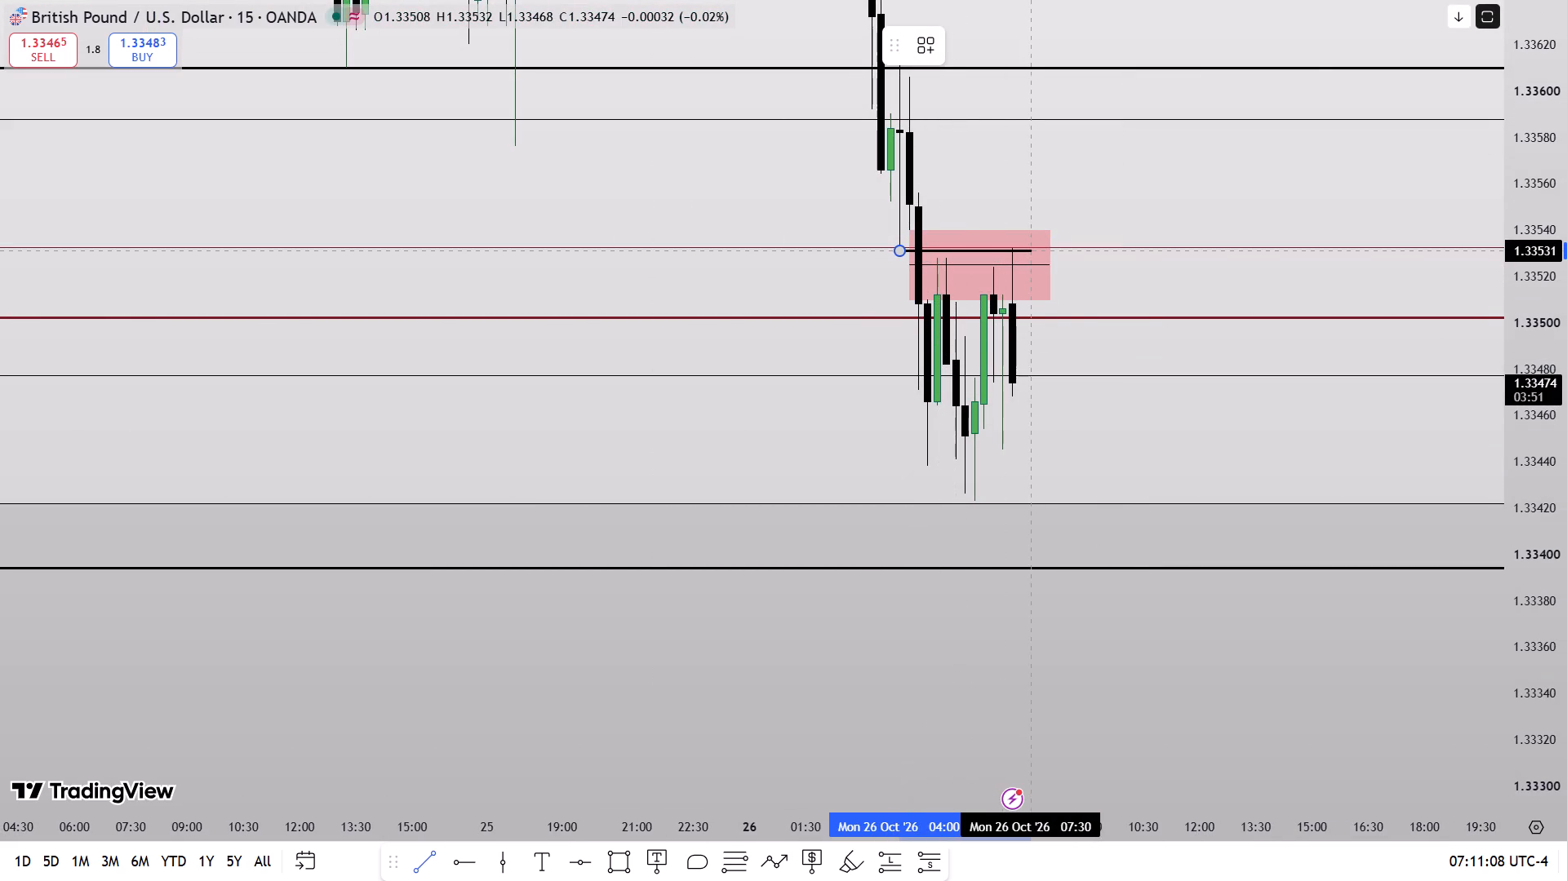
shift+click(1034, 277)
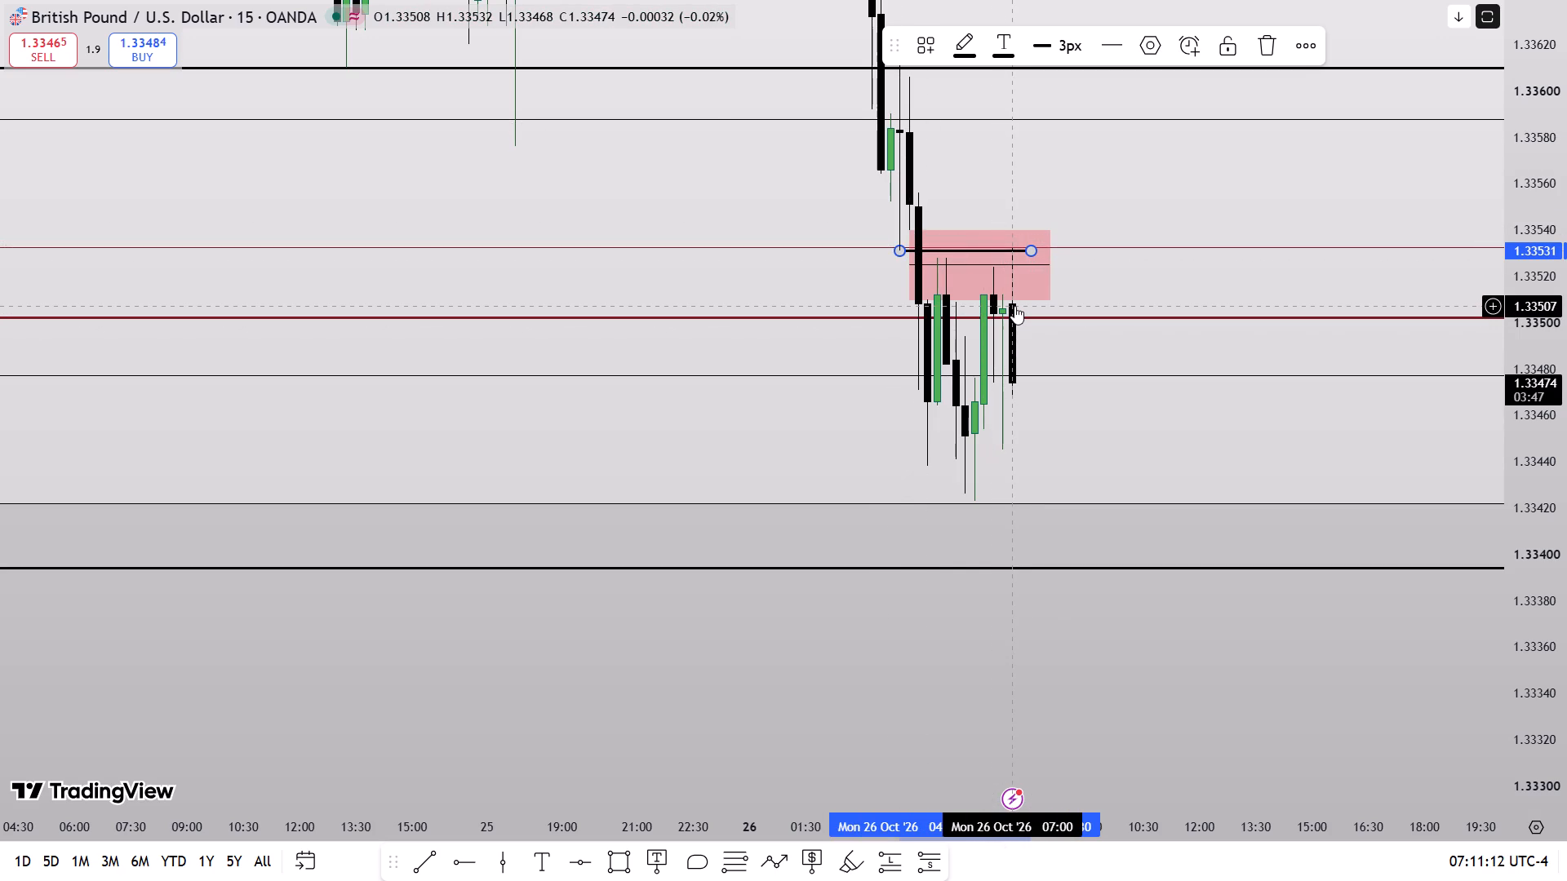
Examine up close how the 26 October 07:00 candle's high relates to the 1.33531 trend line.
scroll(774, 441, down, 18)
scroll(772, 440, up, 6)
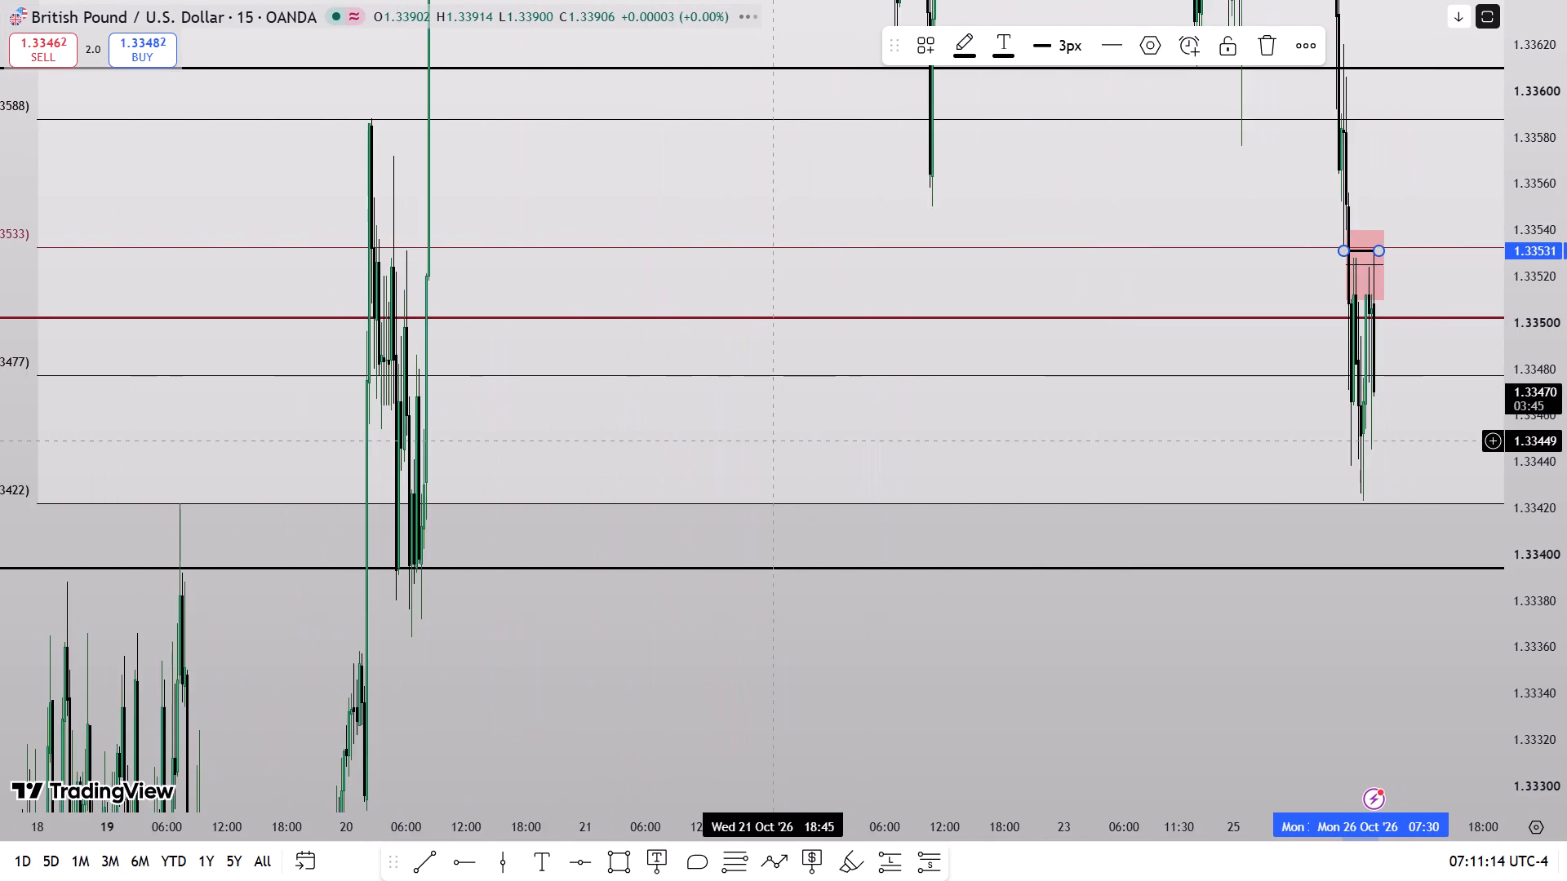
scroll(796, 424, up, 14)
drag(1235, 421, 1147, 525)
drag(1566, 666, 1566, 189)
drag(1566, 517, 1549, 312)
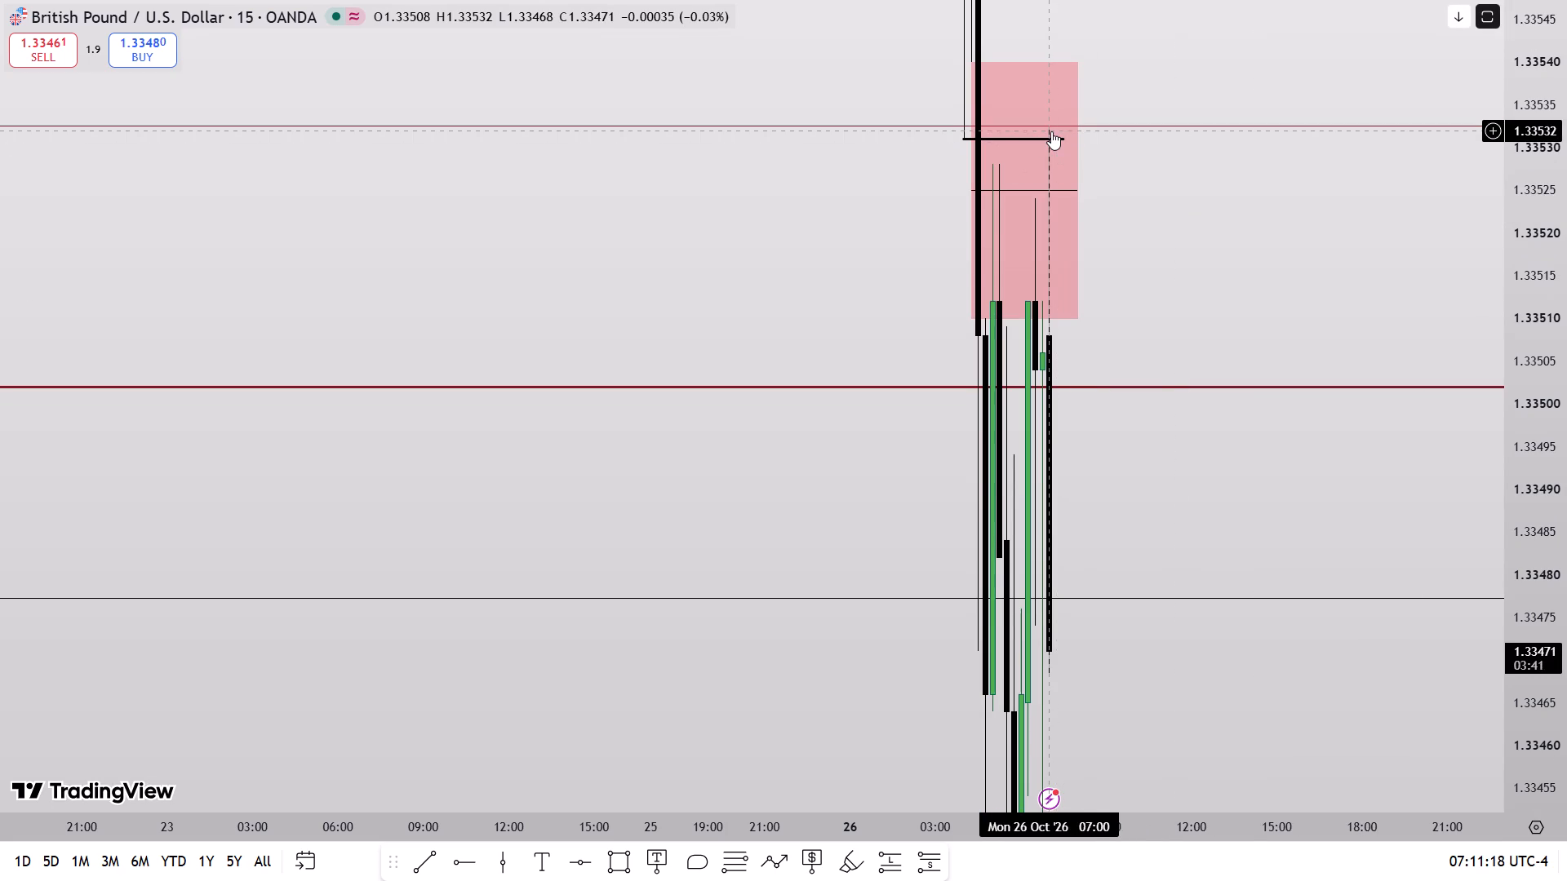
drag(1566, 188, 1500, 607)
drag(1163, 453, 1129, 293)
drag(1566, 235, 1530, 498)
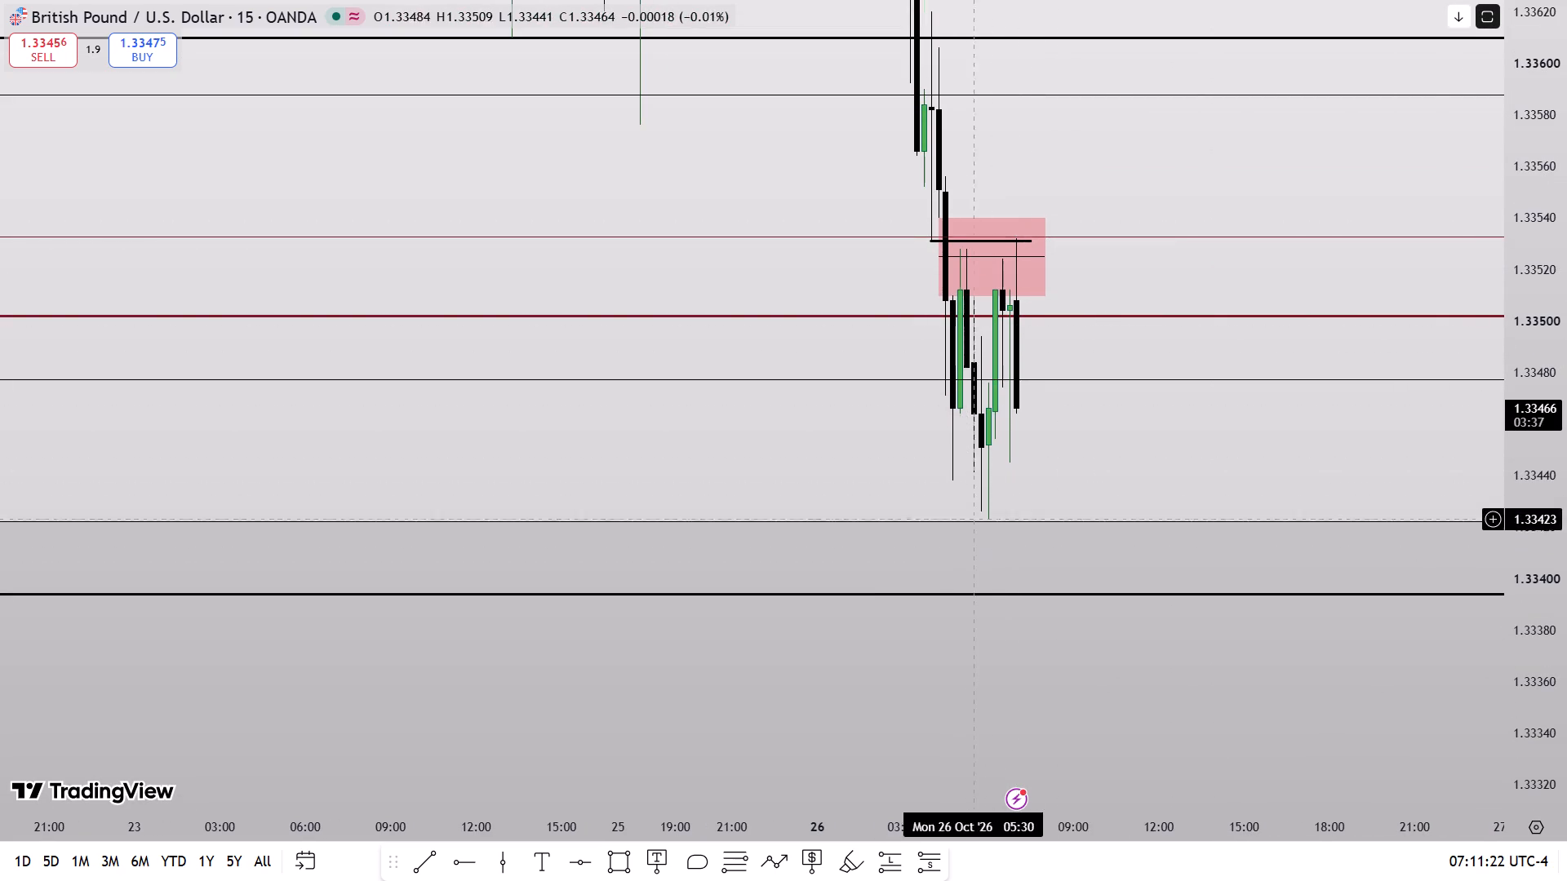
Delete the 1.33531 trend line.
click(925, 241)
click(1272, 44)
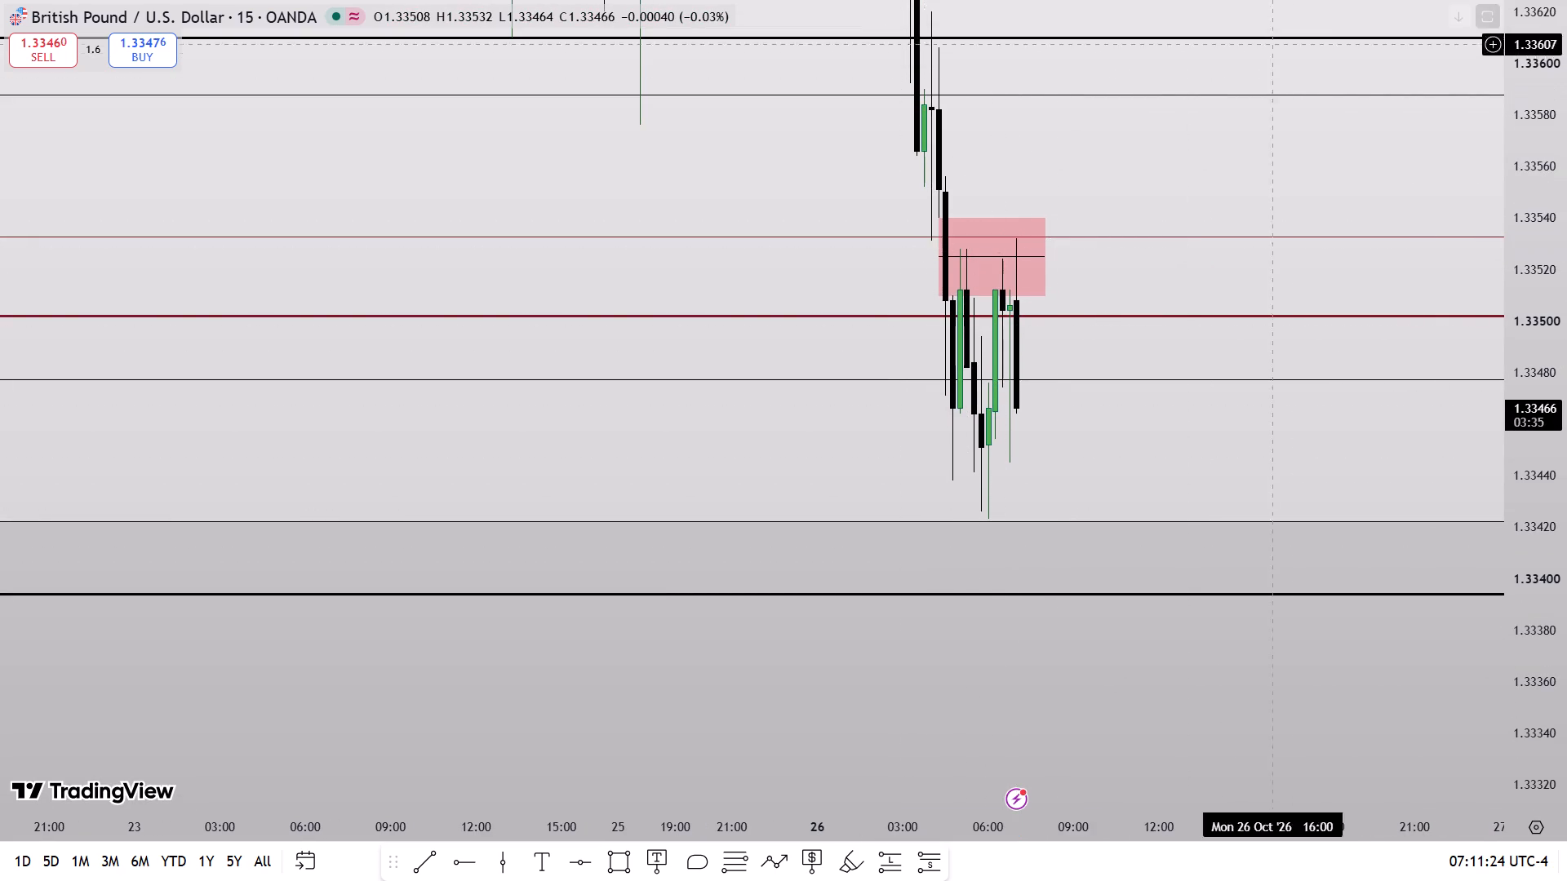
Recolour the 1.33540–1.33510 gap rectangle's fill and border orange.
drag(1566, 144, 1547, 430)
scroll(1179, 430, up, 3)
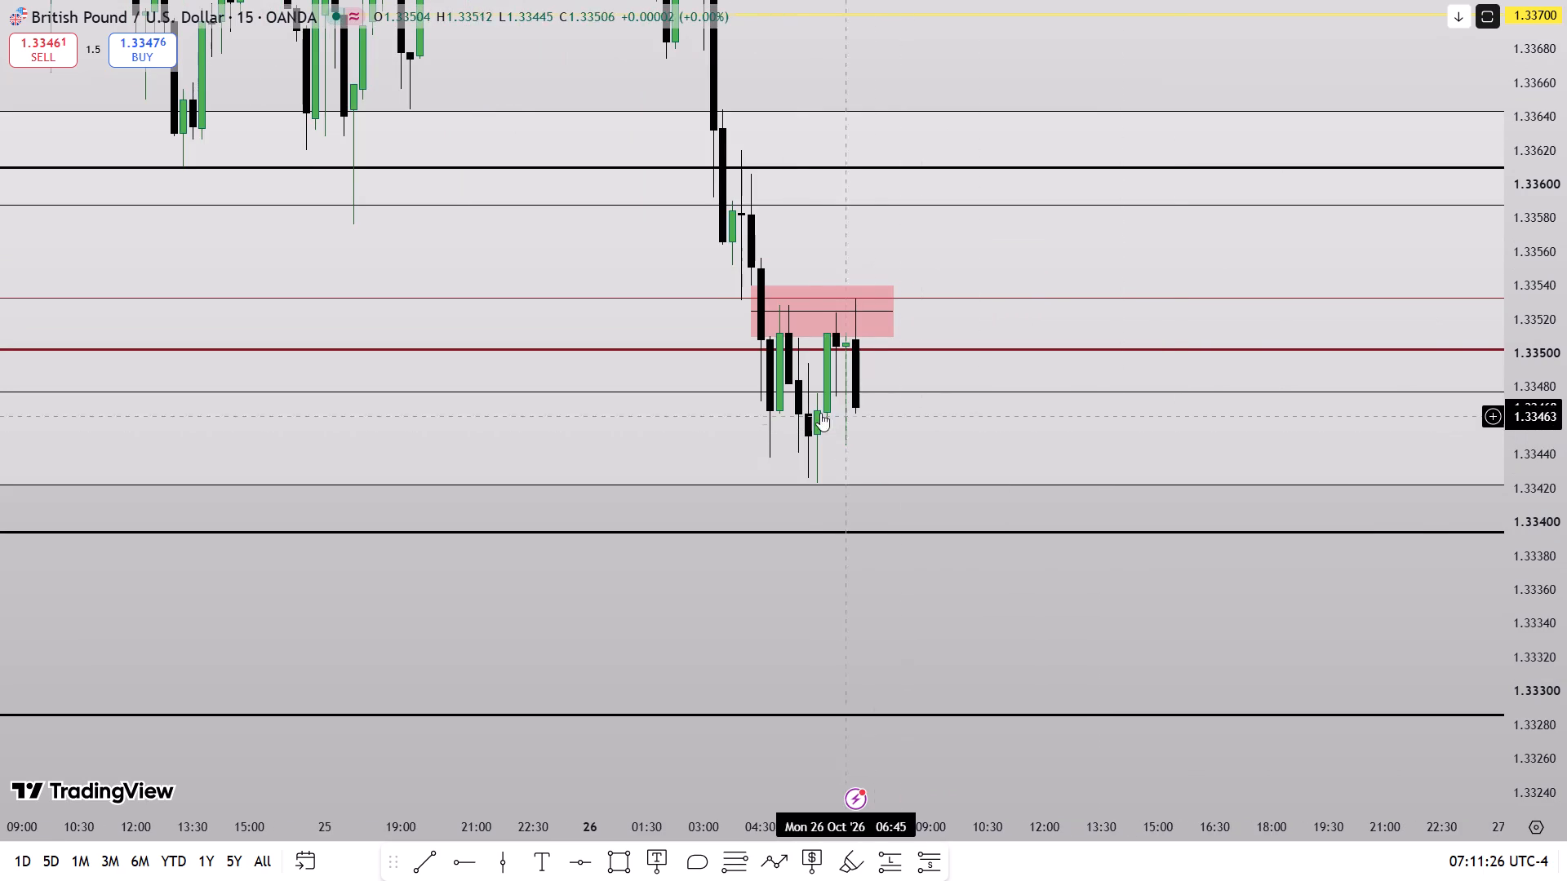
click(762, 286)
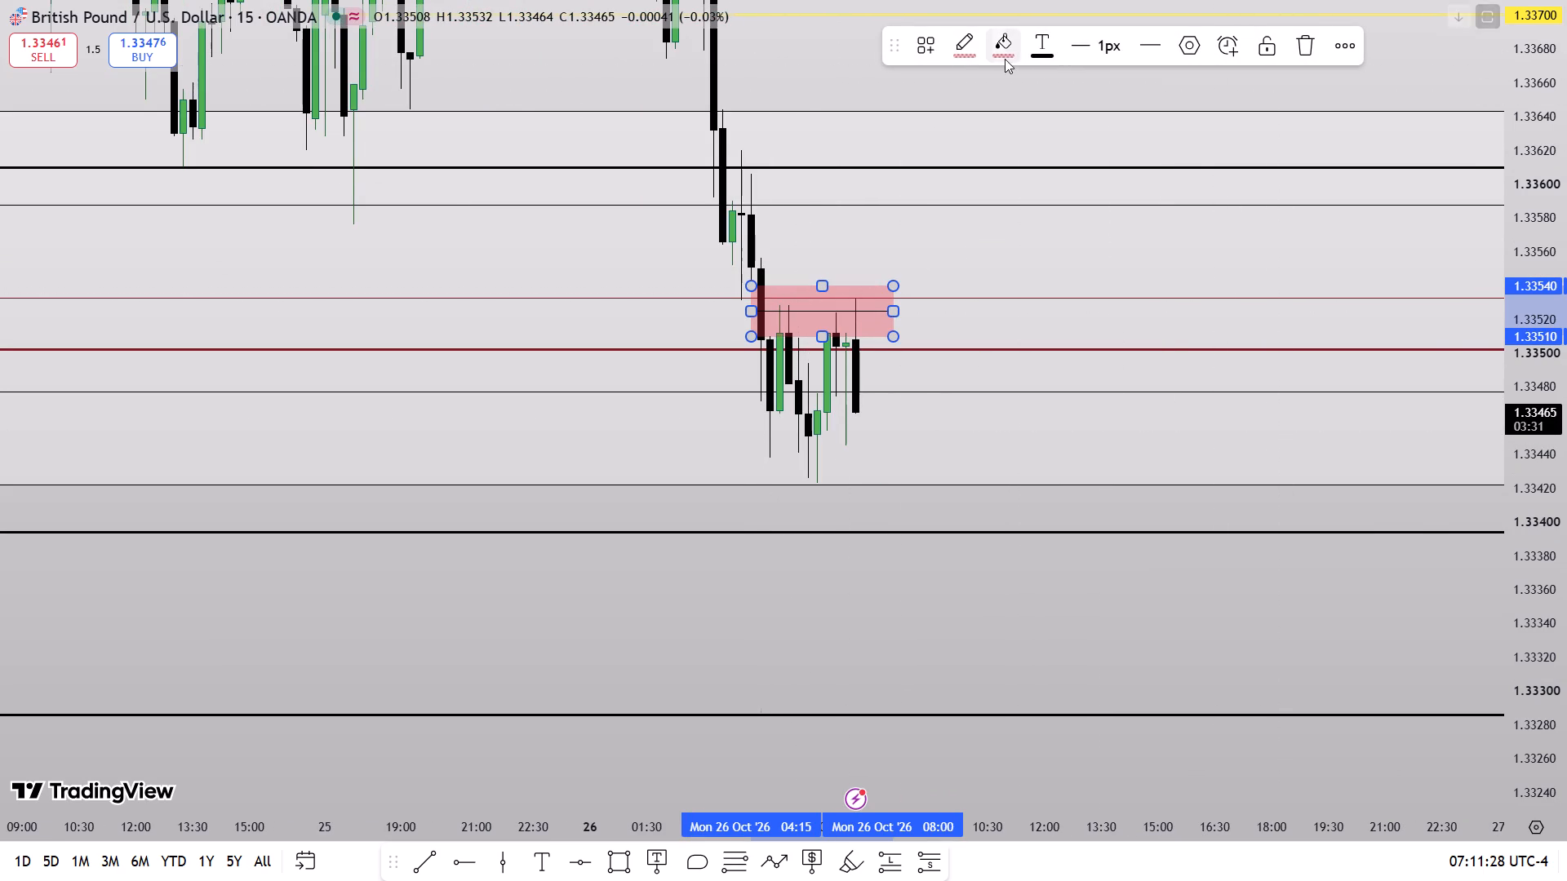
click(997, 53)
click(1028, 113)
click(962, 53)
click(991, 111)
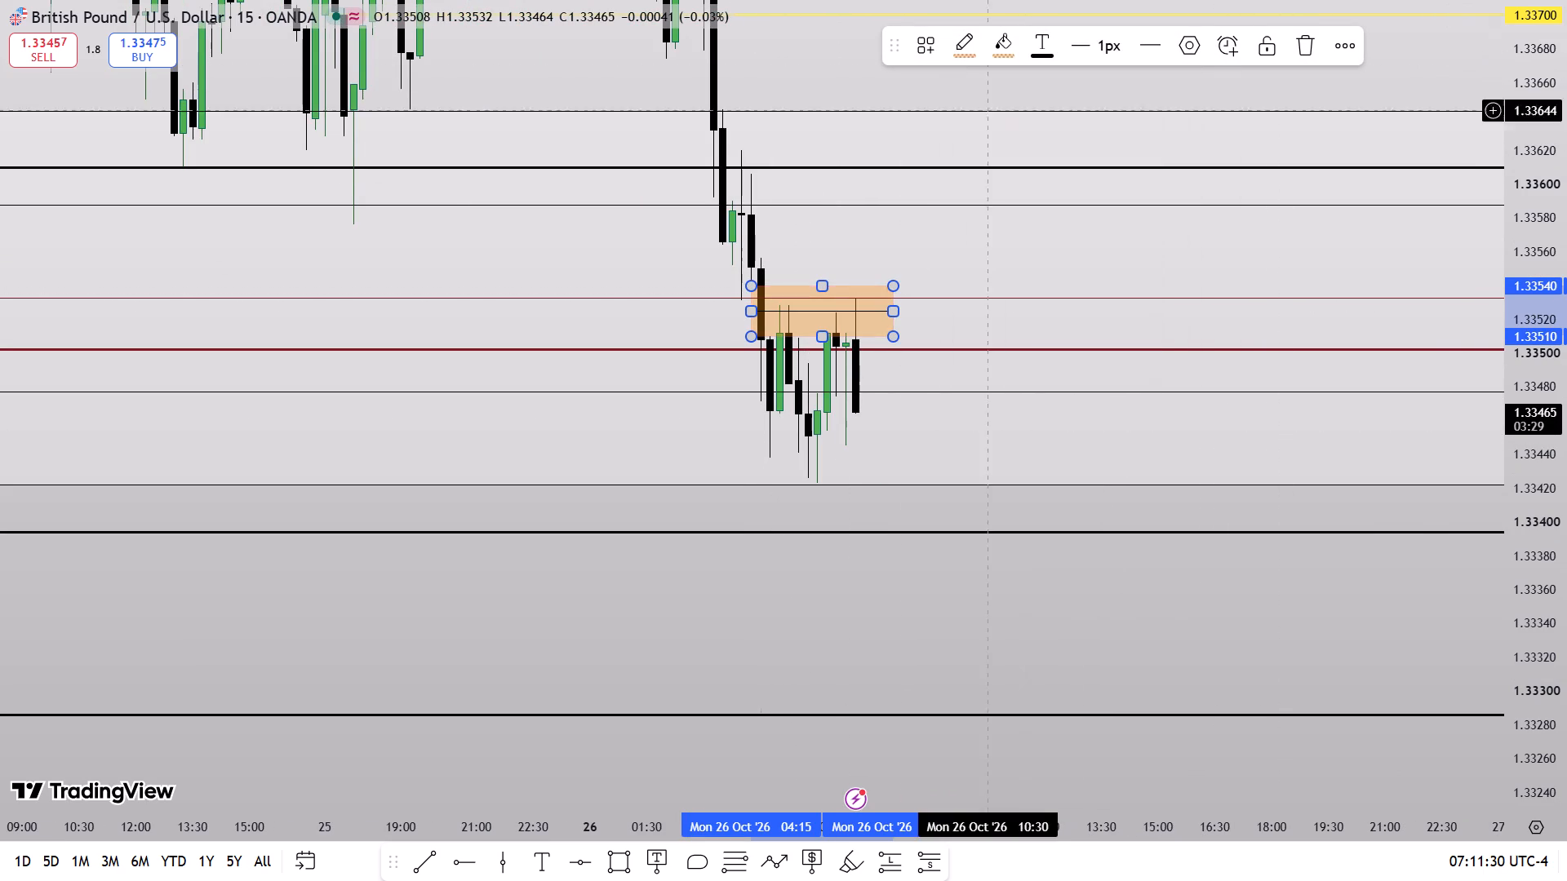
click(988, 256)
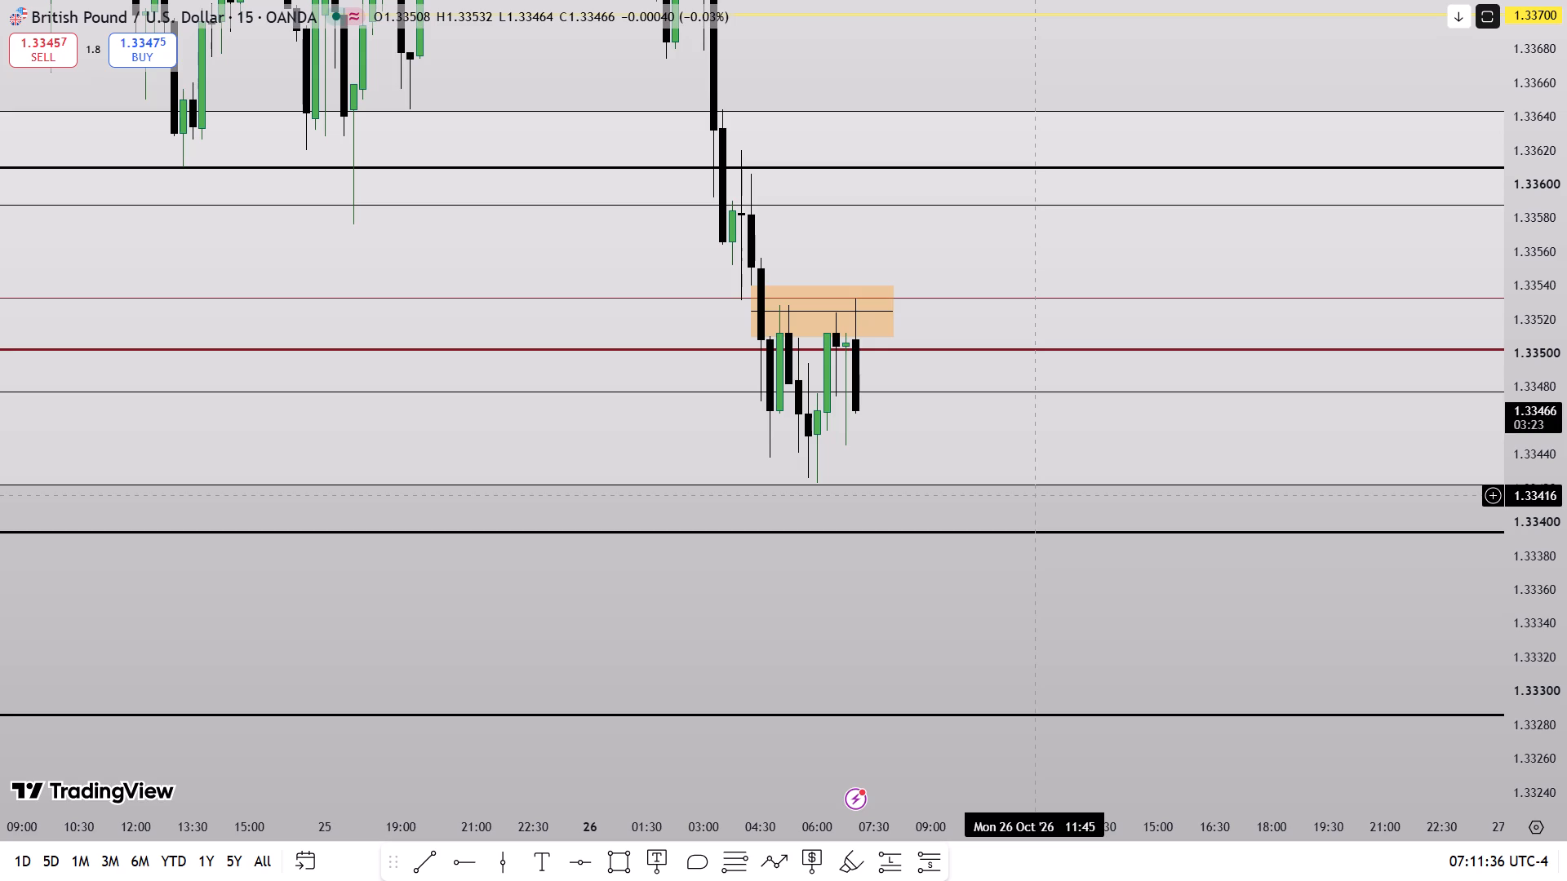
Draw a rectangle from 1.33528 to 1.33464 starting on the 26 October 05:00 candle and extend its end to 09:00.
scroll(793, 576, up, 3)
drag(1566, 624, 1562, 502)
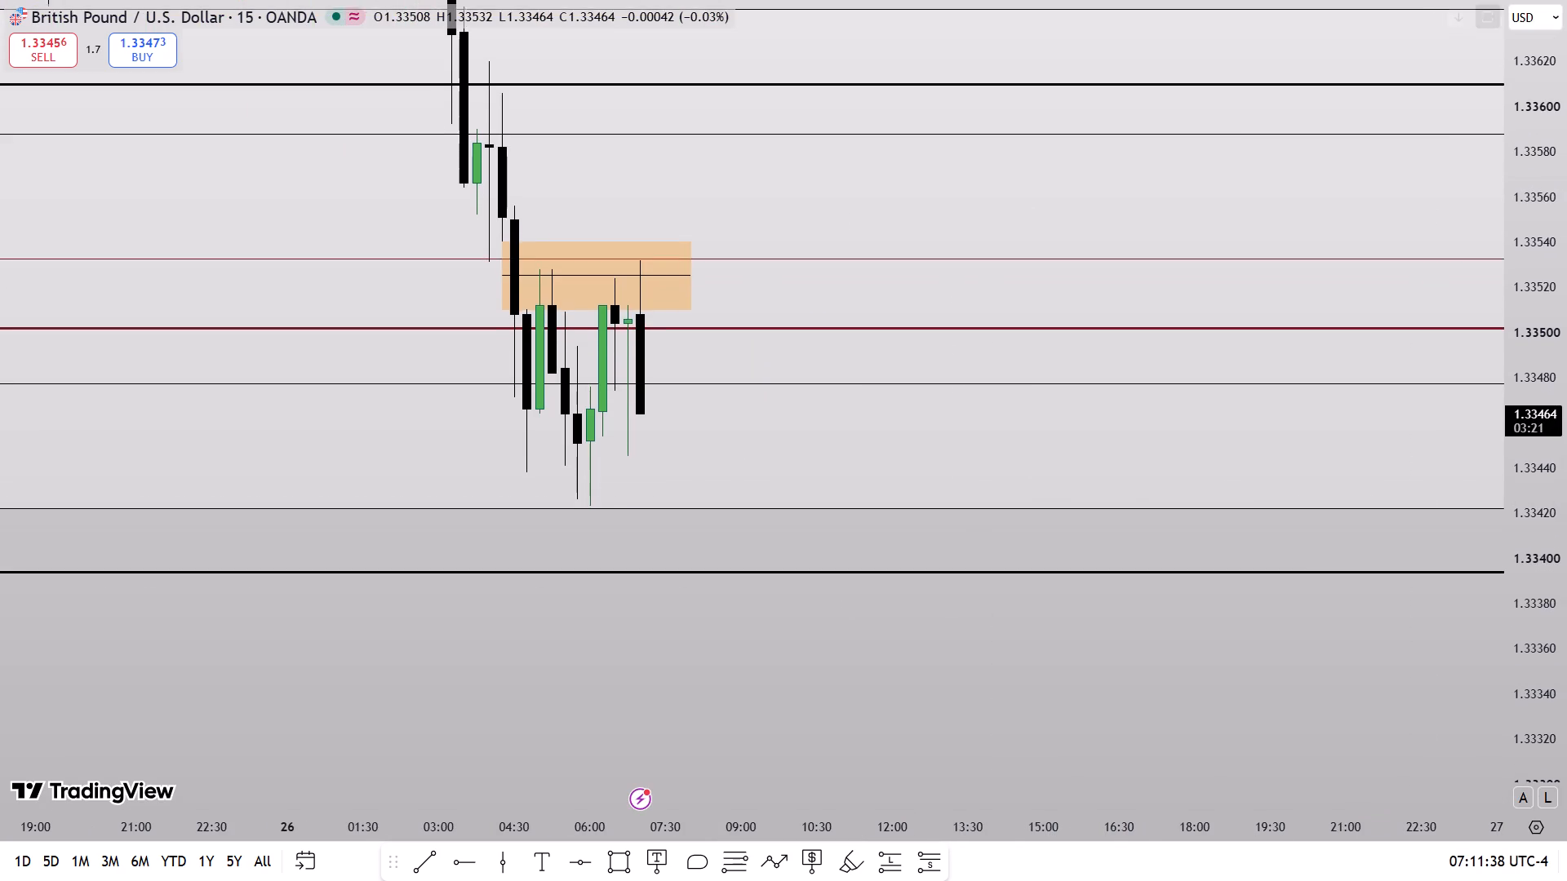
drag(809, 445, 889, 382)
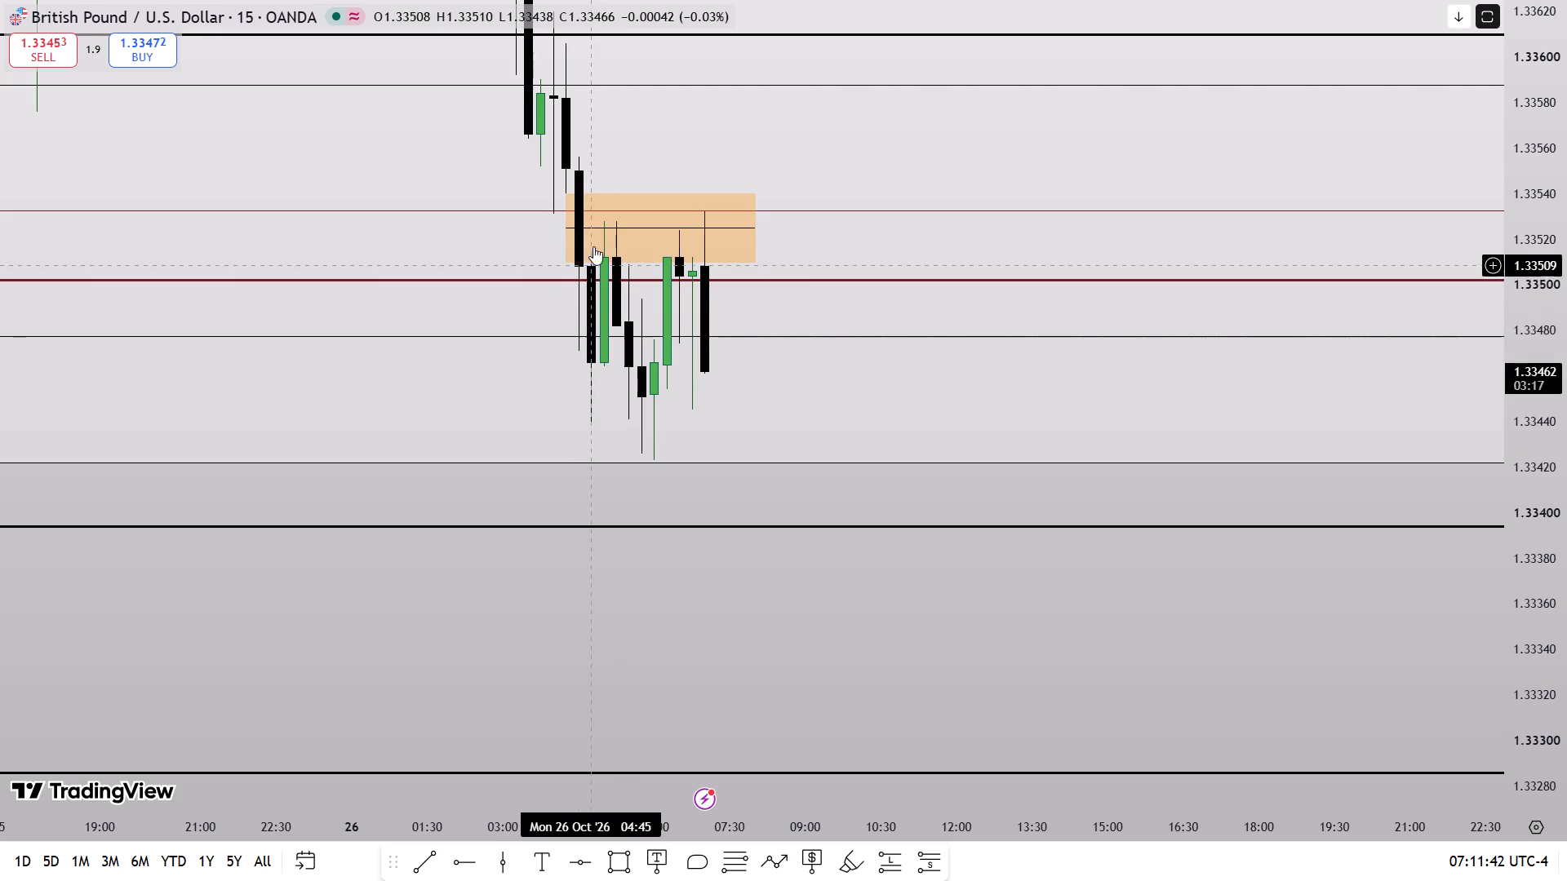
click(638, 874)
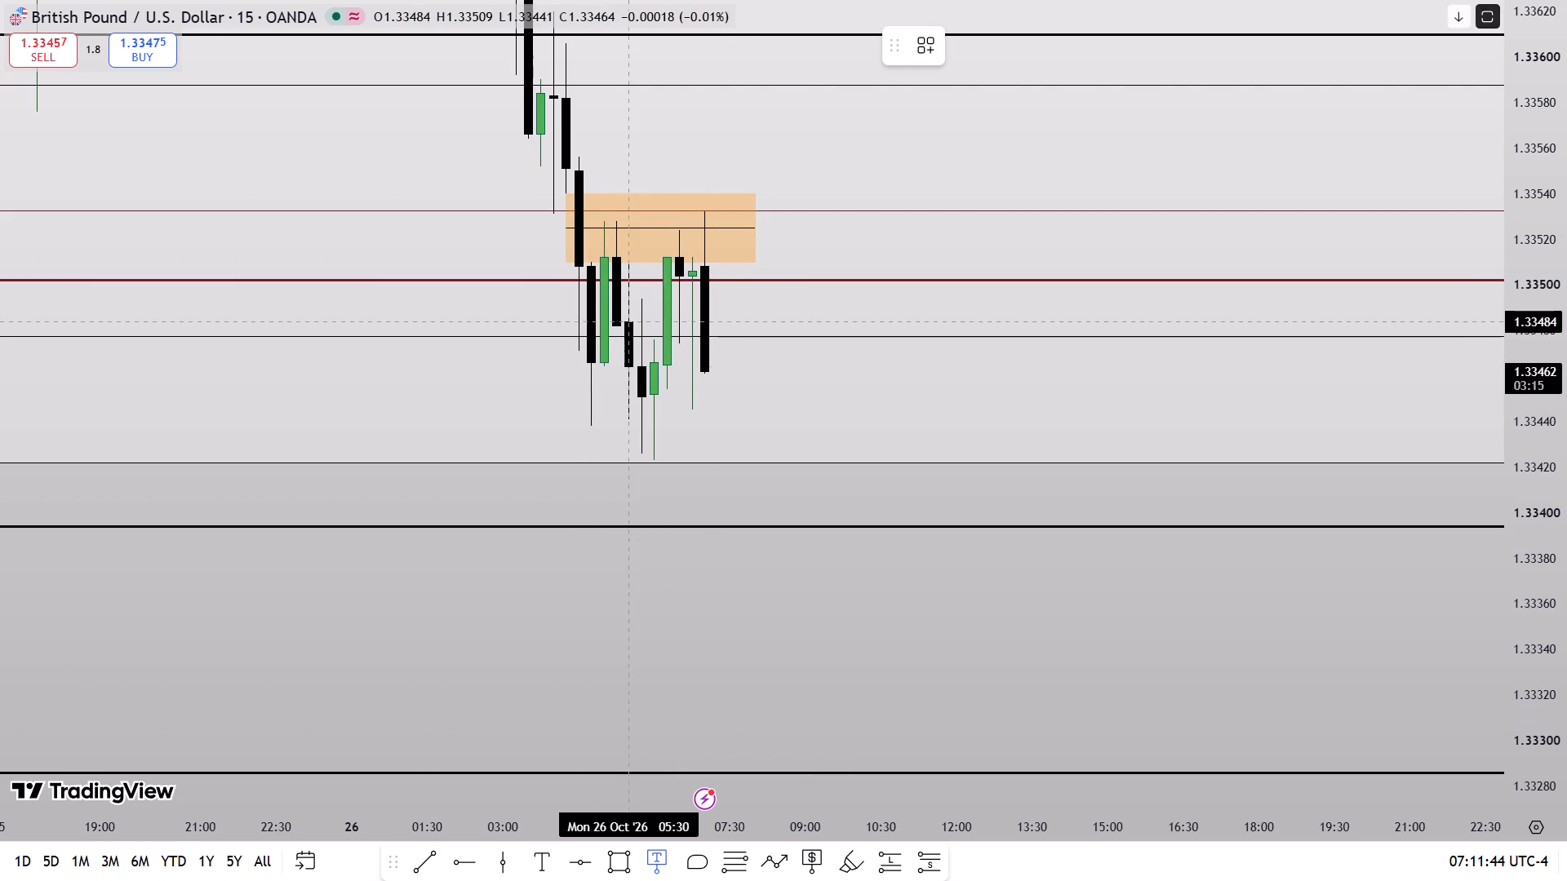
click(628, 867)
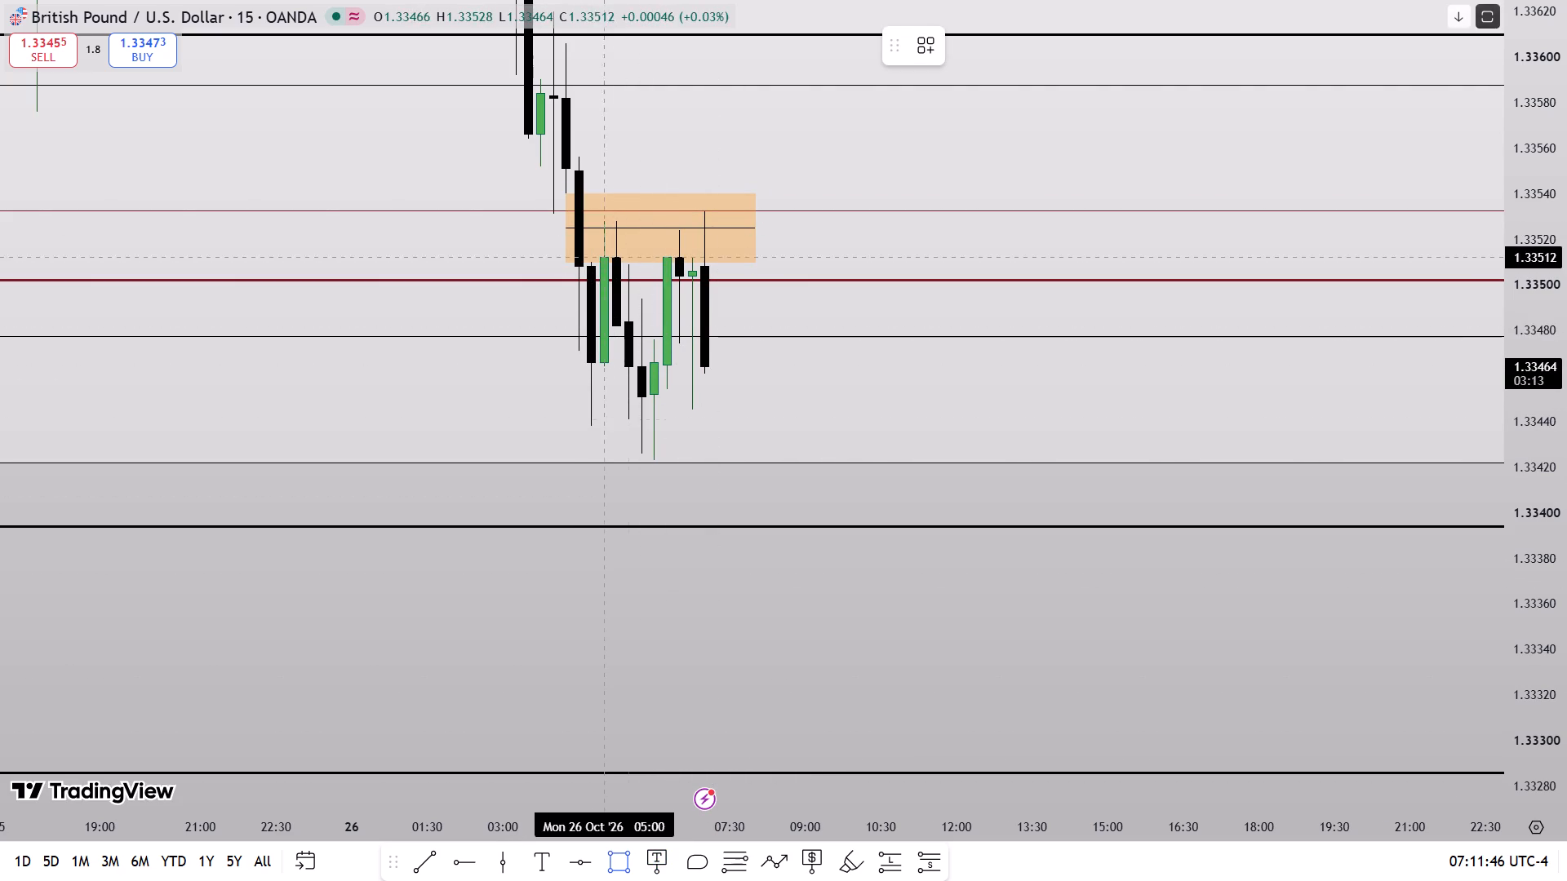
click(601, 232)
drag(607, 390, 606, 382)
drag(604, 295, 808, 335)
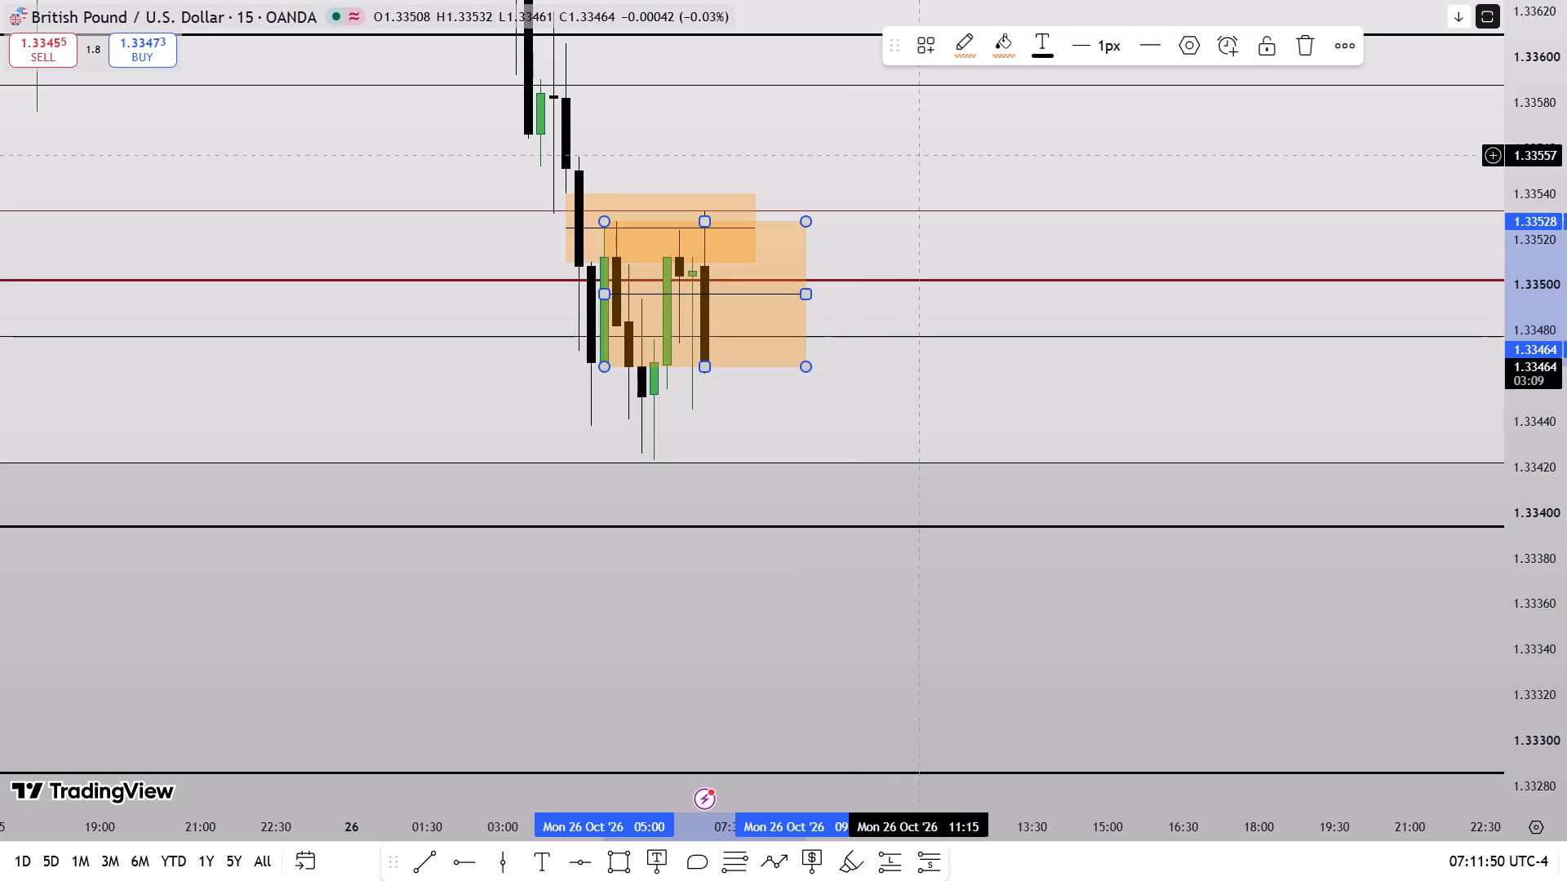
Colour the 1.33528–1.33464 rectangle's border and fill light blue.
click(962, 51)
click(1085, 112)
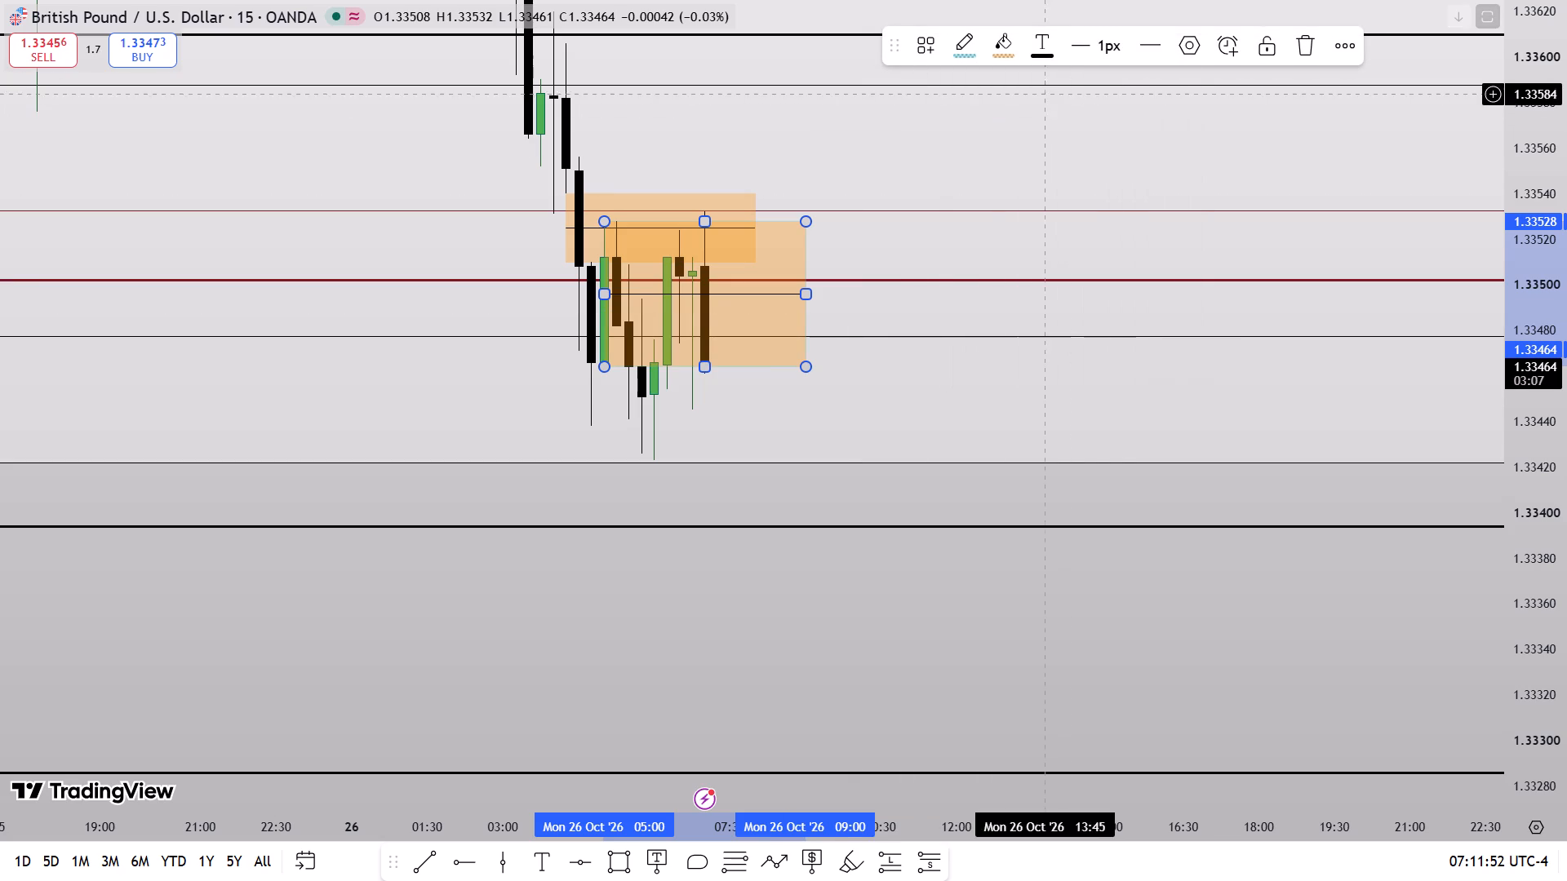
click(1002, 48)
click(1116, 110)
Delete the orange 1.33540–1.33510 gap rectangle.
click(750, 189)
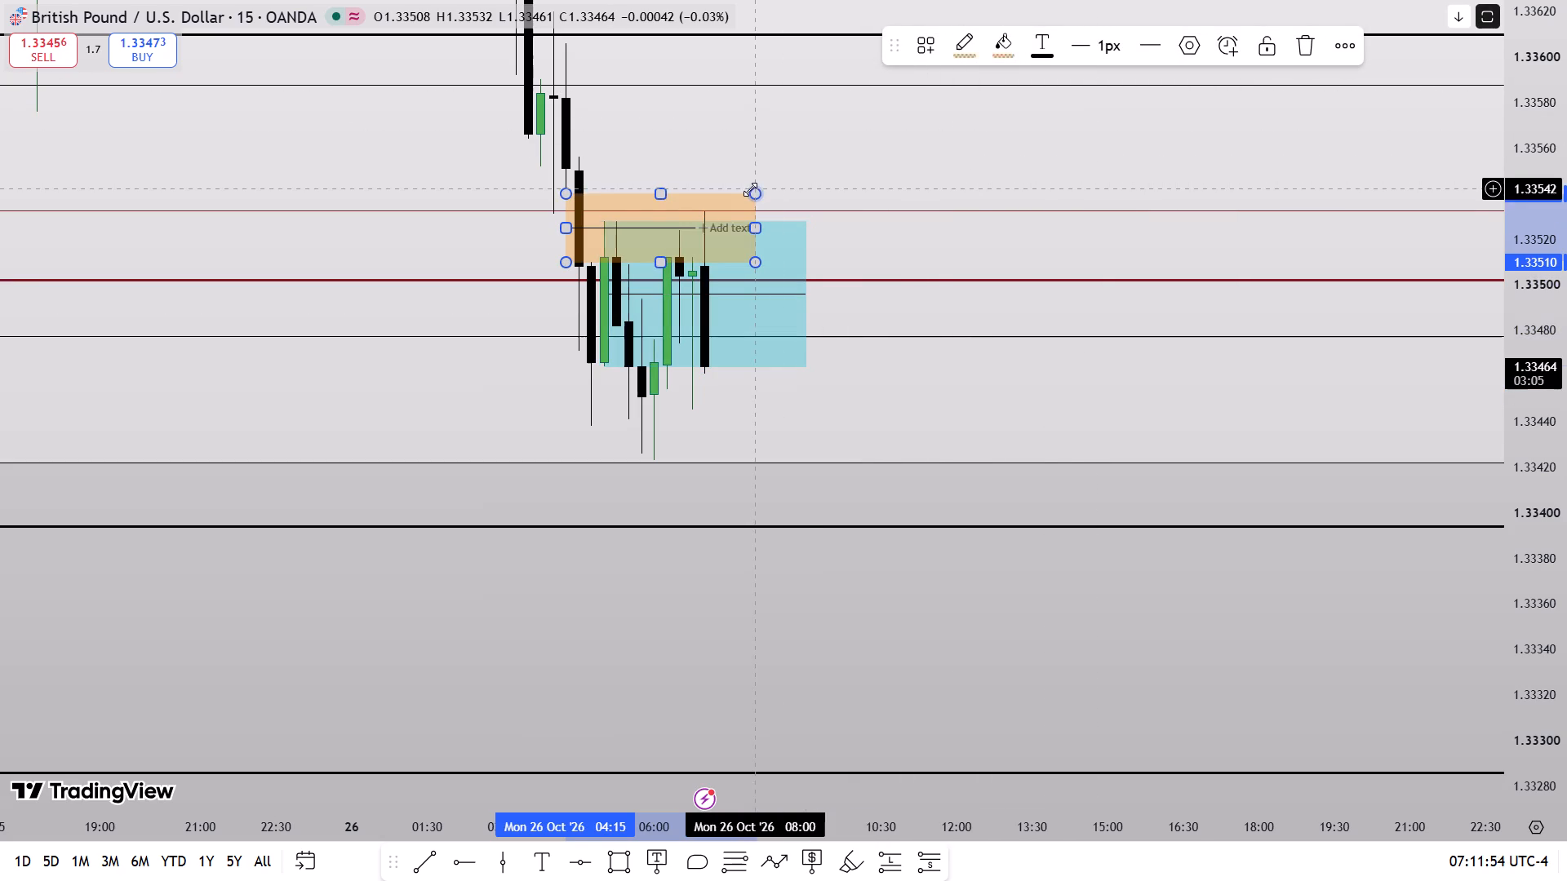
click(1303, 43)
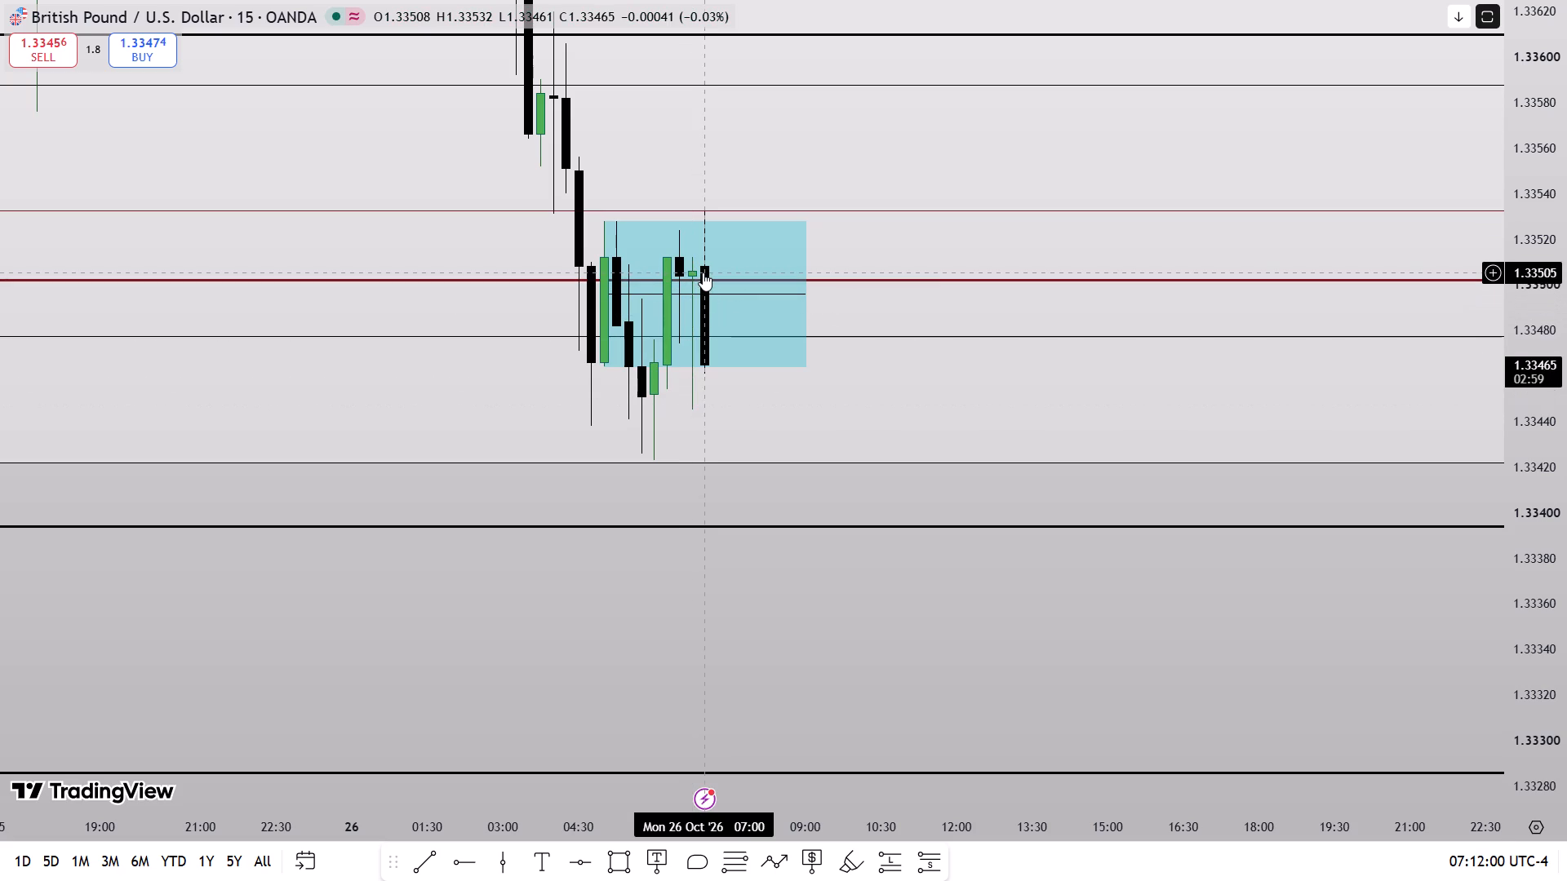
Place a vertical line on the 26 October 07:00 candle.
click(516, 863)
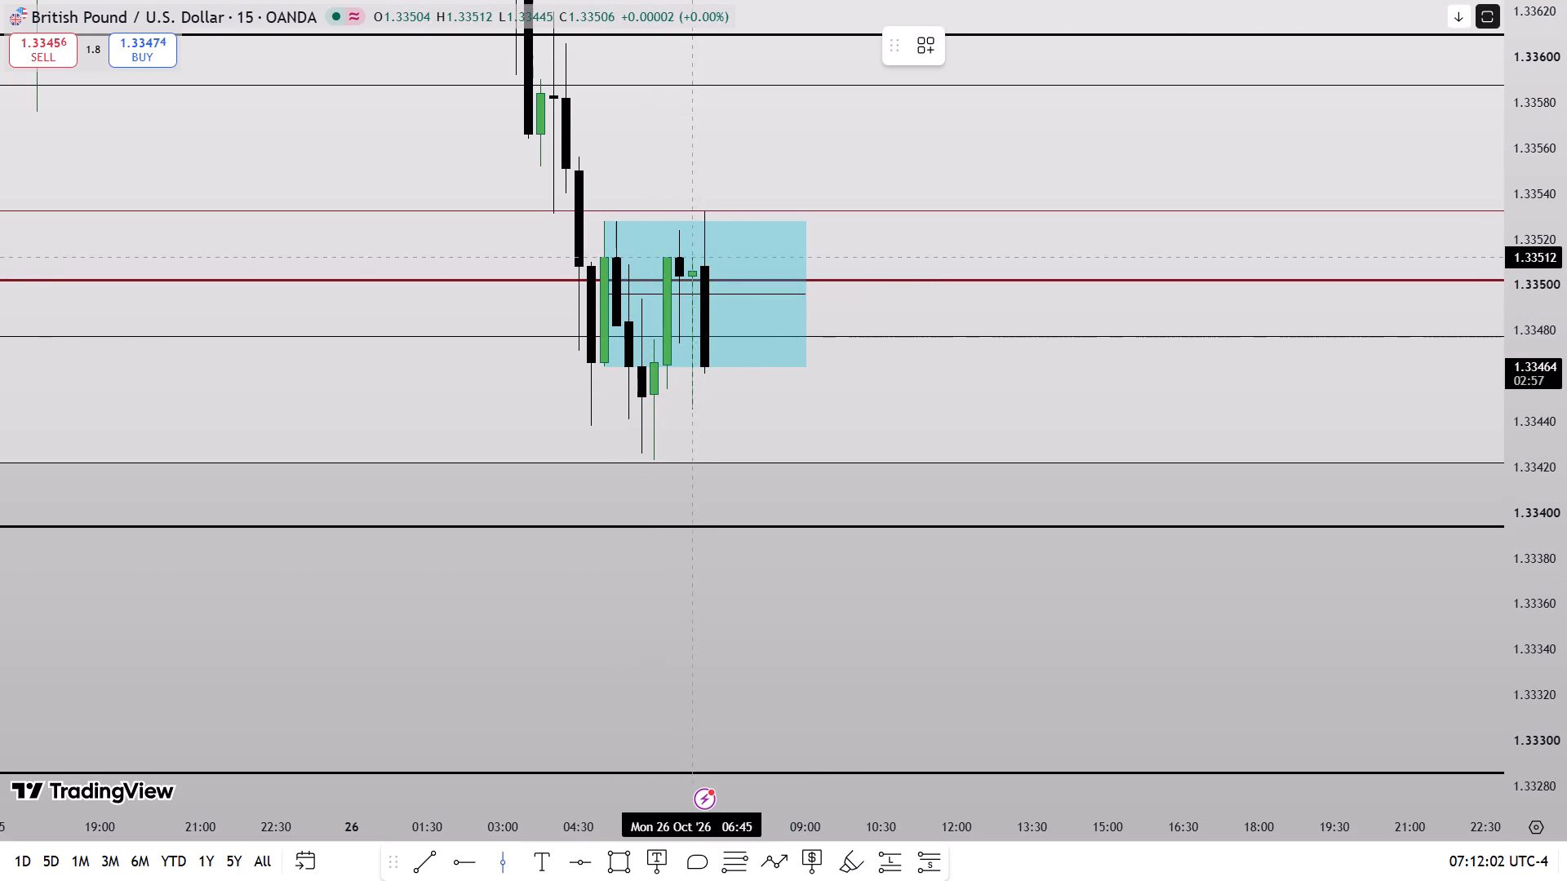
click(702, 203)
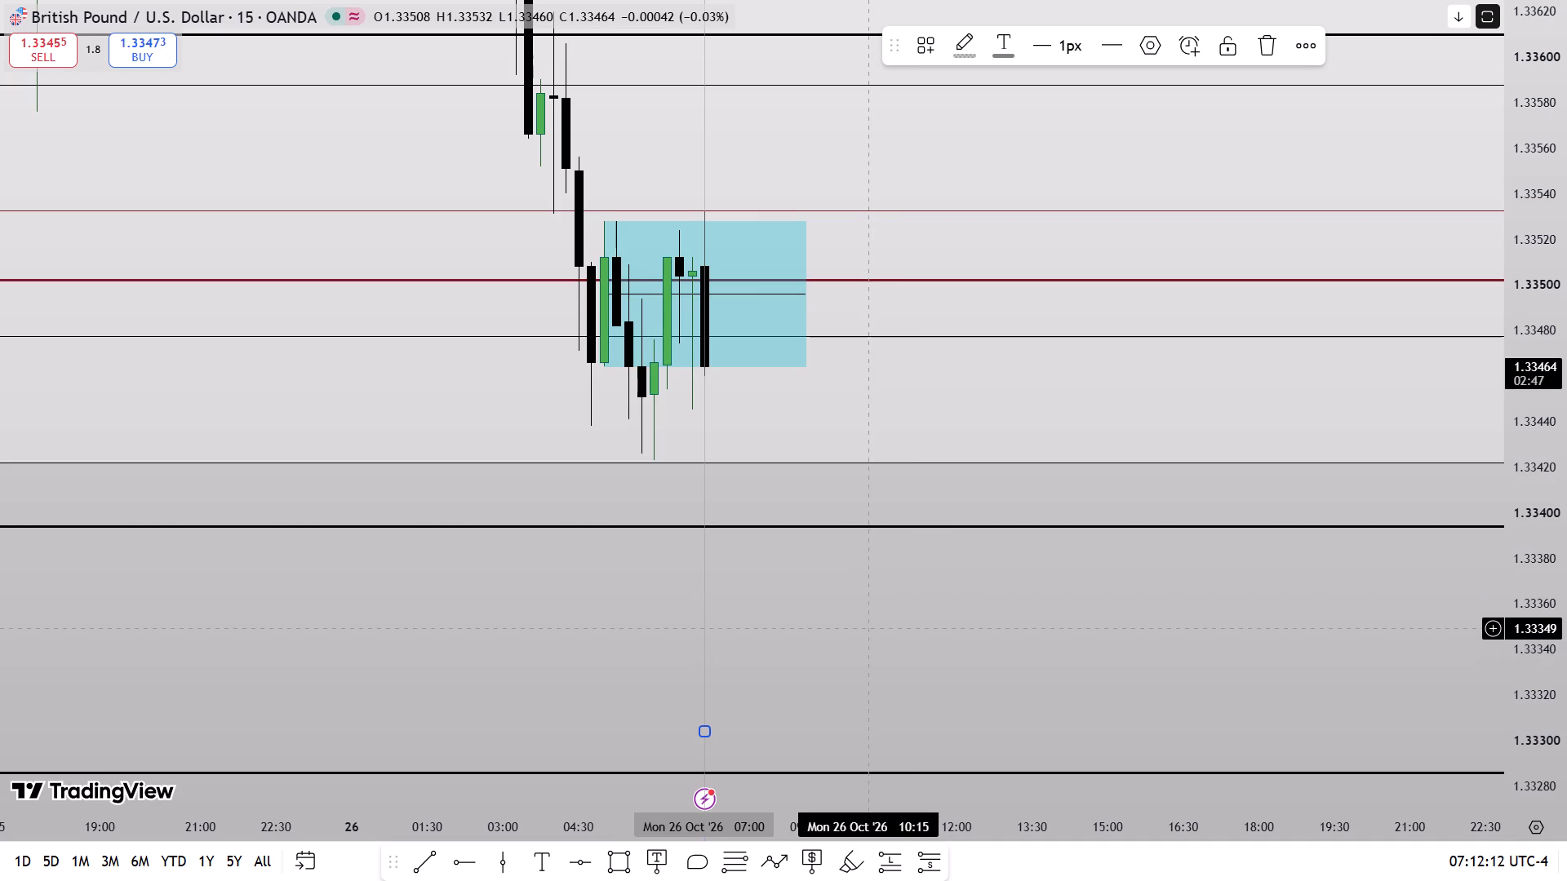
Undo the recent drawings and timeframe changes back through the 15-minute and 1h charts to the daily chart.
key(ctrl+z)
key(ctrl+z)
key(ctrl+z)
key(ctrl+z)
key(ctrl+z)
key(ctrl+z)
key(ctrl+z)
key(ctrl+z)
key(ctrl+z)
key(ctrl+z)
key(ctrl+z)
key(ctrl+z)
key(ctrl+z)
key(ctrl+z)
key(ctrl+z)
key(ctrl+z)
key(ctrl+z)
key(ctrl+z)
key(ctrl+z)
key(ctrl+z)
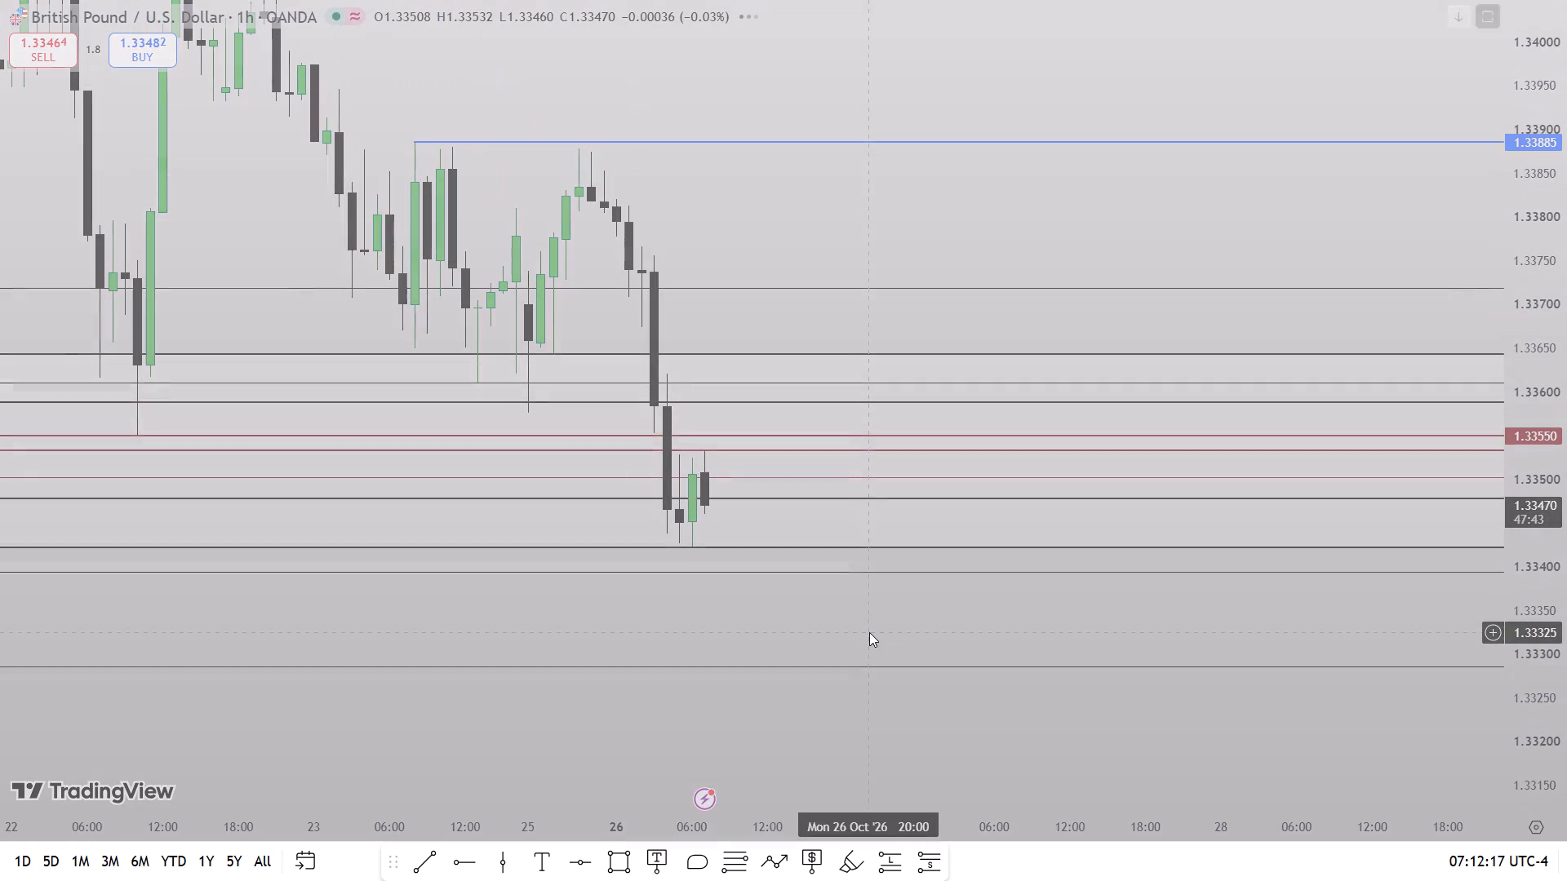
key(ctrl+z)
key(ctrl+z)
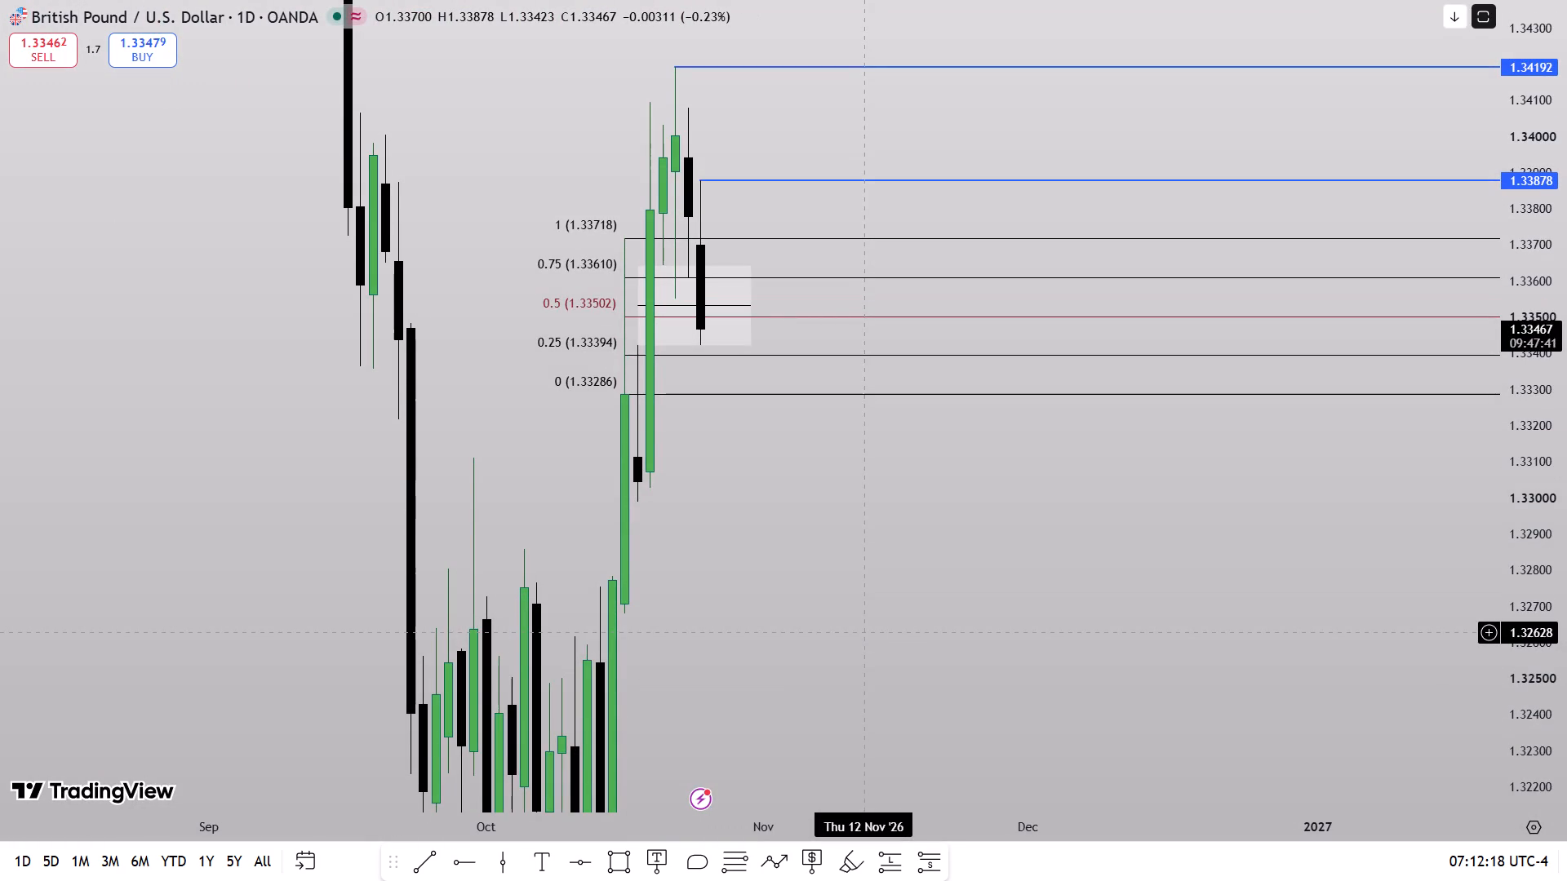
Undo the remaining daily-chart changes on GBPUSD, including the drawn rays and Fibonacci levels and the earlier removal of the original markings.
key(ctrl+z)
key(ctrl+z)
key(ctrl+z)
key(ctrl+z)
key(ctrl+z)
key(ctrl+z)
key(ctrl+z)
key(ctrl+z)
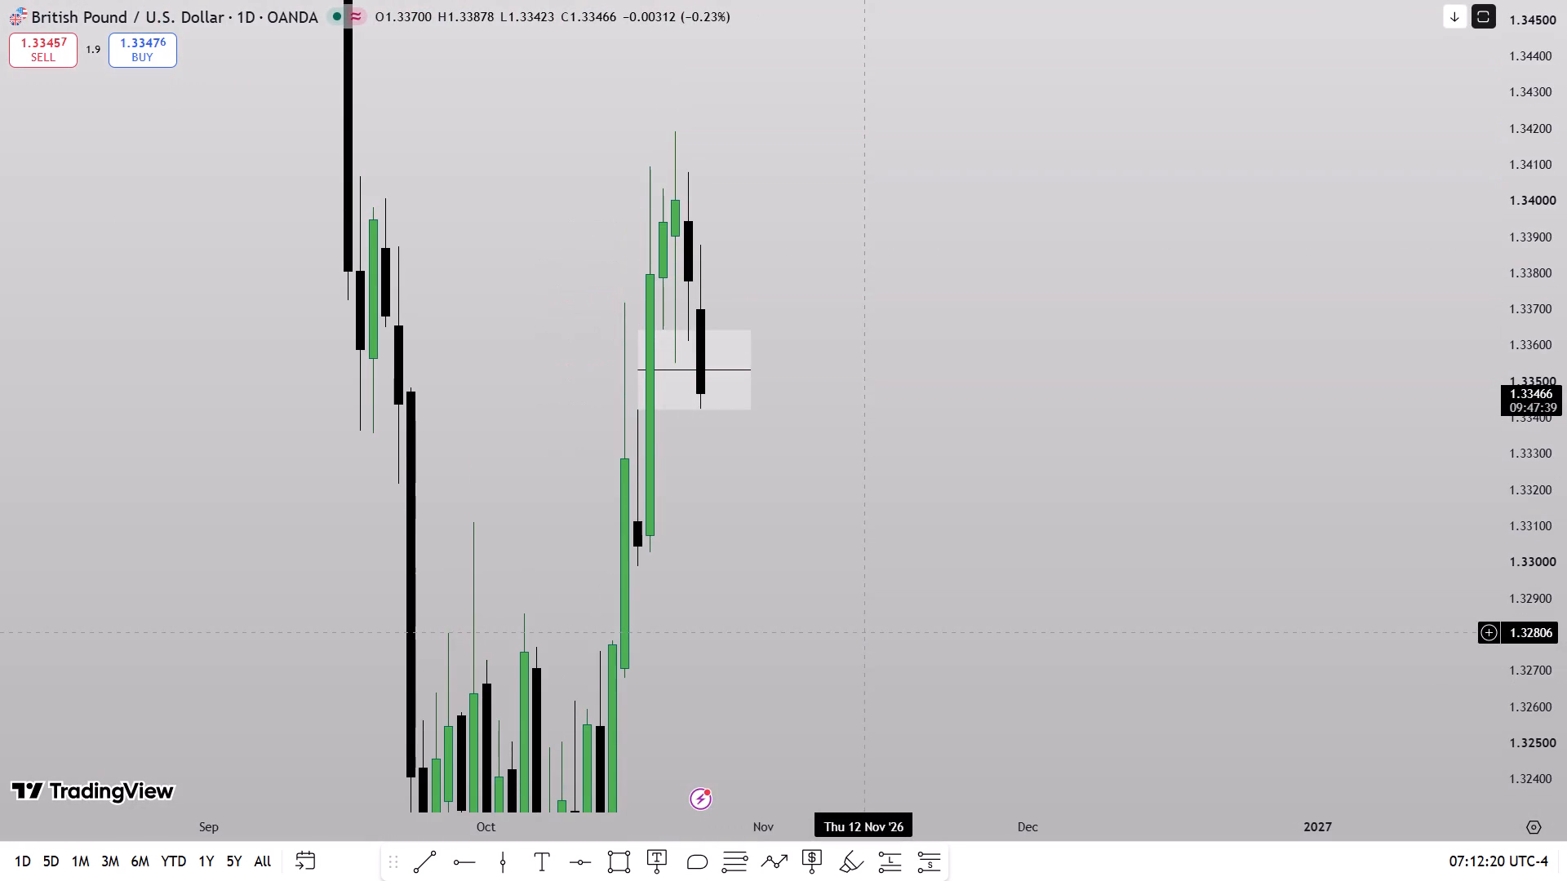
key(ctrl+z)
key(ctrl+z)
key(ctrl+z)
key(ctrl+z)
key(ctrl+z)
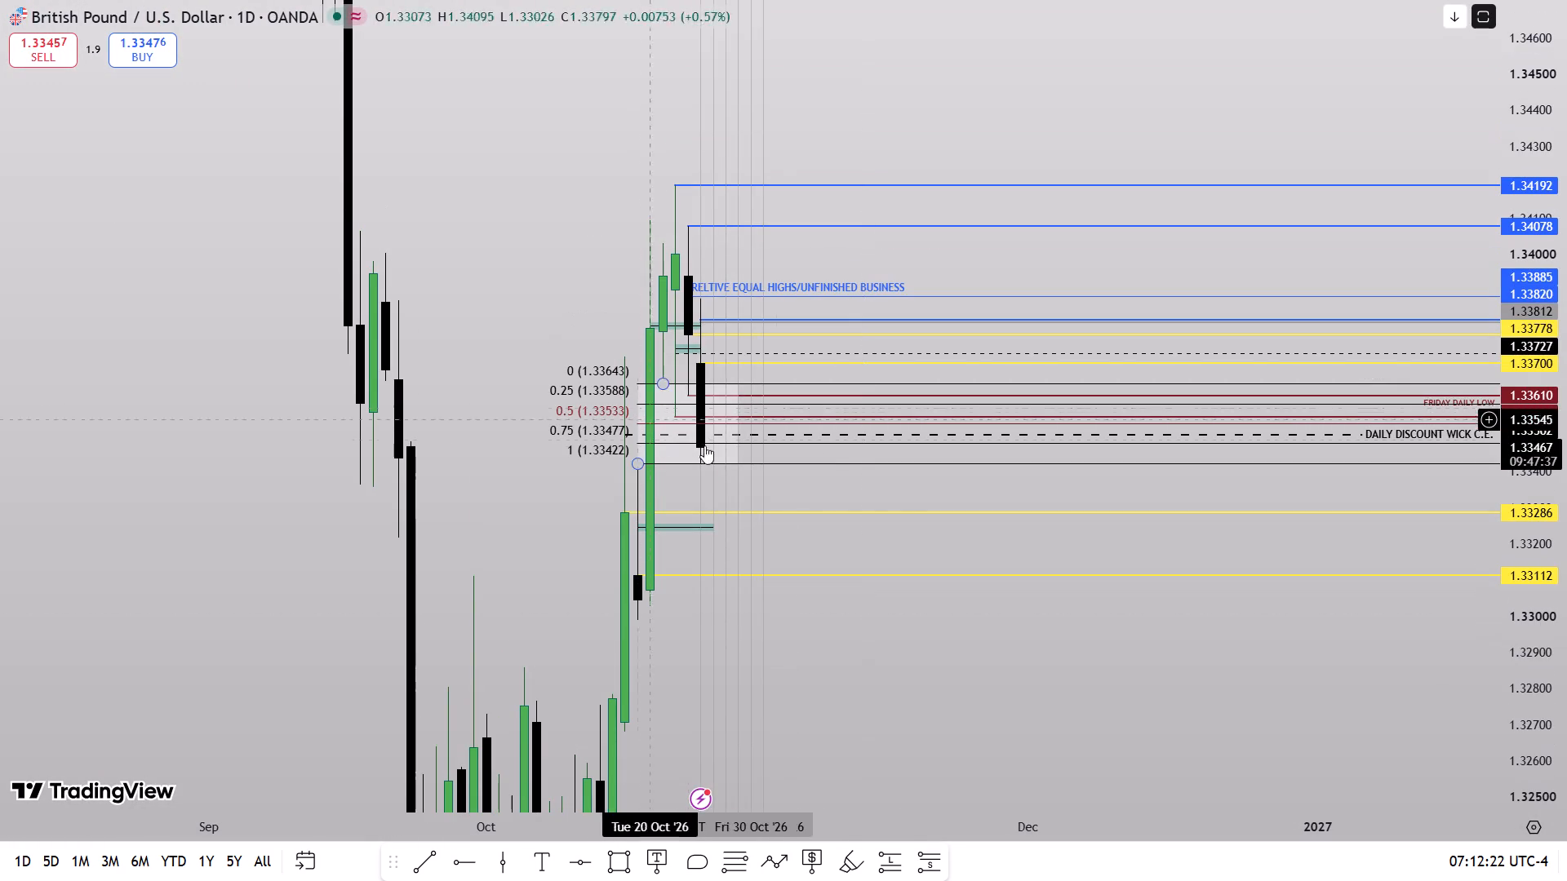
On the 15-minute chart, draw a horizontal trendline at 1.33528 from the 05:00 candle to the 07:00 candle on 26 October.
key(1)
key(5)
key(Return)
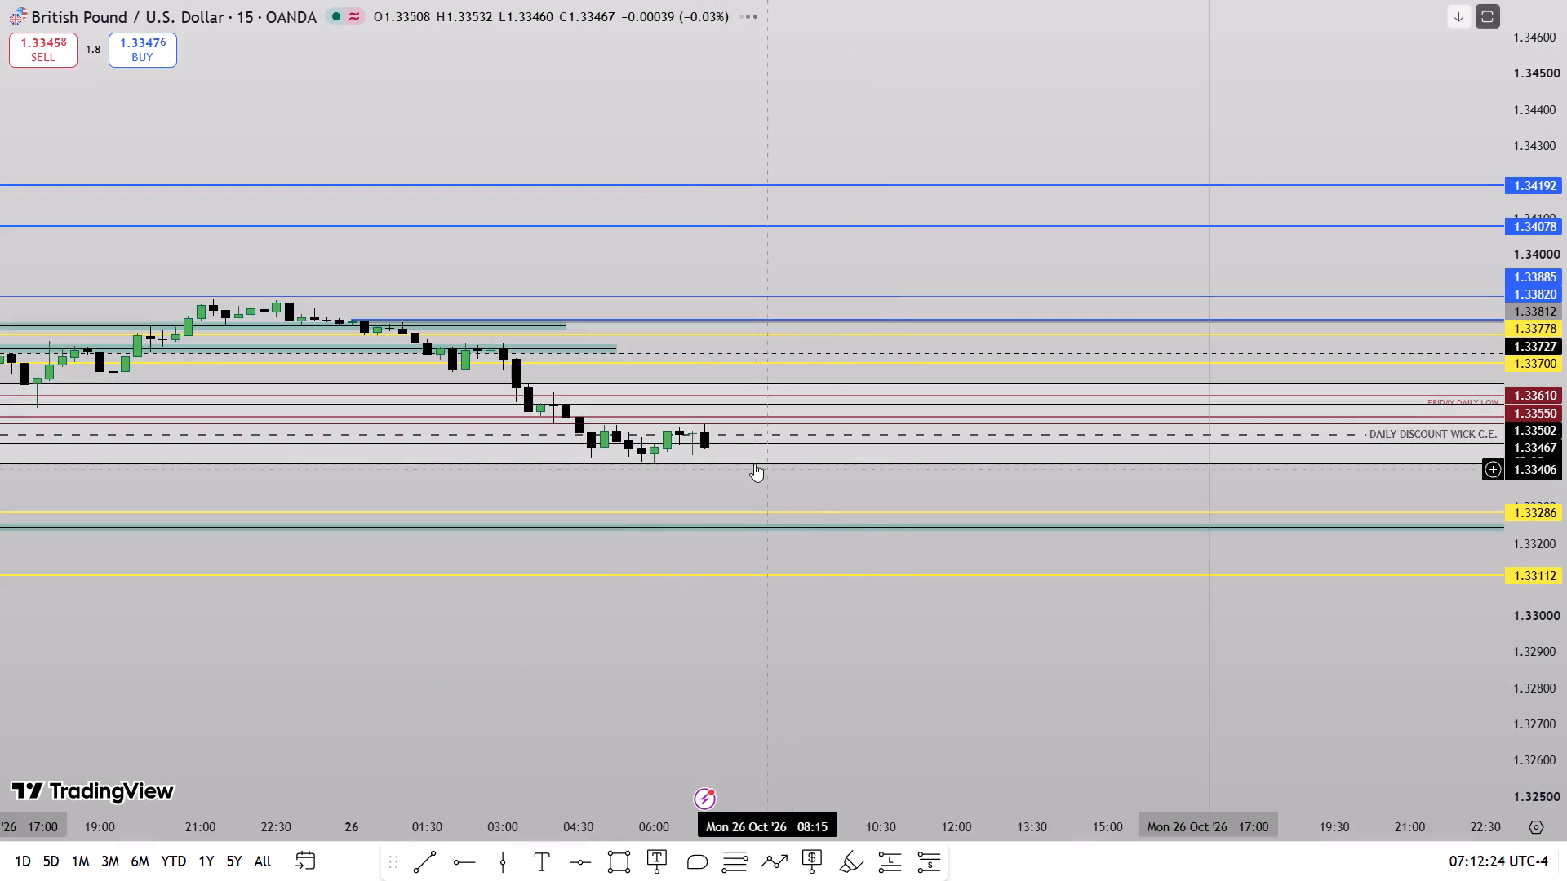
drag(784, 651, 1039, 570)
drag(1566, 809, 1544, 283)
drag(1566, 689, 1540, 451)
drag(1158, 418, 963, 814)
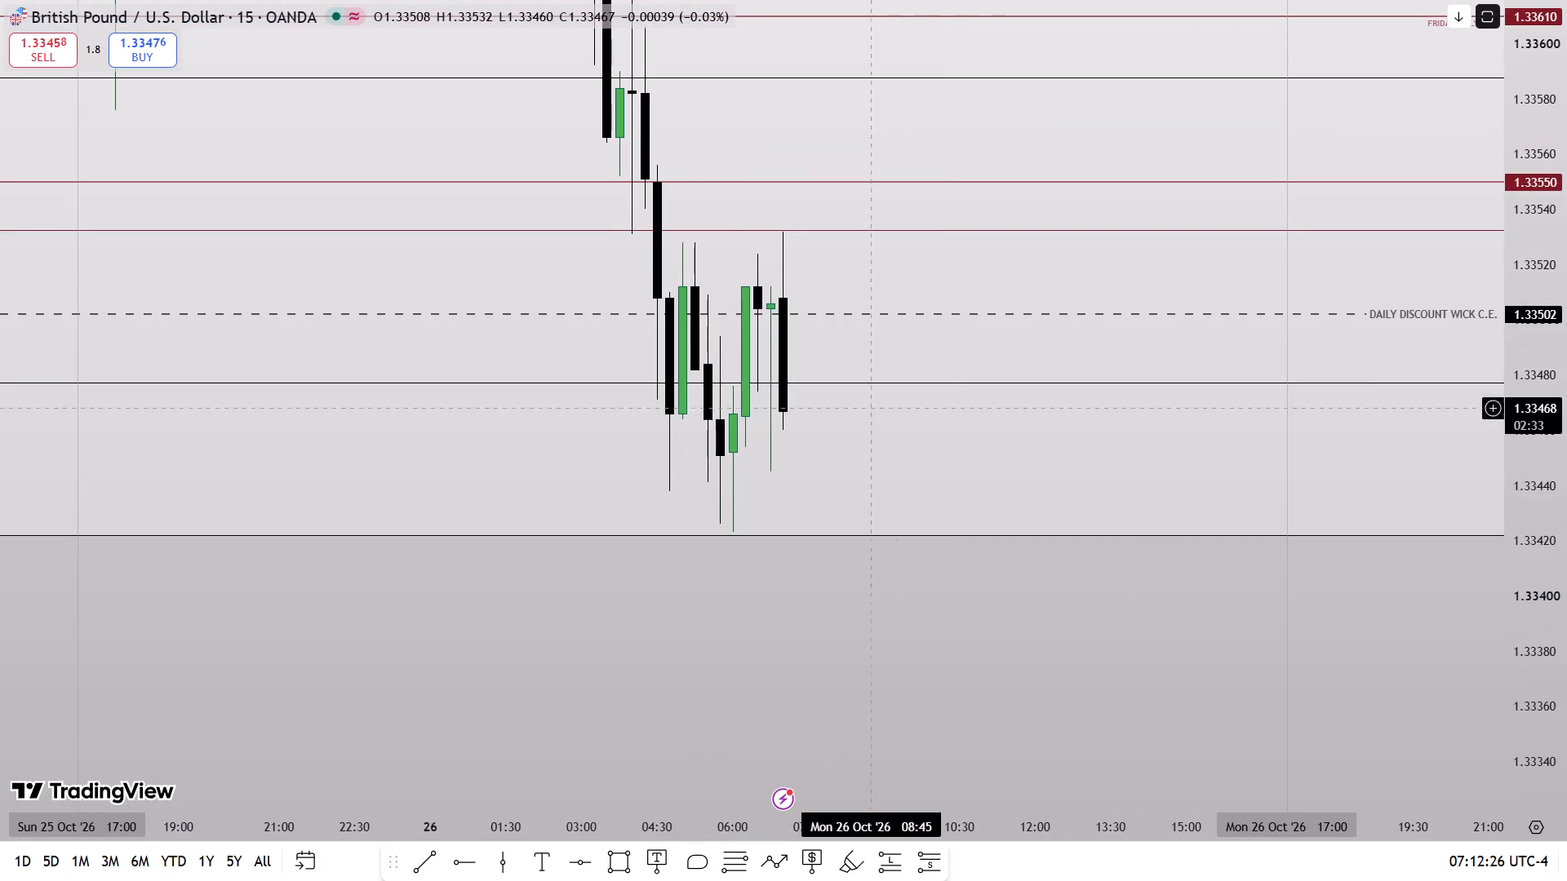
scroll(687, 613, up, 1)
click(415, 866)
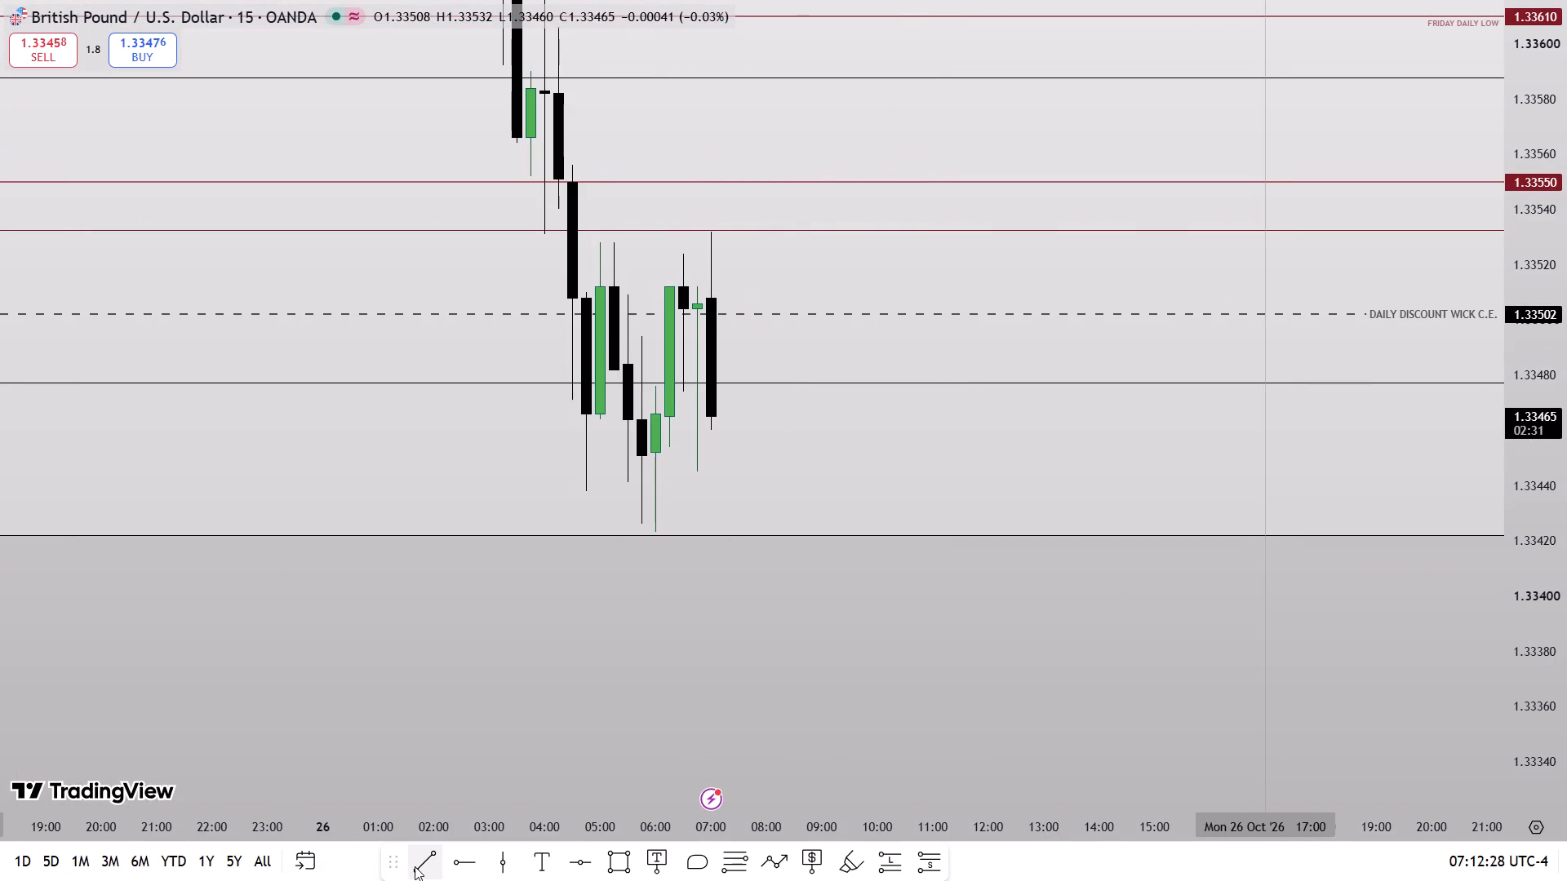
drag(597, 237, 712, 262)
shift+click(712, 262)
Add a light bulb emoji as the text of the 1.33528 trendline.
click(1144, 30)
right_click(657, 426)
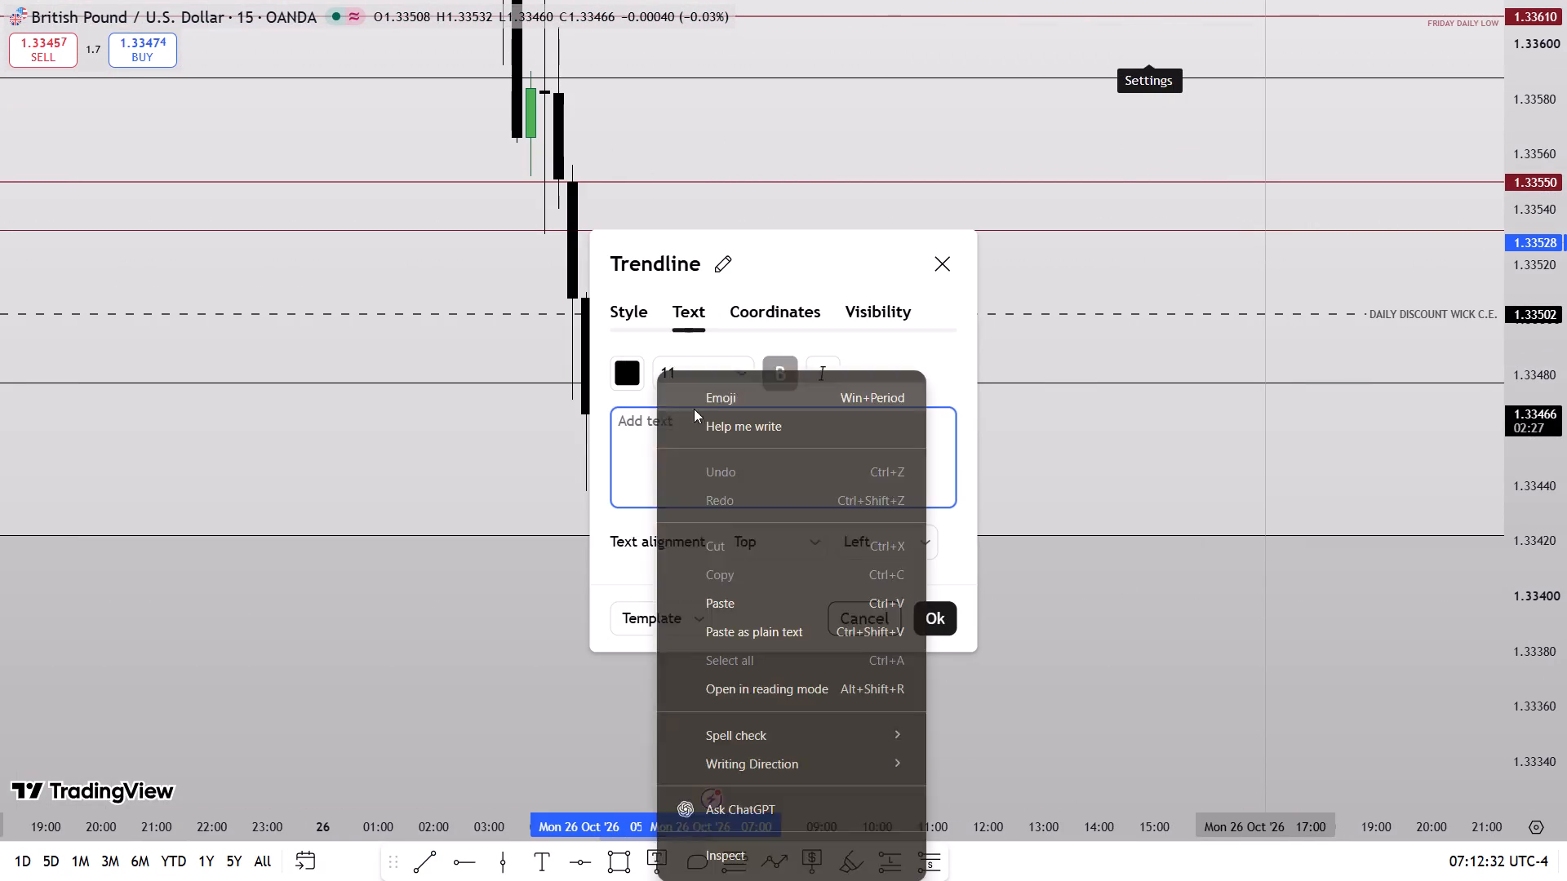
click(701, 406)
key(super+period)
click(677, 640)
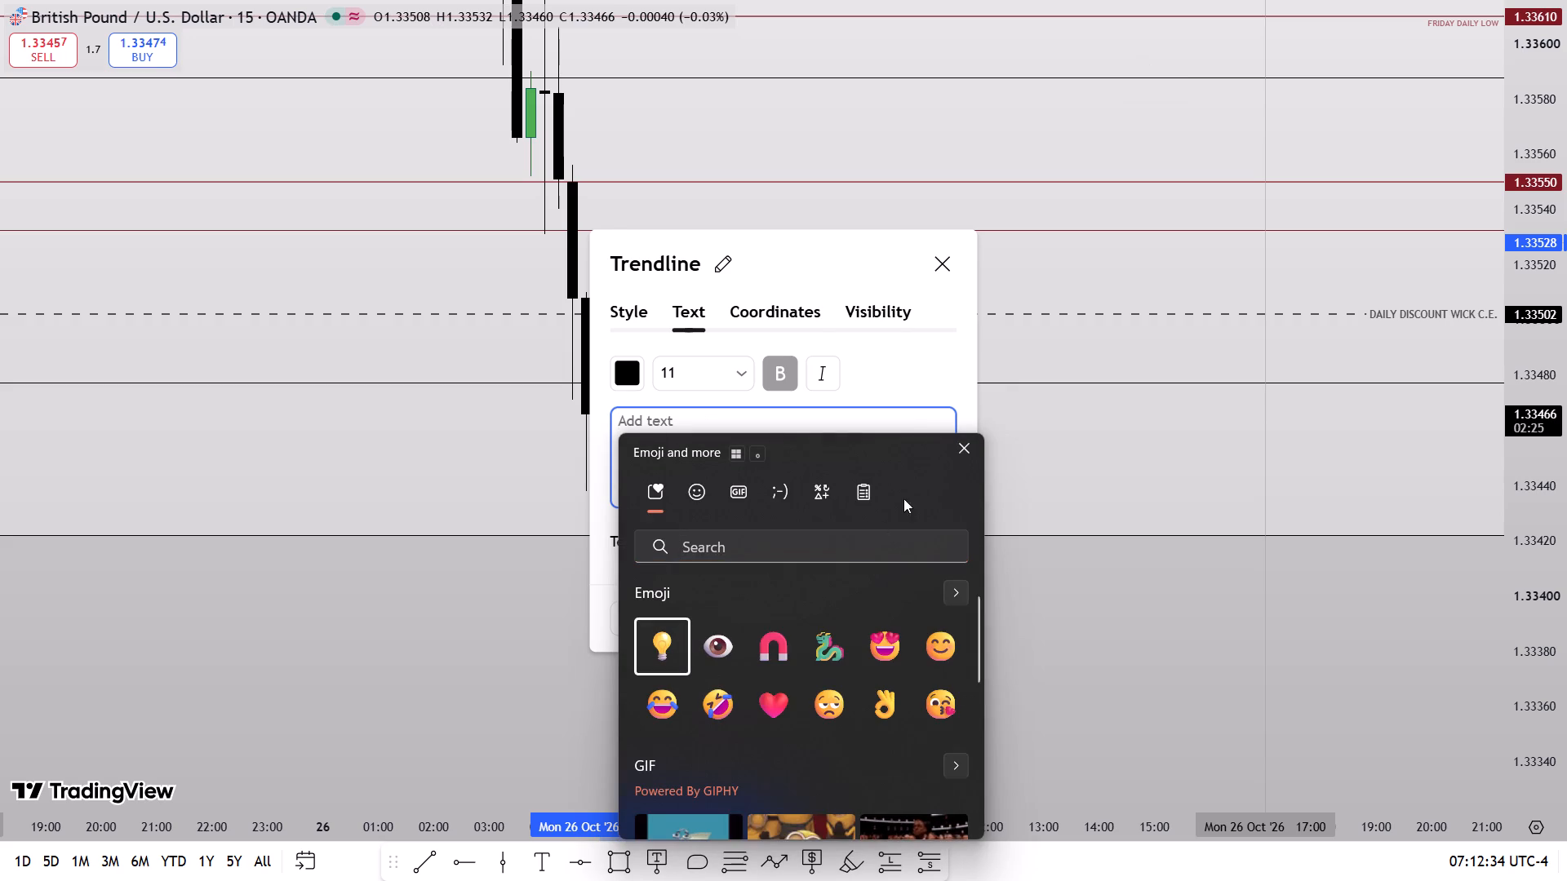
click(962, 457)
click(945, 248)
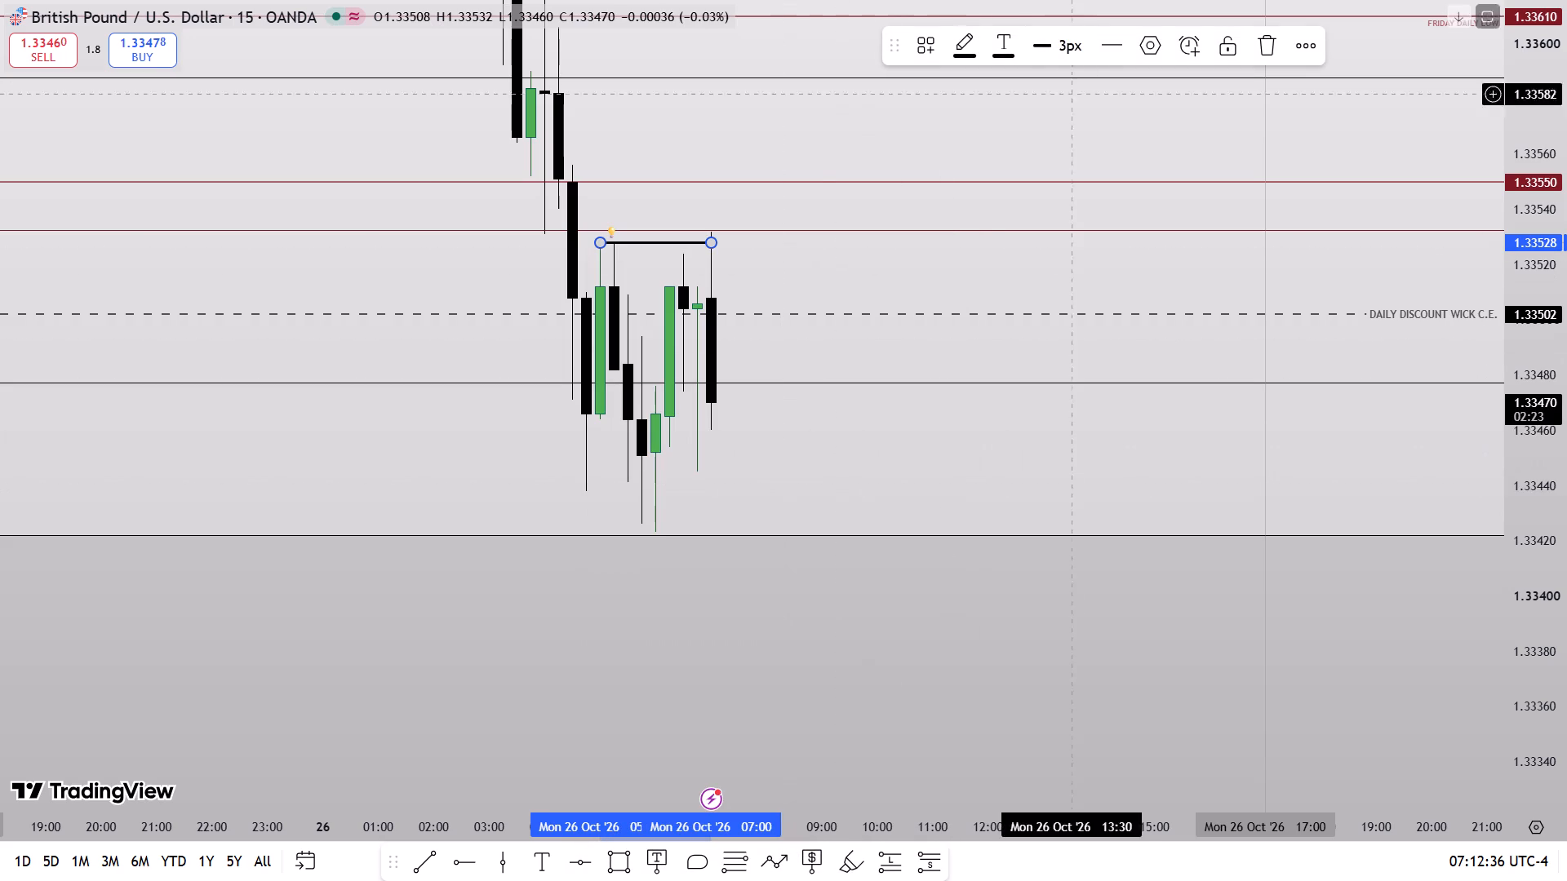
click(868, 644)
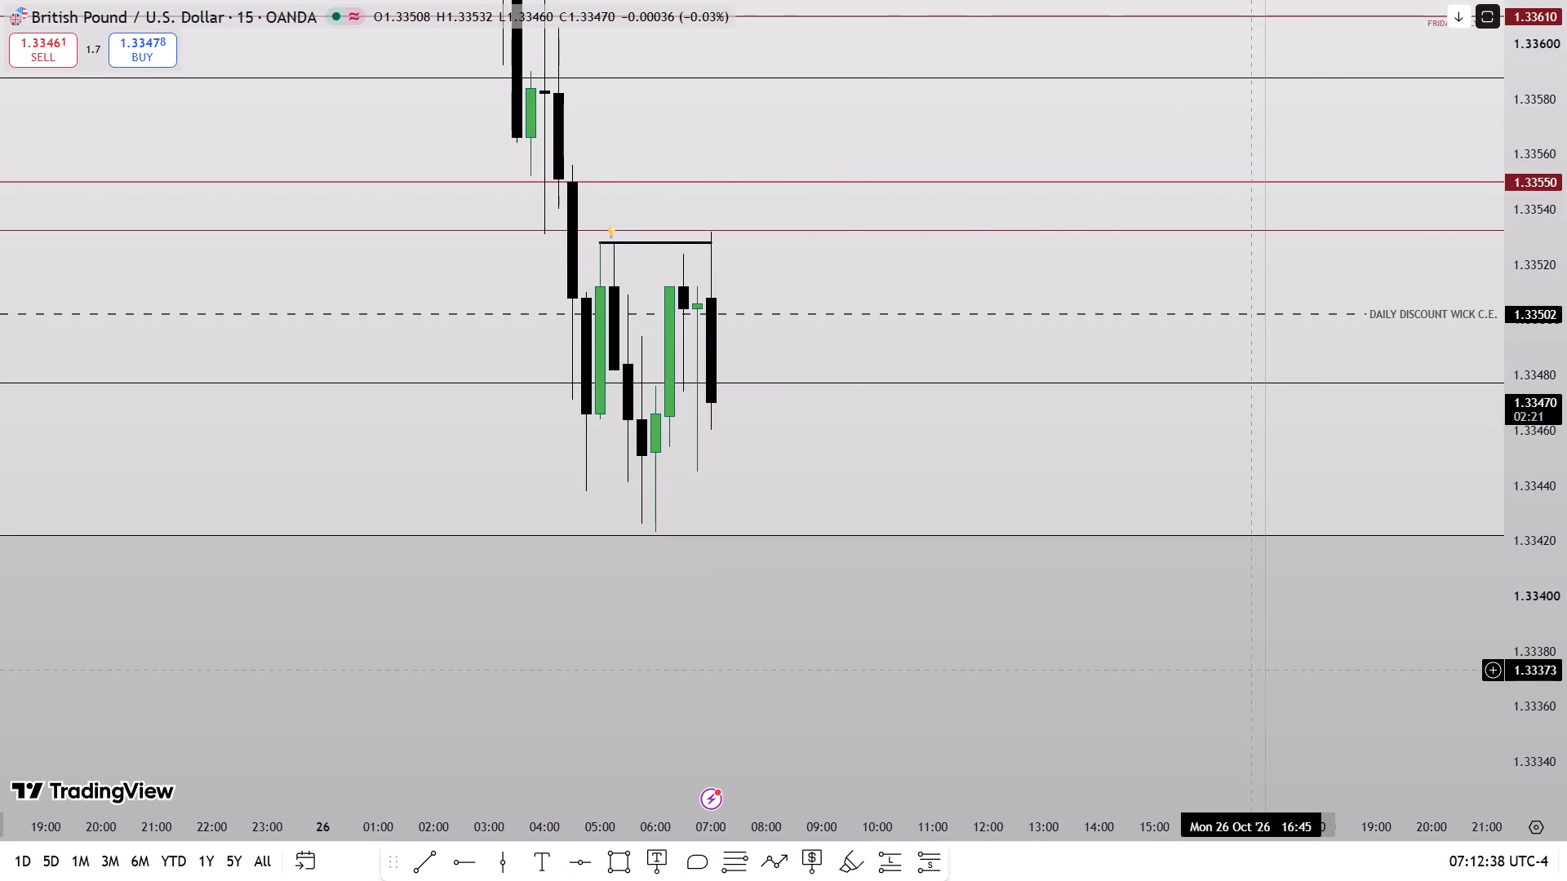
Step the chart down through the 5-minute and 3-minute timeframes to the 1-minute timeframe.
key(1)
key(5)
key(Return)
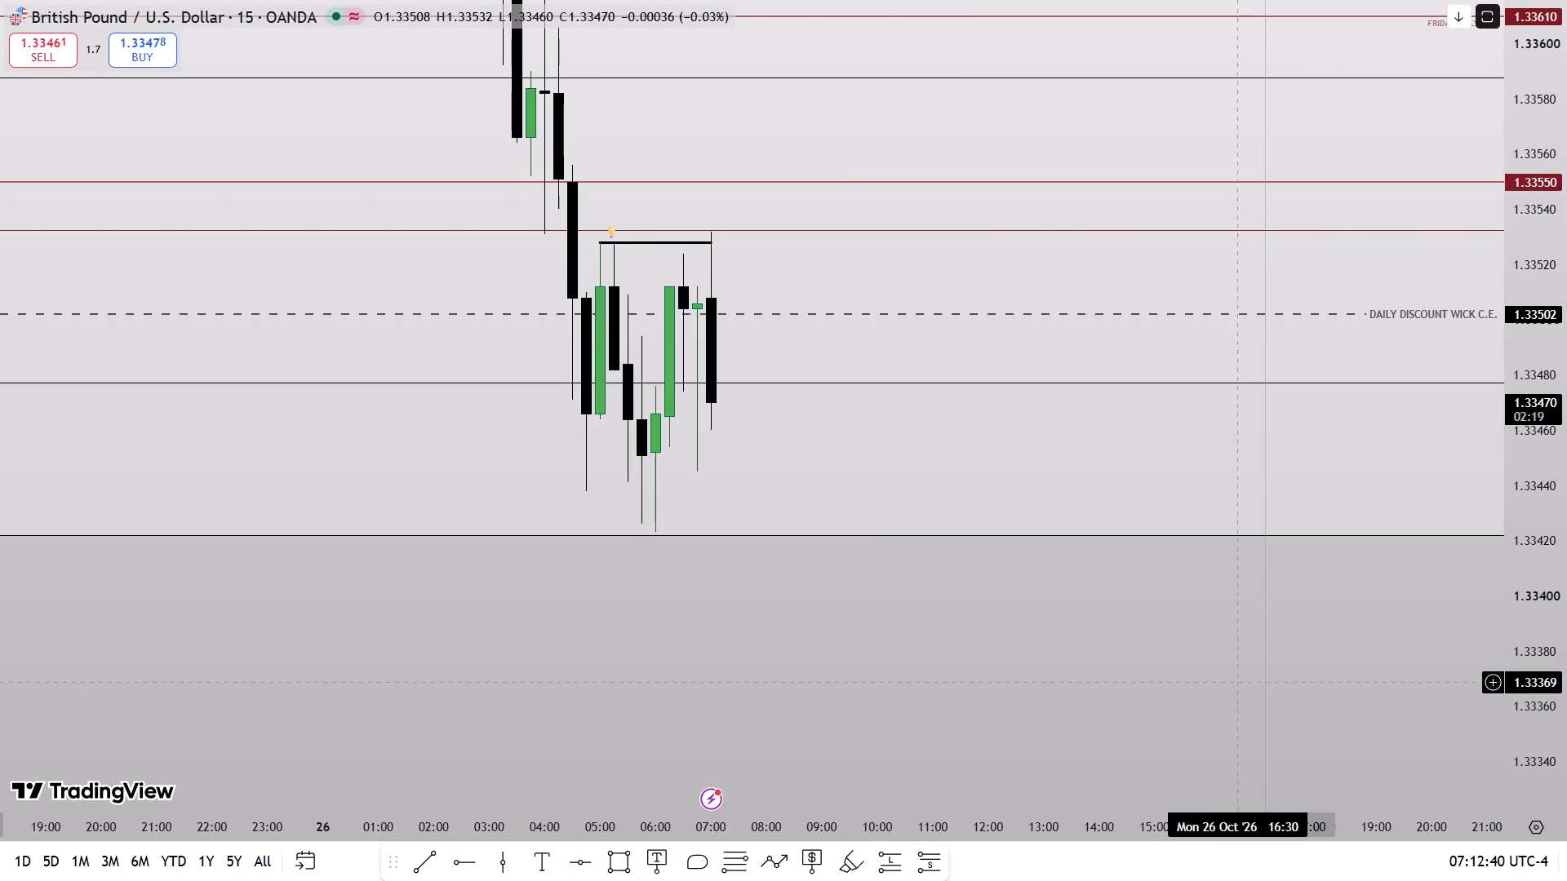
key(5)
key(Return)
drag(859, 698, 952, 653)
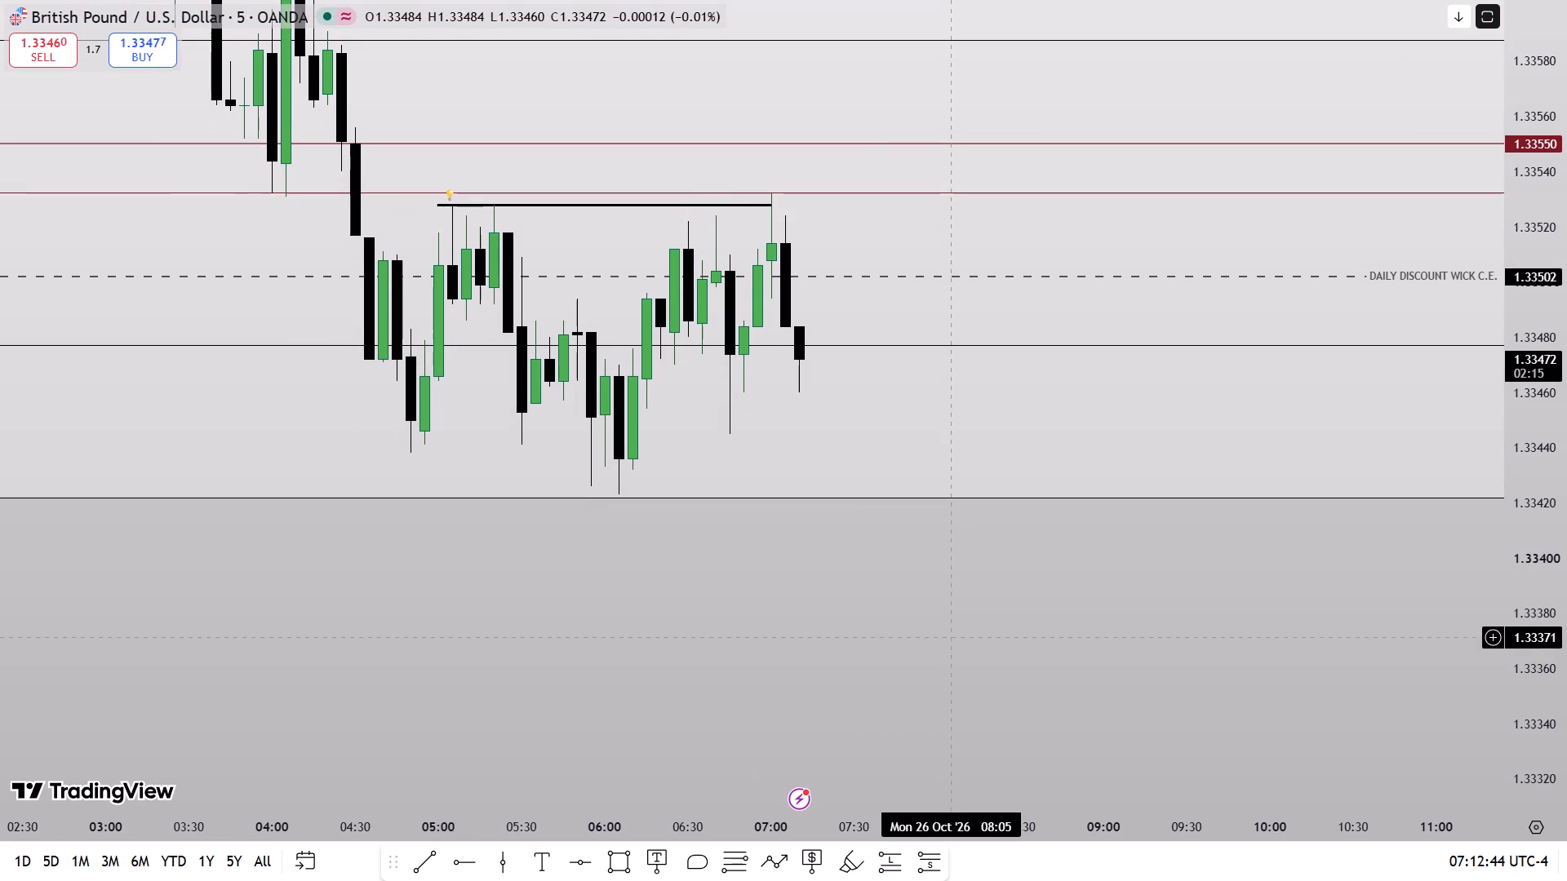
key(3)
key(Return)
scroll(938, 643, down, 1)
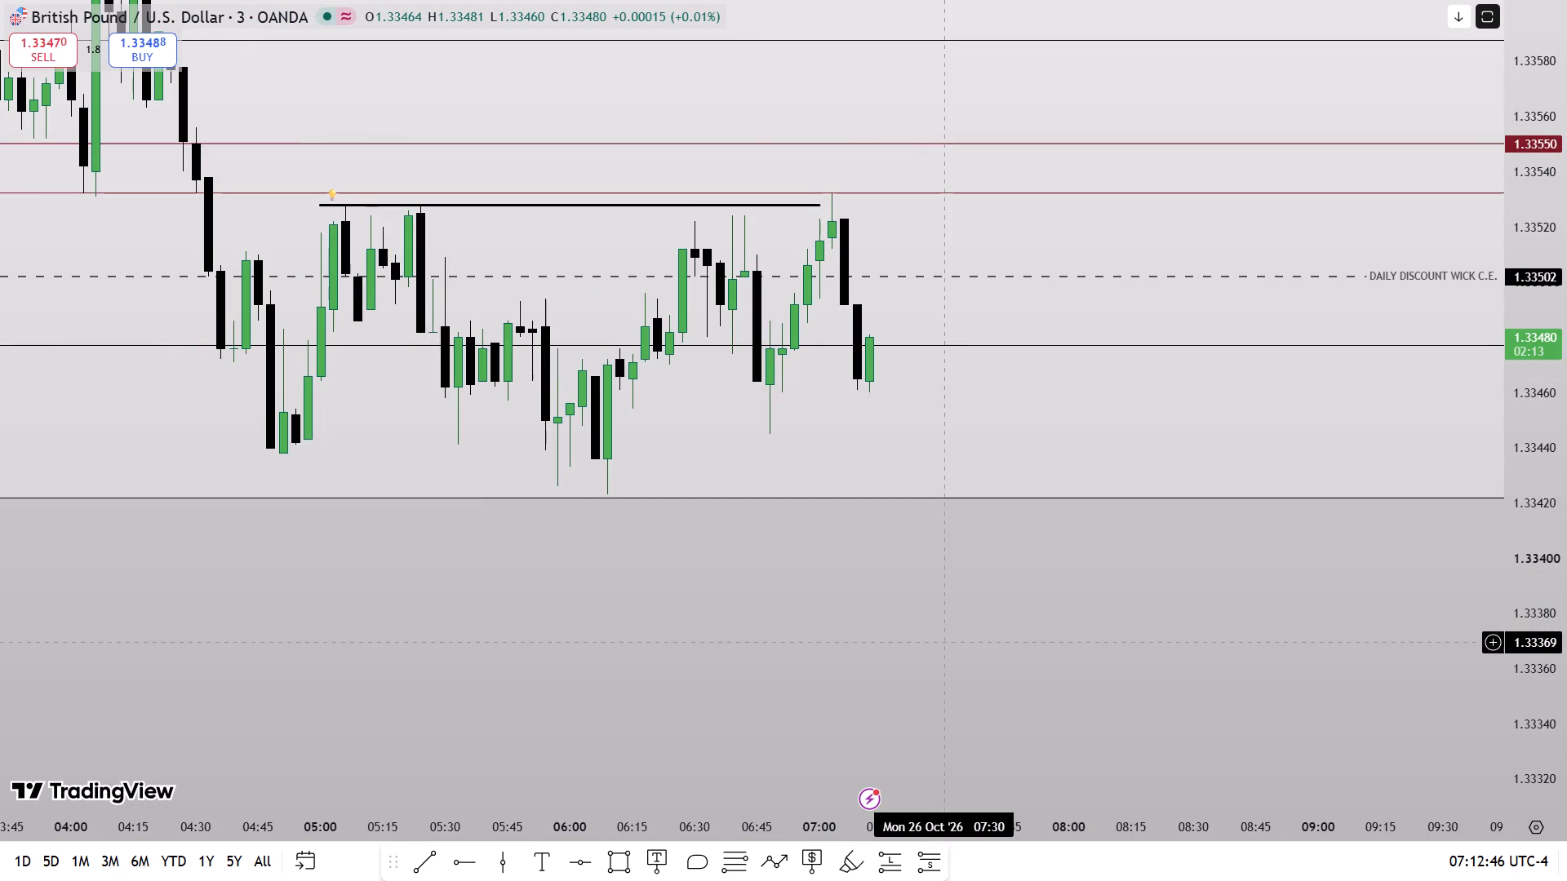
key(1)
key(Return)
scroll(983, 638, down, 5)
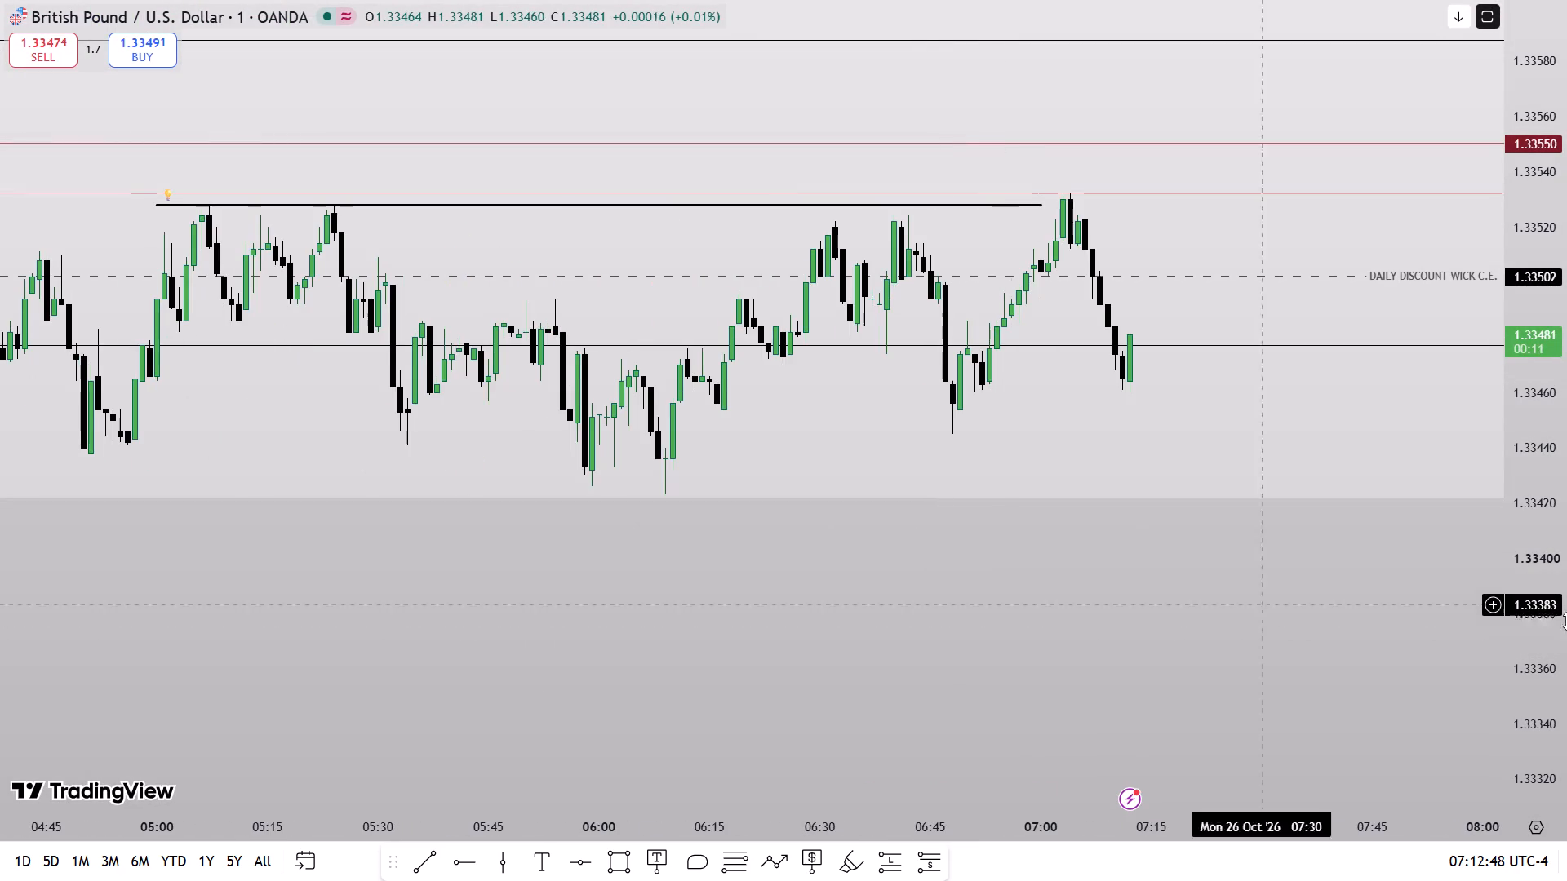
Draw a rectangle over the 1-minute gap at 1.33457–1.33440, extending from 06:09 to 07:19 on 26 October.
drag(1566, 613, 1534, 421)
drag(958, 602, 1059, 591)
click(619, 857)
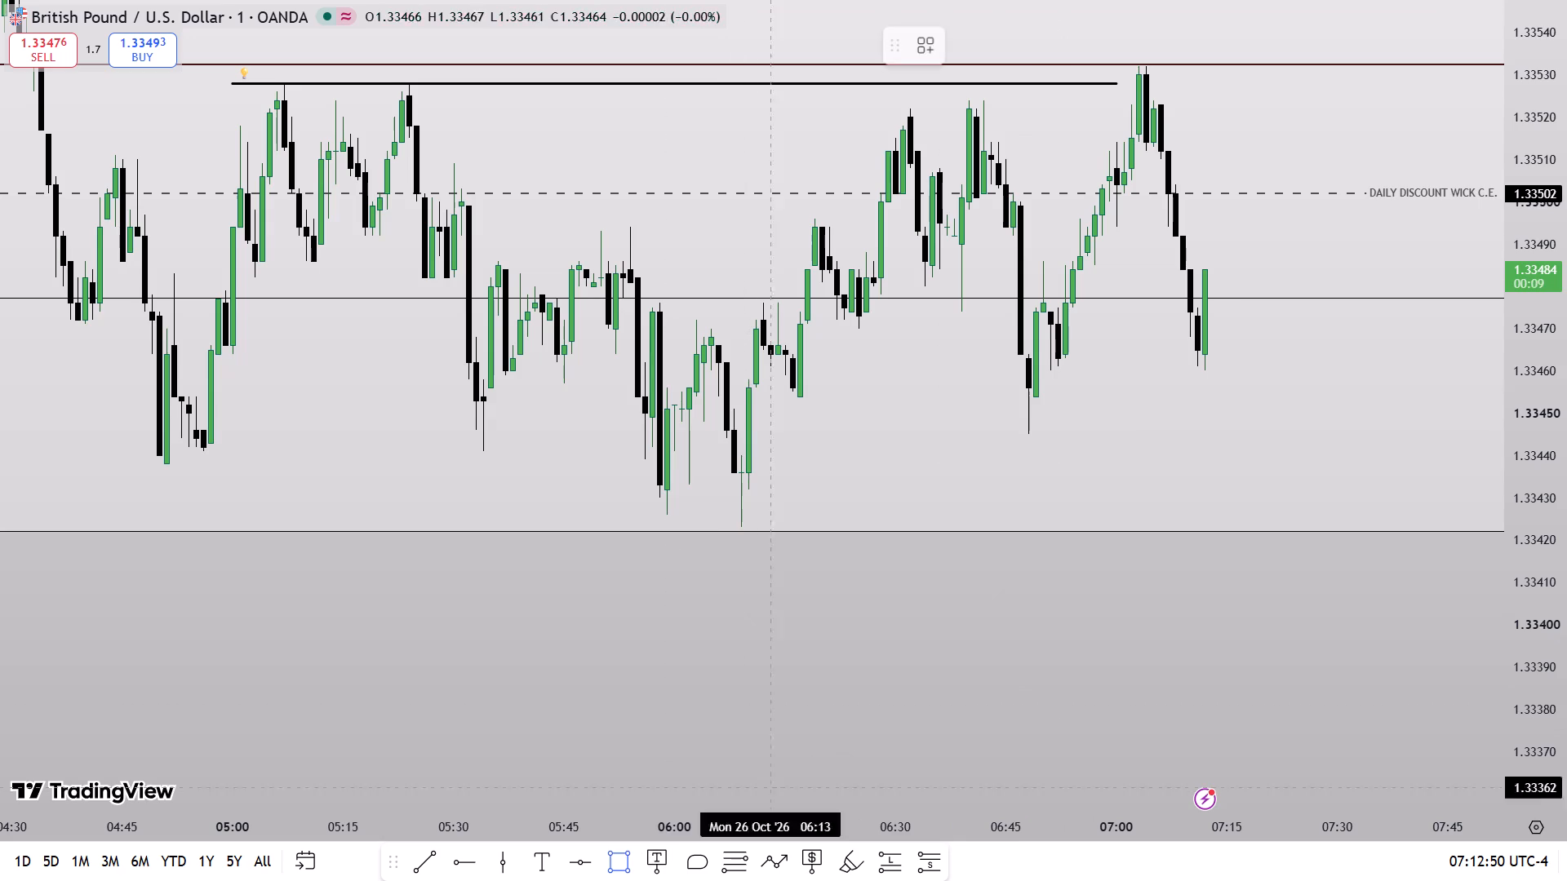
drag(1566, 644, 1540, 458)
scroll(983, 578, up, 2)
click(581, 460)
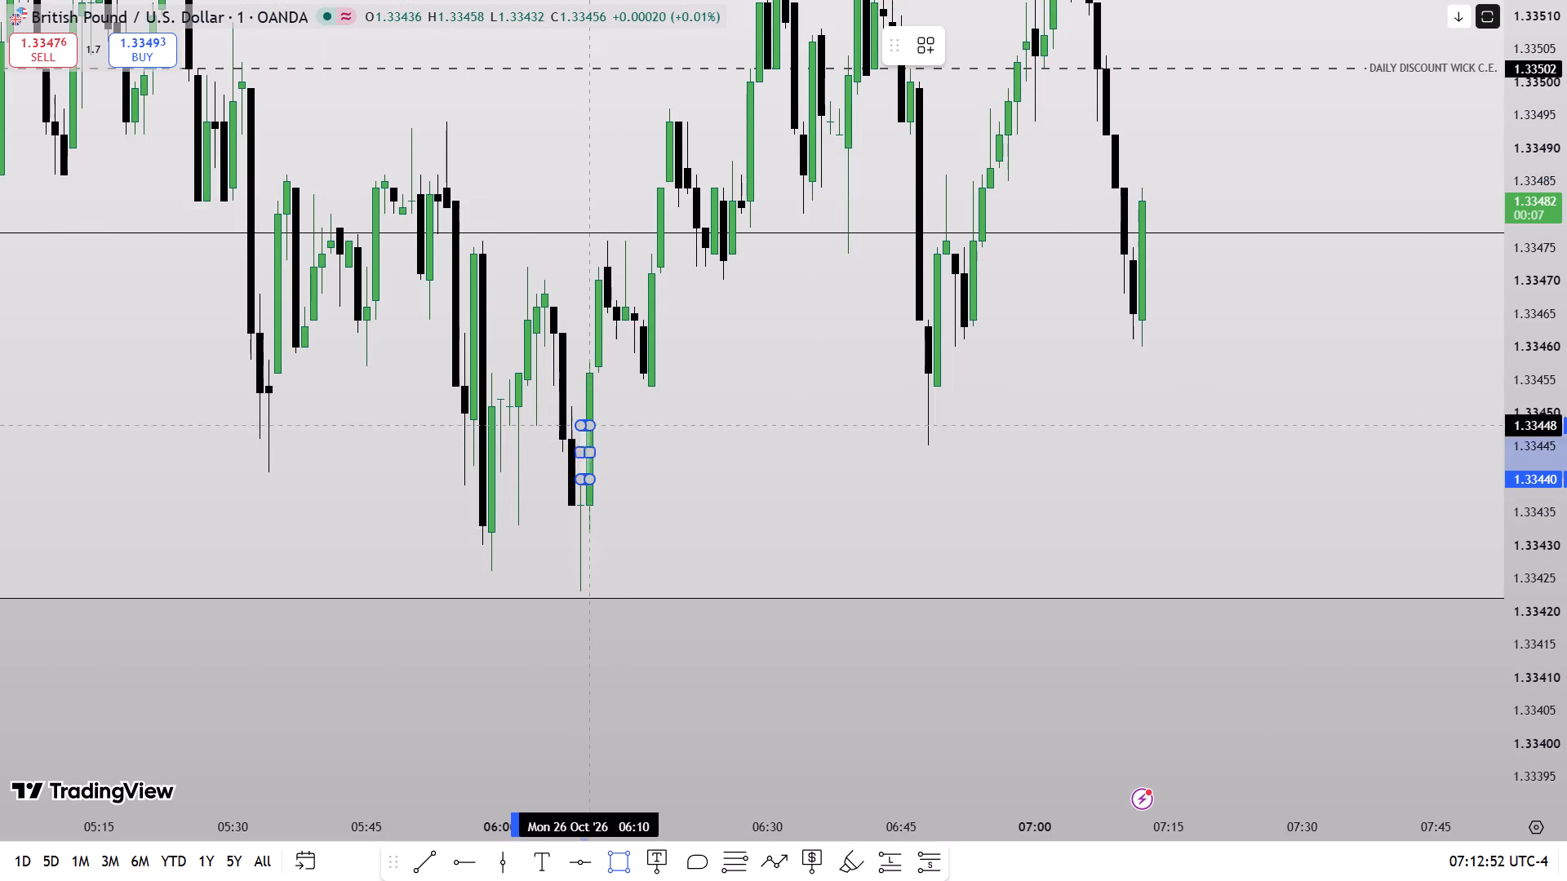
click(598, 366)
drag(601, 430, 1188, 424)
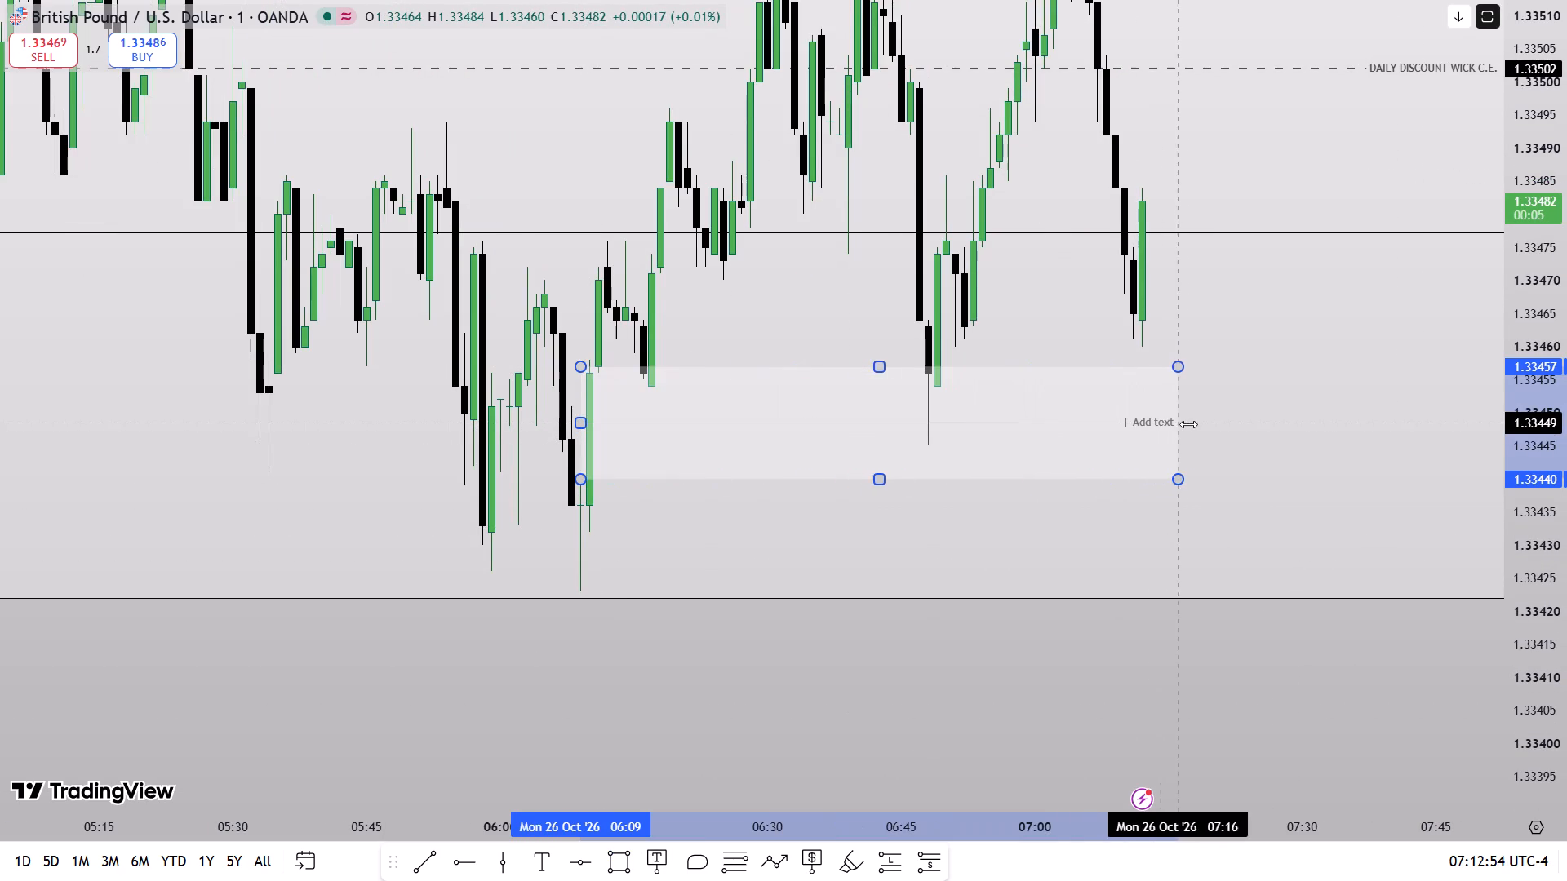
drag(1188, 424, 1208, 424)
click(960, 44)
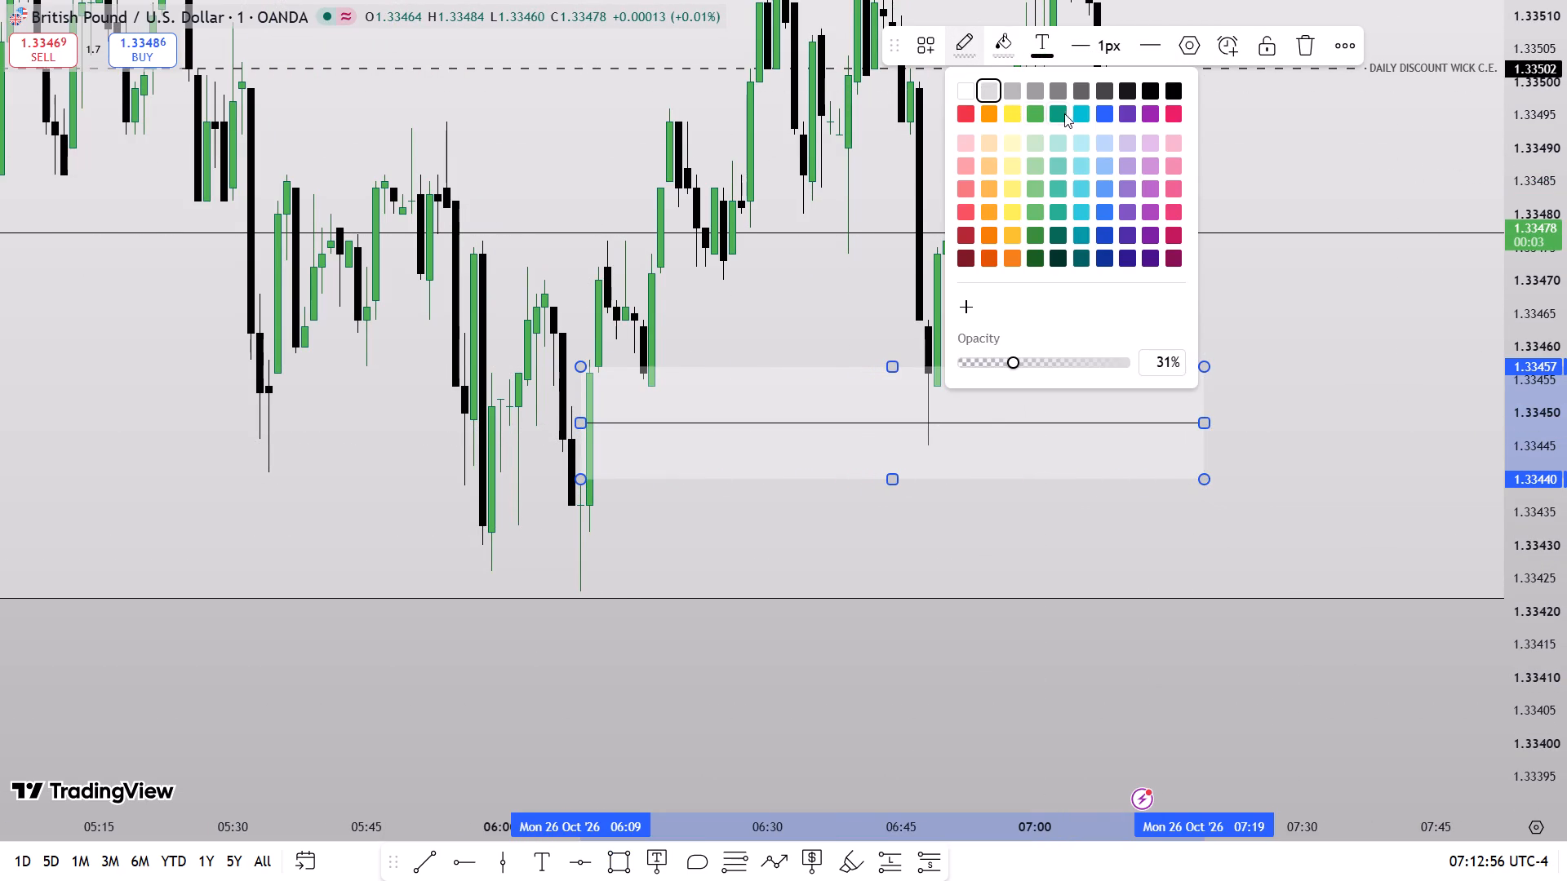
Place a vertical line on the 26 October 07:00 candle.
drag(1308, 401, 1113, 542)
drag(1566, 371, 1527, 536)
click(499, 865)
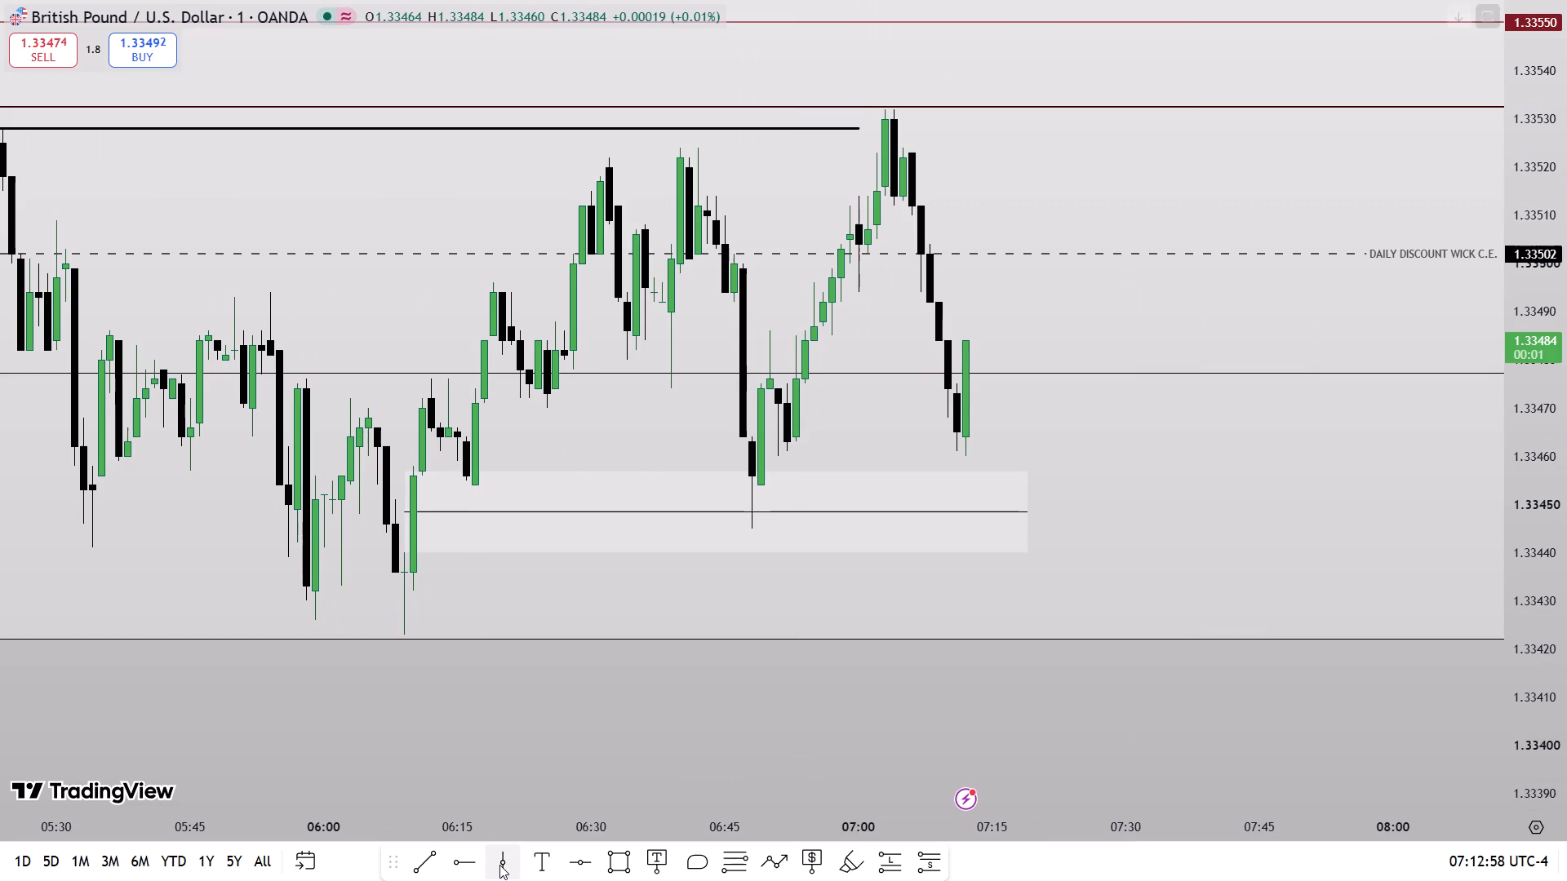
click(861, 395)
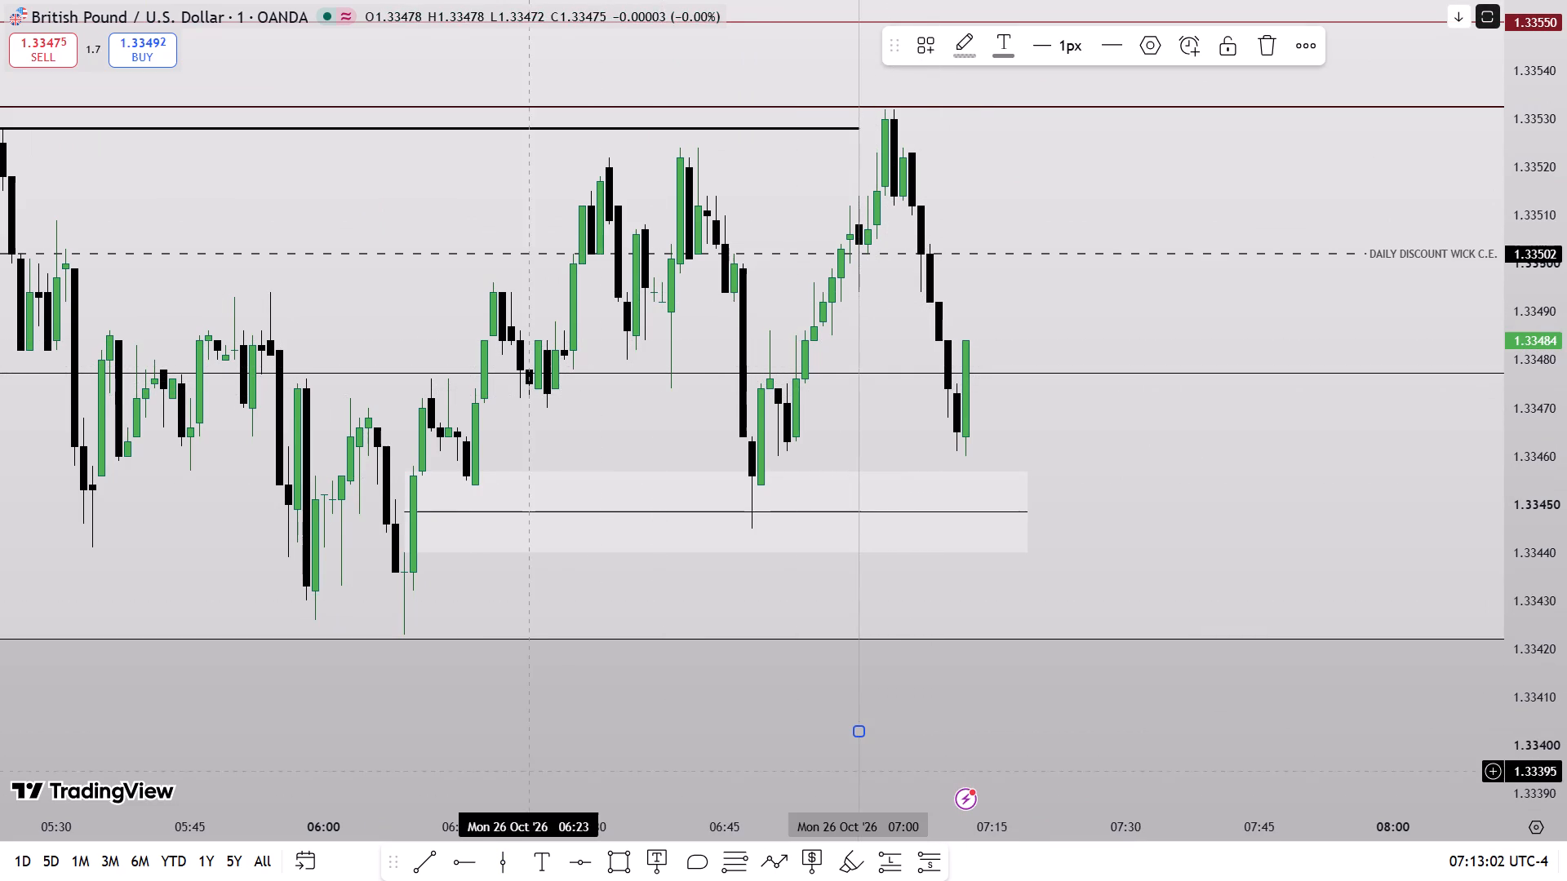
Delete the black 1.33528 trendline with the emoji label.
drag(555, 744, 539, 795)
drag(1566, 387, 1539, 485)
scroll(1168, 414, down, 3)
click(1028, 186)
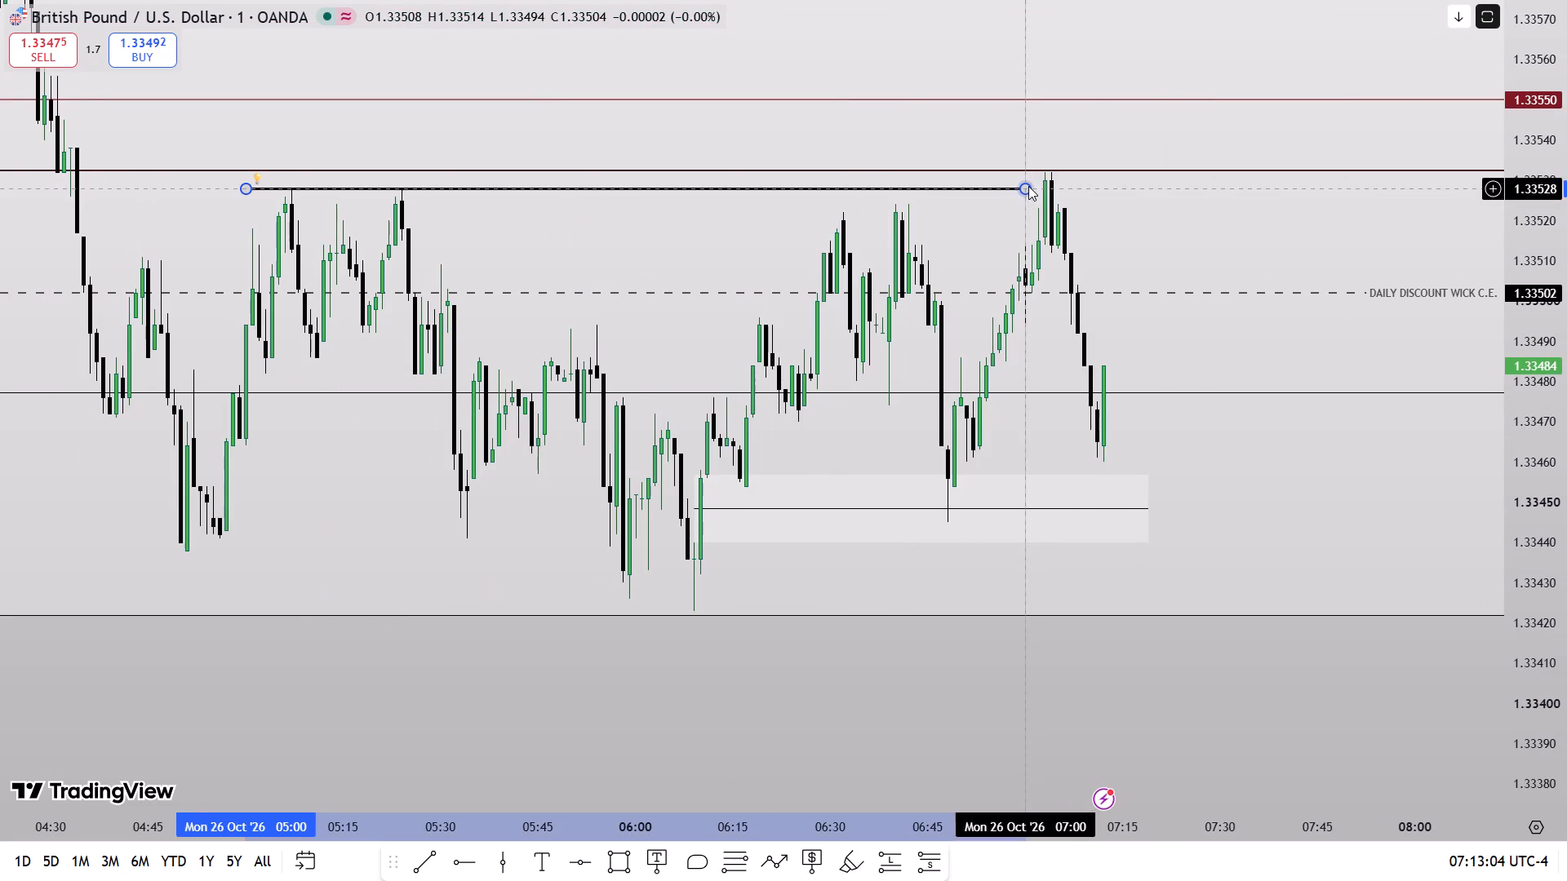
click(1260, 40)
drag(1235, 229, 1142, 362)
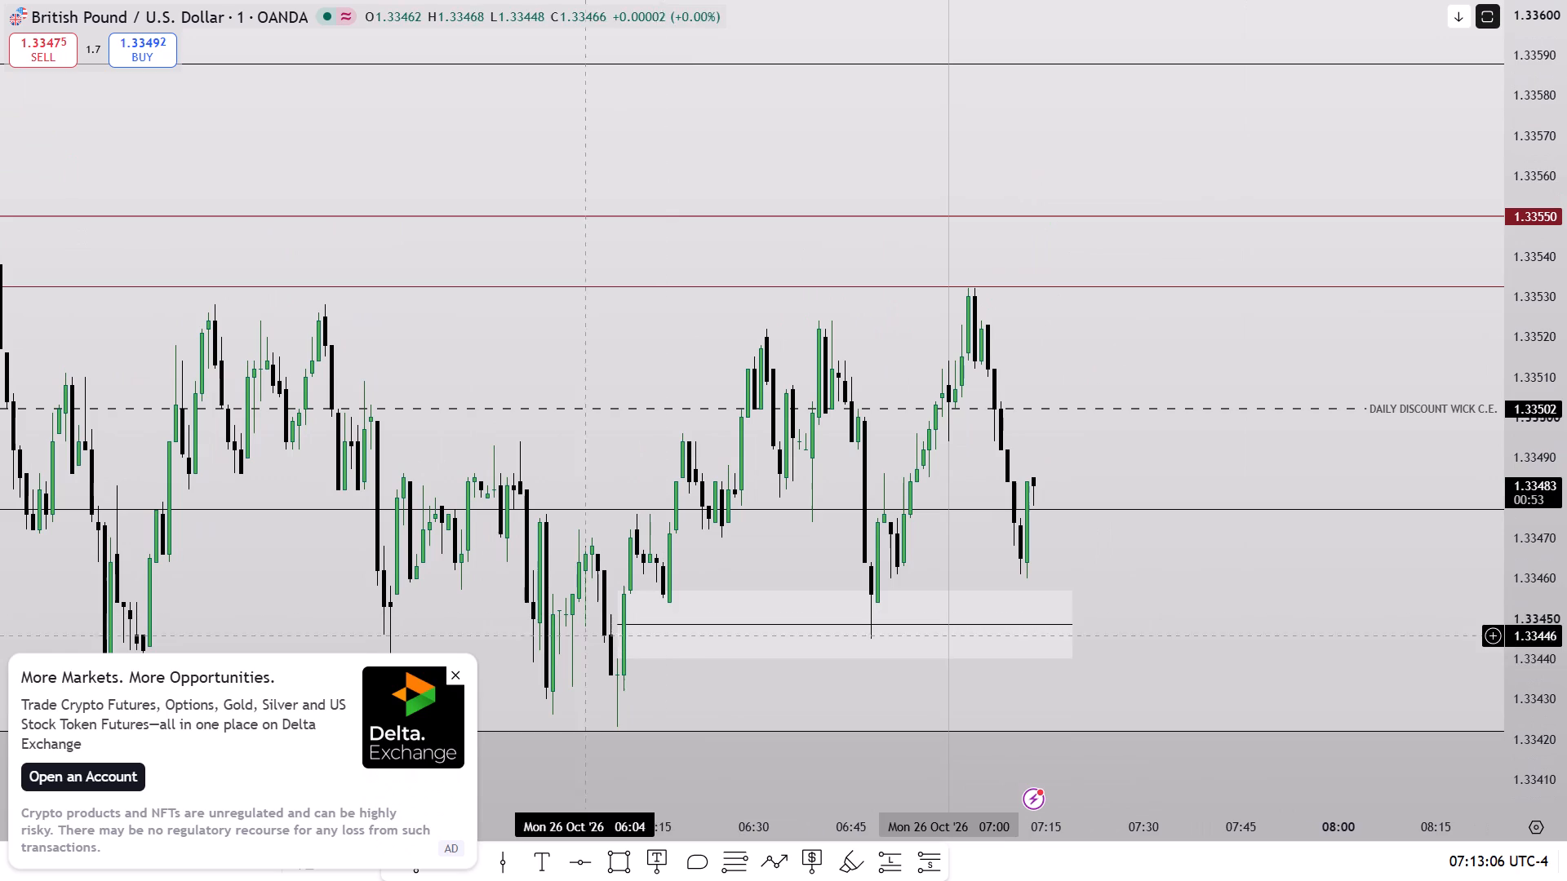
Dismiss the advertisement and the ad-free upgrade offer.
click(446, 679)
click(1055, 111)
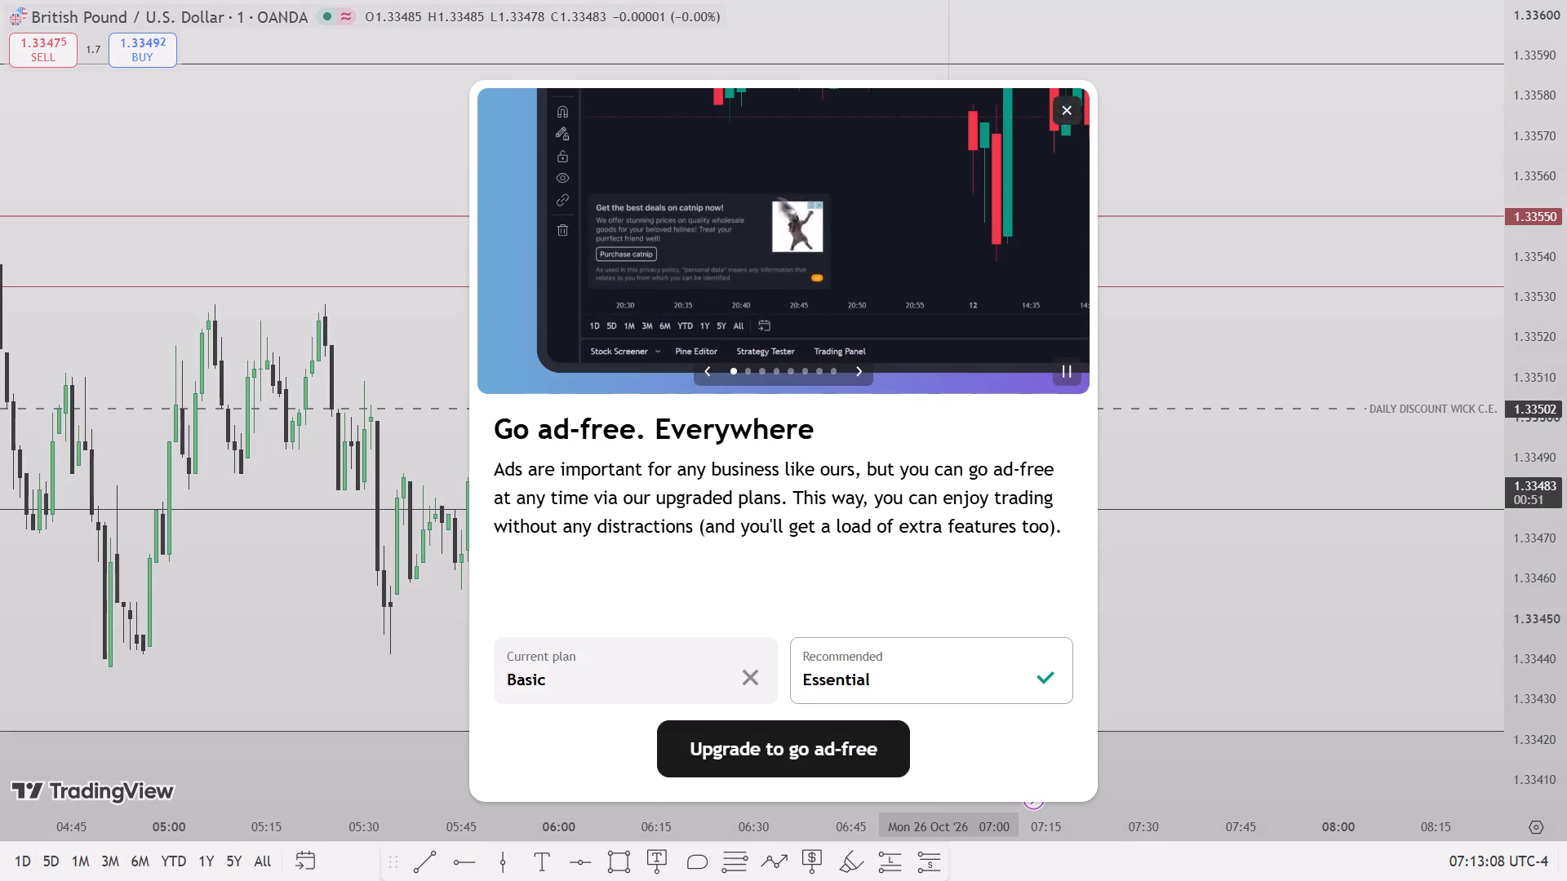
Label the dark red 1.33550 horizontal ray THURSDAY DAILY LOW and copy the label text.
drag(1566, 208, 1488, 445)
scroll(1168, 441, down, 6)
drag(823, 706, 739, 729)
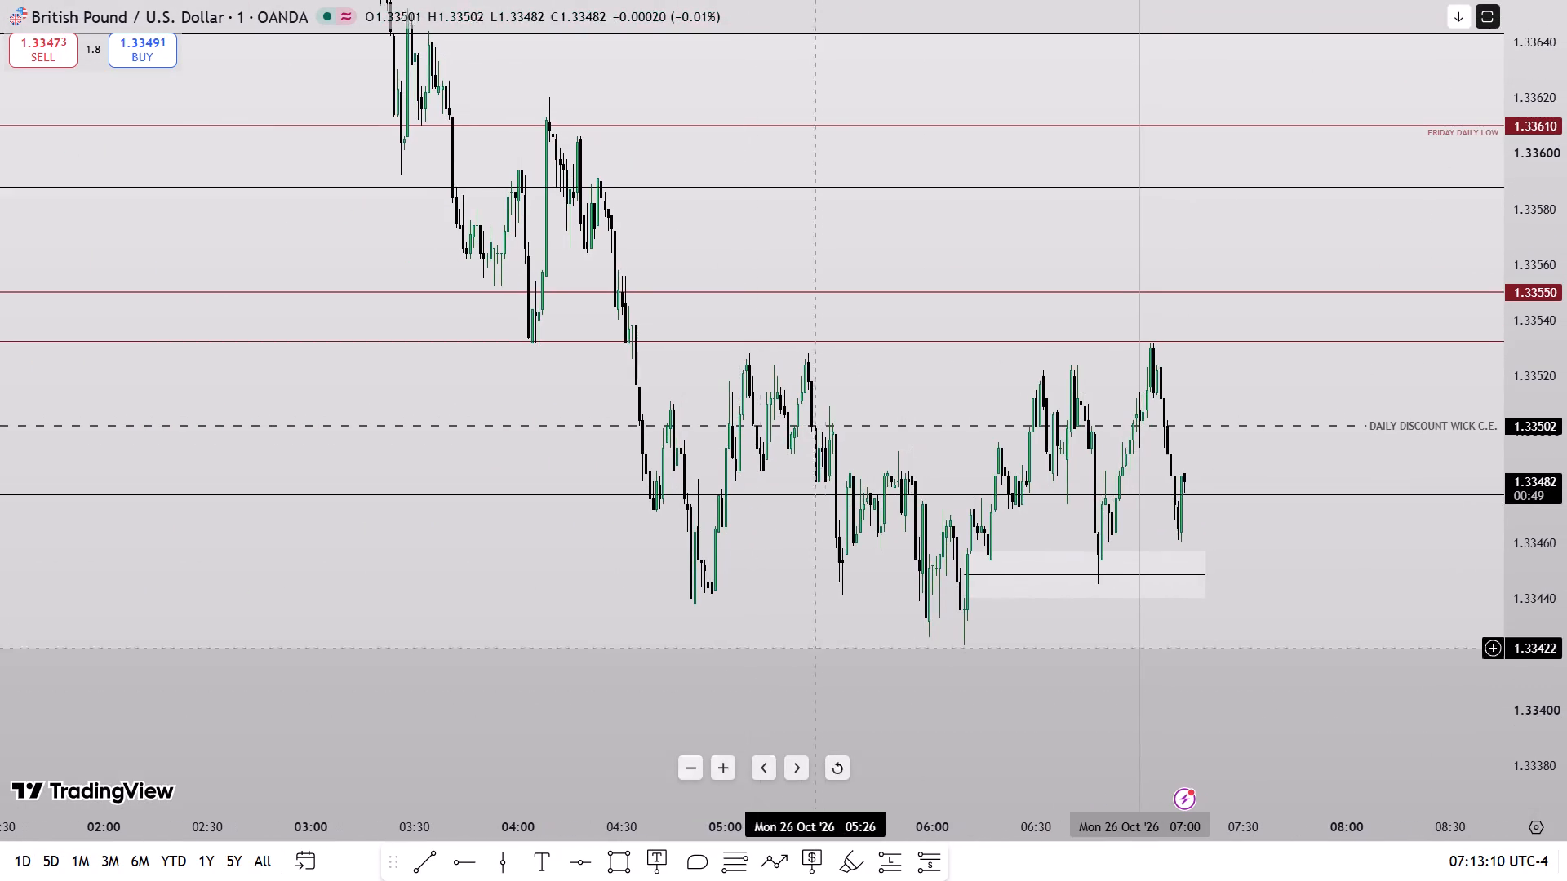
drag(1566, 252, 1565, 440)
double_click(1396, 323)
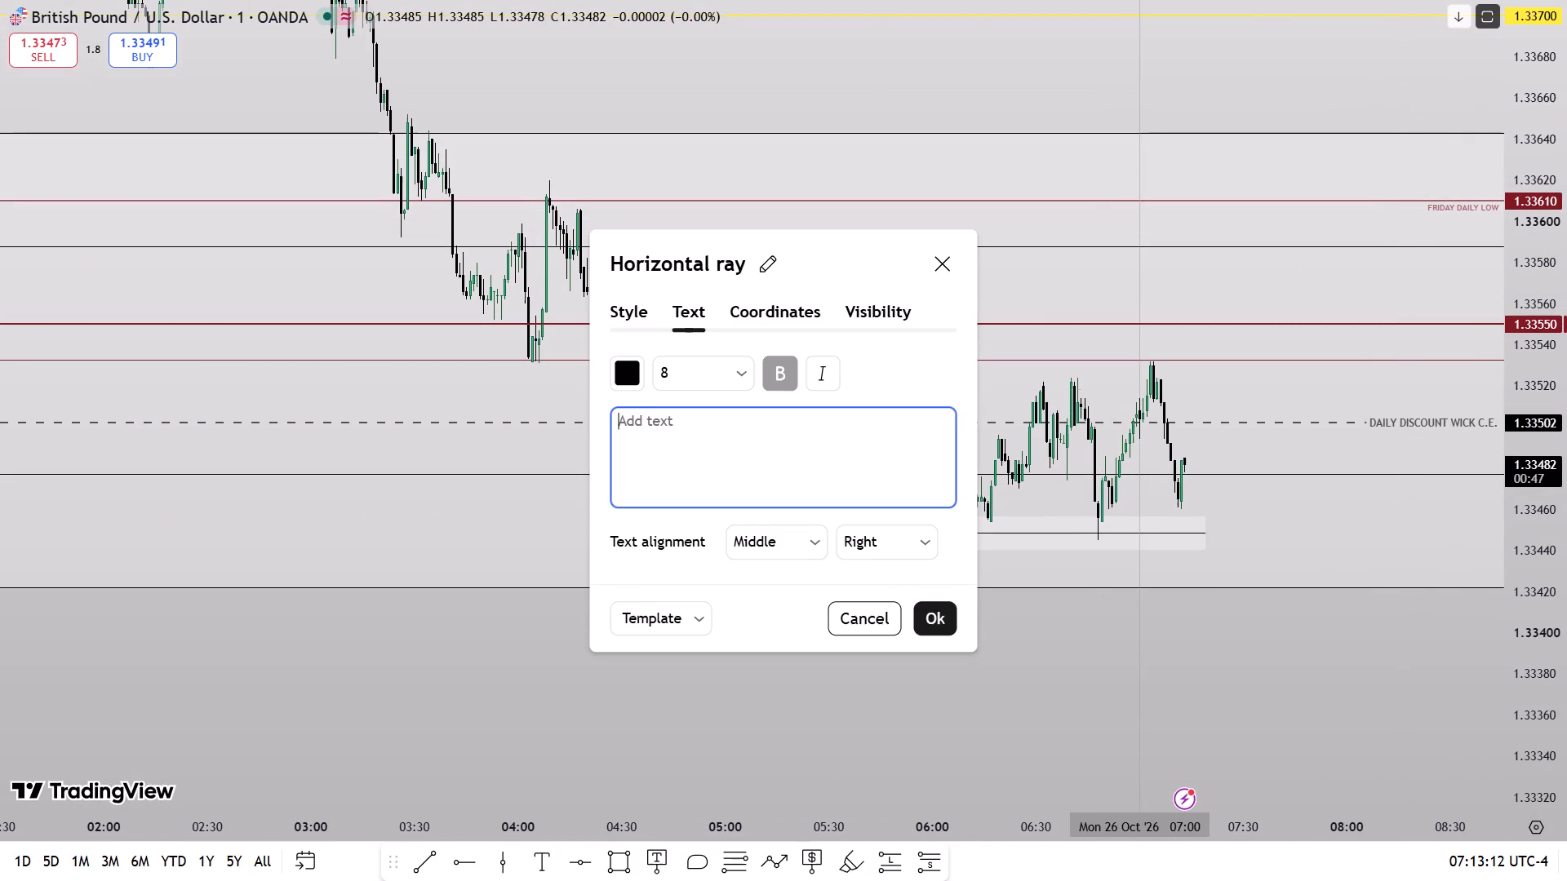
click(797, 433)
text(THURSDAY DAILY LOW)
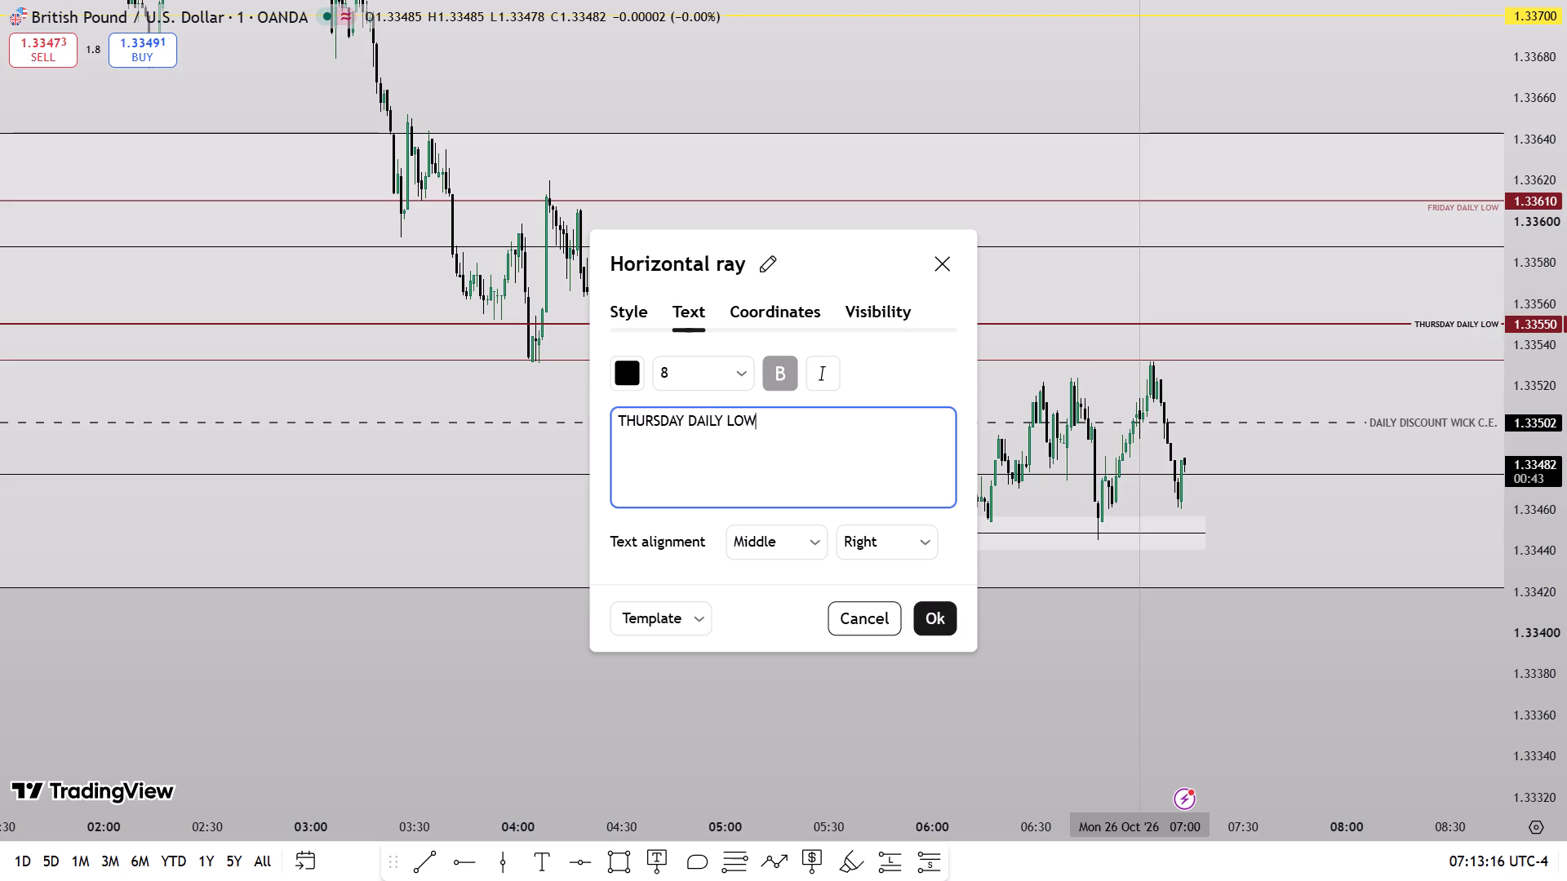
key(ctrl+a)
key(ctrl+c)
Align the THURSDAY DAILY LOW label to the bottom of its ray and colour the text dark red.
click(761, 540)
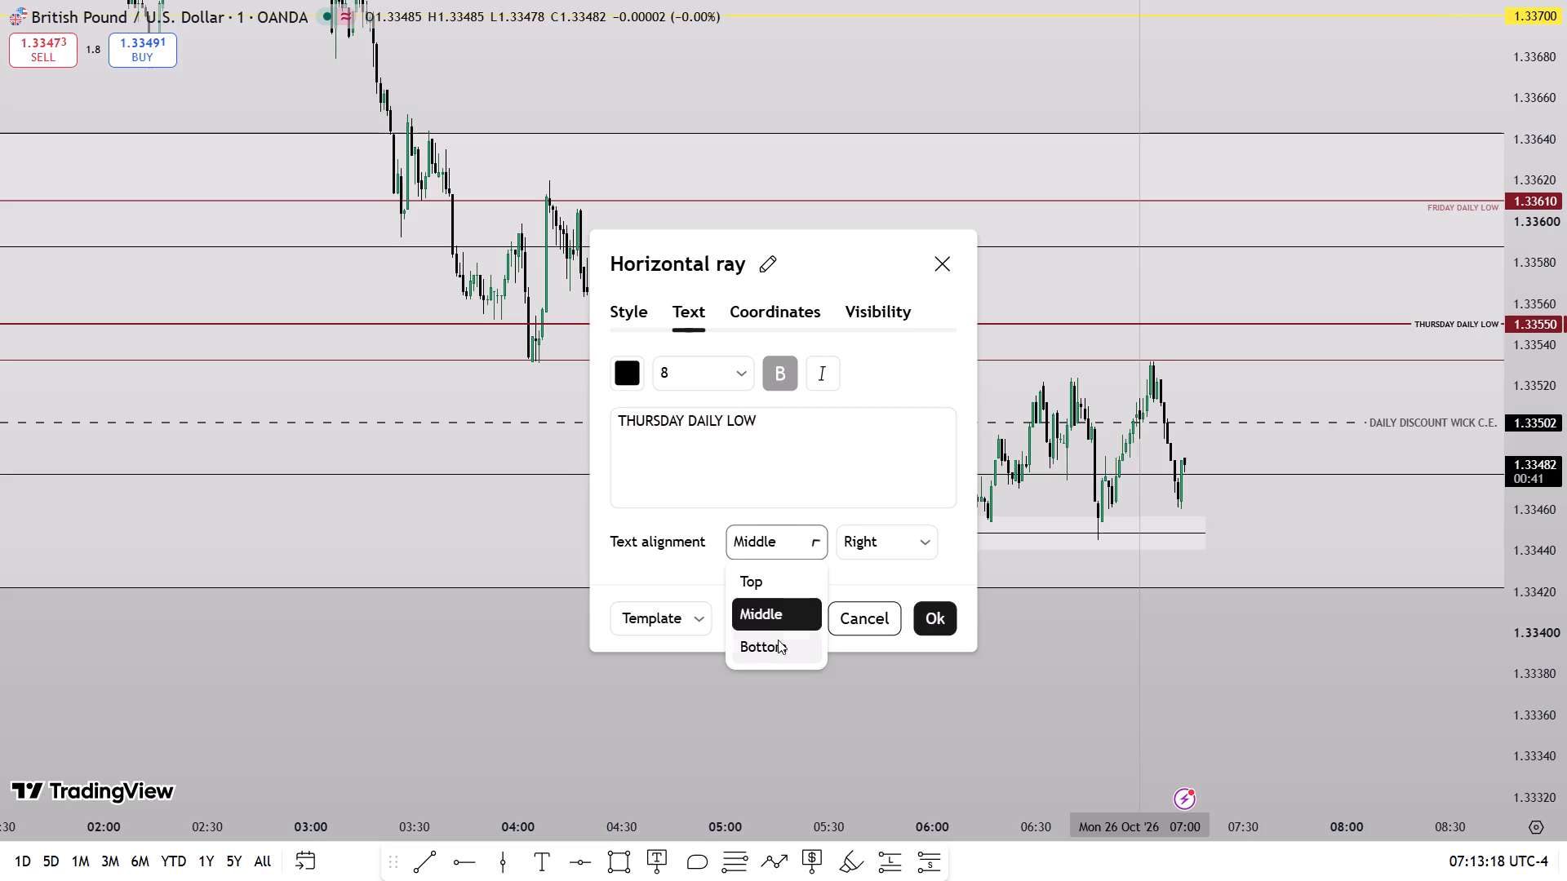
click(778, 650)
click(626, 372)
click(632, 592)
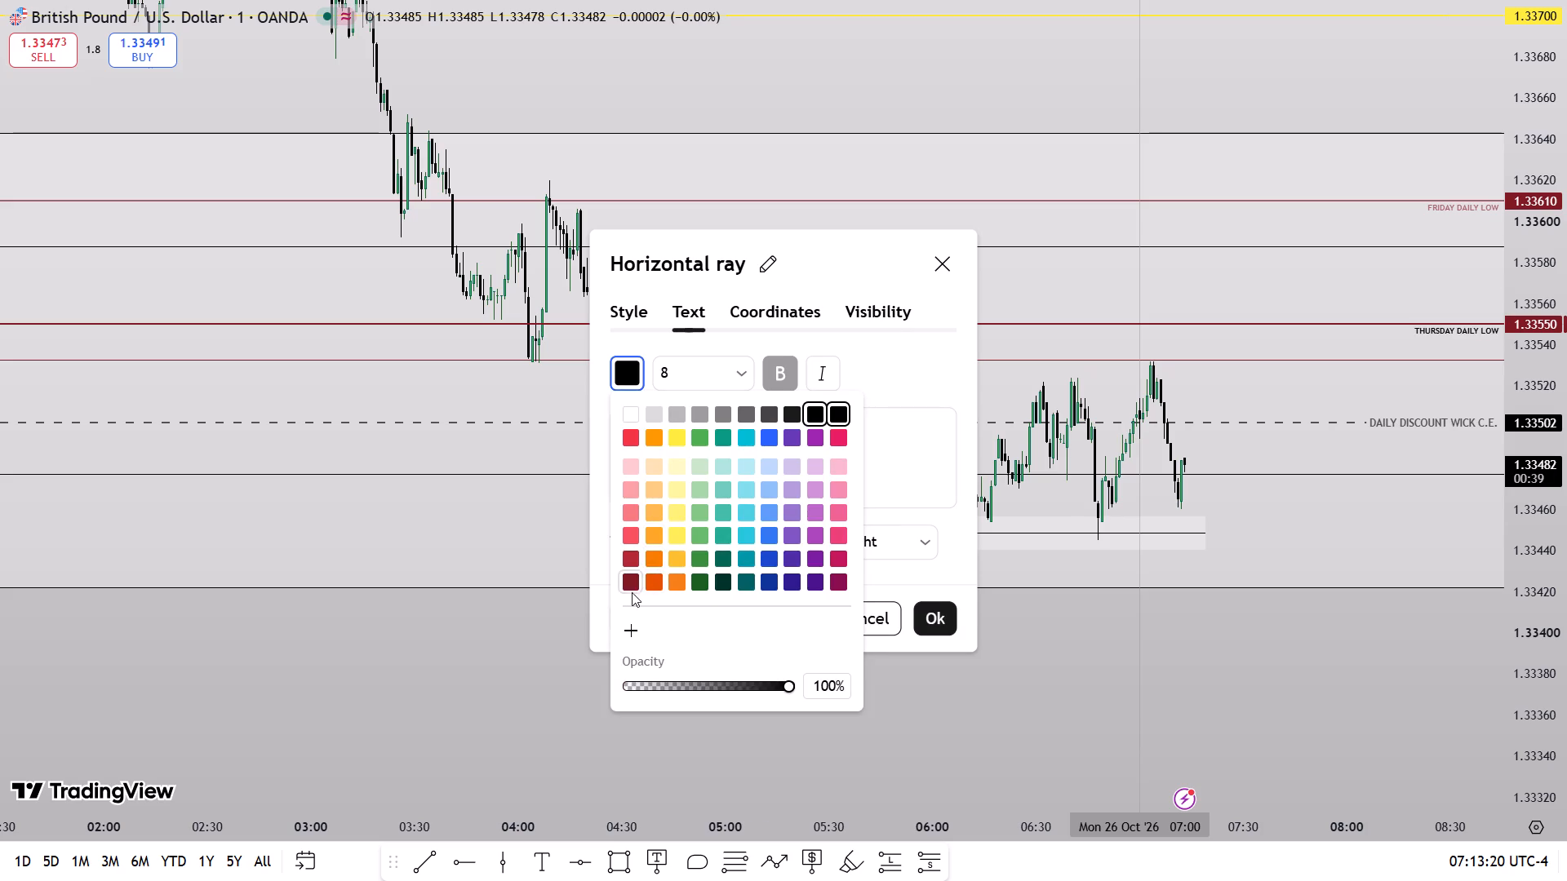
click(1445, 198)
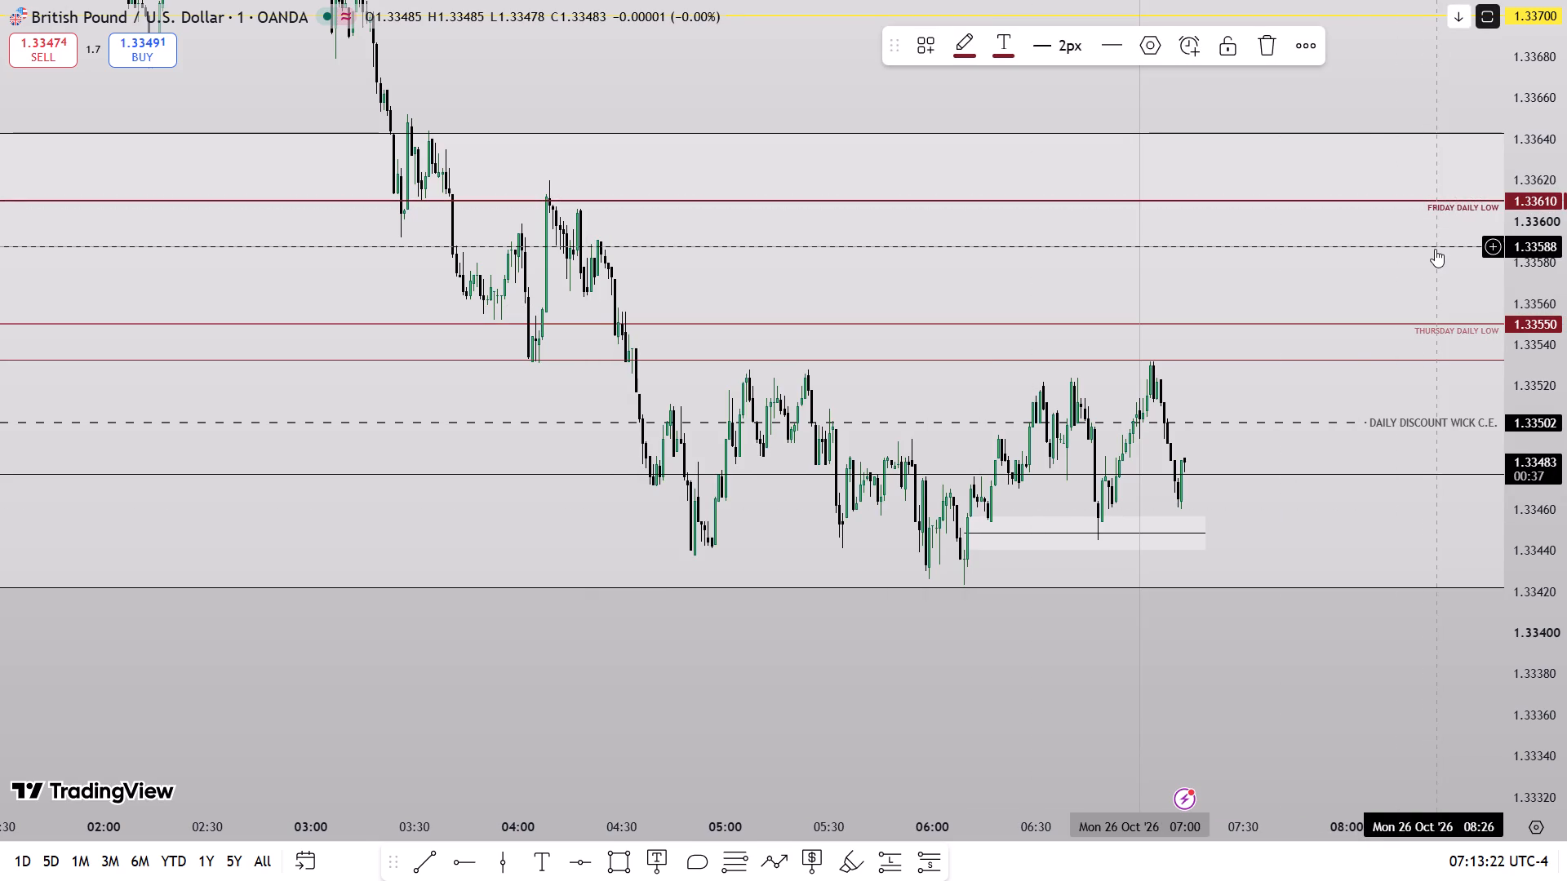
click(1436, 249)
click(1415, 276)
On the daily chart, delete the light rectangle spanning 1.33643–1.33422.
text(1D)
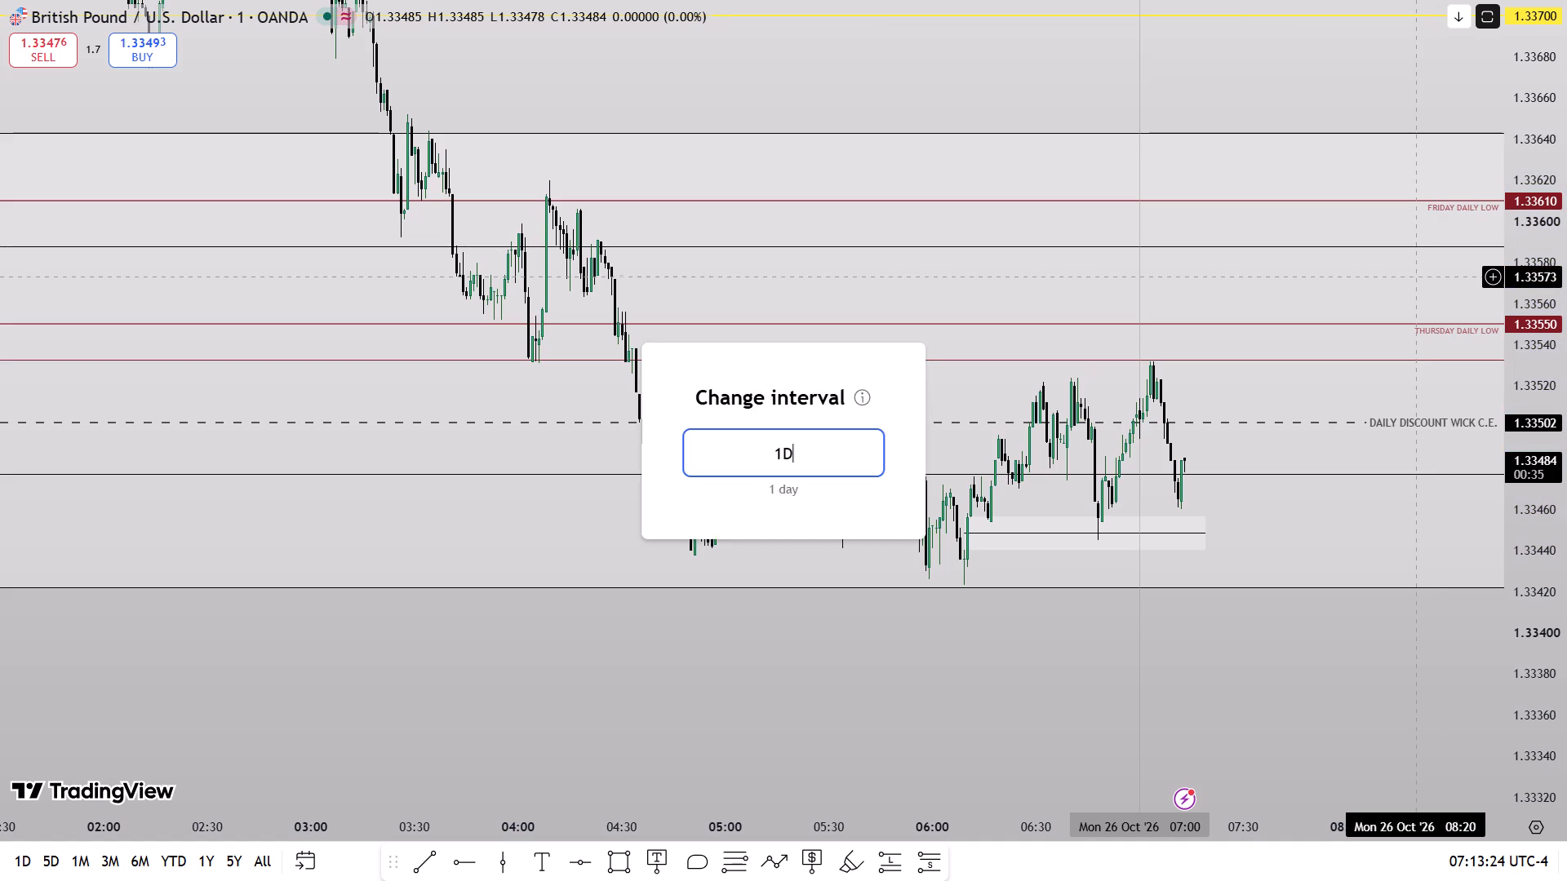
key(Return)
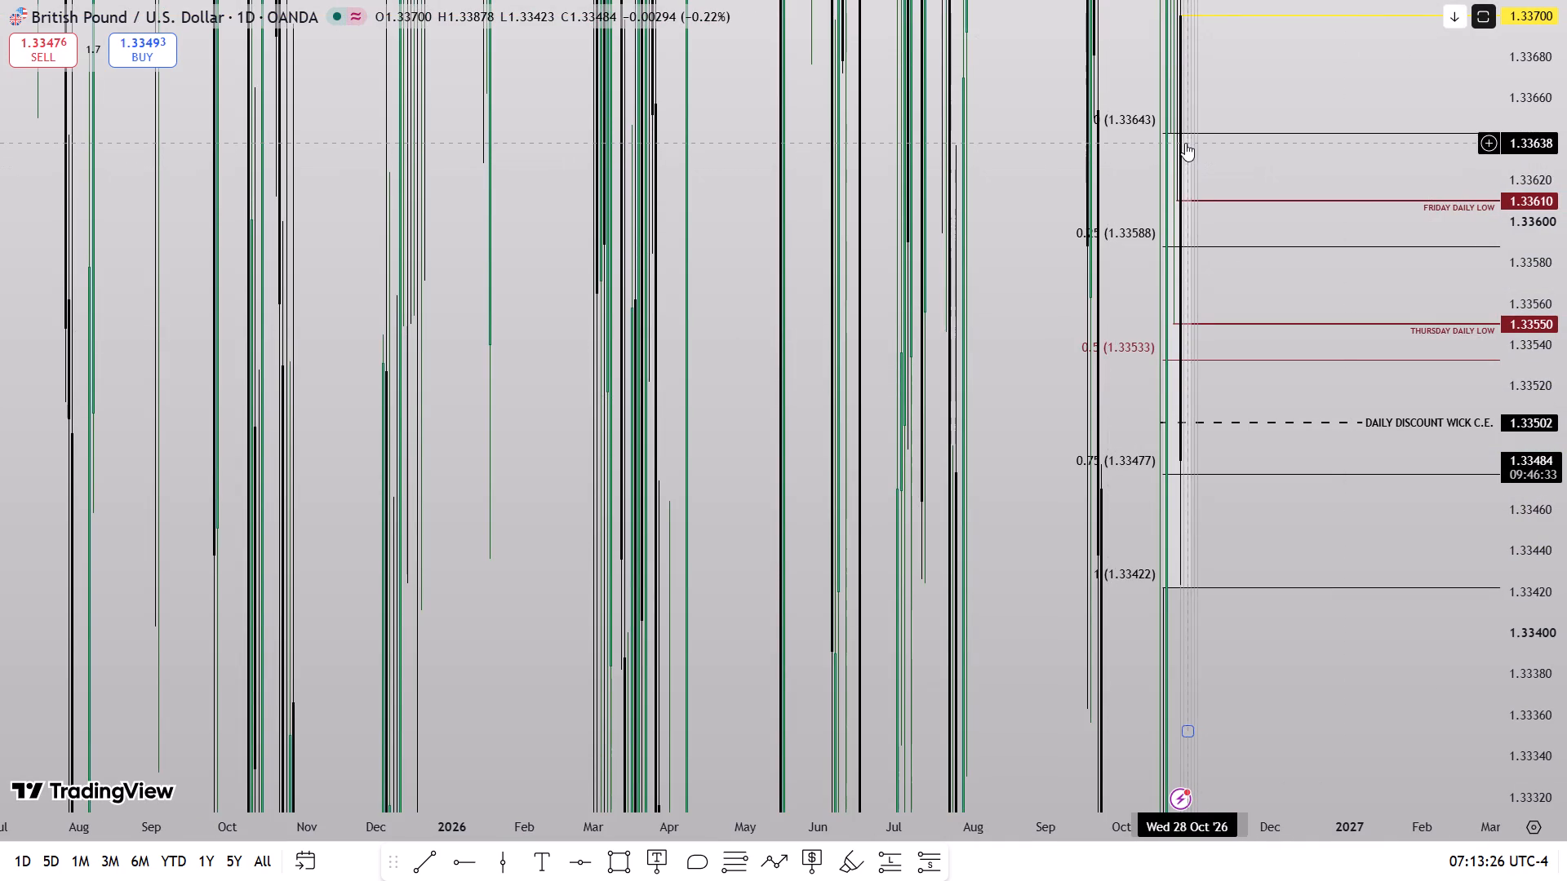
click(1185, 143)
scroll(1153, 485, up, 6)
drag(1566, 361, 1499, 755)
drag(1201, 703, 1566, 702)
key(ctrl+z)
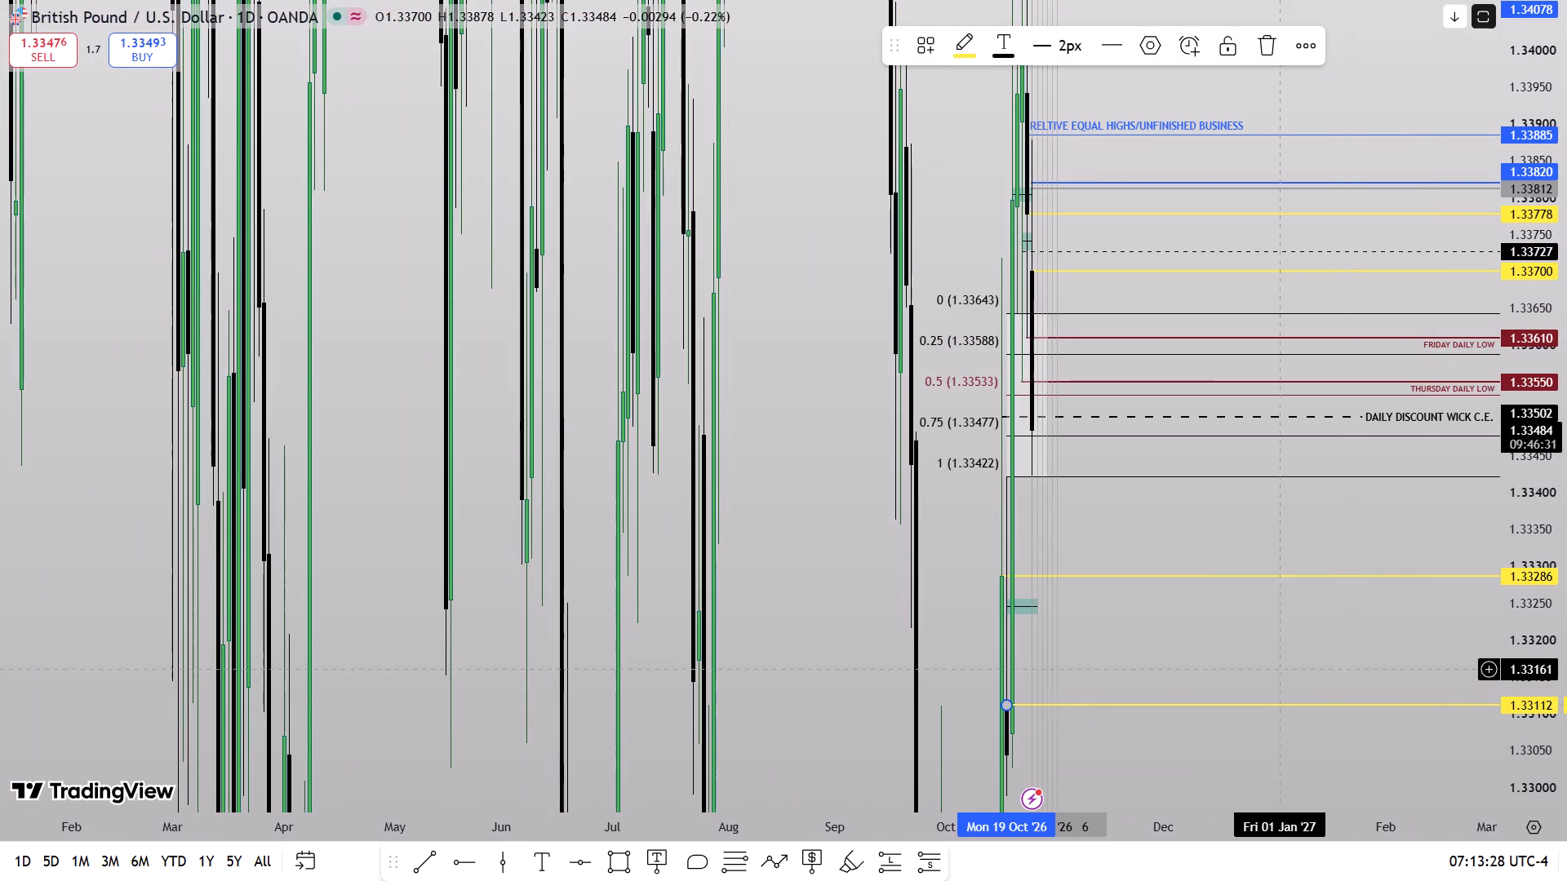
scroll(1273, 669, up, 5)
drag(1025, 645, 1566, 648)
scroll(1188, 671, up, 6)
click(1037, 398)
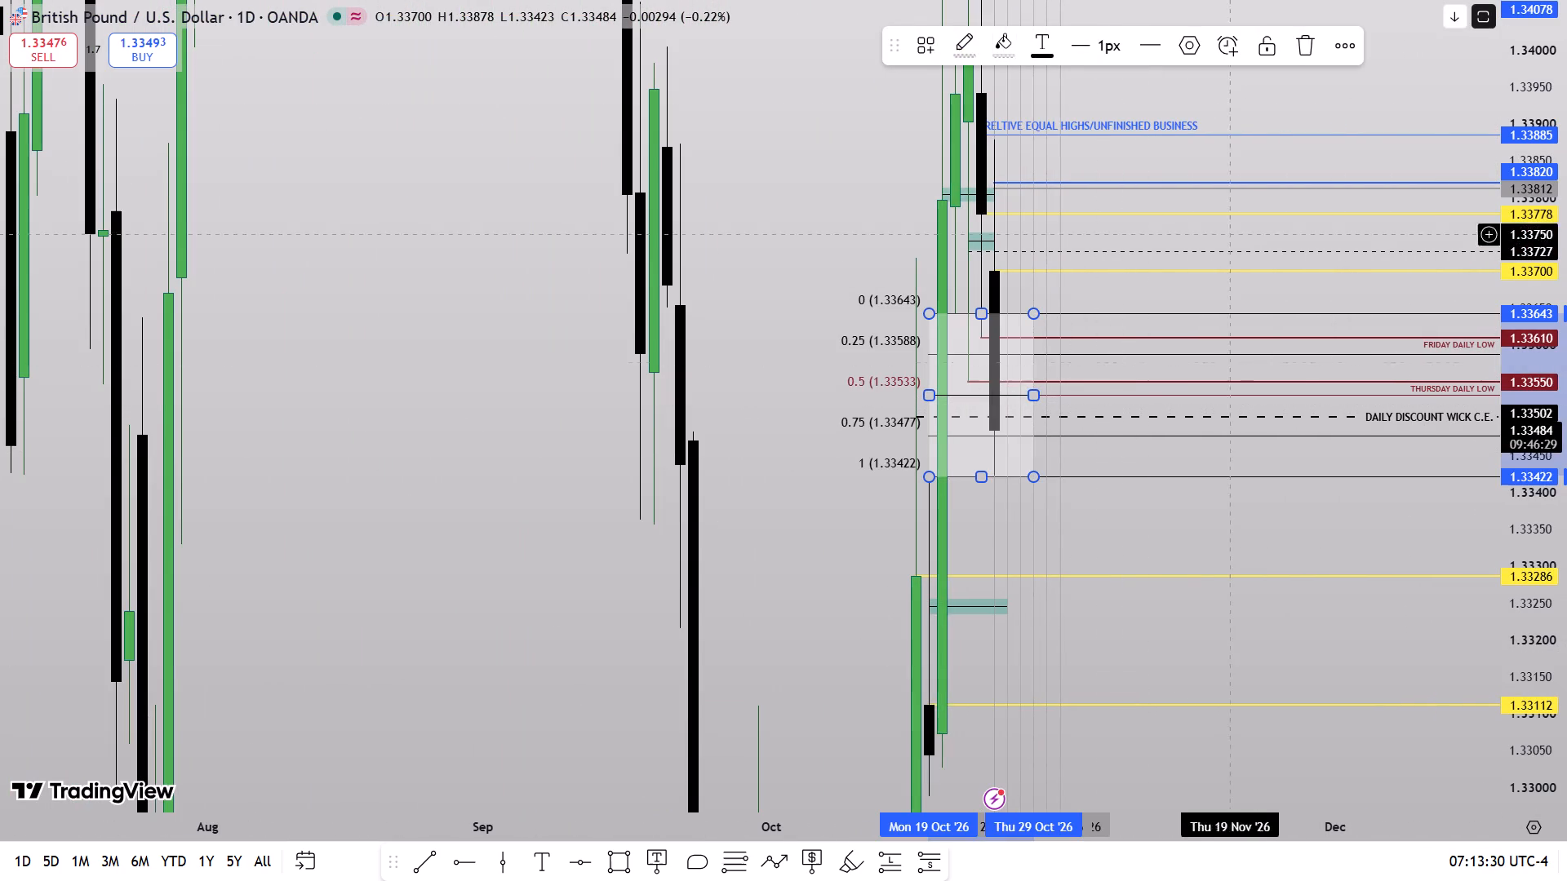
click(1307, 51)
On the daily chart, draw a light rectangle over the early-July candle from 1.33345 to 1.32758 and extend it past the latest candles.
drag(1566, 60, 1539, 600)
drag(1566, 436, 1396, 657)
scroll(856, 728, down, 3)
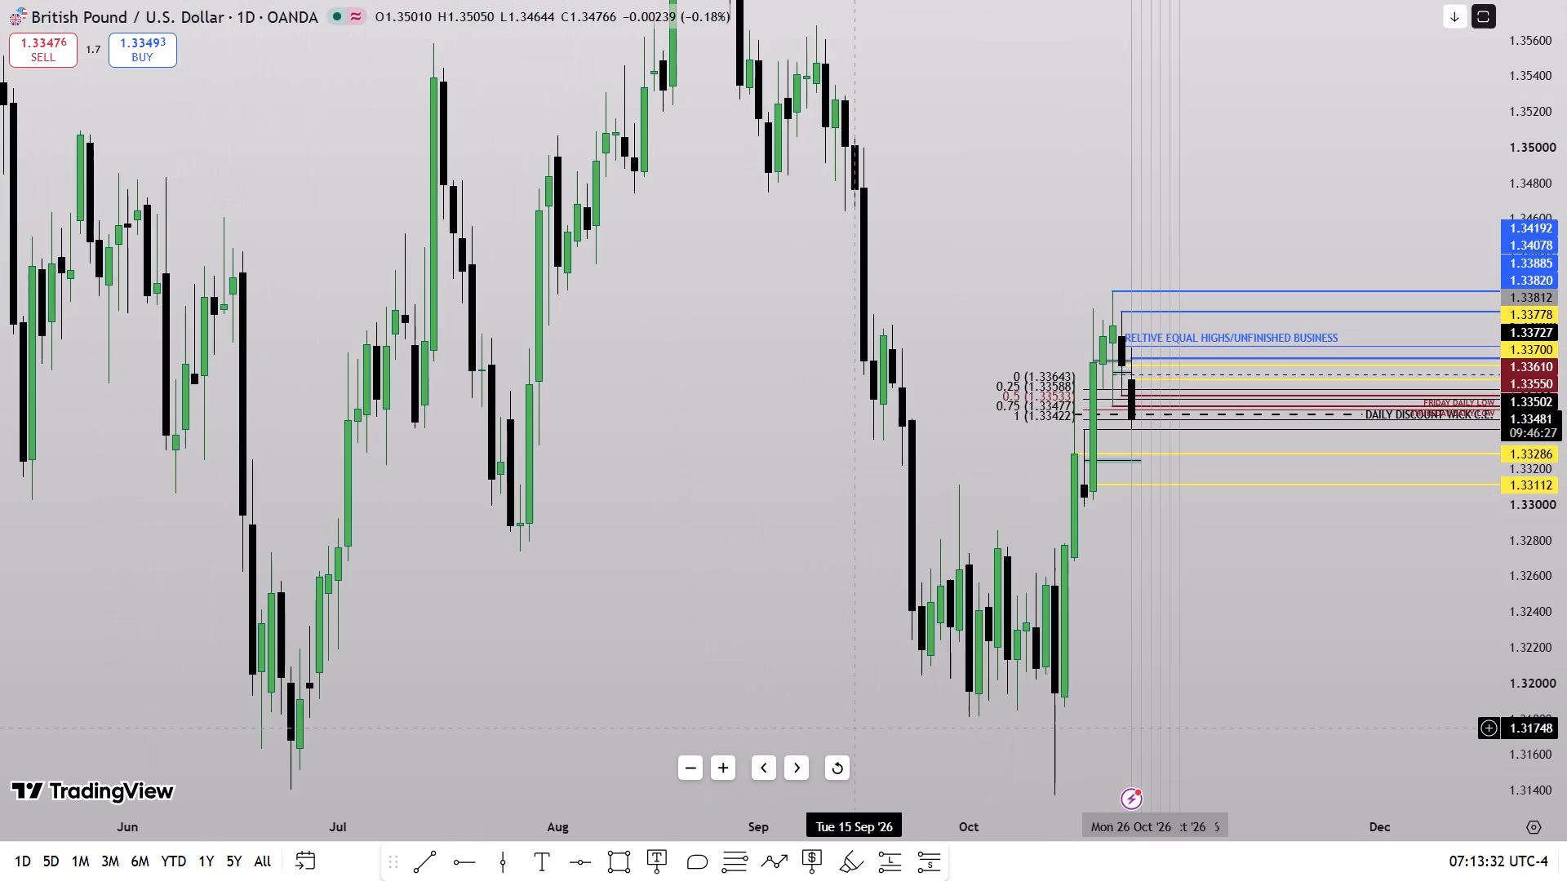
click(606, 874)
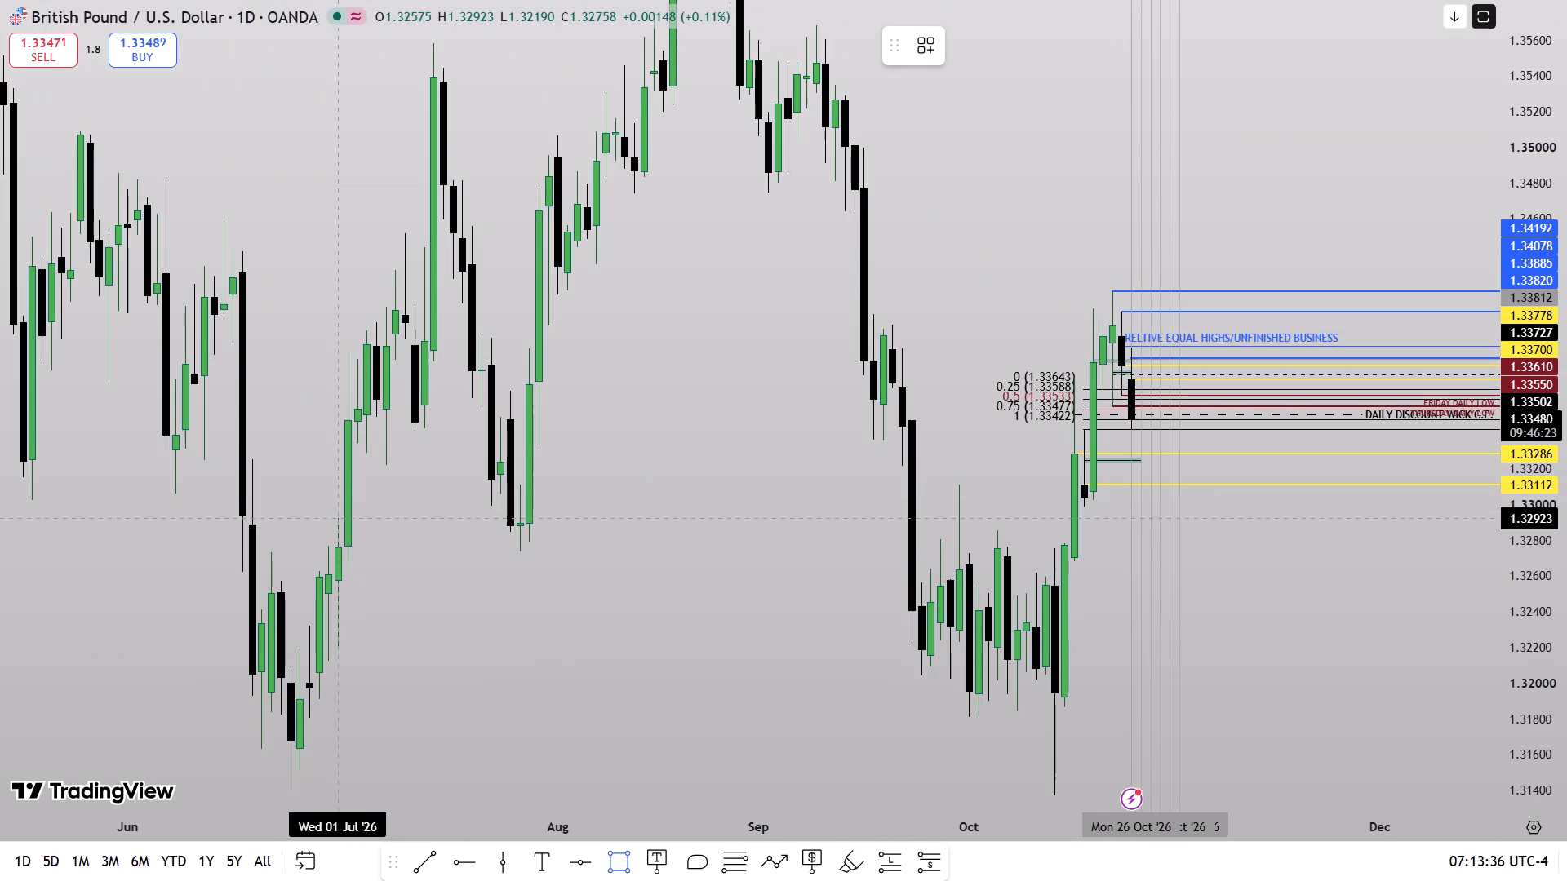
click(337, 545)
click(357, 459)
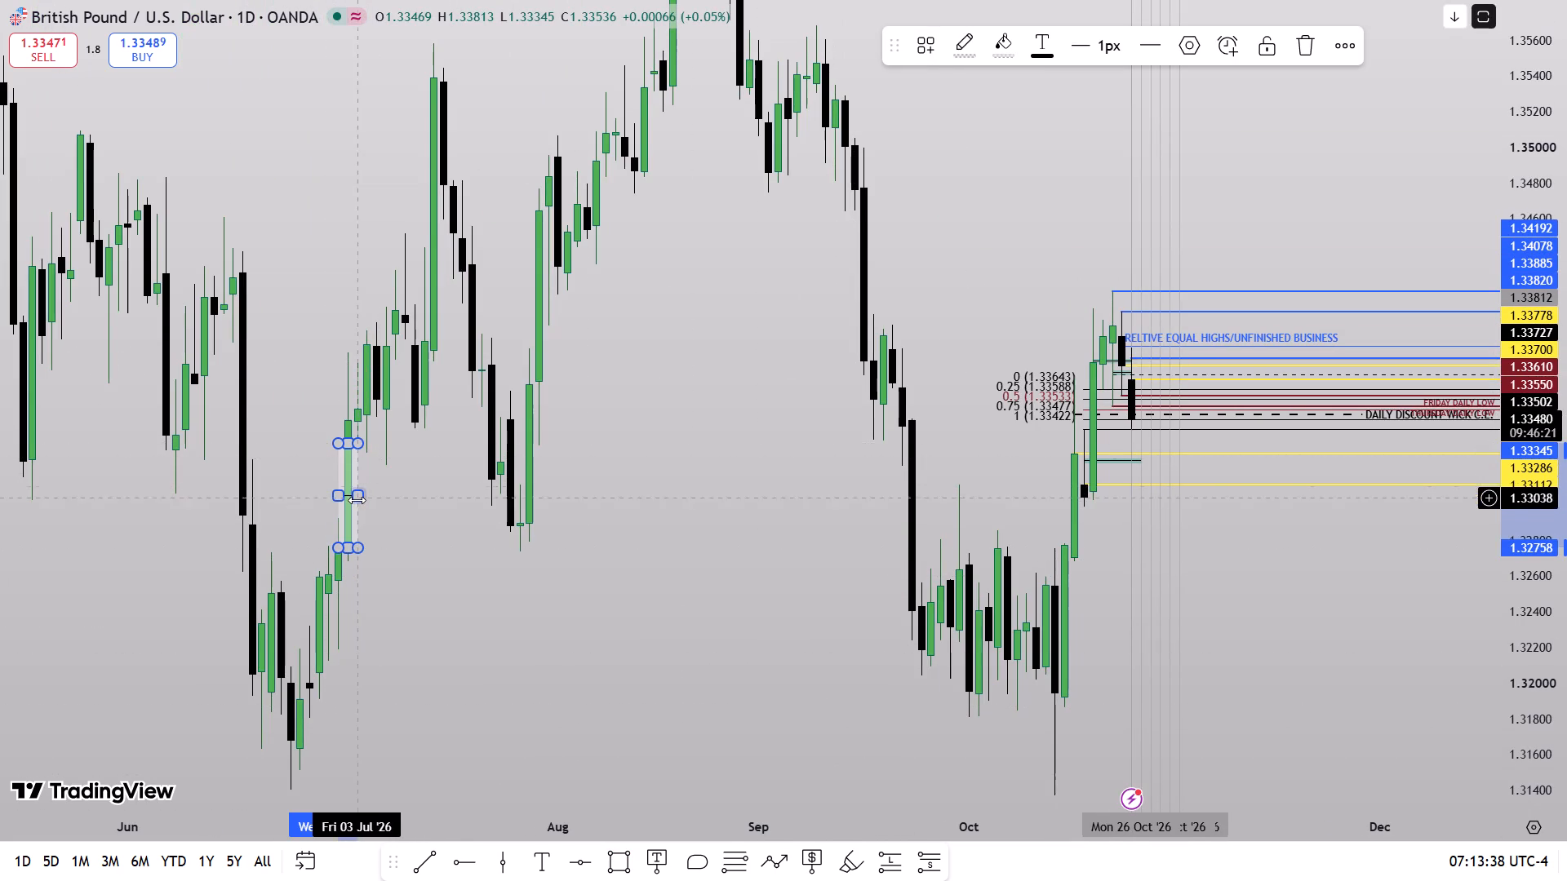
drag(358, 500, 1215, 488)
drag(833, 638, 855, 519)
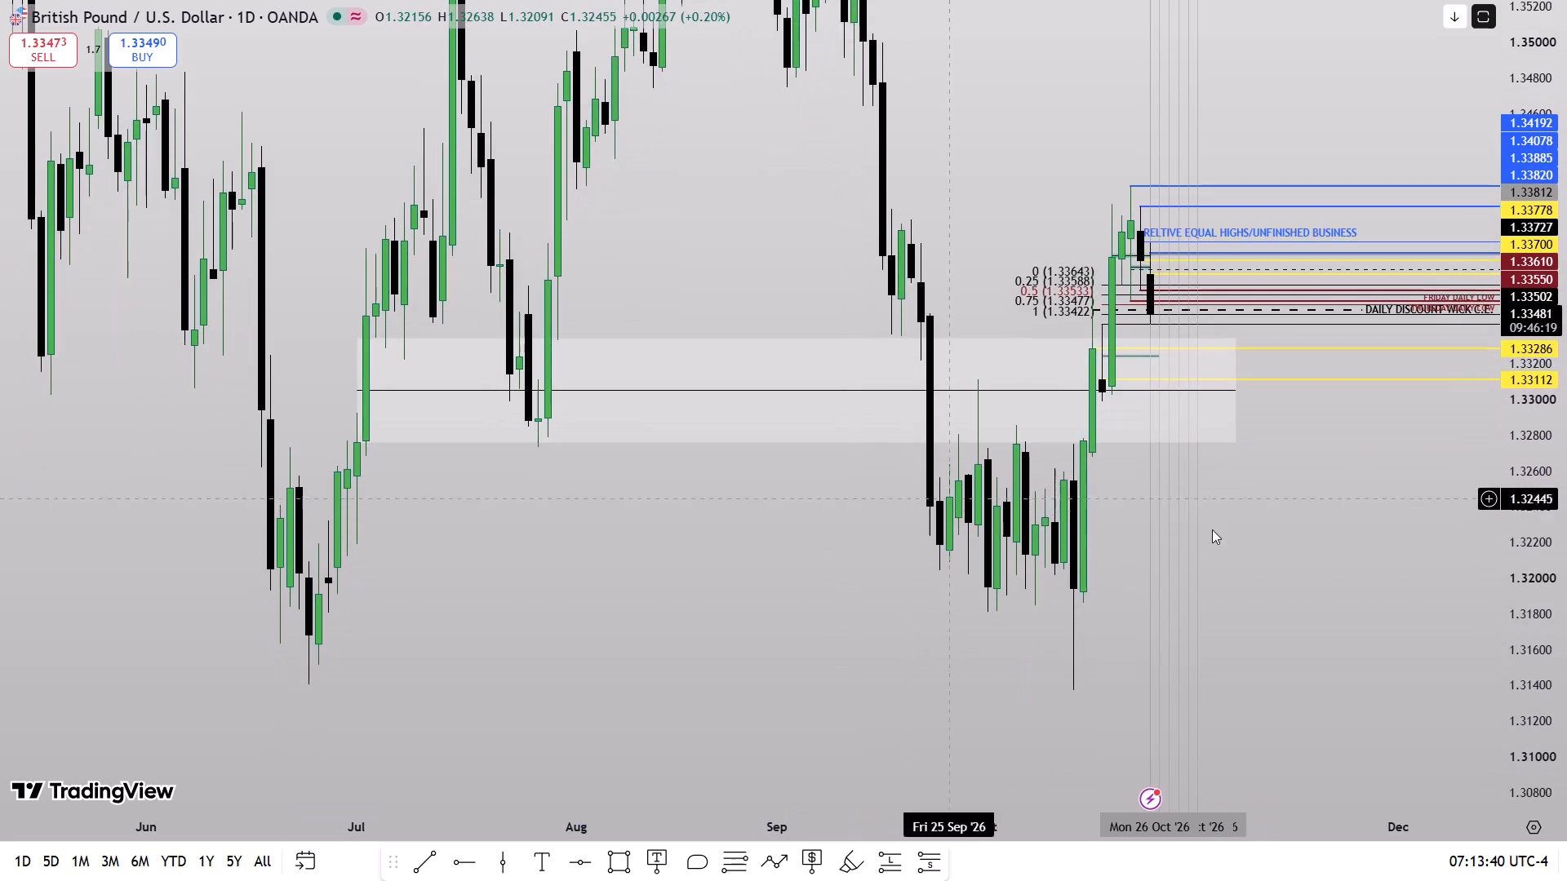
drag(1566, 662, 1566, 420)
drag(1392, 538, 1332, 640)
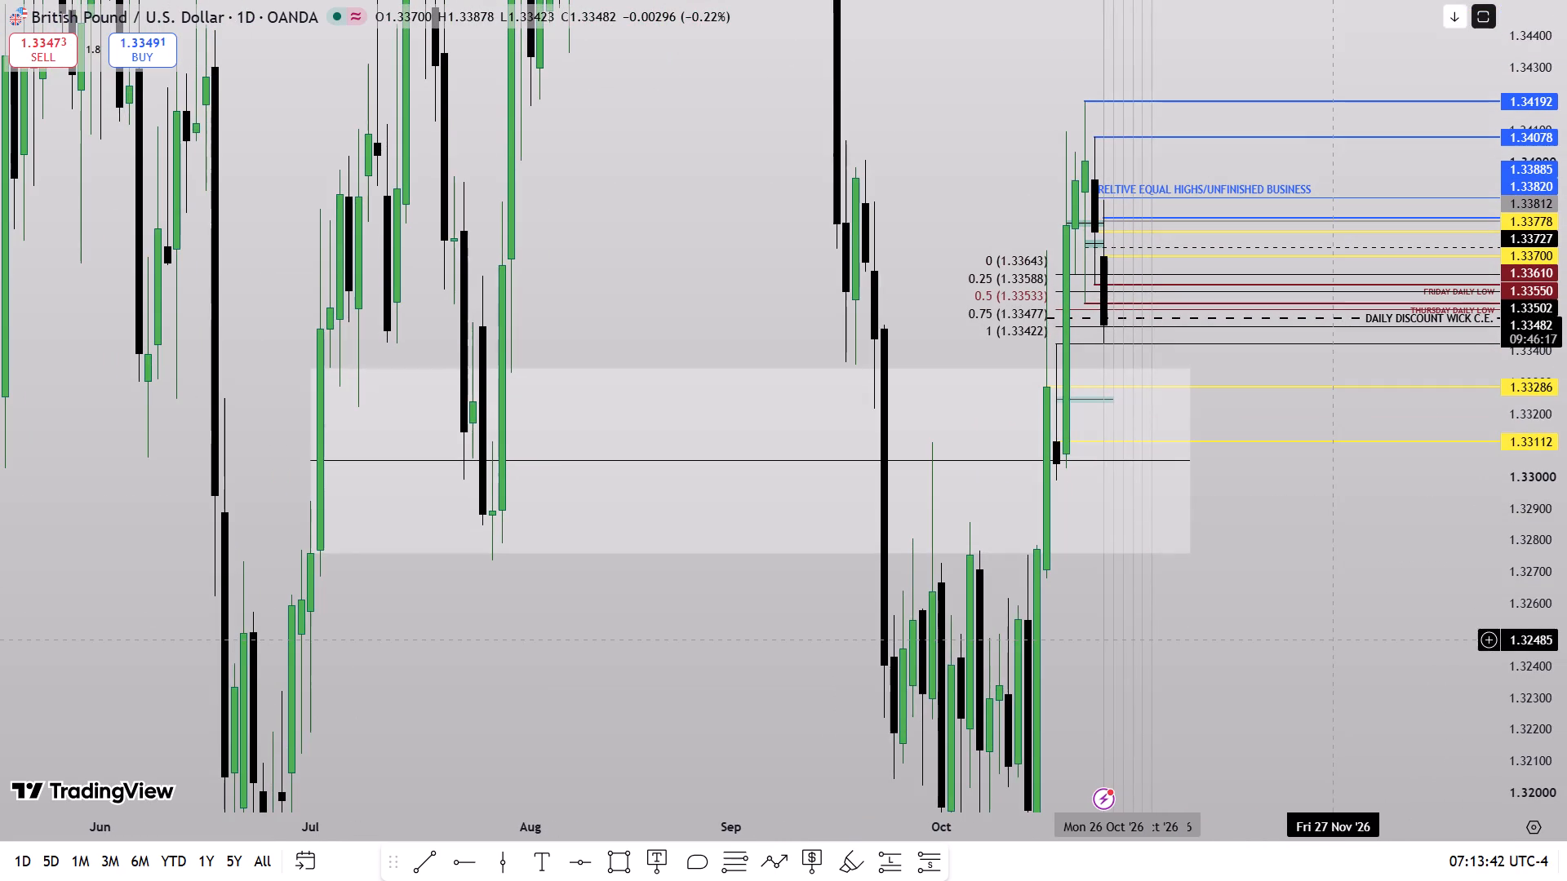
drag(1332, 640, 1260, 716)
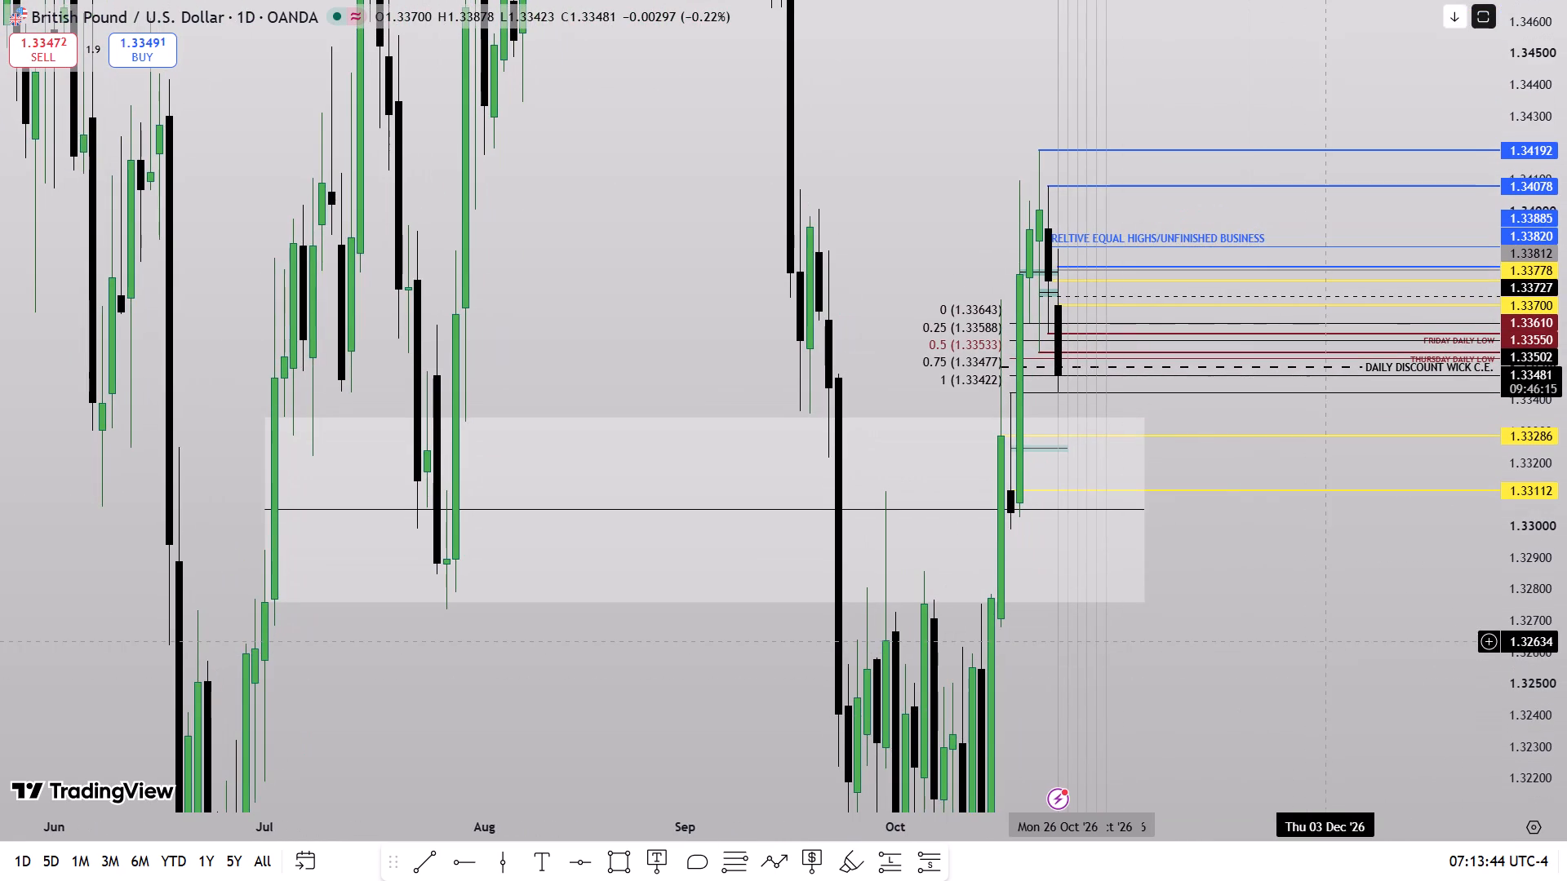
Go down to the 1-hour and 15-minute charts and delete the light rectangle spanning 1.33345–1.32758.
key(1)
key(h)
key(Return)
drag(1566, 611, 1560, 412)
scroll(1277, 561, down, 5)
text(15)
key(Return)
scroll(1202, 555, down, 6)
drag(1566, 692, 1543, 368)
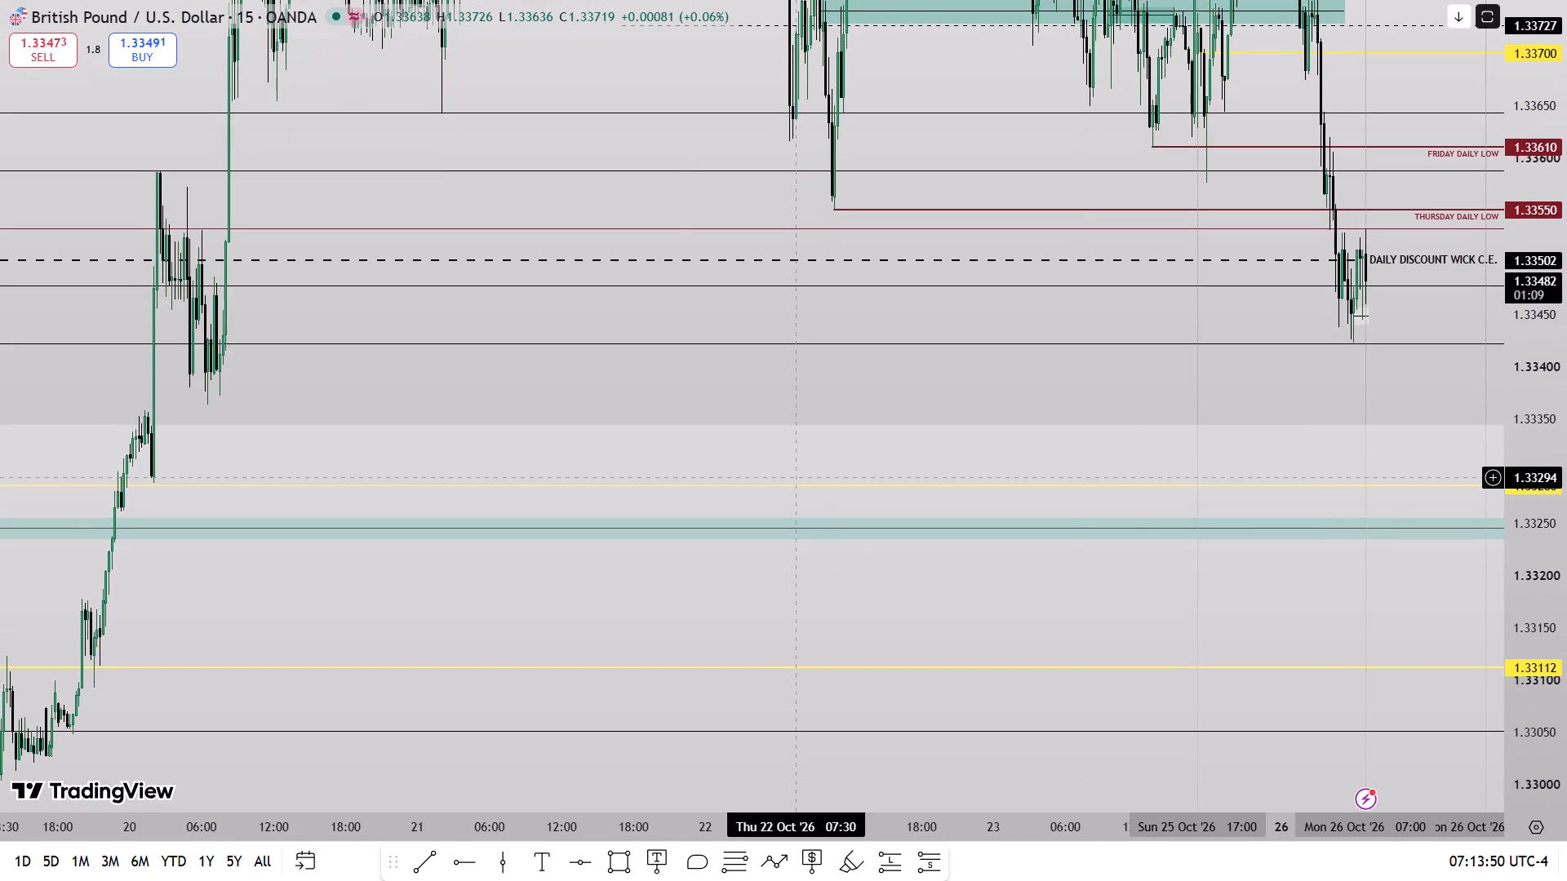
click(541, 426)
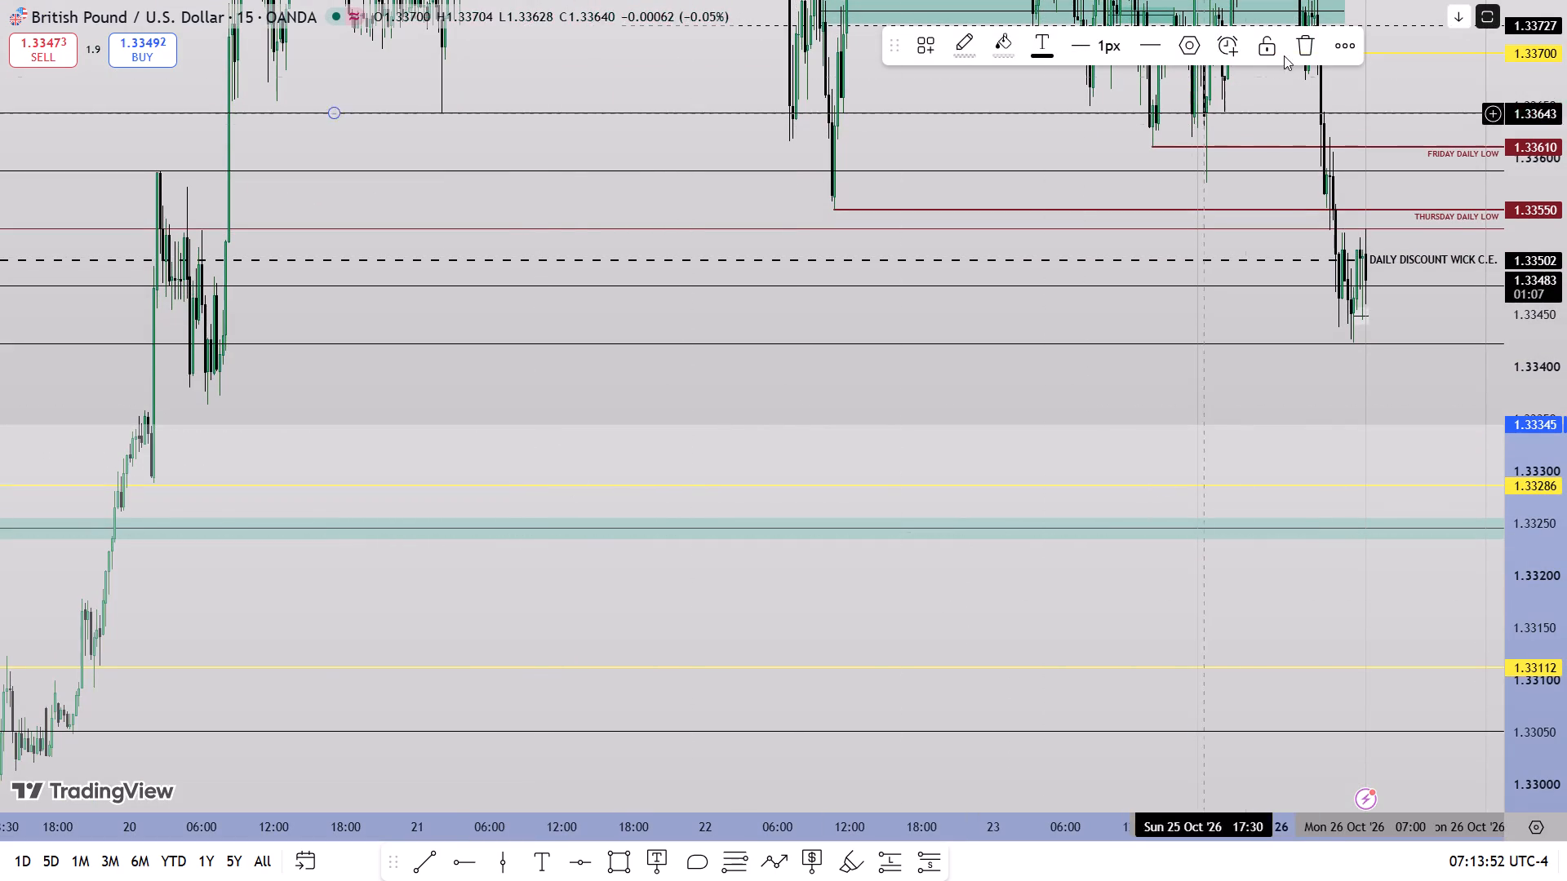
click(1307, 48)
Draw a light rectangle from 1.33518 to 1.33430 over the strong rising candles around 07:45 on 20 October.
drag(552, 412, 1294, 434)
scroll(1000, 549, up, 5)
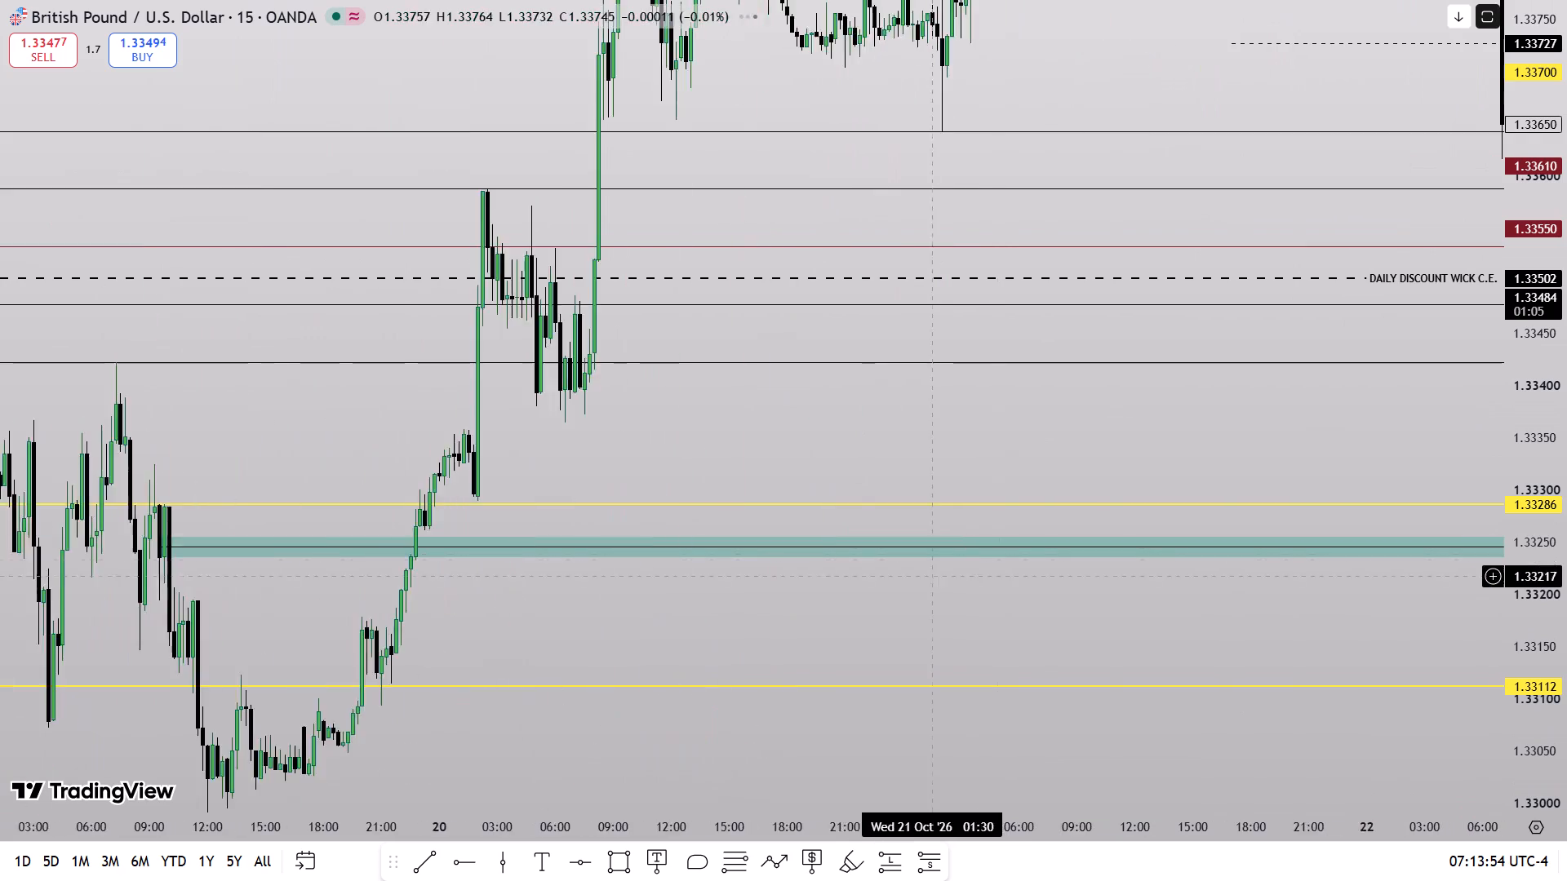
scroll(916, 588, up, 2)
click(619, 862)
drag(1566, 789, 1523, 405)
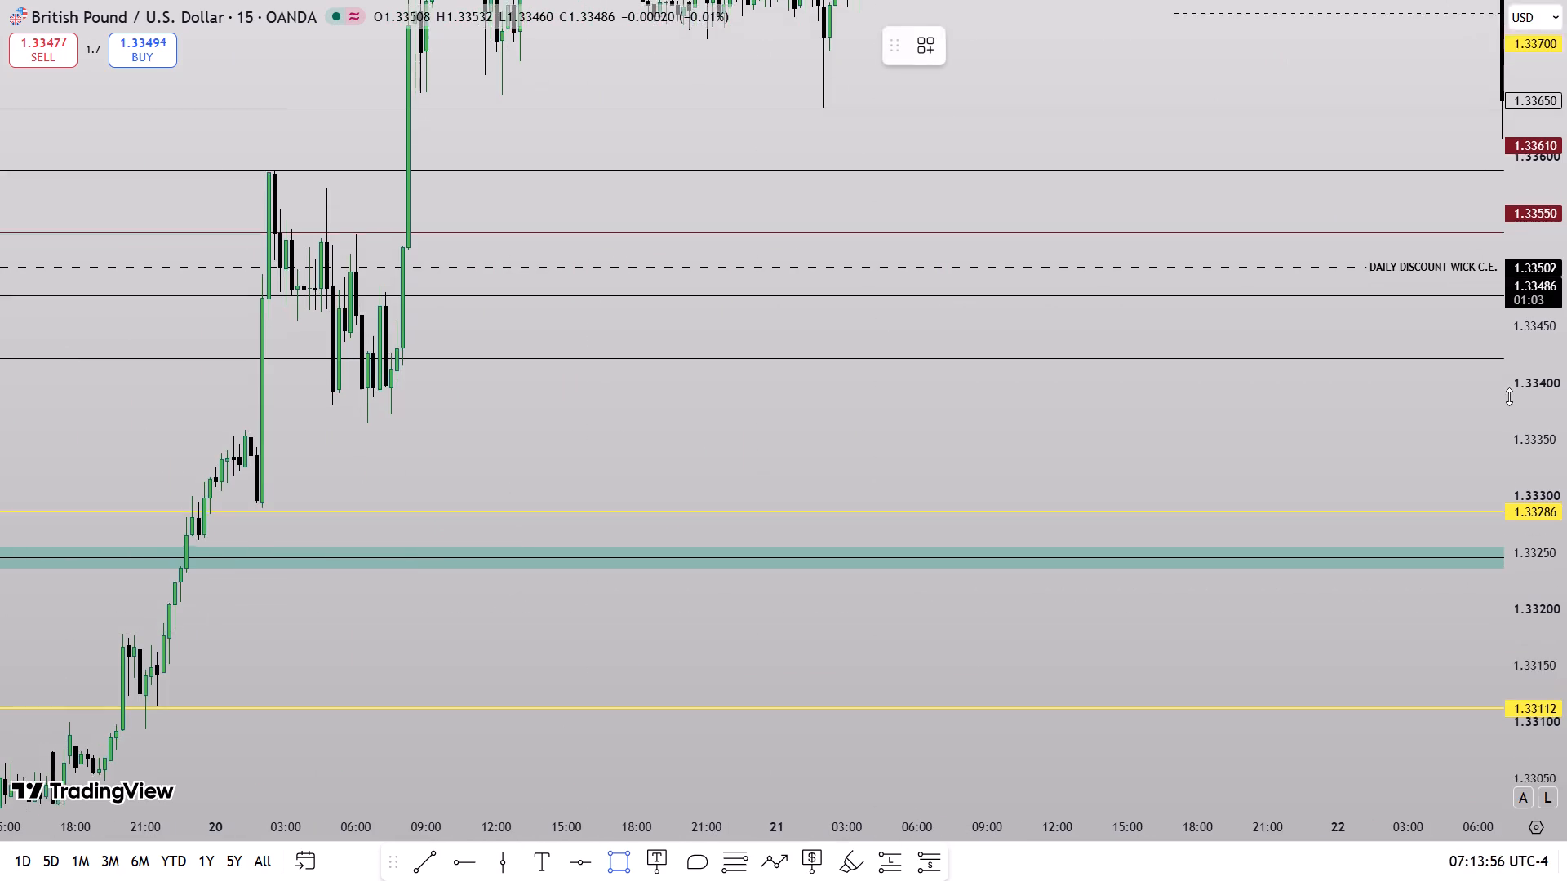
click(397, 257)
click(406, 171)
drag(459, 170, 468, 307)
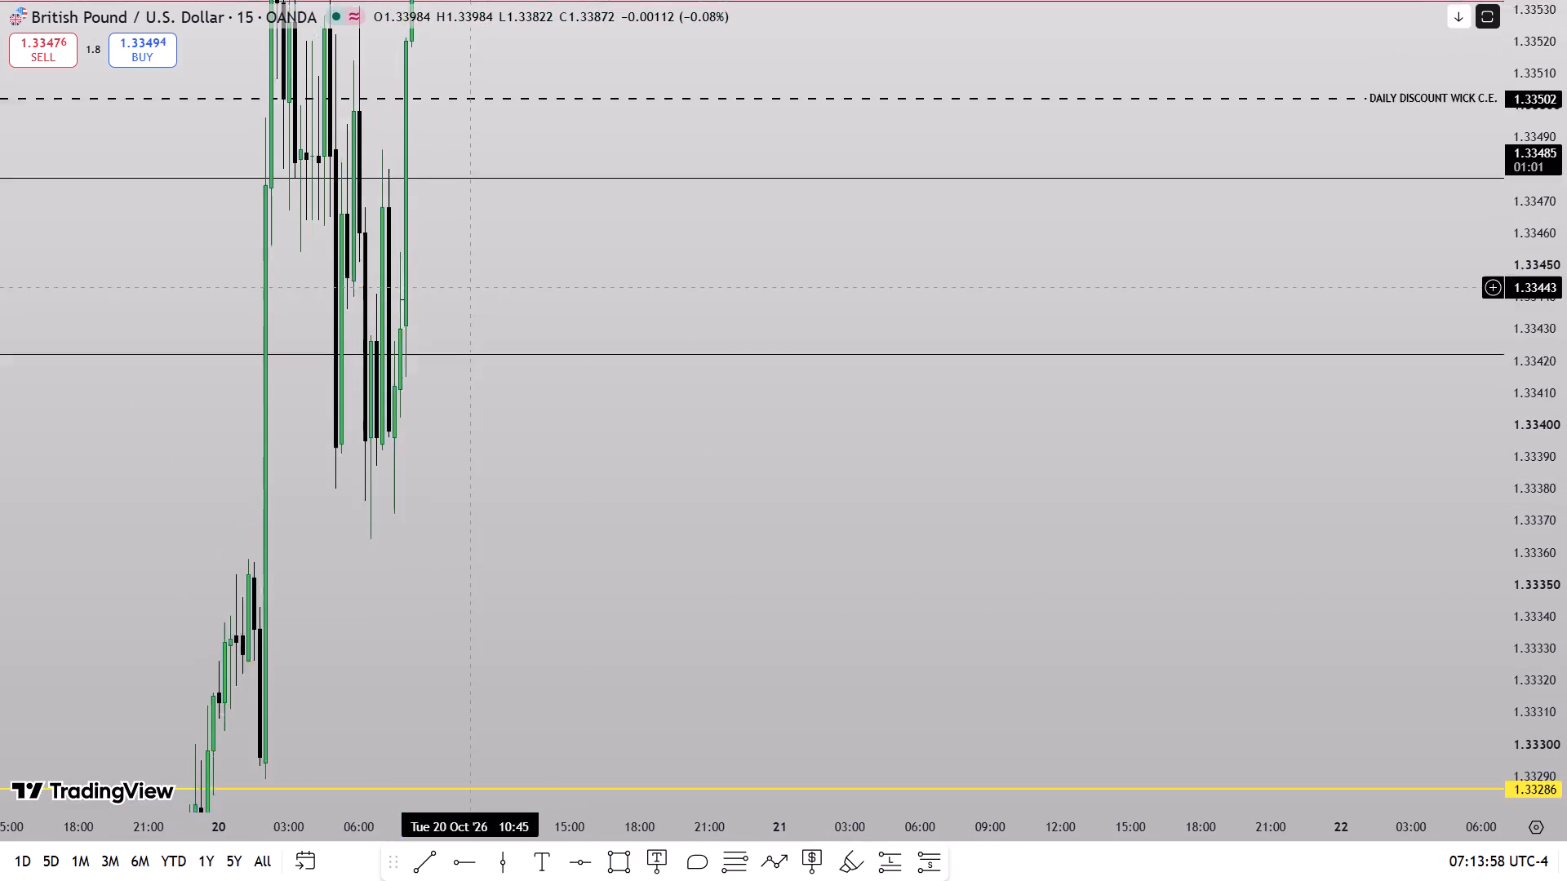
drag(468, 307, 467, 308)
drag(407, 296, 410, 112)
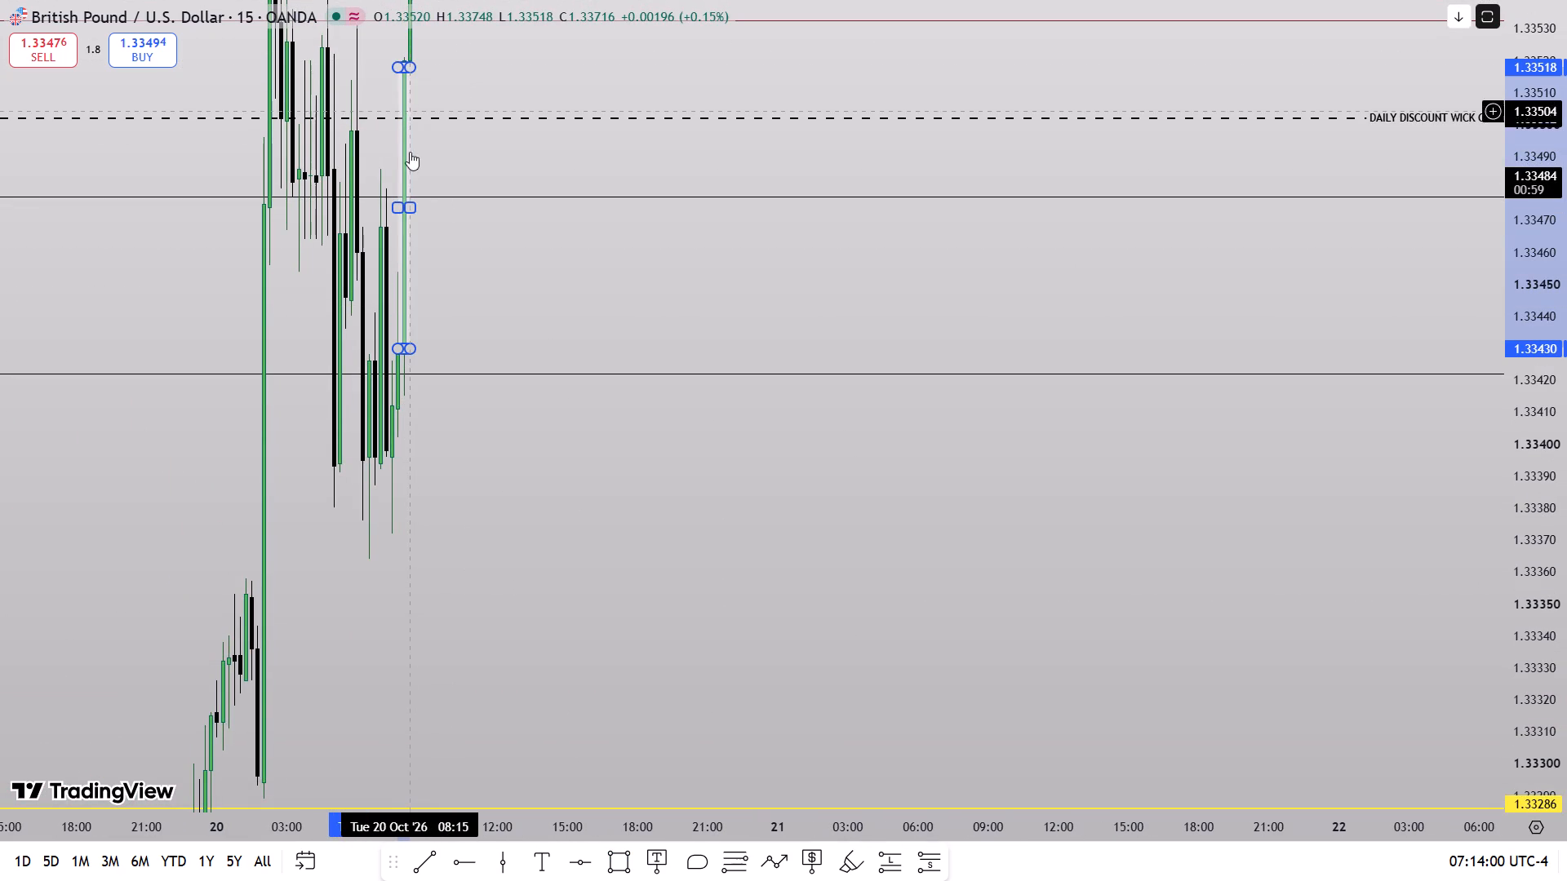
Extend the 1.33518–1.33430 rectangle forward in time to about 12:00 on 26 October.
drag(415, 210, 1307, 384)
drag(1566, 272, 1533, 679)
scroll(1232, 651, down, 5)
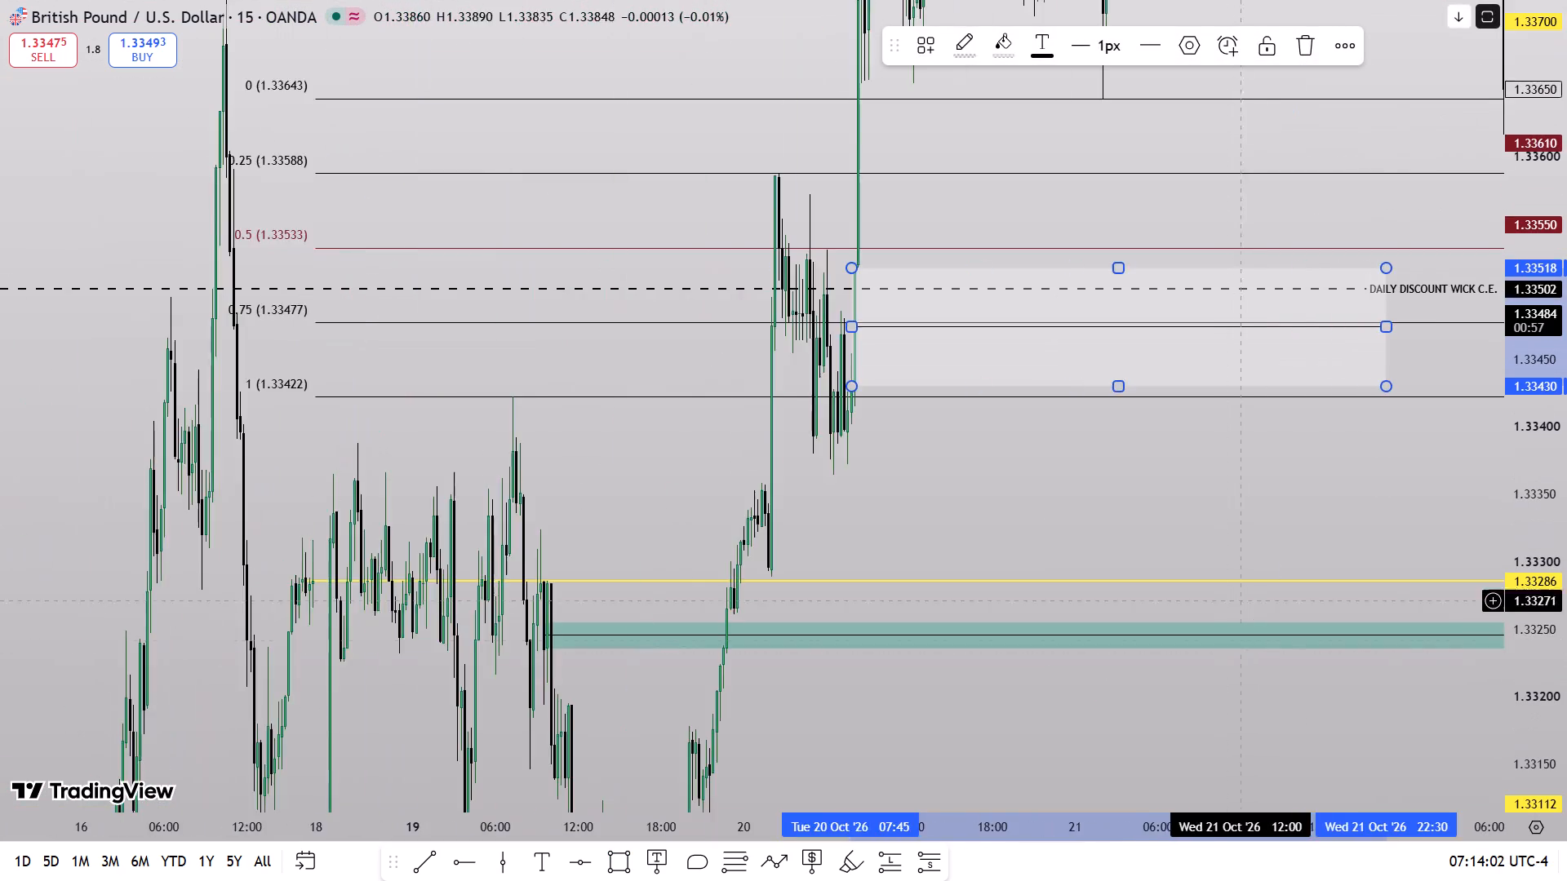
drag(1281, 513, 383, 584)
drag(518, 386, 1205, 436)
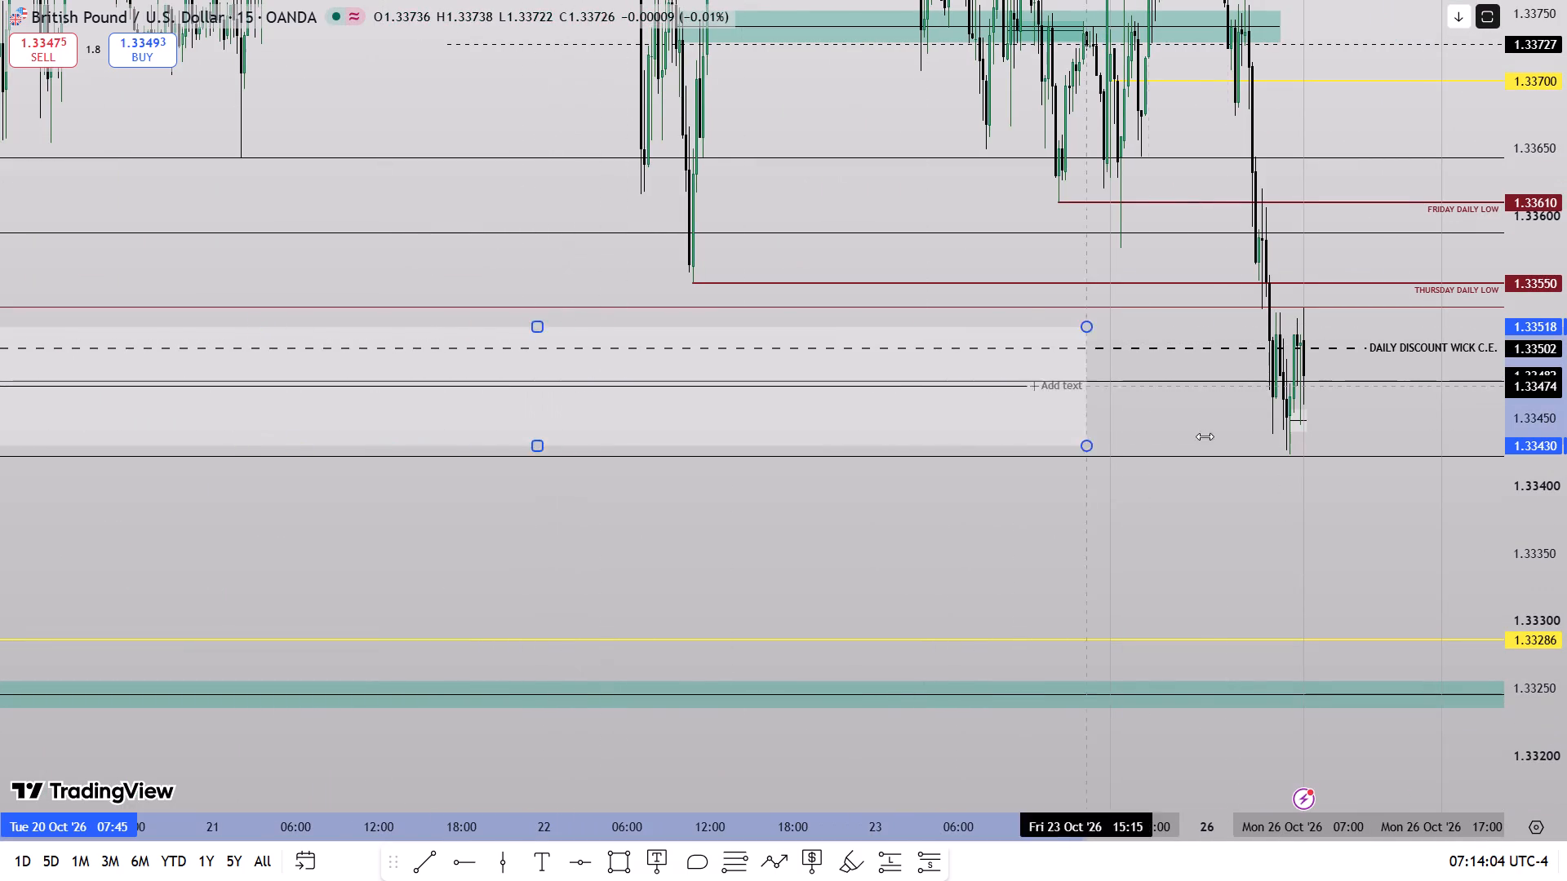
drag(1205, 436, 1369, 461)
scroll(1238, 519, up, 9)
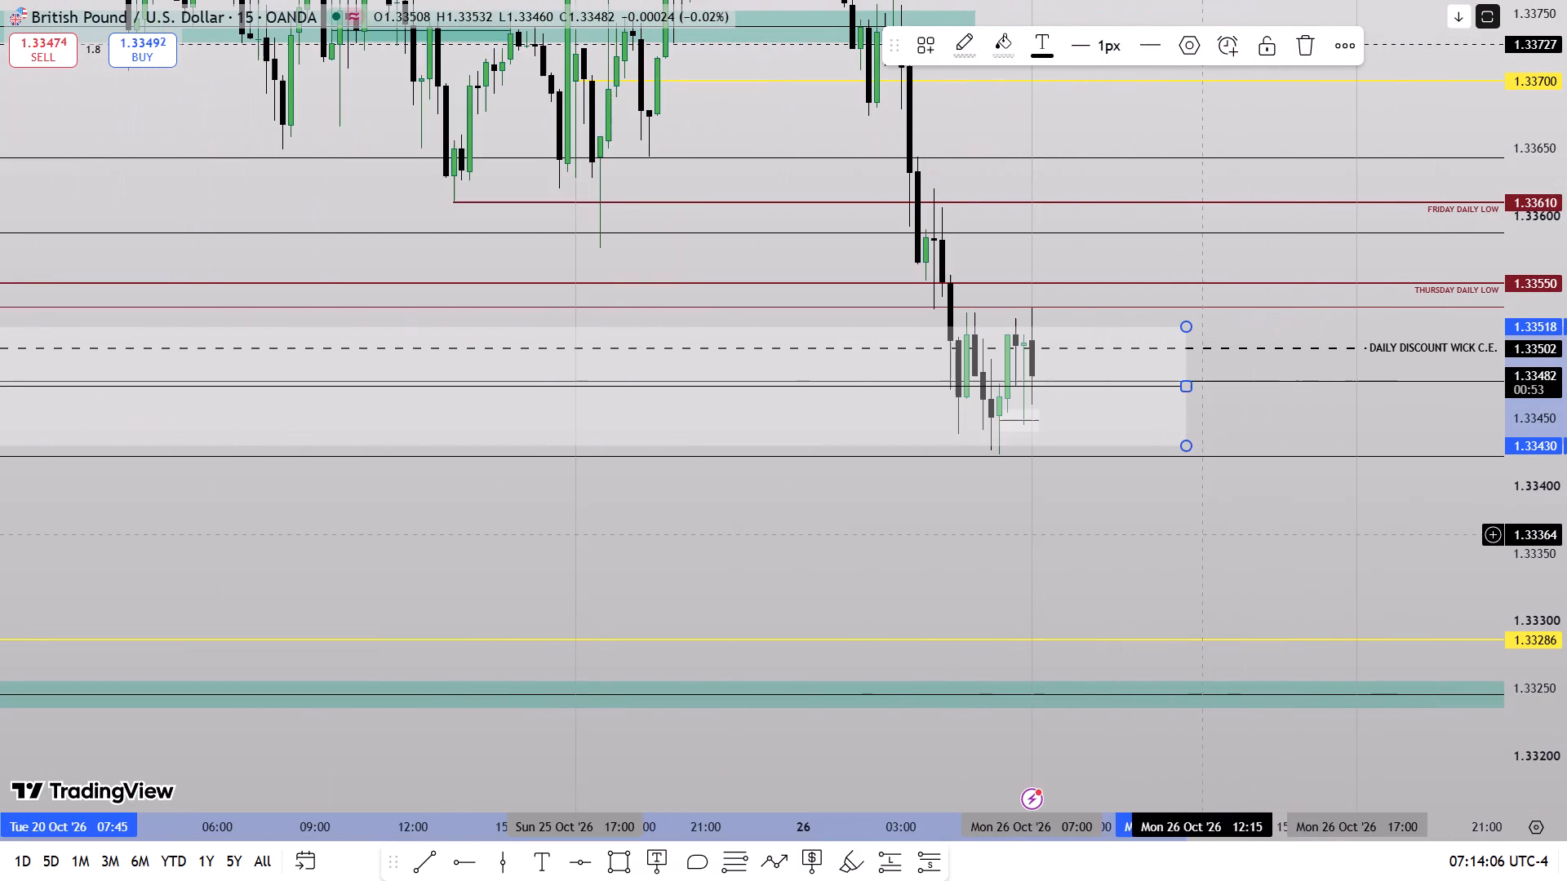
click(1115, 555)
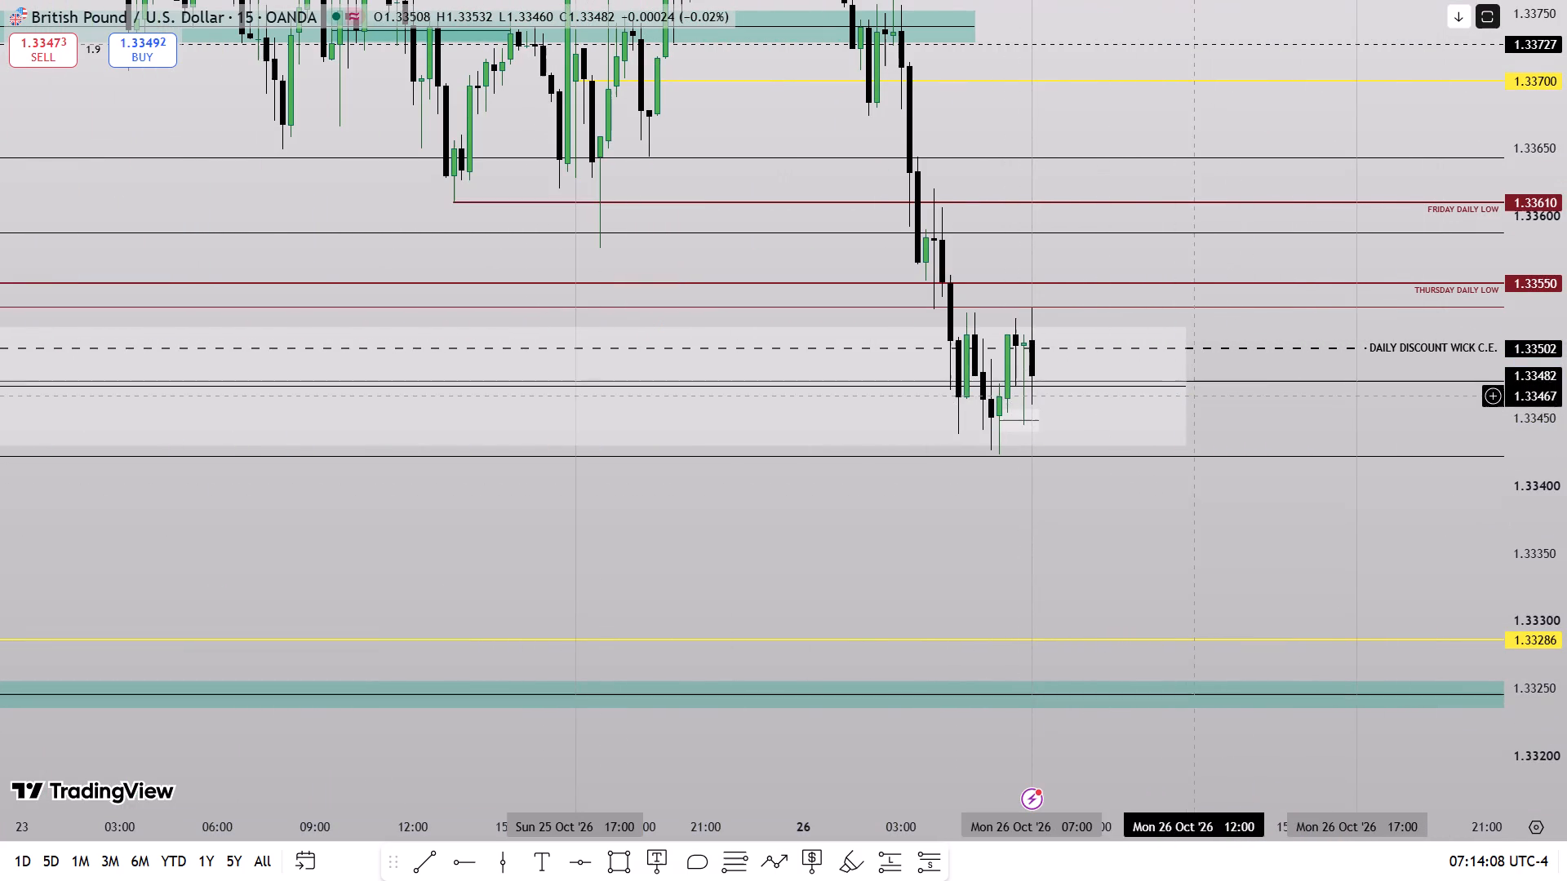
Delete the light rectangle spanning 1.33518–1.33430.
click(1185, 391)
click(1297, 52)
Switch to the 1-minute chart and place a vertical line at 07:30 on Monday 26 October.
key(1)
key(Return)
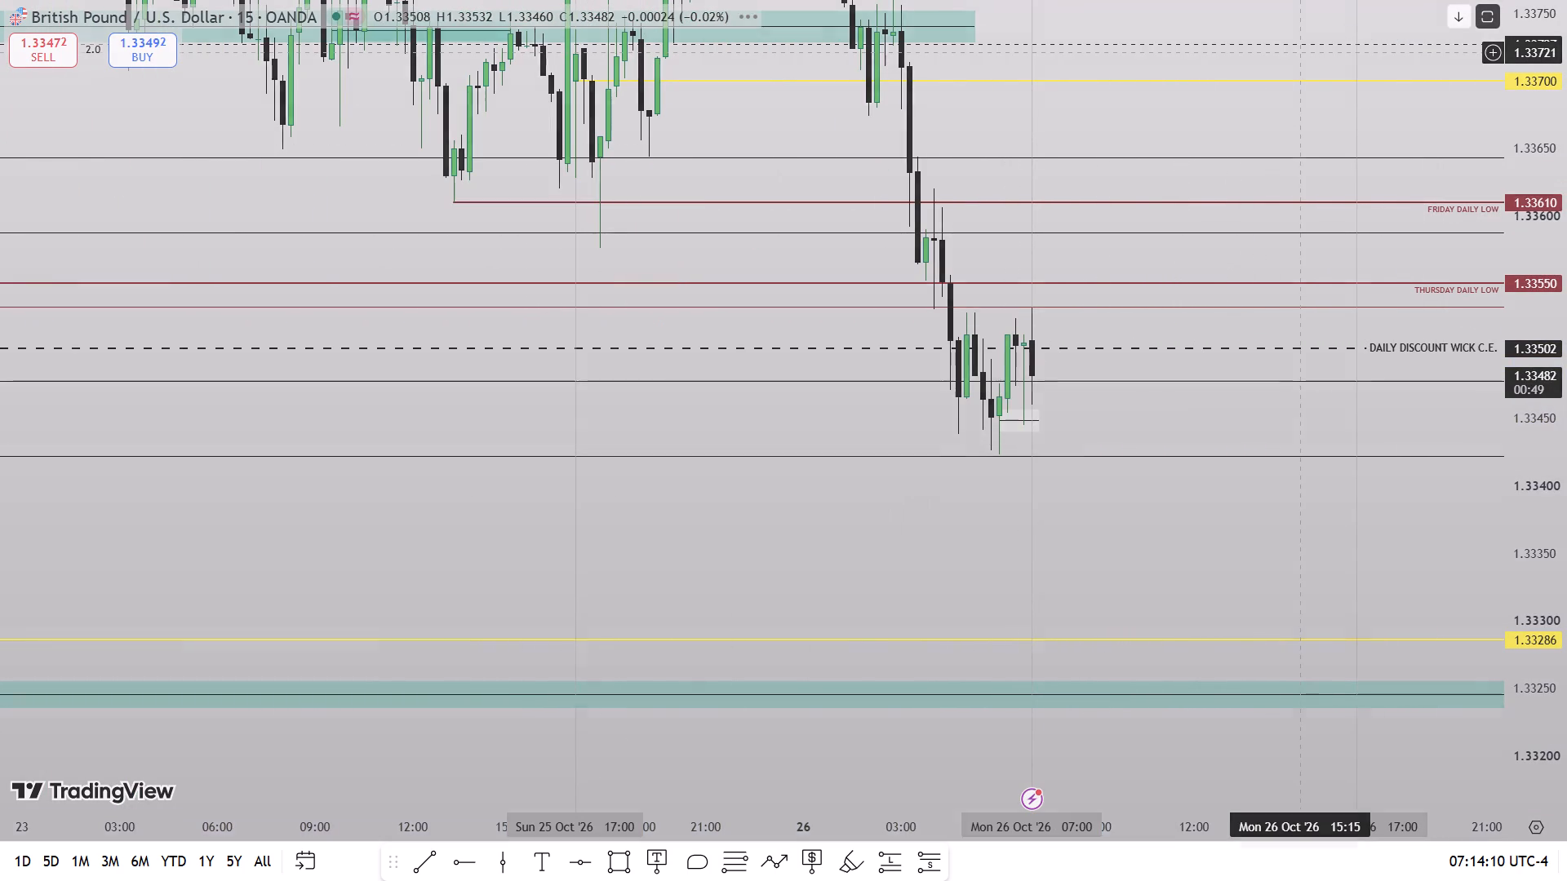
scroll(1152, 290, down, 5)
drag(1566, 621, 1562, 345)
scroll(1265, 535, up, 2)
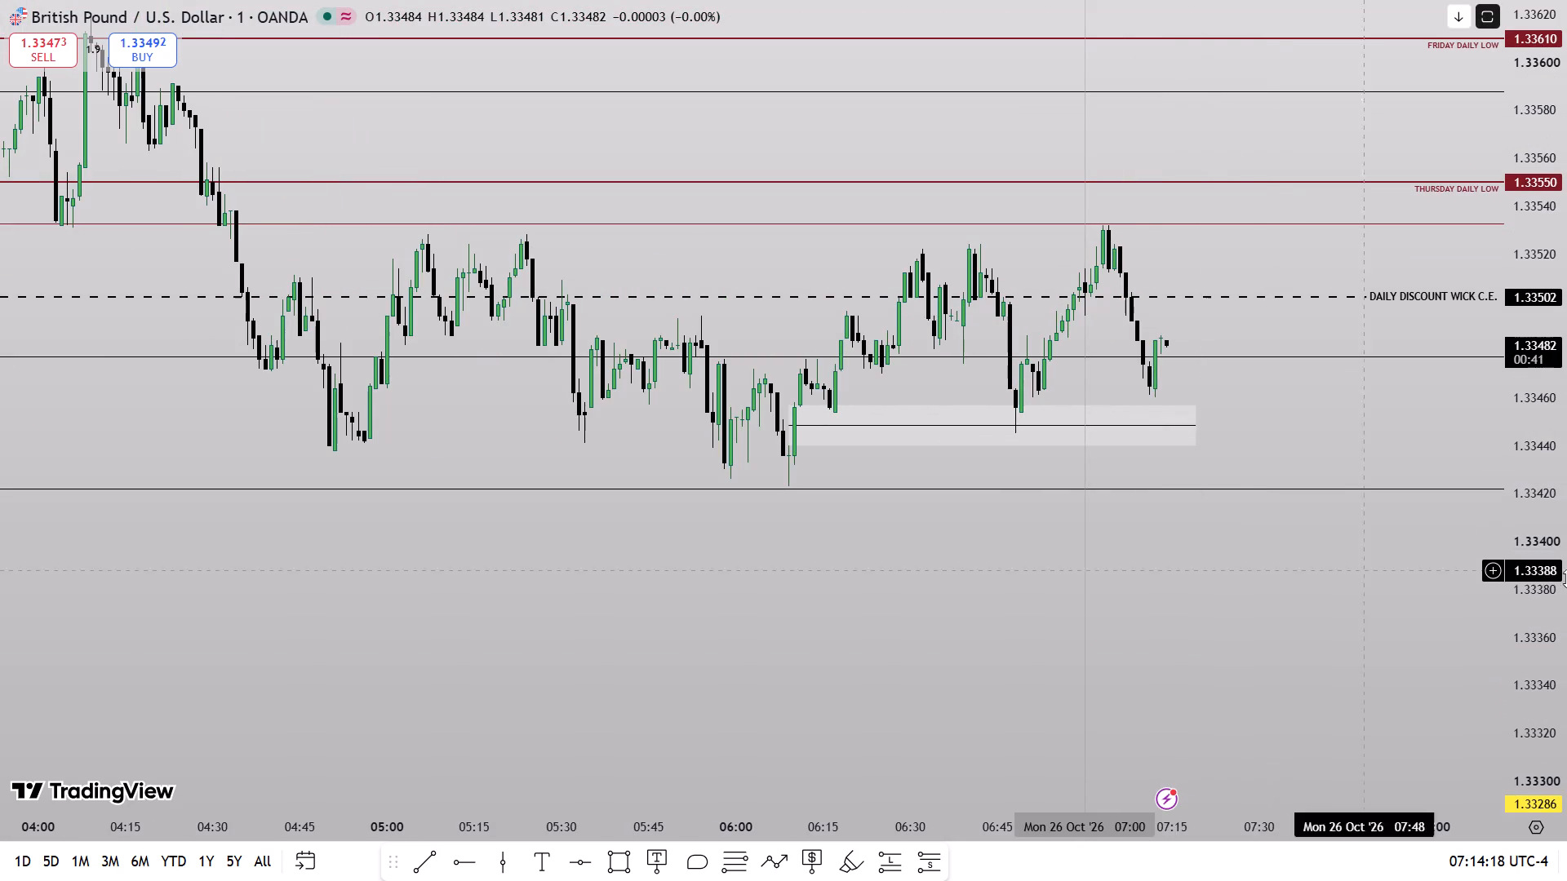
click(504, 880)
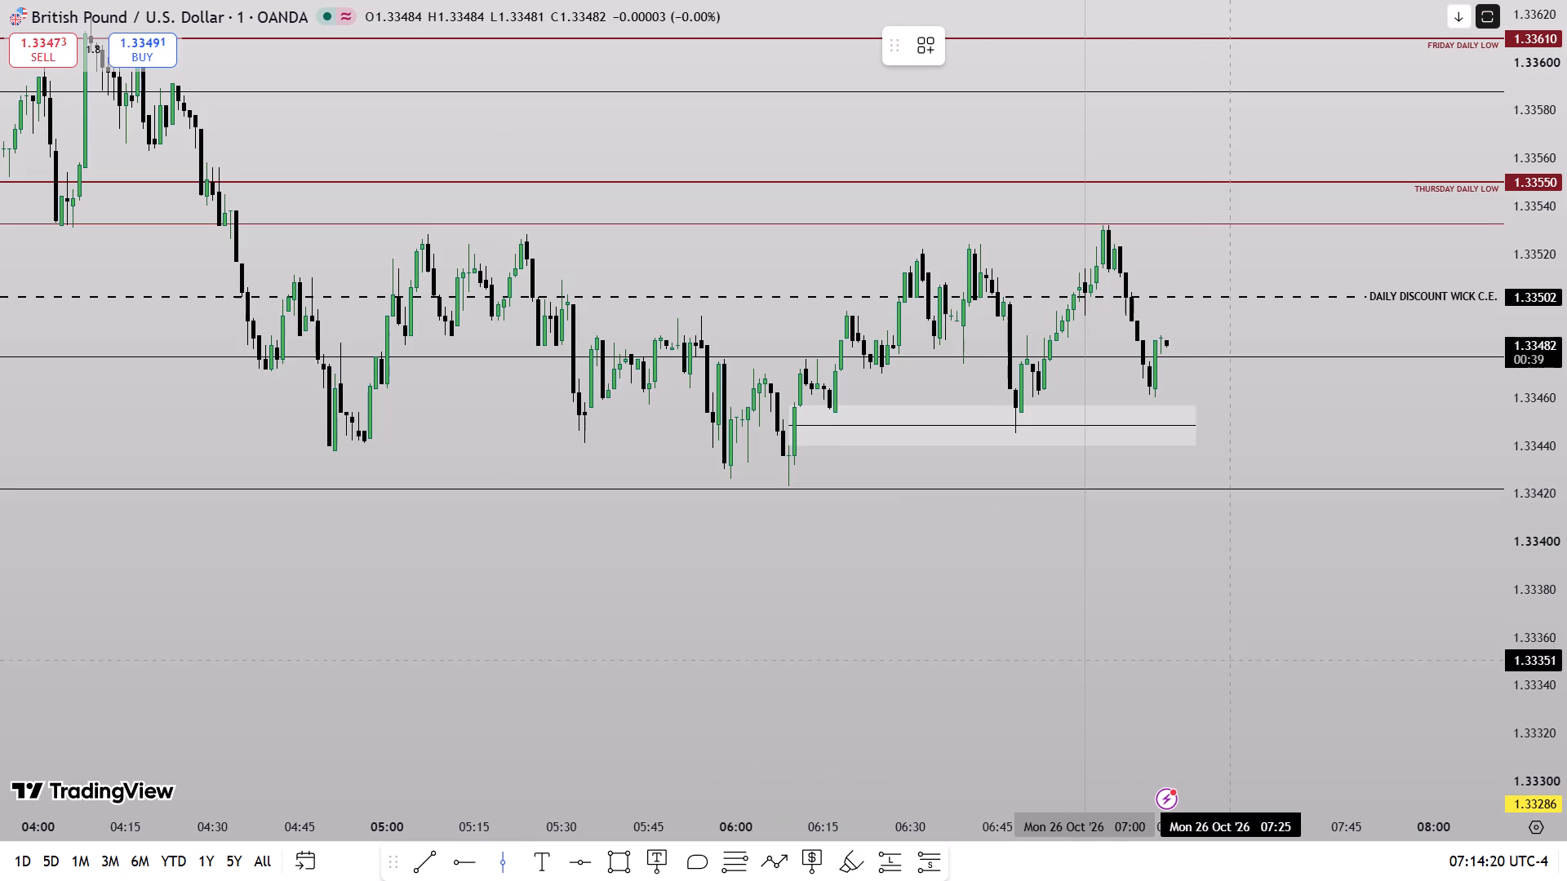
click(1258, 705)
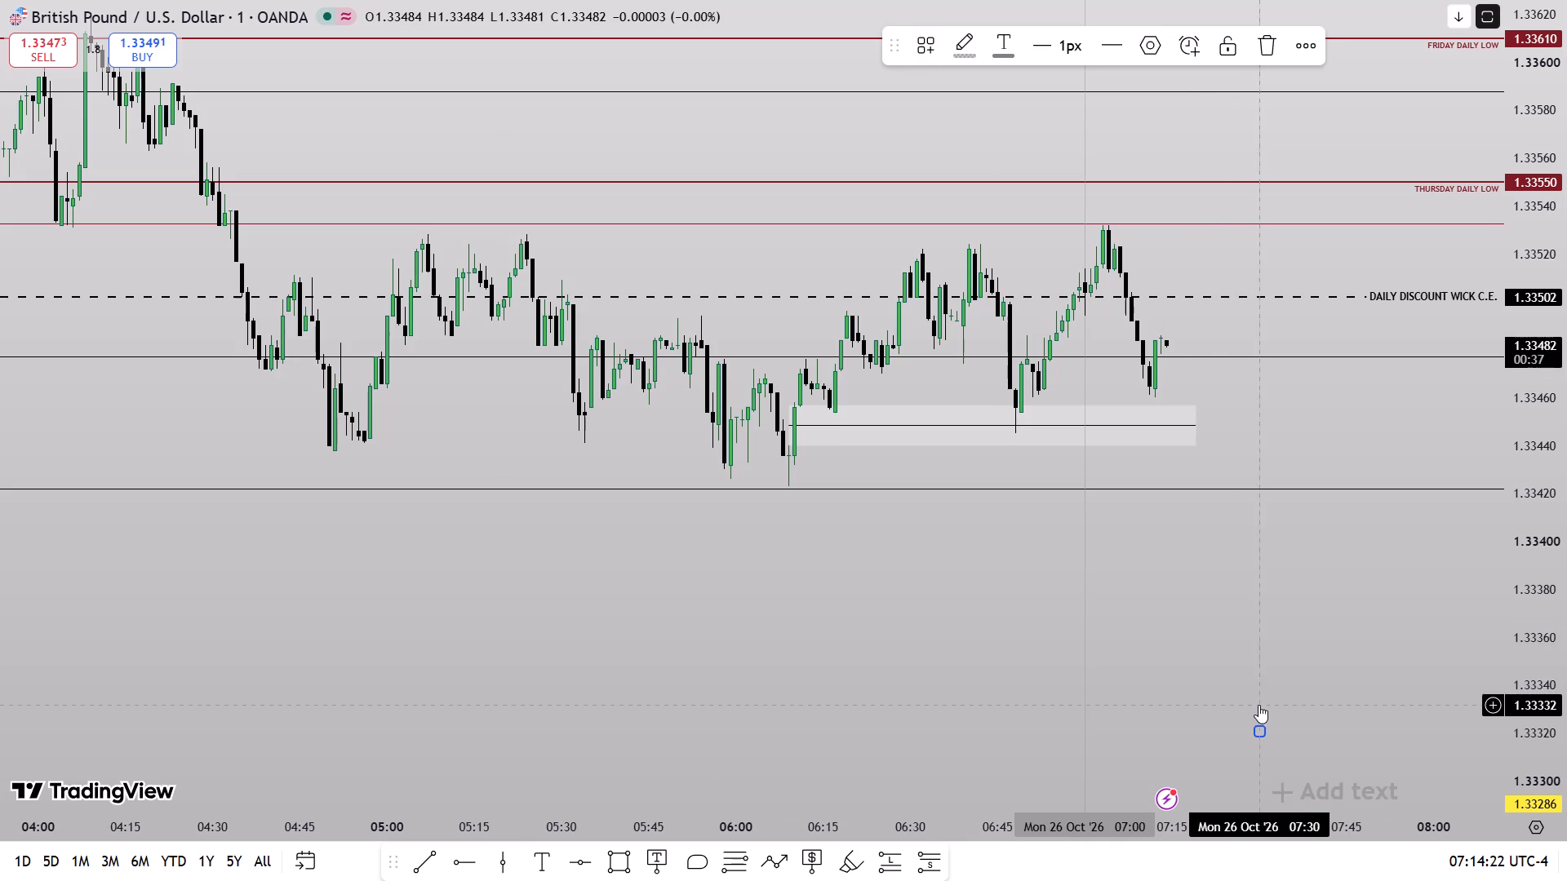
Examine the 1-minute decline from Sunday's session into Monday morning against the marked levels between 1.33820 and 1.33286.
drag(837, 595, 717, 687)
drag(1183, 524, 1174, 653)
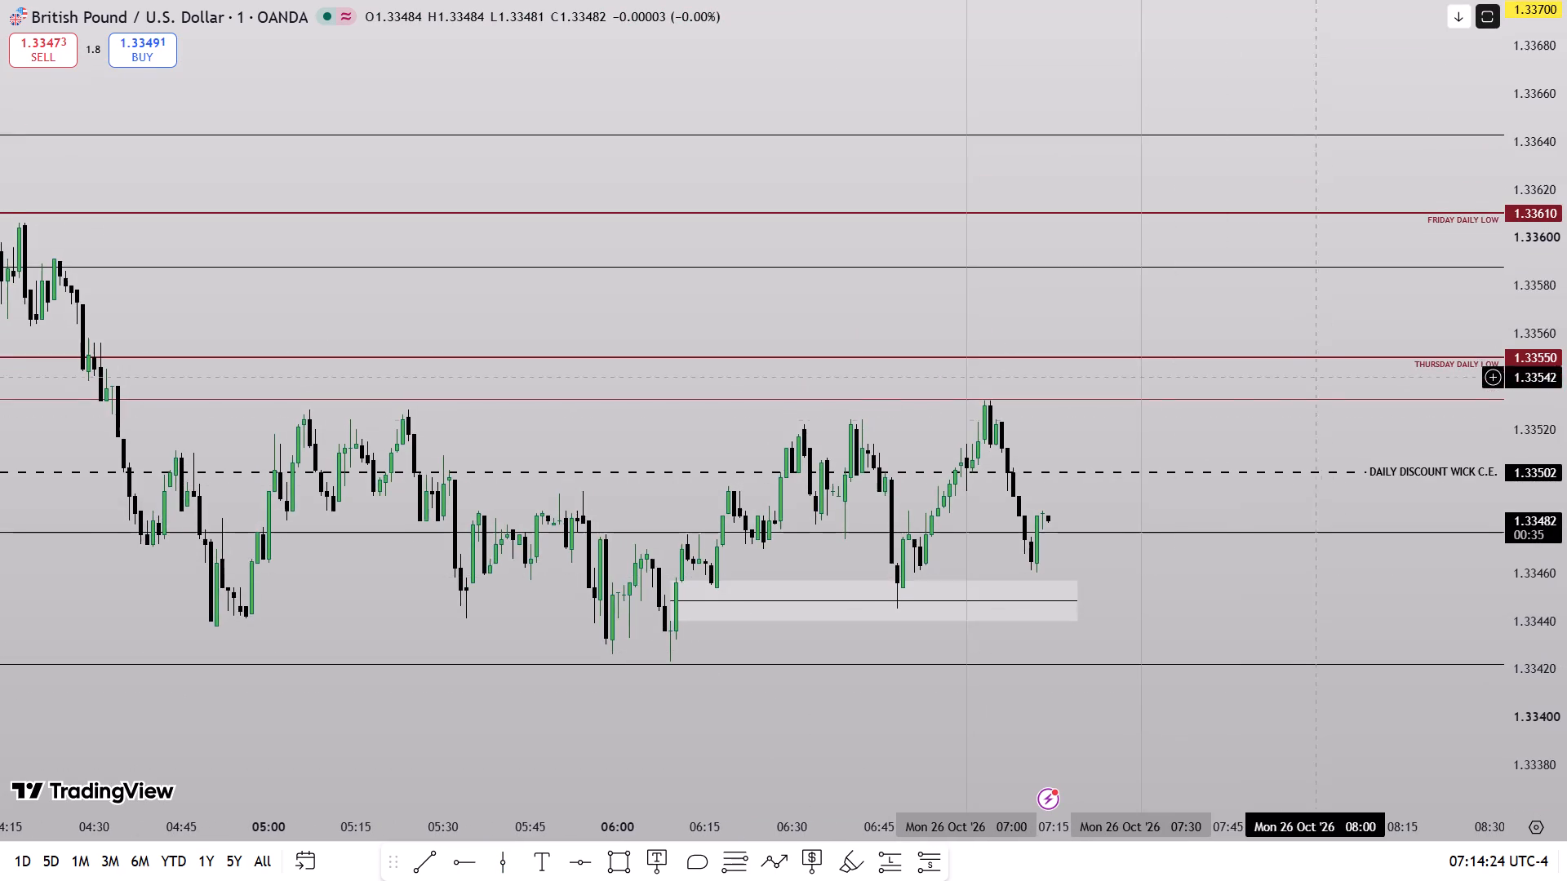
drag(1301, 319, 1245, 718)
drag(1229, 365, 1230, 493)
drag(1225, 539, 1203, 116)
drag(1566, 223, 1566, 364)
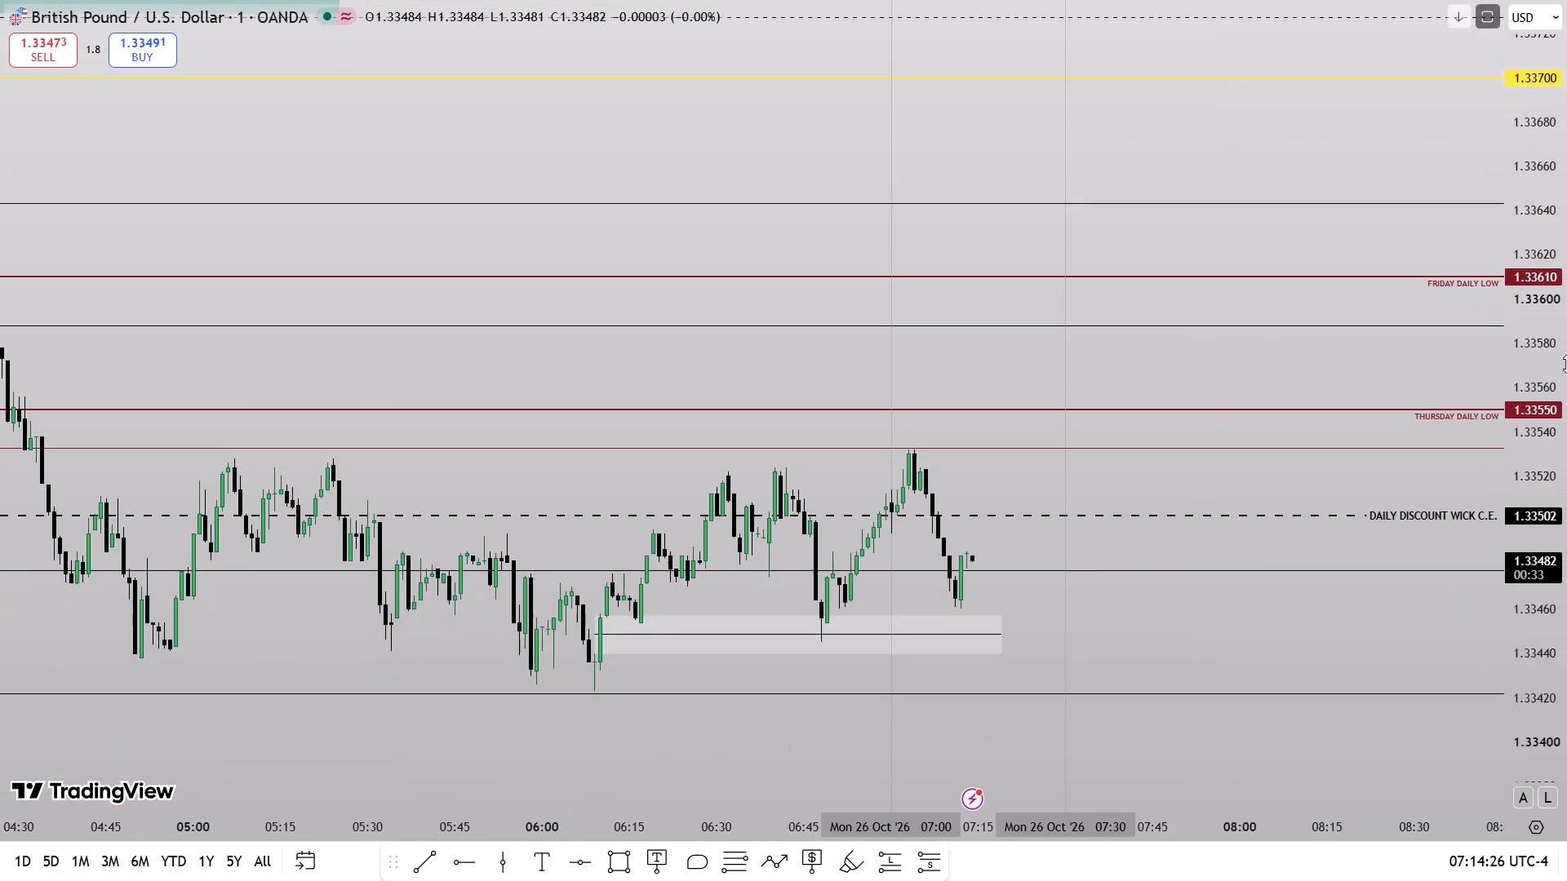
drag(1566, 364, 1531, 424)
scroll(1284, 386, down, 6)
drag(1566, 312, 1534, 458)
scroll(1205, 490, down, 7)
scroll(1015, 418, down, 7)
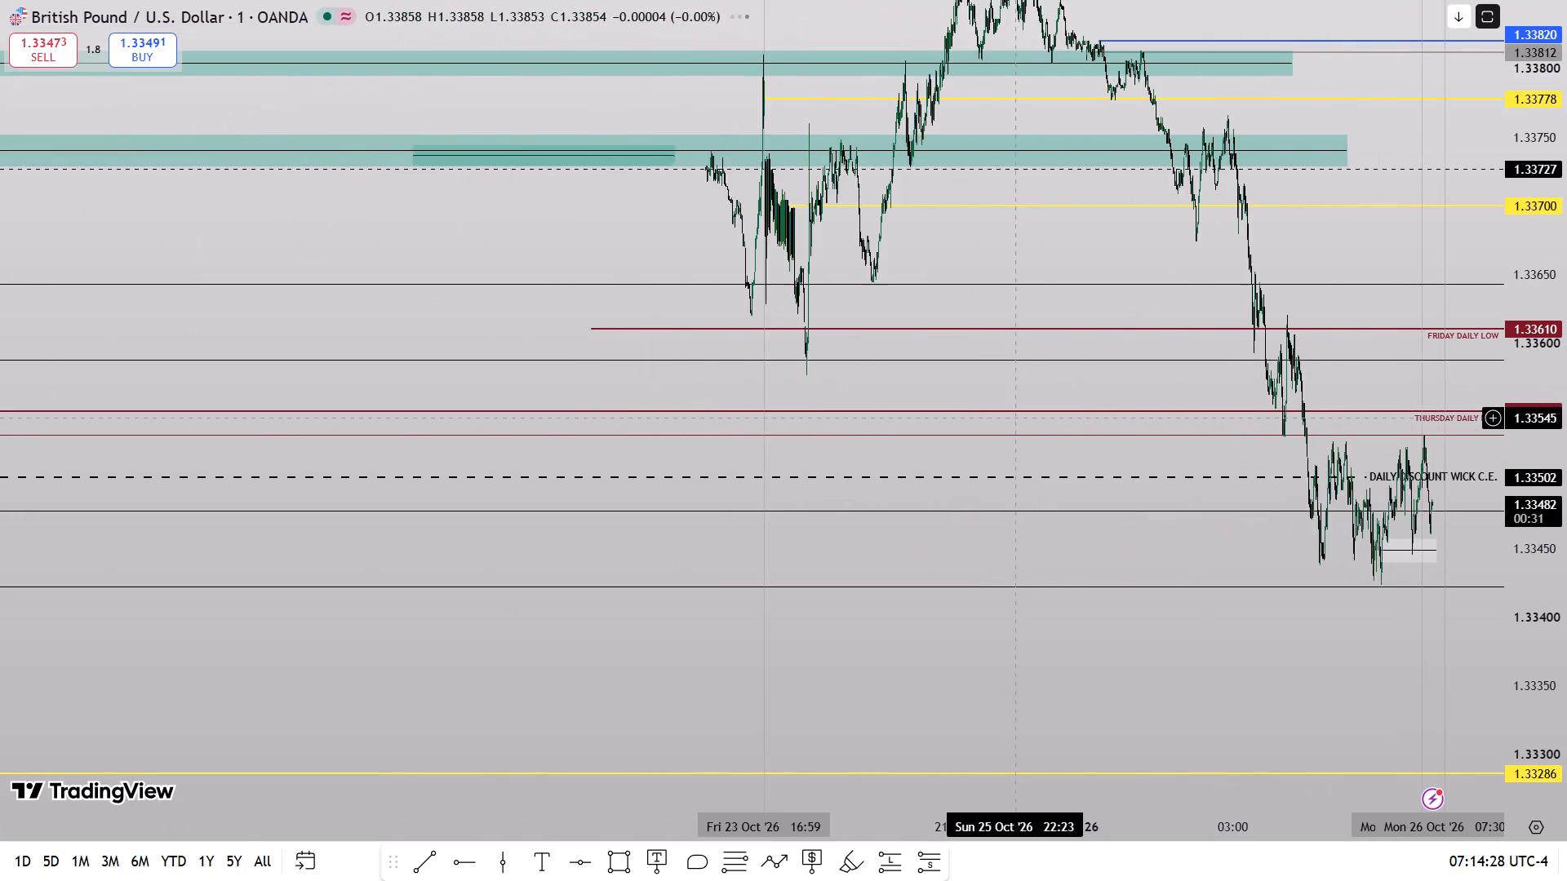
scroll(927, 379, down, 2)
scroll(822, 299, up, 5)
drag(1023, 255, 715, 220)
scroll(1070, 292, up, 4)
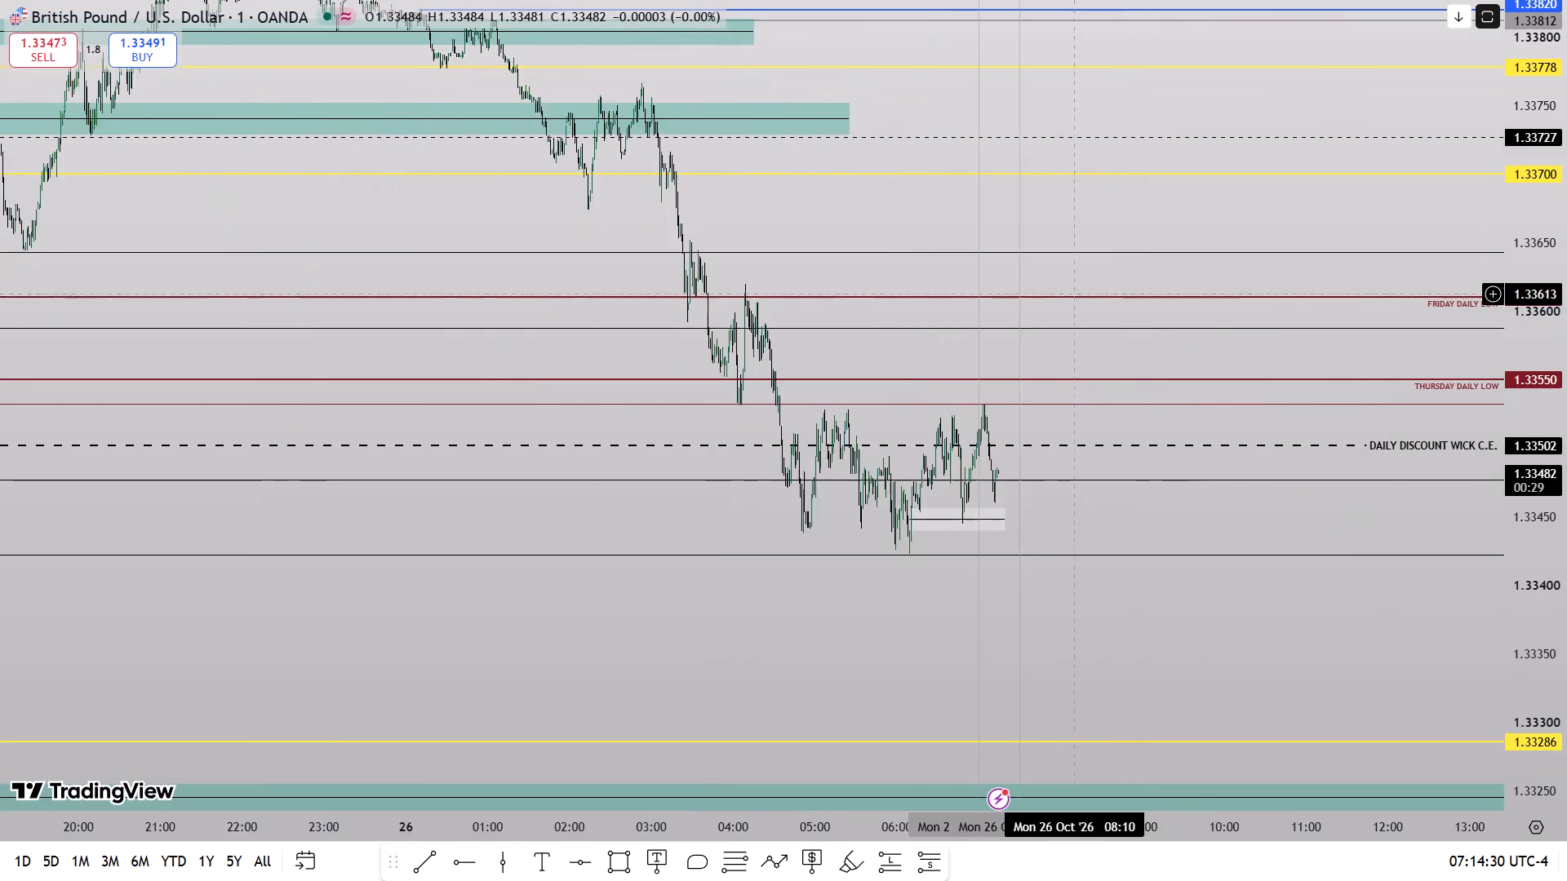
scroll(1059, 265, up, 3)
drag(988, 228, 1124, 366)
scroll(1125, 366, up, 2)
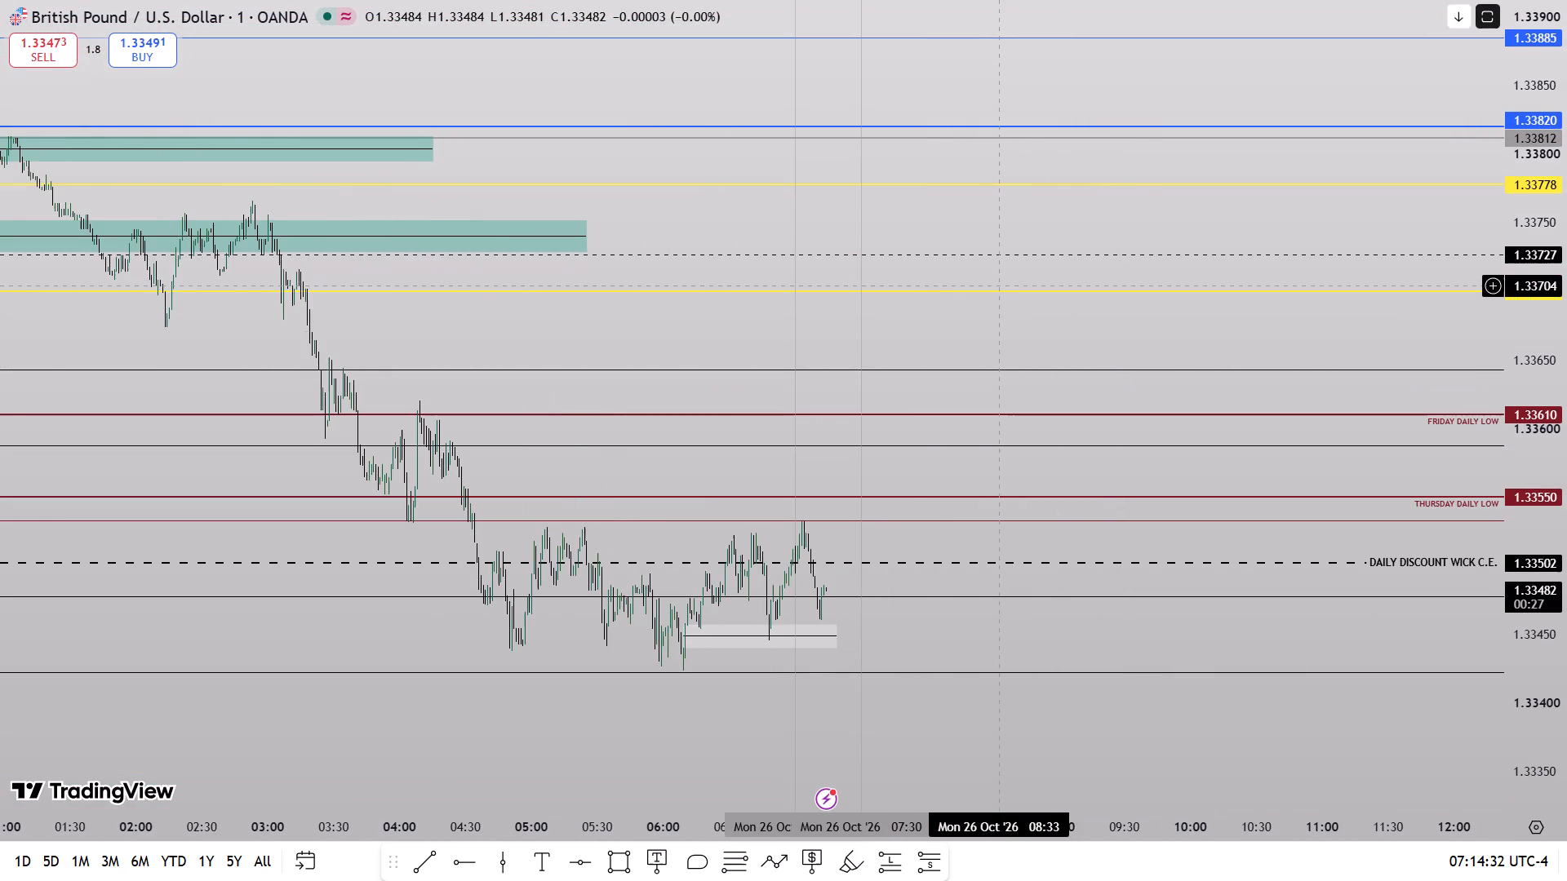
Measure the price distance from 1.33706 near the yellow 1.33700 level down to 1.33485.
click(1001, 286)
shift+click(951, 283)
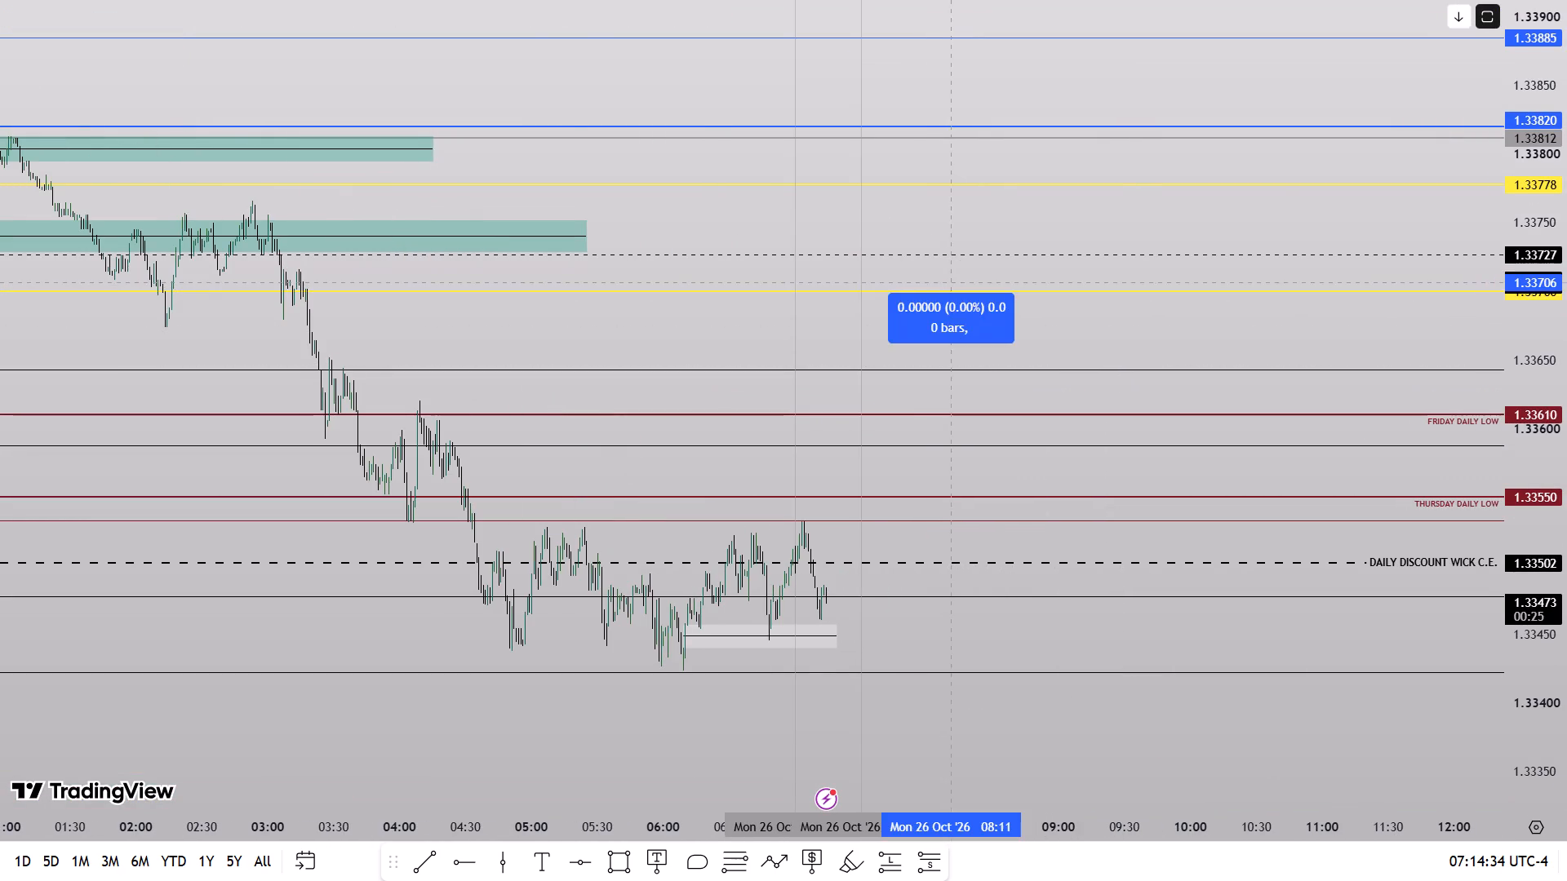
click(930, 587)
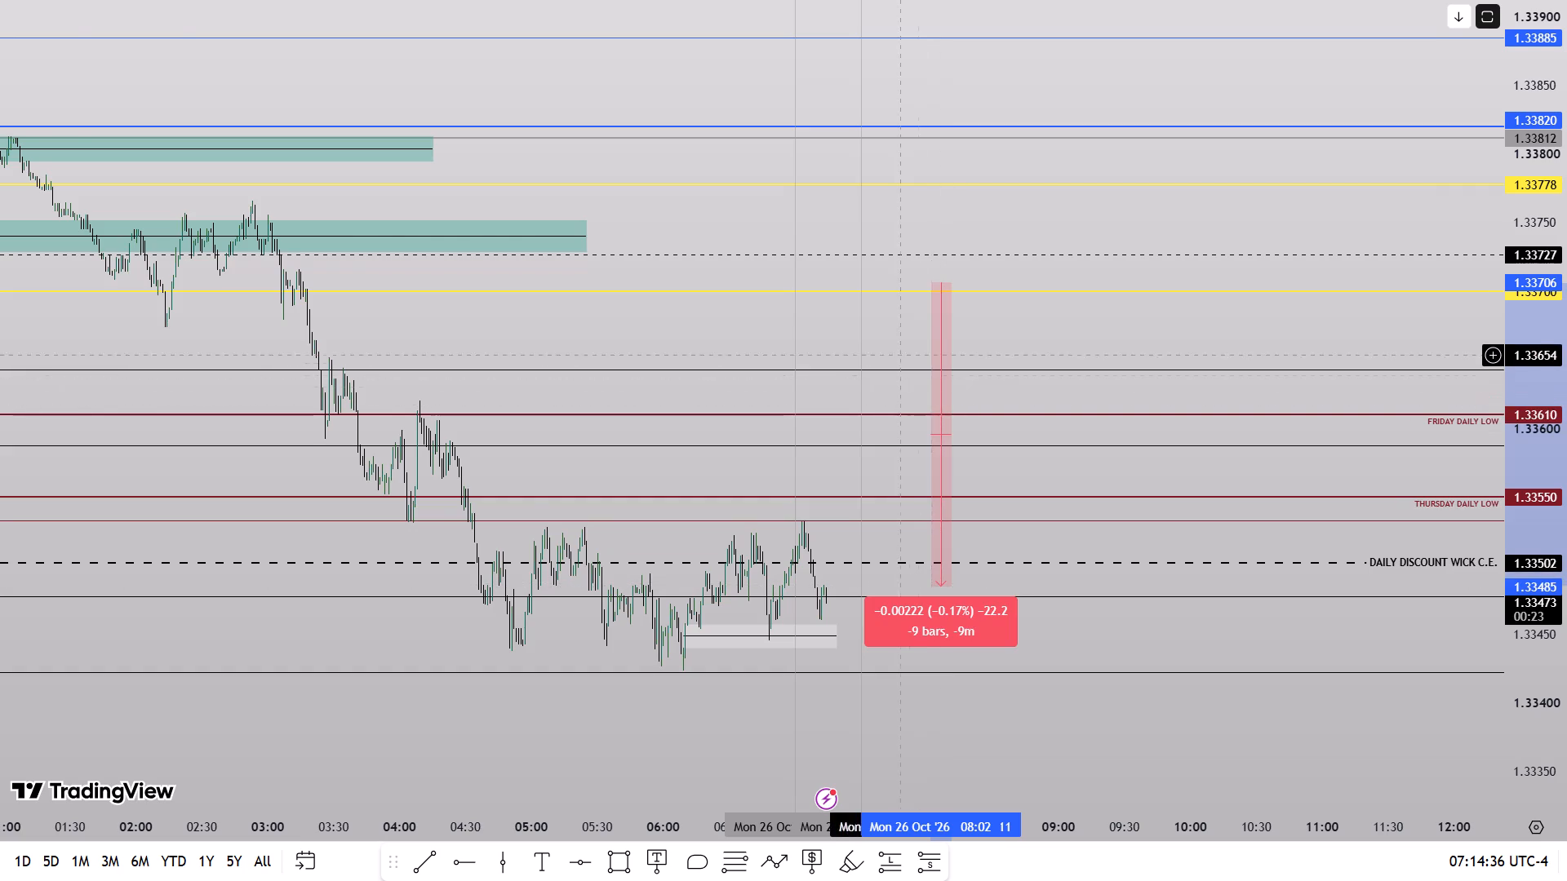
drag(899, 348, 1142, 316)
Examine Monday morning's 1-minute price action around the small light rectangle near 1.33450 and the DAILY DISCOUNT WICK C.E. line.
drag(819, 737, 890, 686)
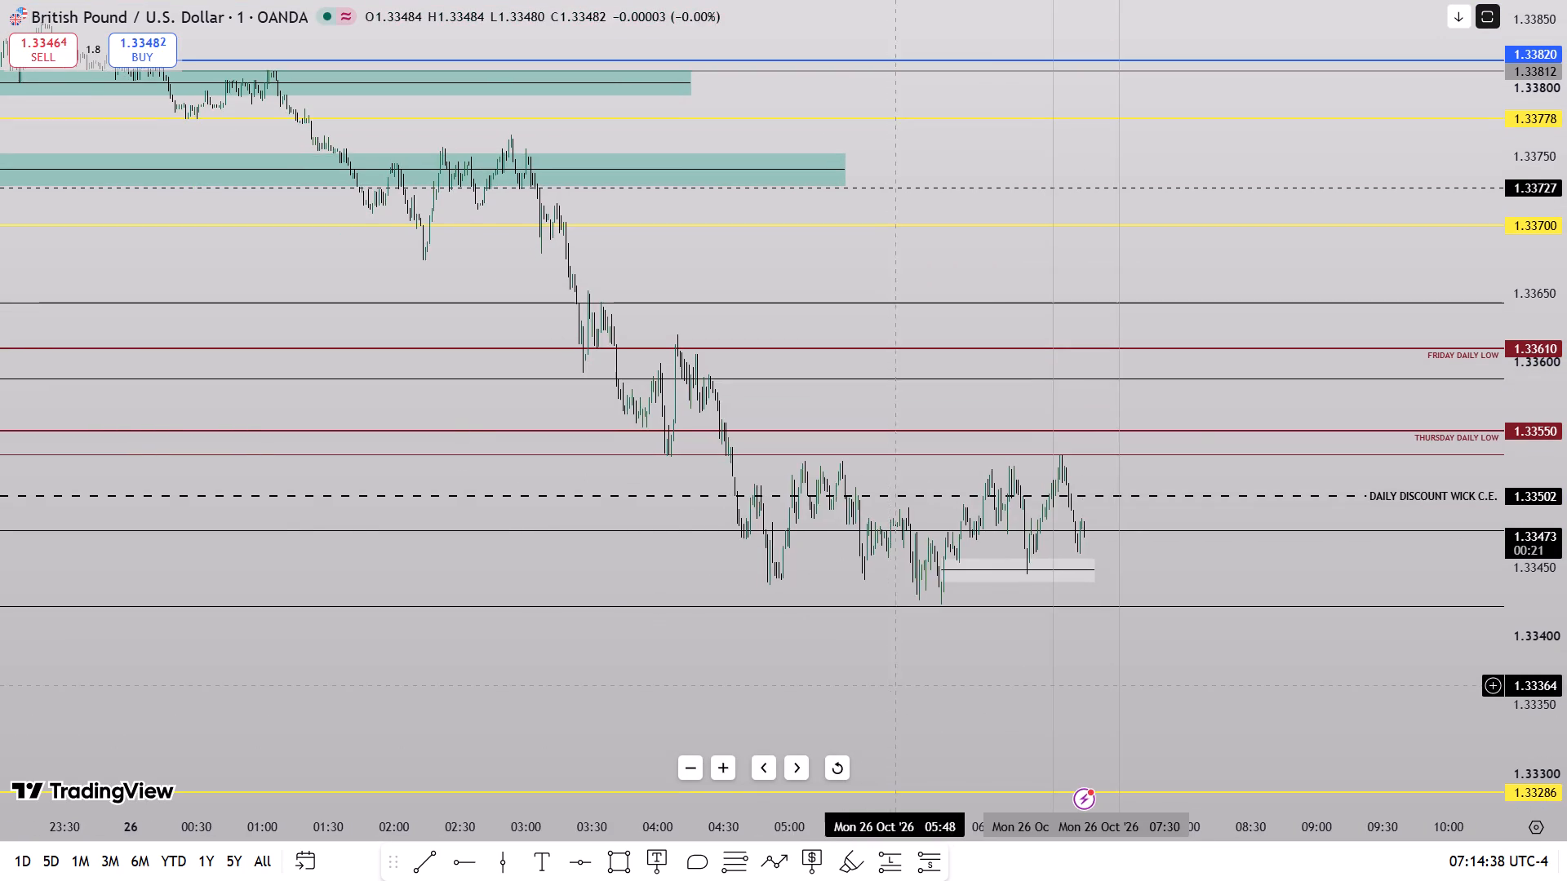
scroll(907, 684, up, 5)
drag(624, 679, 819, 586)
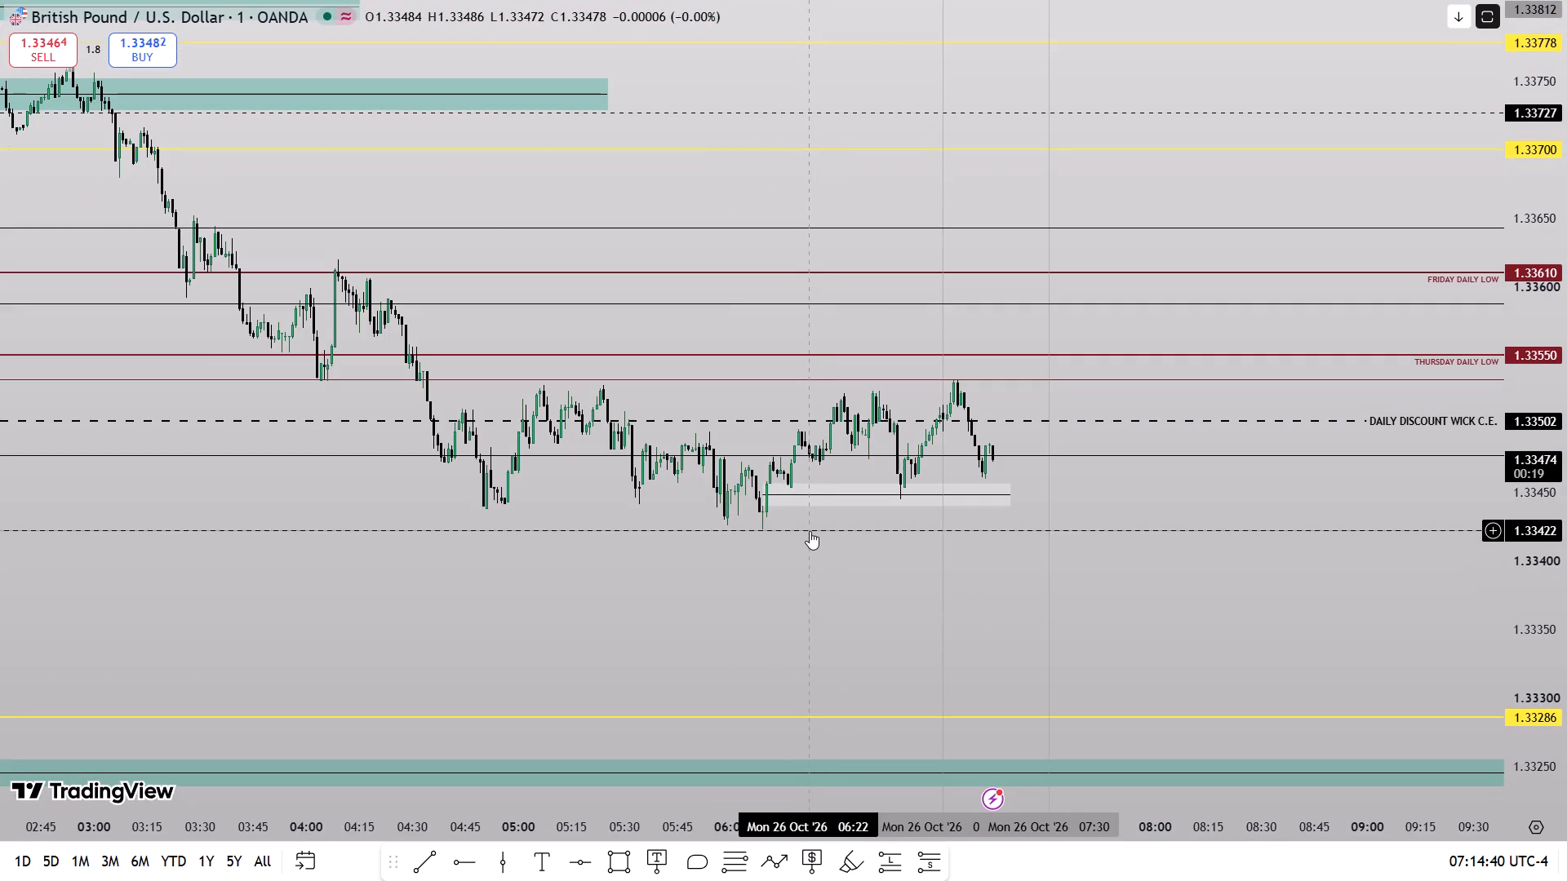
drag(828, 589, 945, 348)
drag(1566, 596, 1521, 408)
scroll(1198, 573, up, 3)
drag(717, 334, 783, 603)
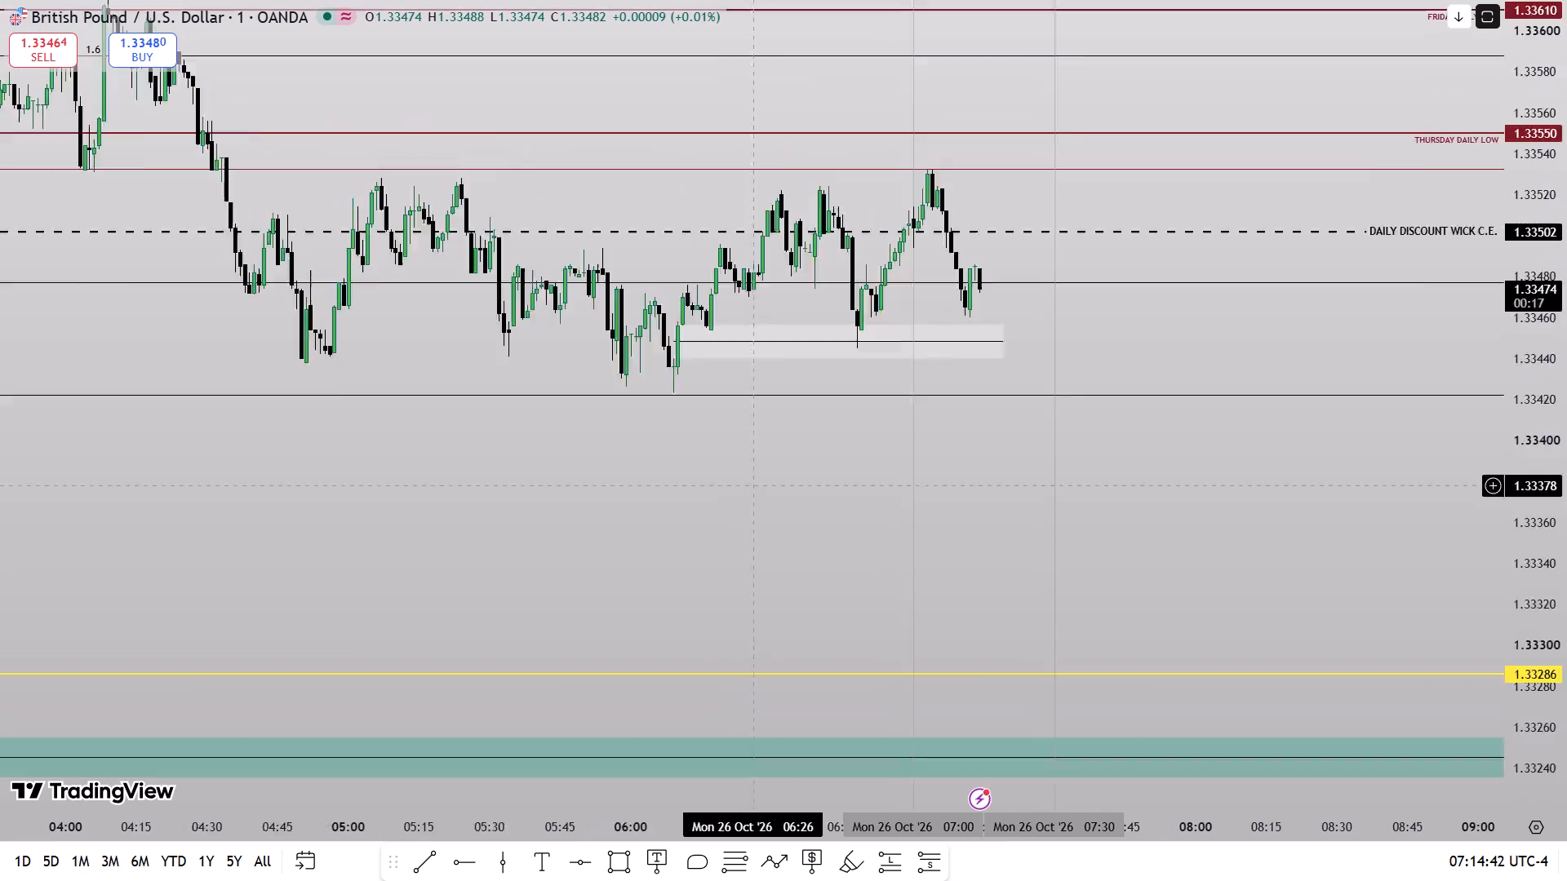
drag(783, 603, 783, 637)
drag(1566, 703, 1540, 612)
drag(660, 702, 939, 574)
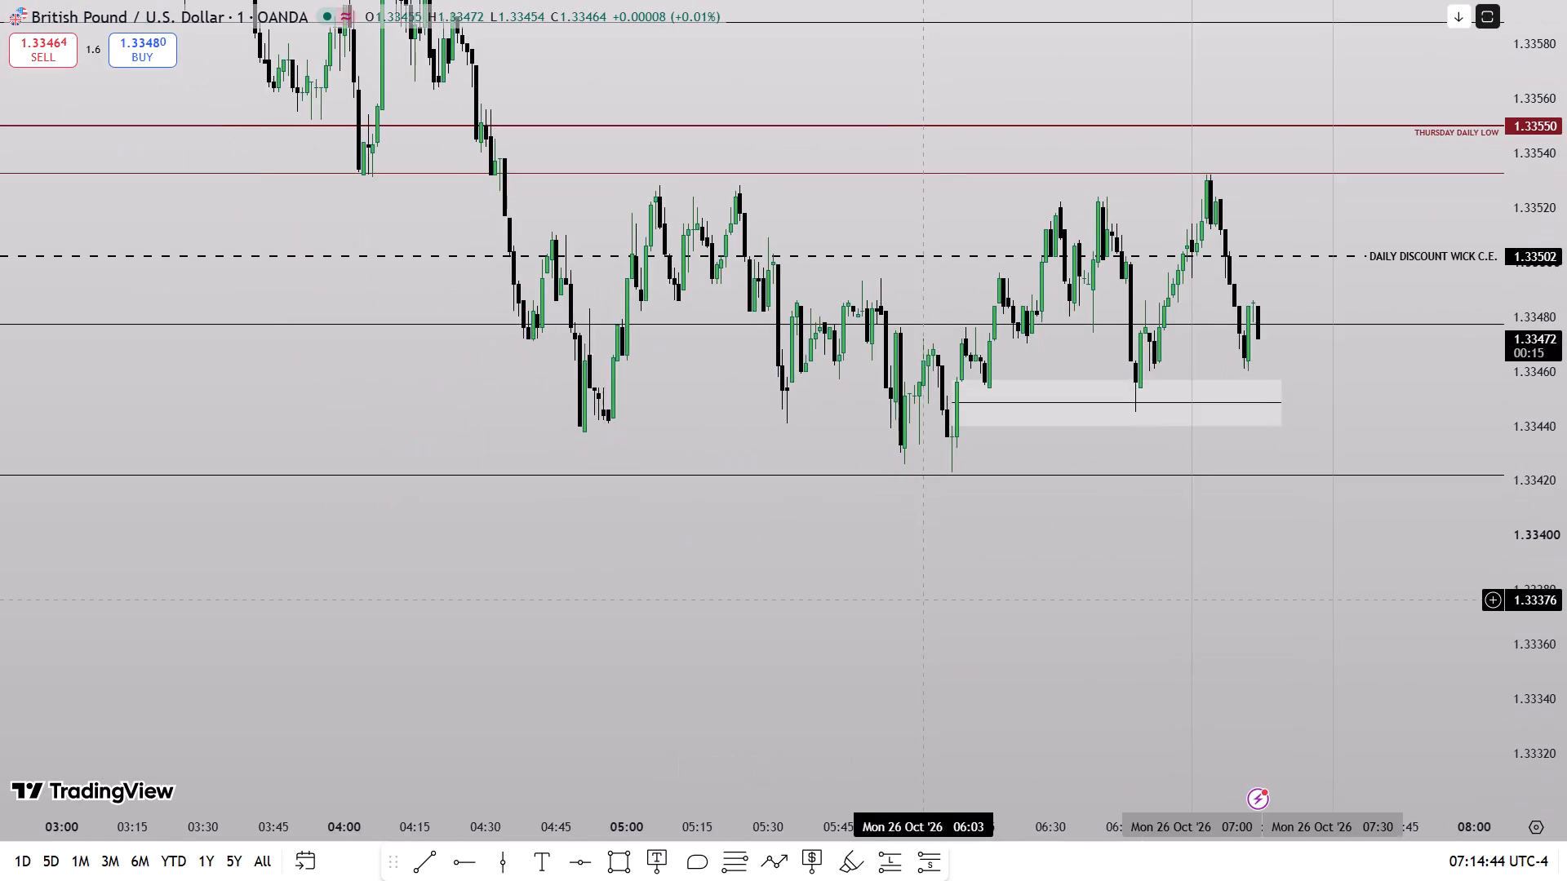
scroll(923, 600, up, 3)
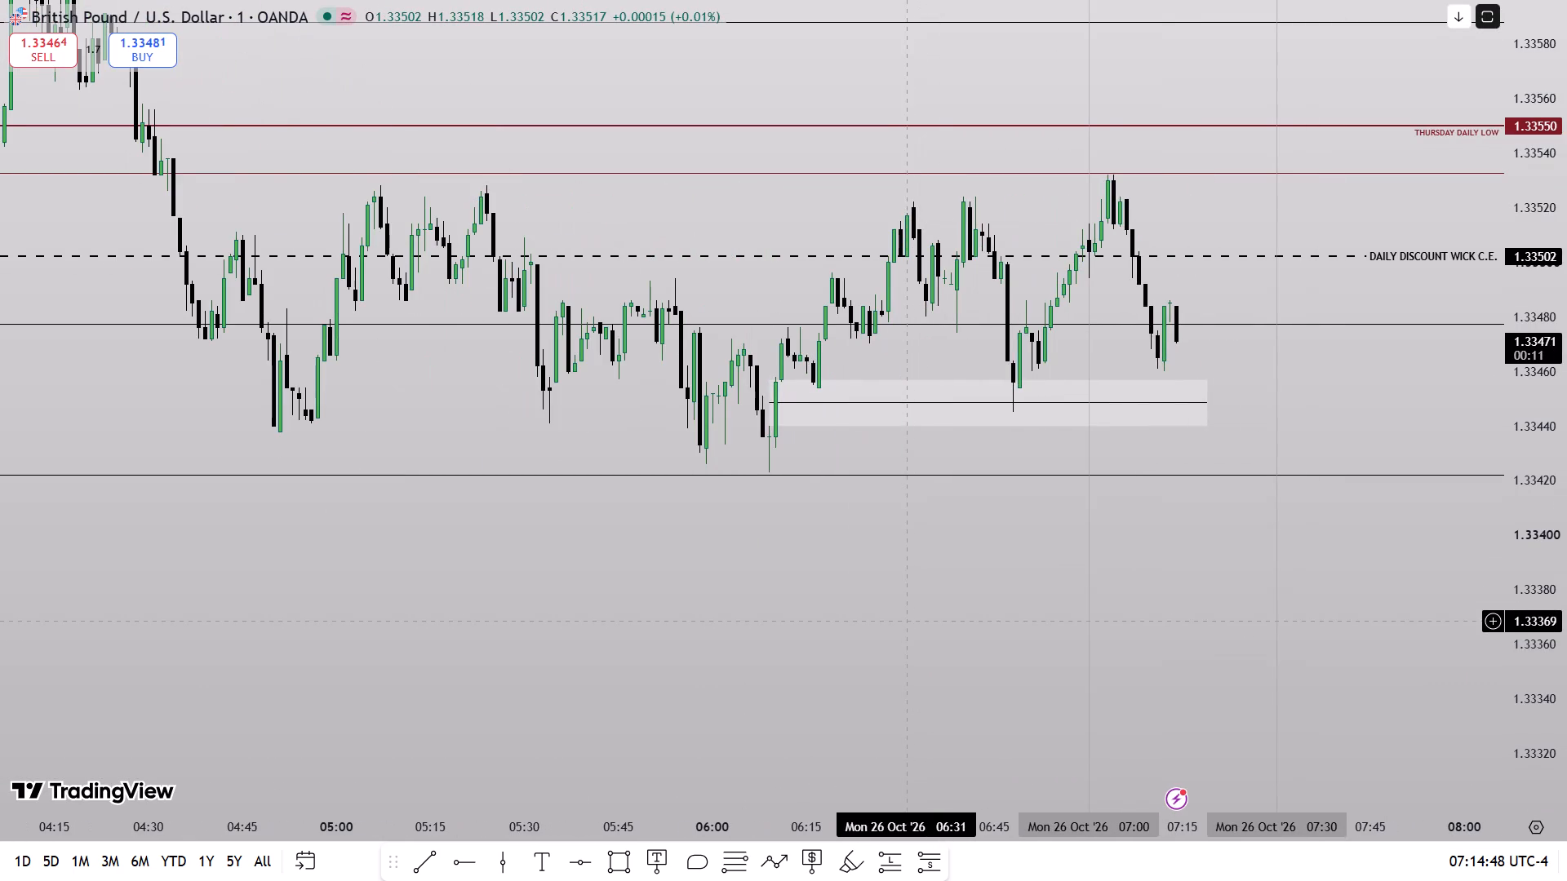
drag(924, 578, 942, 710)
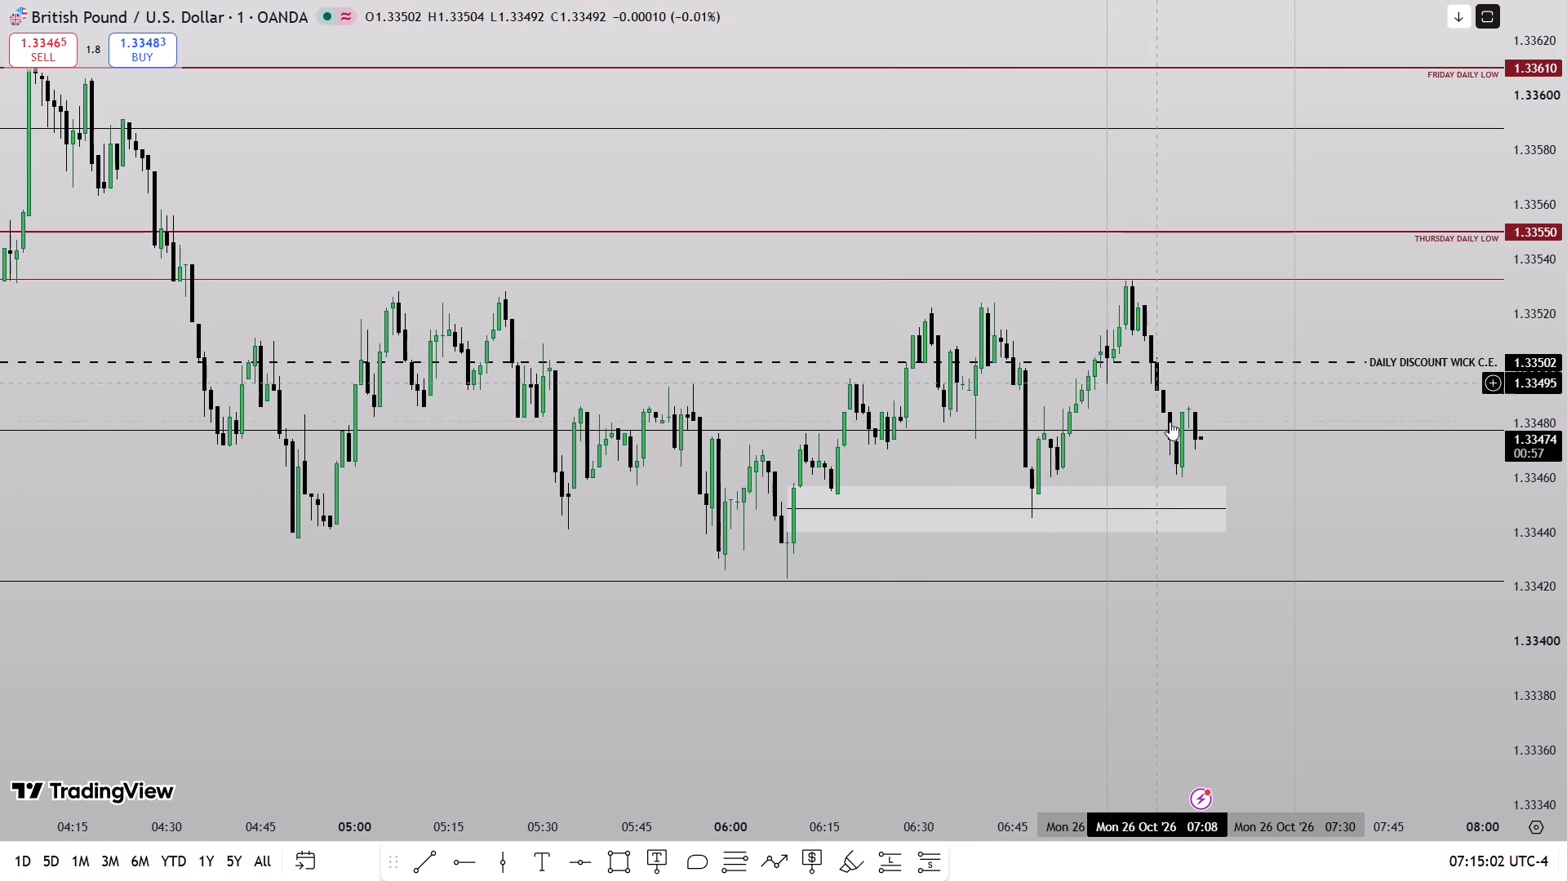
drag(1566, 612, 1551, 407)
scroll(1251, 541, up, 4)
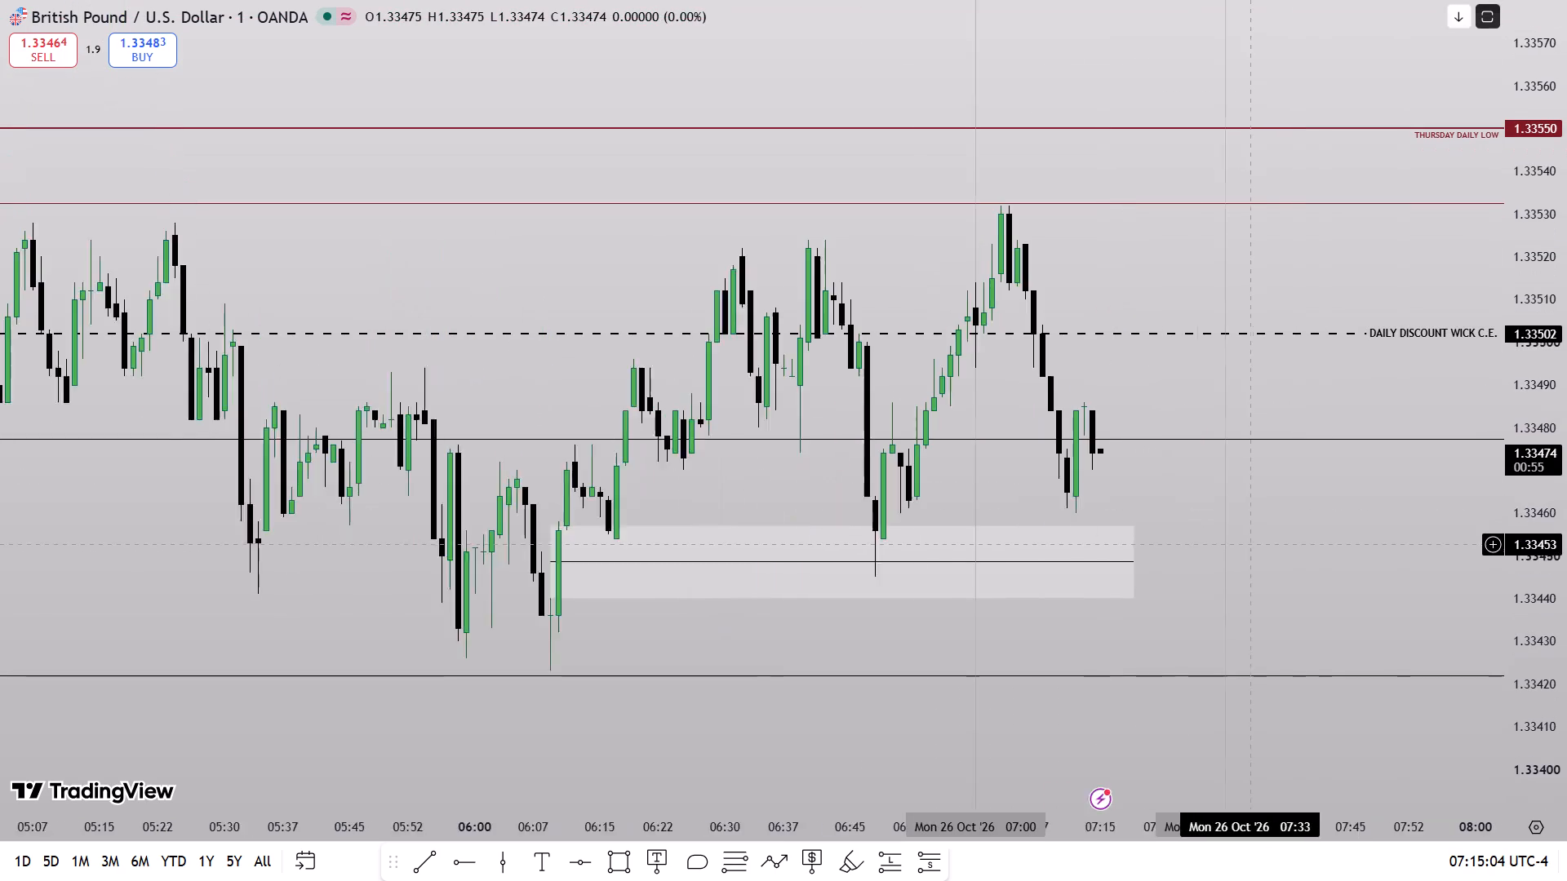
drag(752, 489, 743, 406)
drag(1566, 467, 1543, 315)
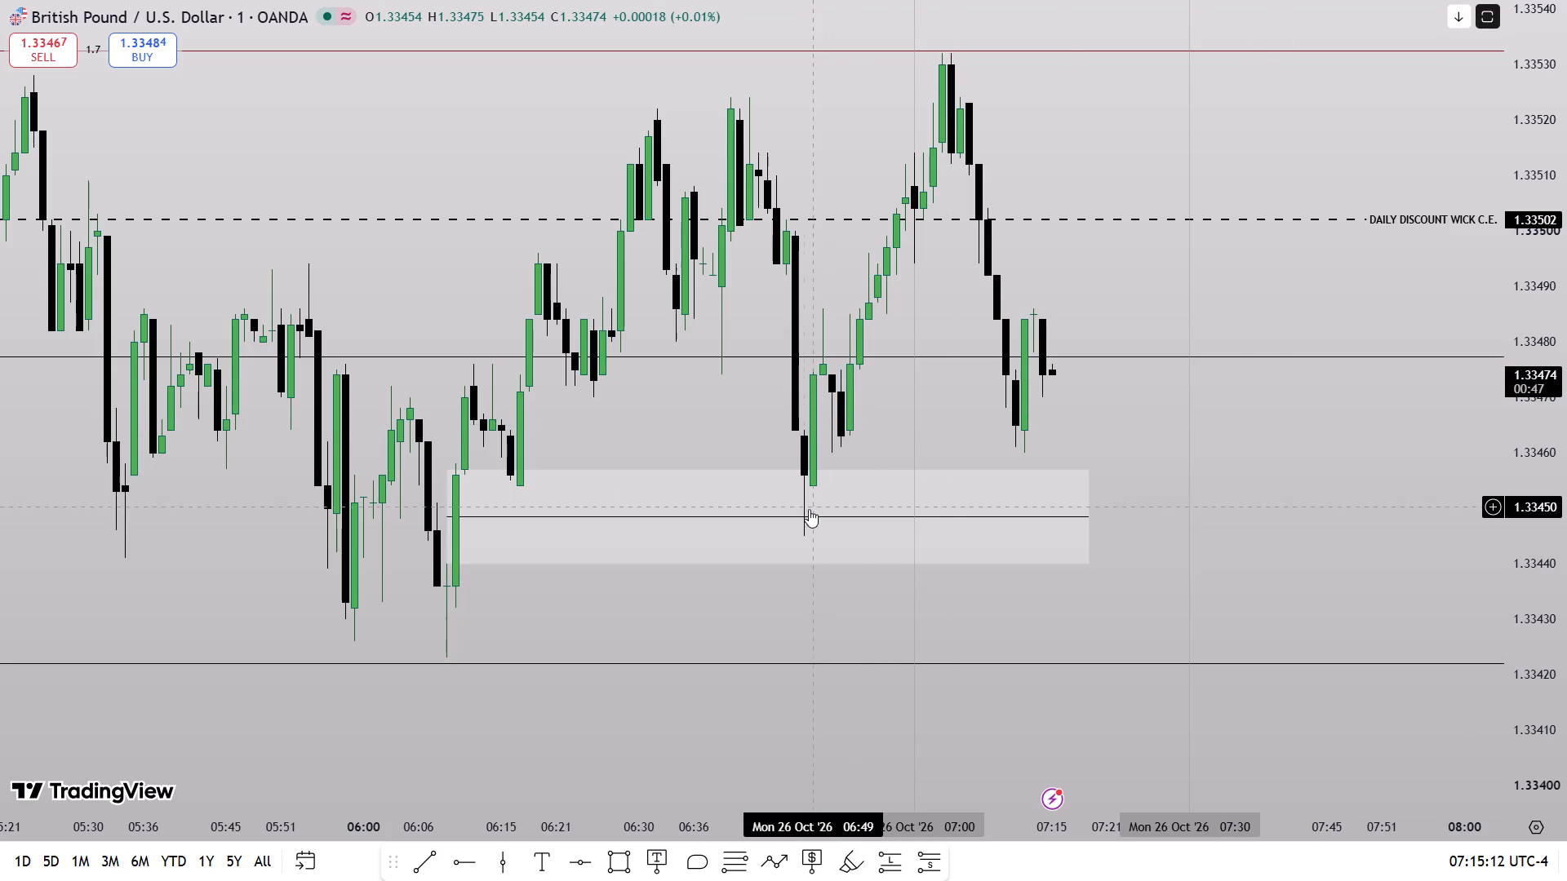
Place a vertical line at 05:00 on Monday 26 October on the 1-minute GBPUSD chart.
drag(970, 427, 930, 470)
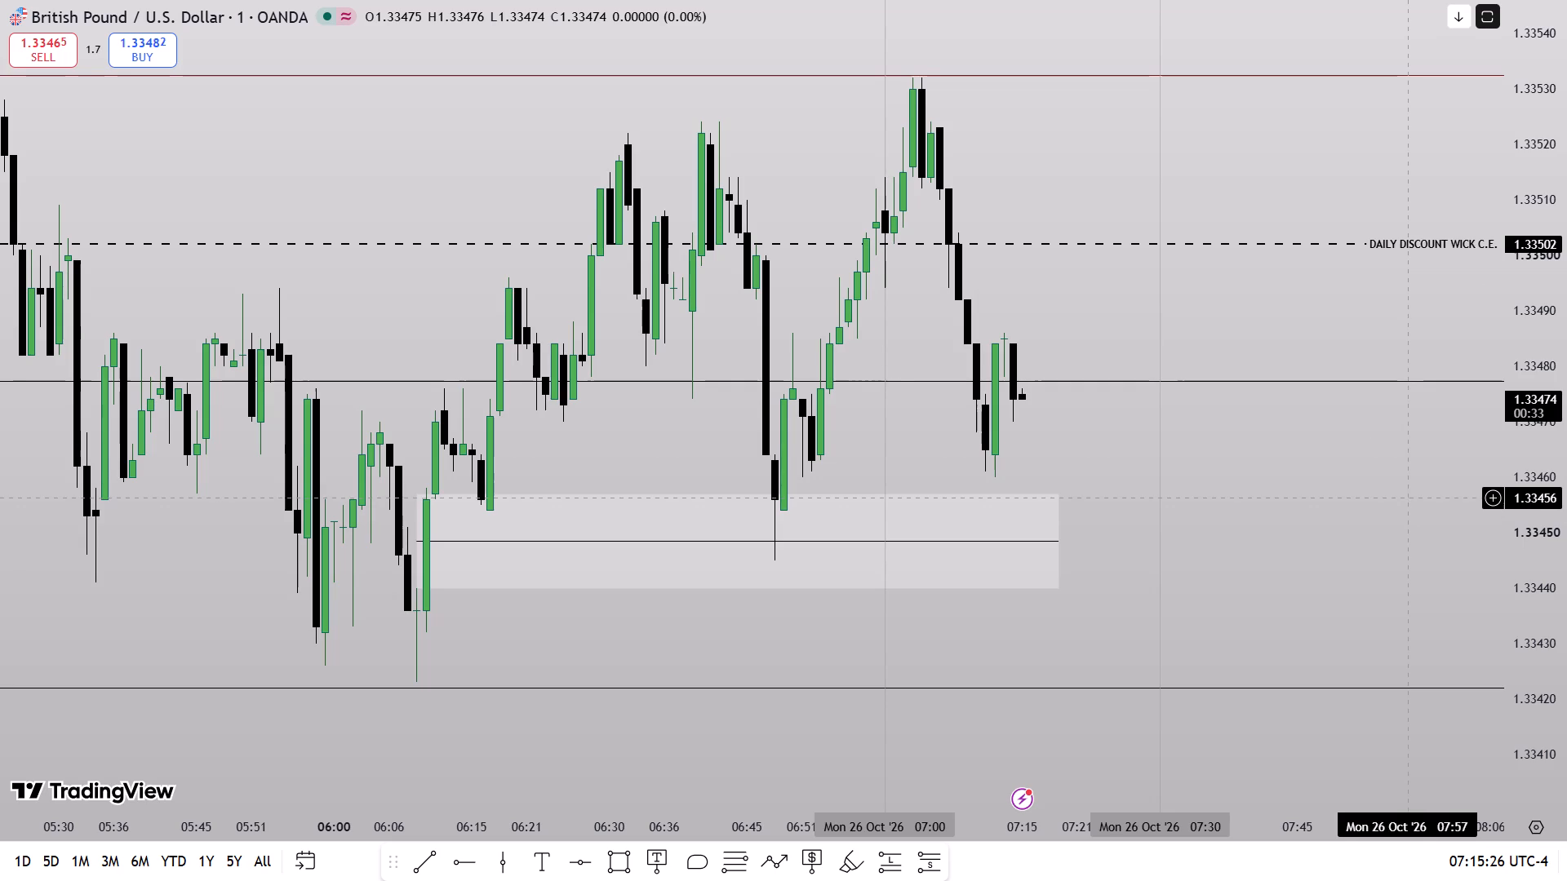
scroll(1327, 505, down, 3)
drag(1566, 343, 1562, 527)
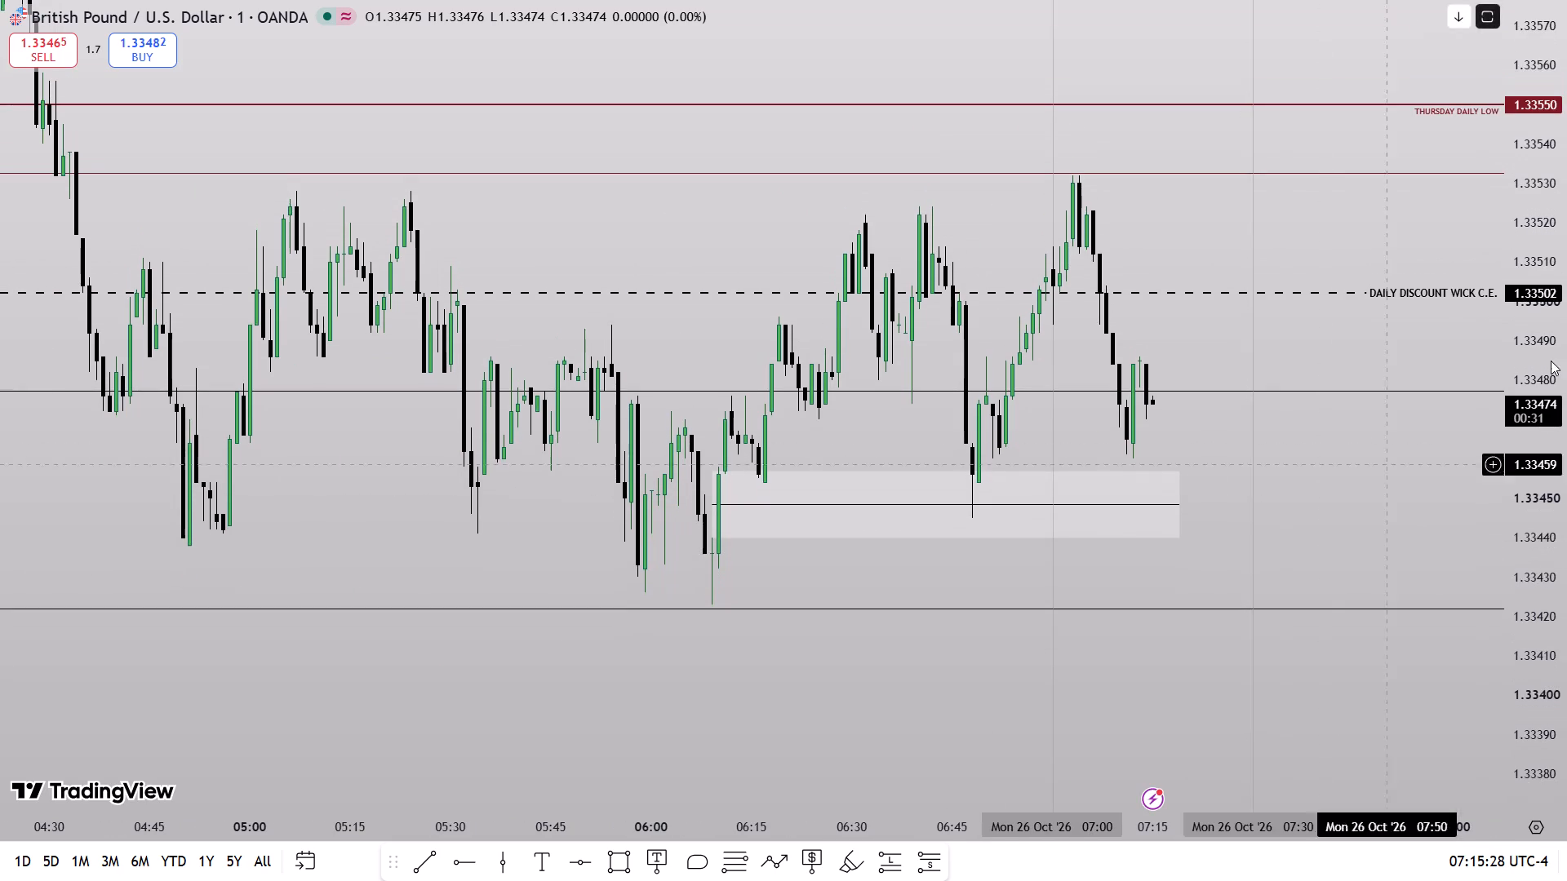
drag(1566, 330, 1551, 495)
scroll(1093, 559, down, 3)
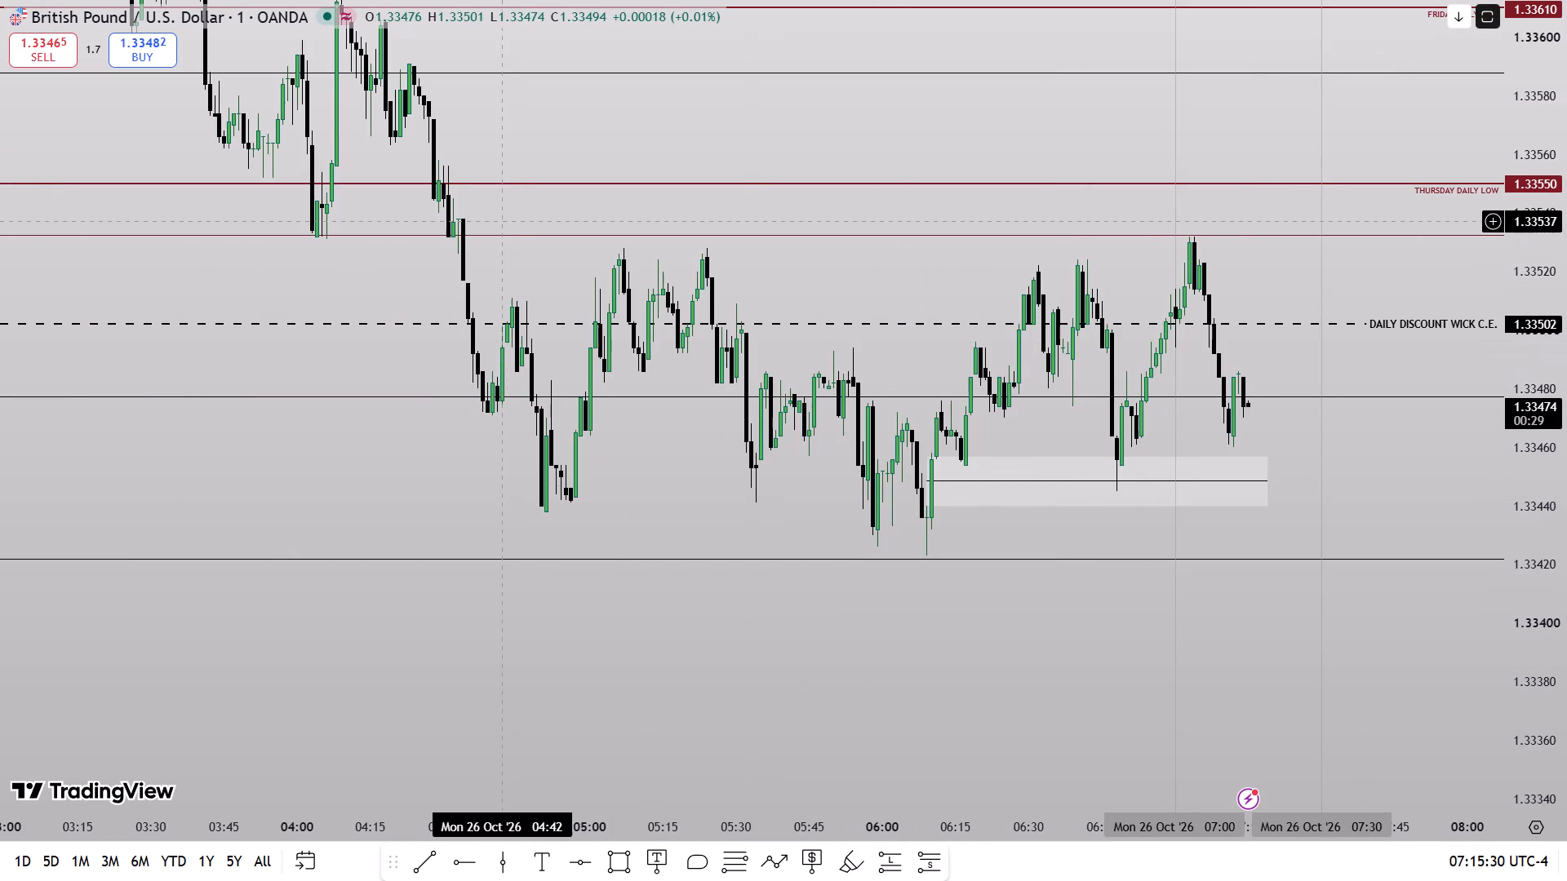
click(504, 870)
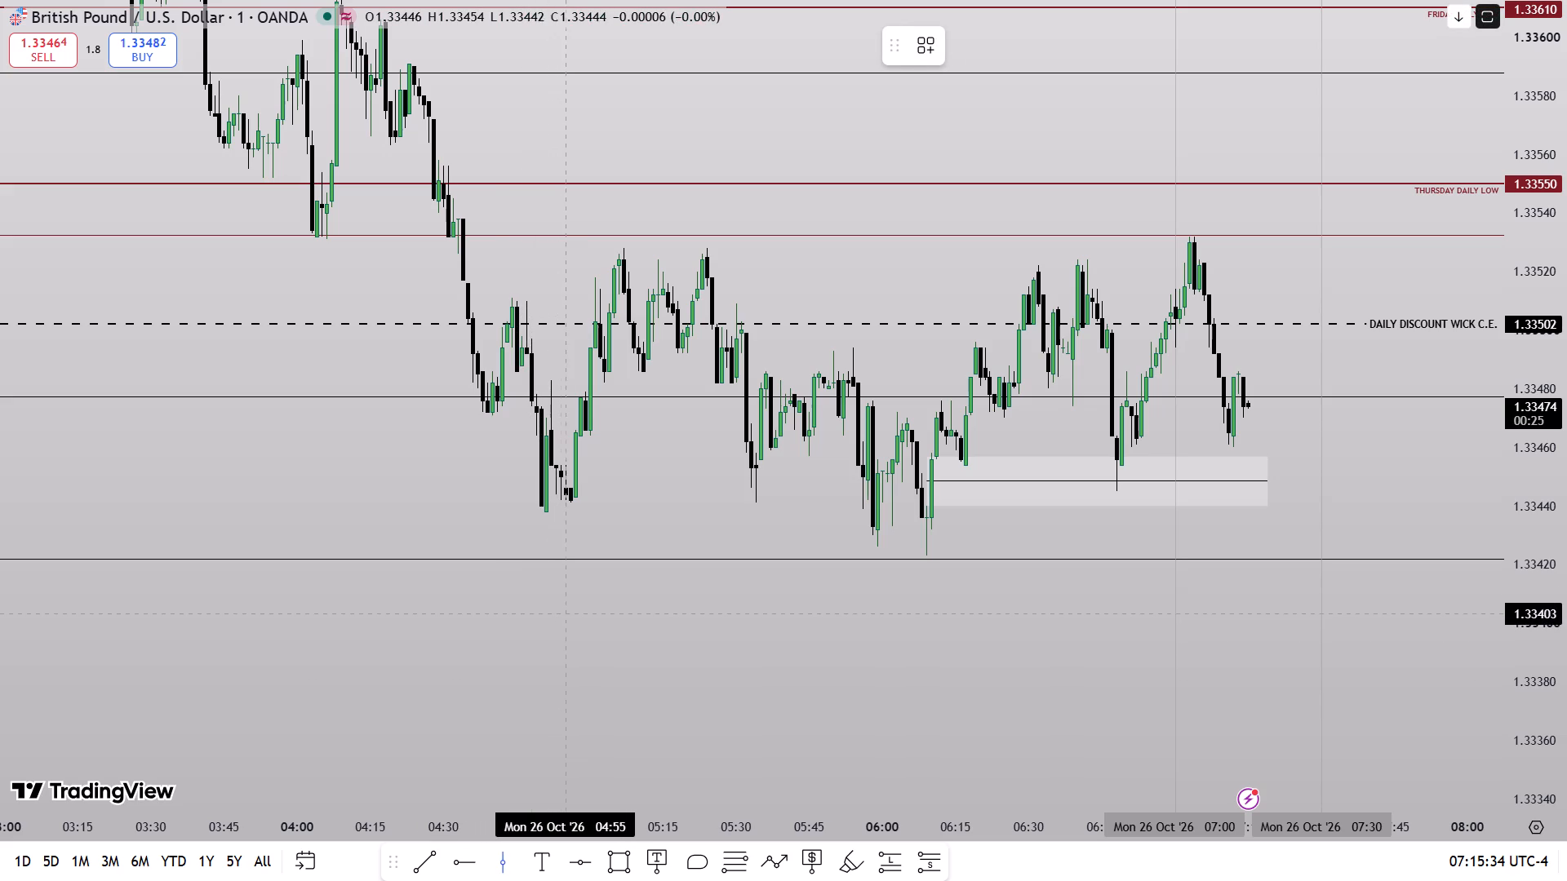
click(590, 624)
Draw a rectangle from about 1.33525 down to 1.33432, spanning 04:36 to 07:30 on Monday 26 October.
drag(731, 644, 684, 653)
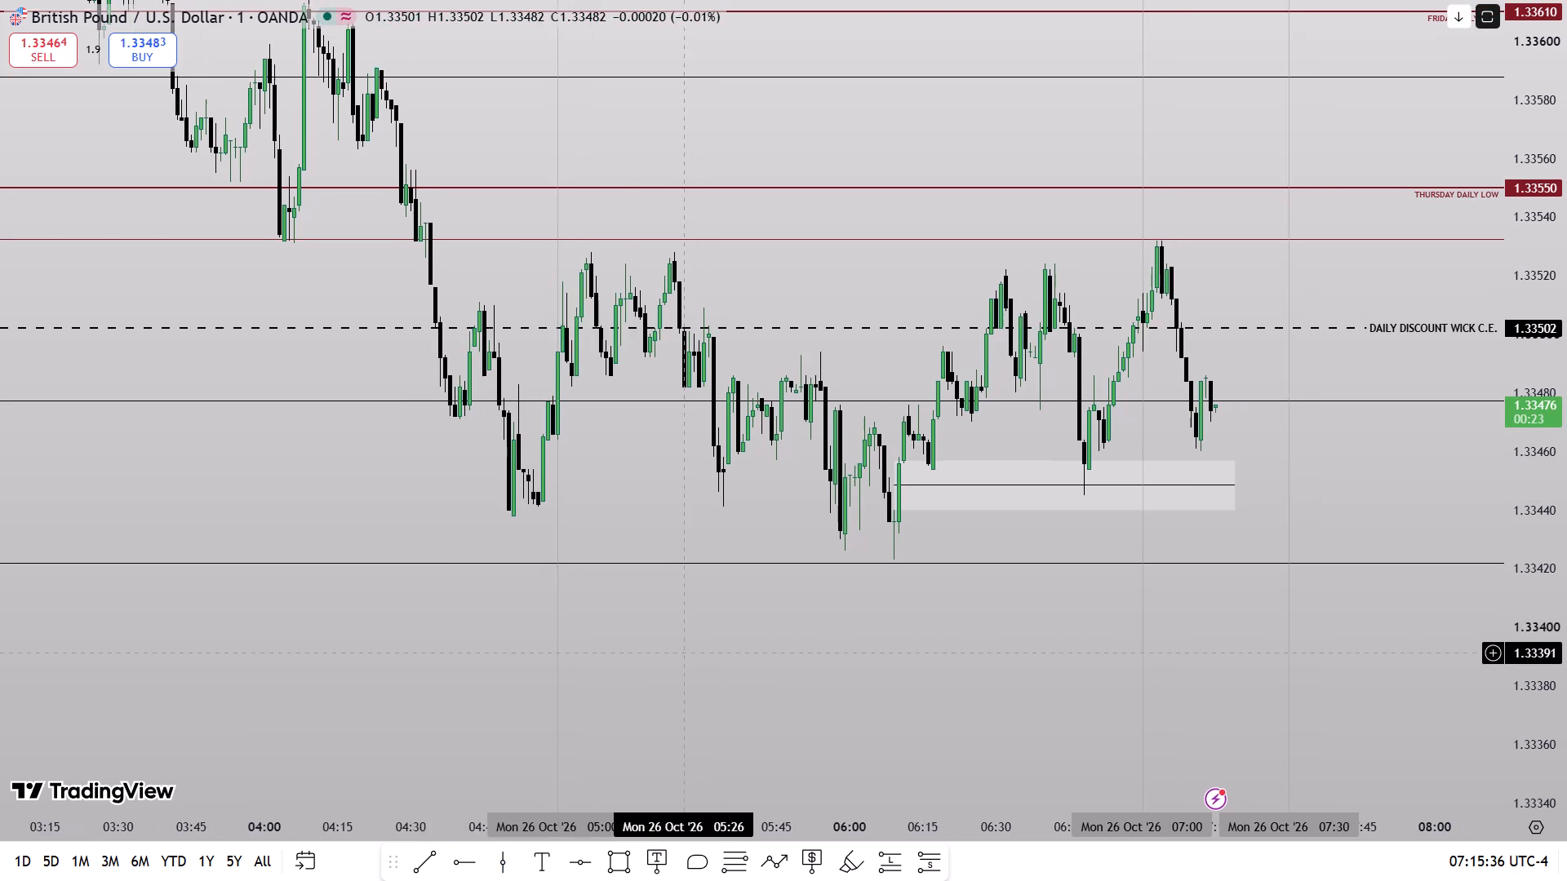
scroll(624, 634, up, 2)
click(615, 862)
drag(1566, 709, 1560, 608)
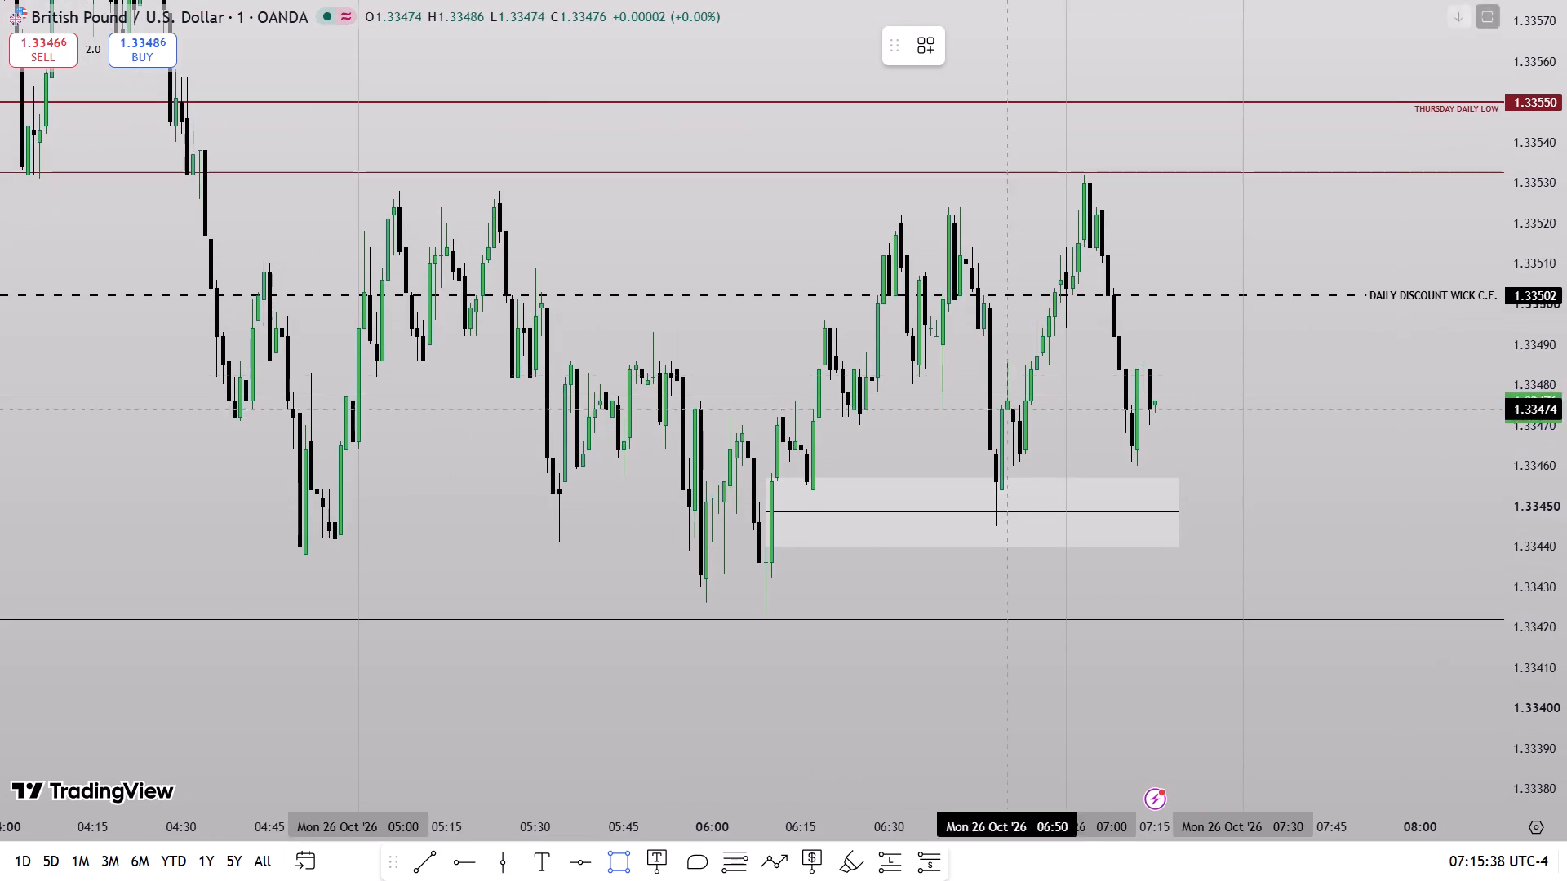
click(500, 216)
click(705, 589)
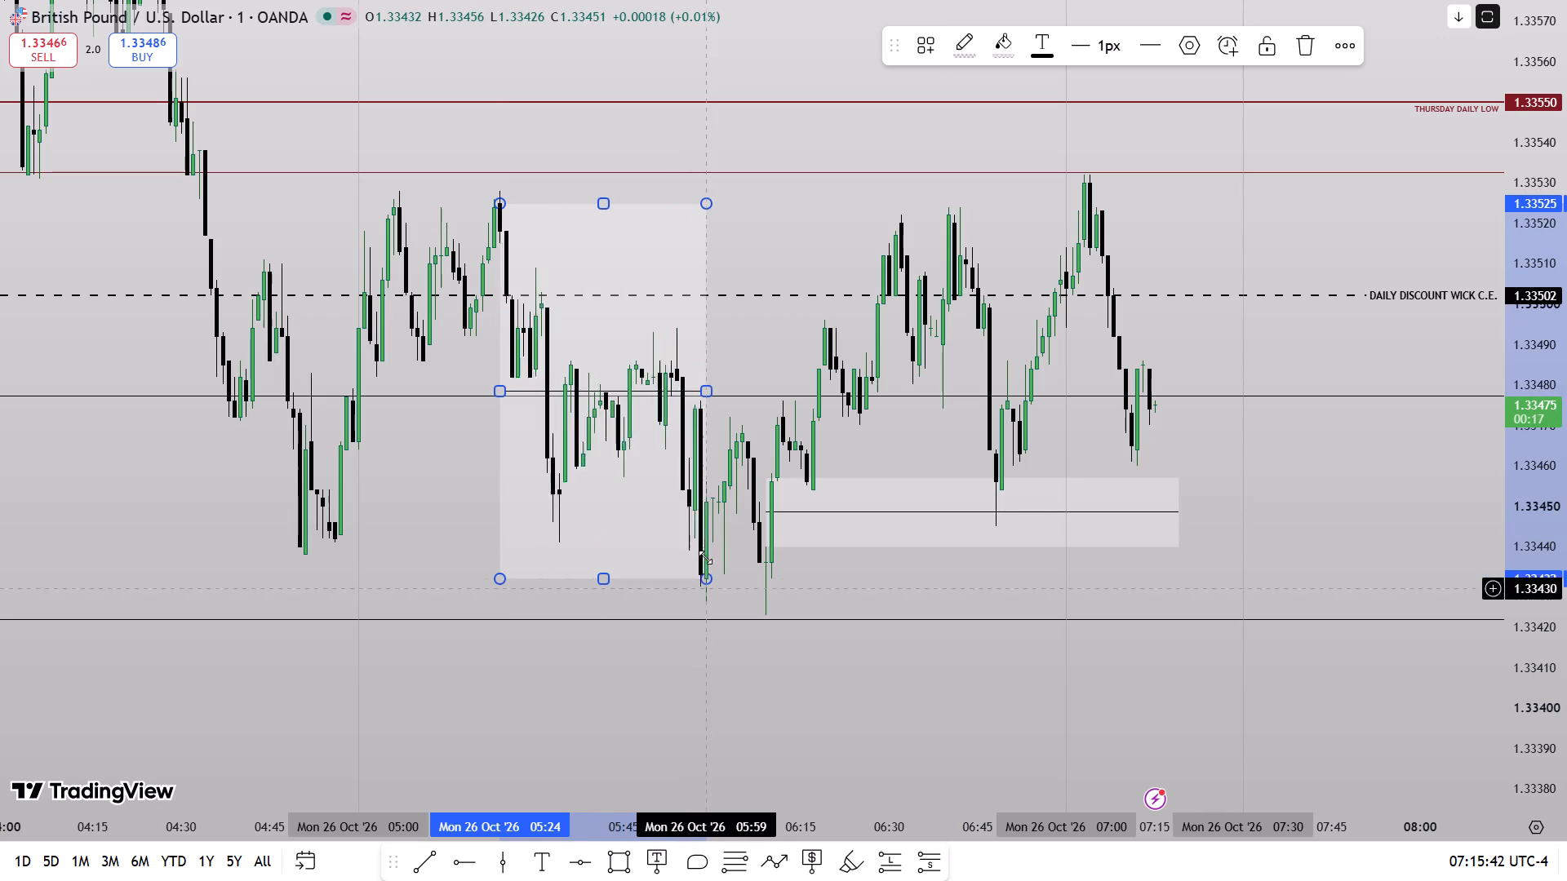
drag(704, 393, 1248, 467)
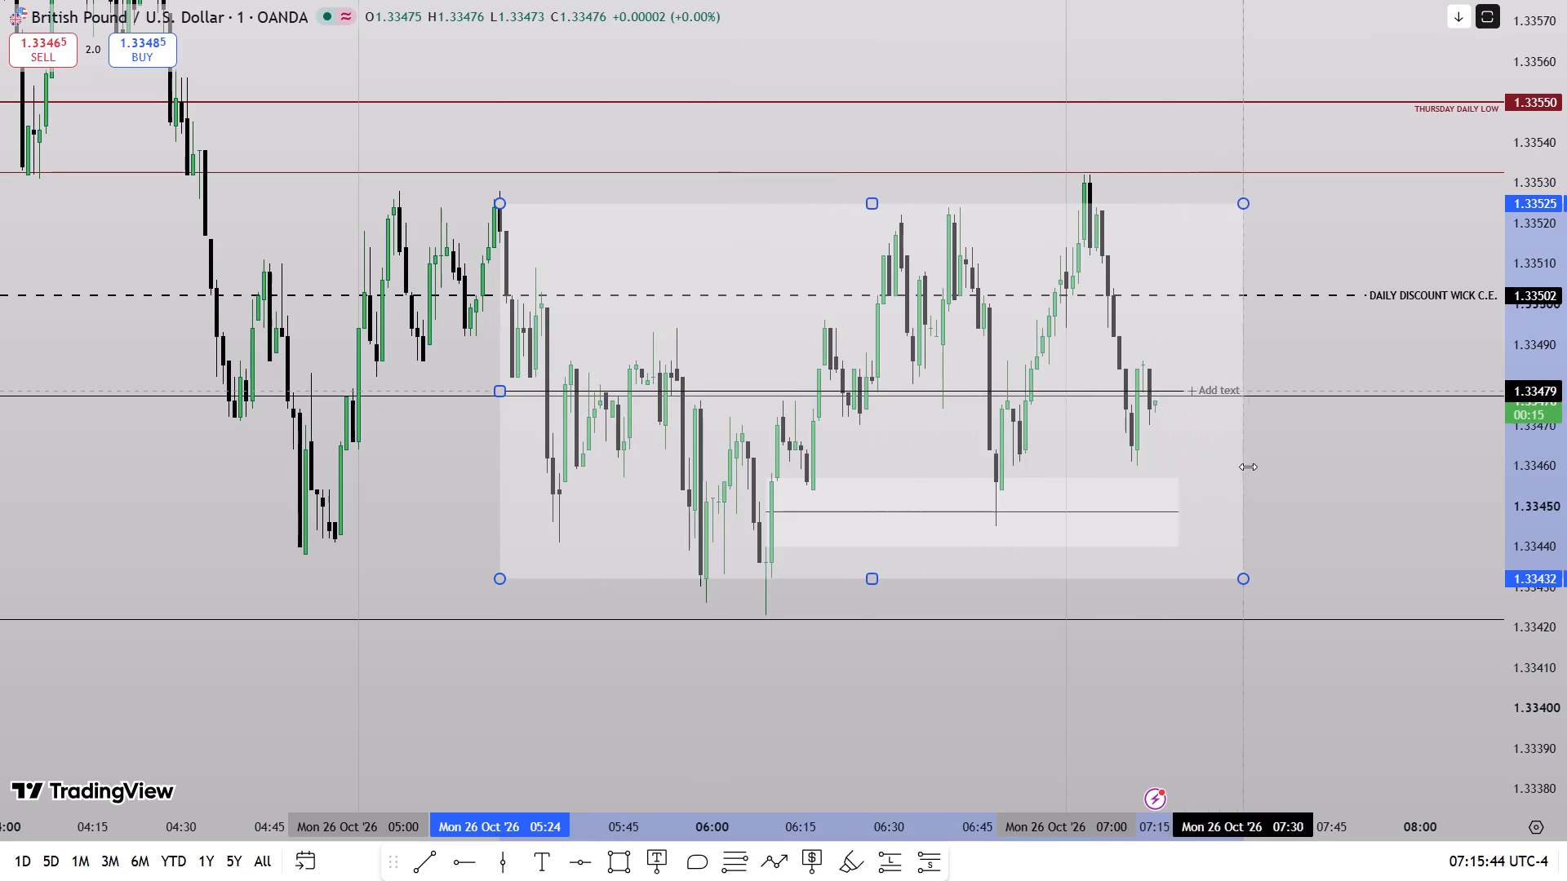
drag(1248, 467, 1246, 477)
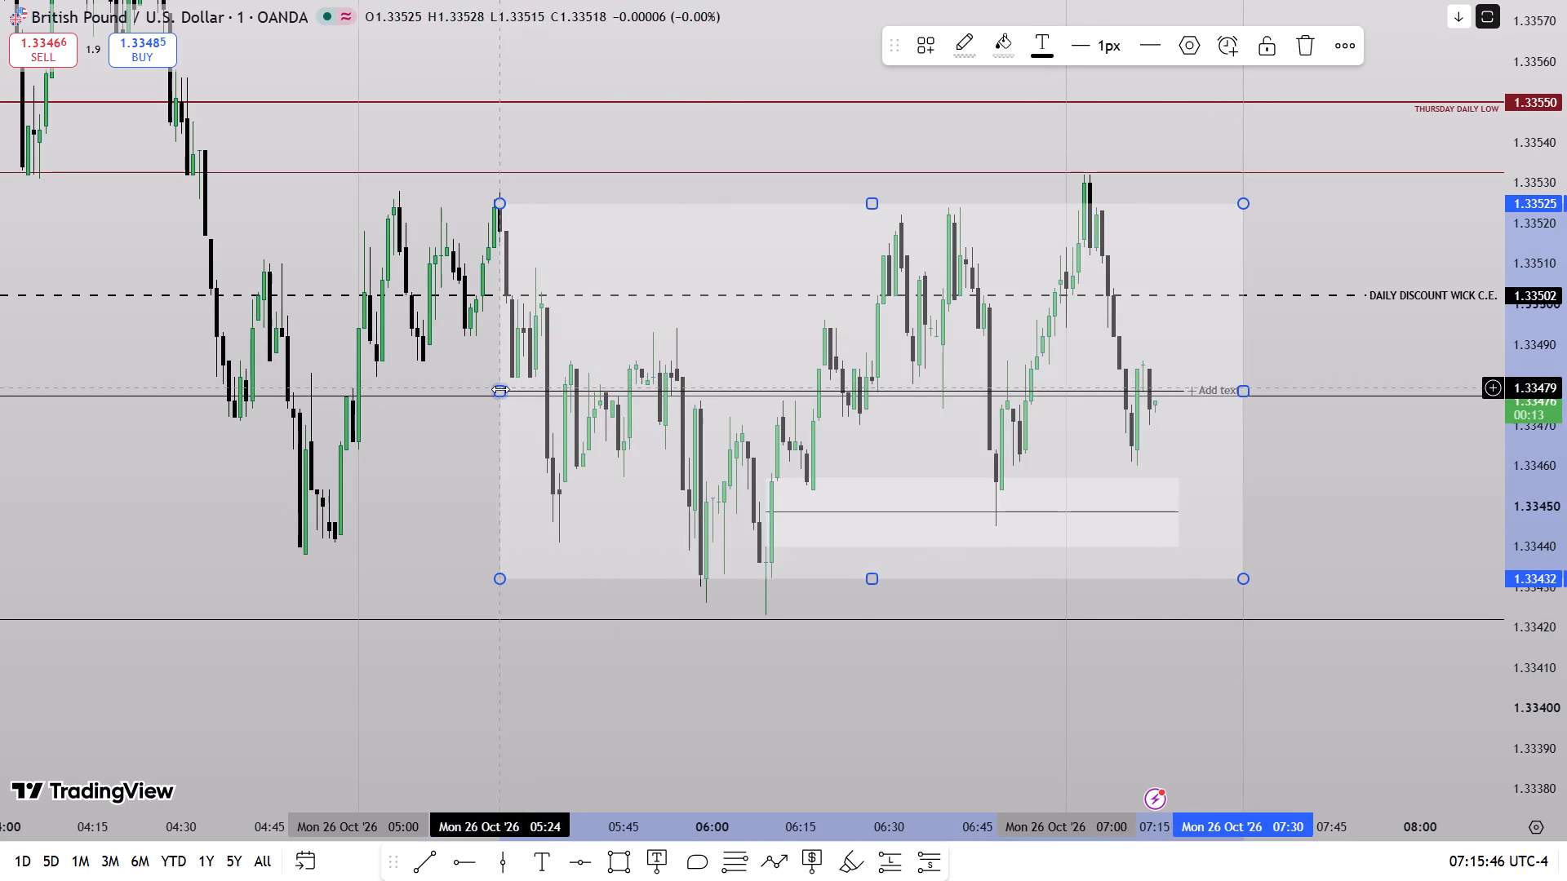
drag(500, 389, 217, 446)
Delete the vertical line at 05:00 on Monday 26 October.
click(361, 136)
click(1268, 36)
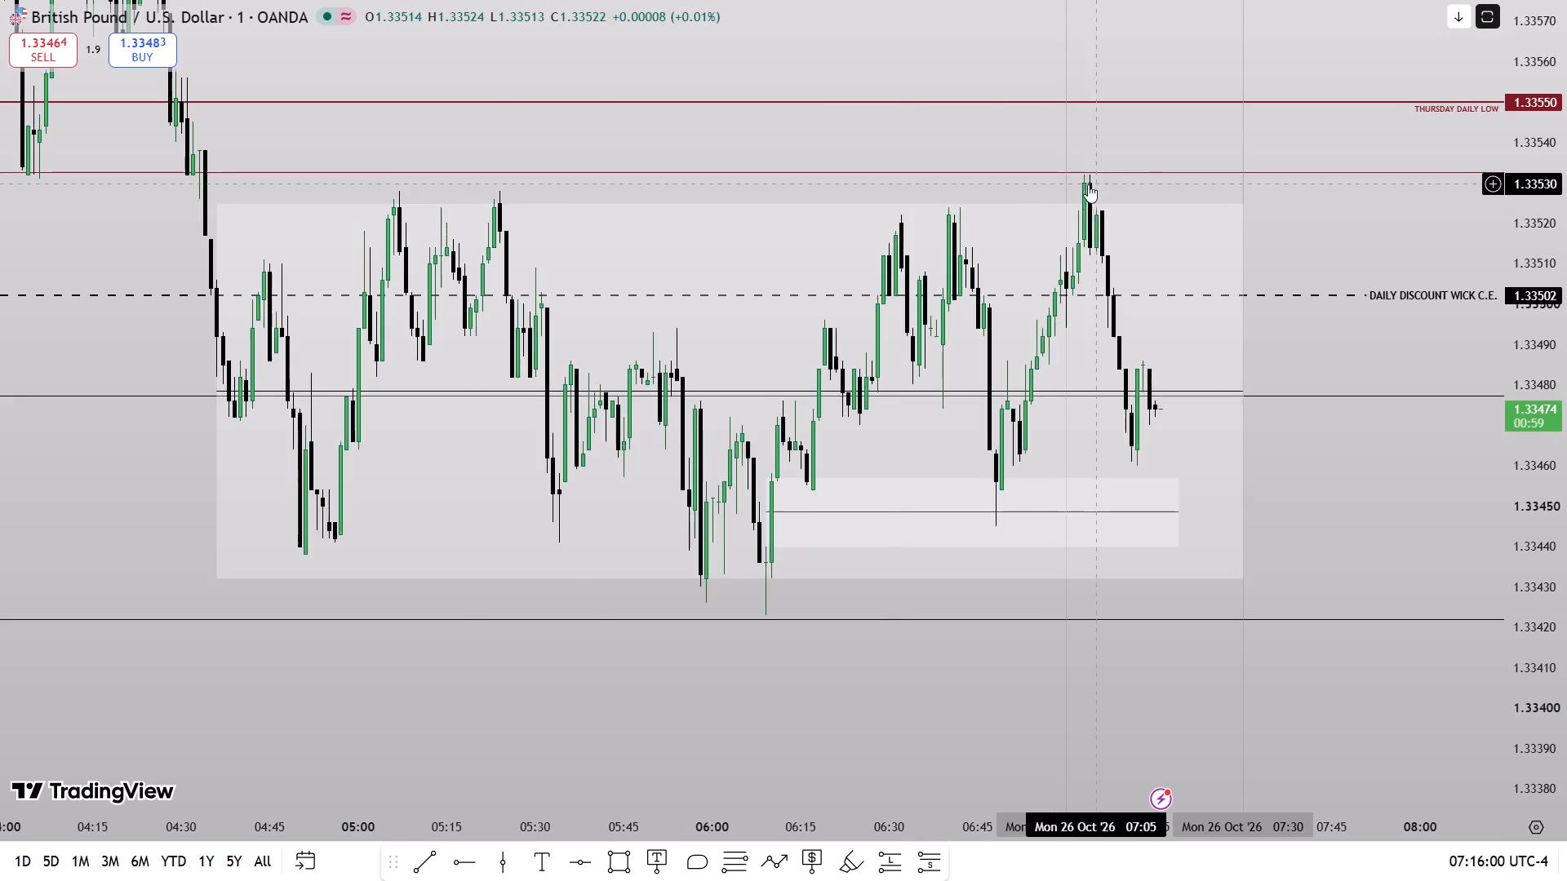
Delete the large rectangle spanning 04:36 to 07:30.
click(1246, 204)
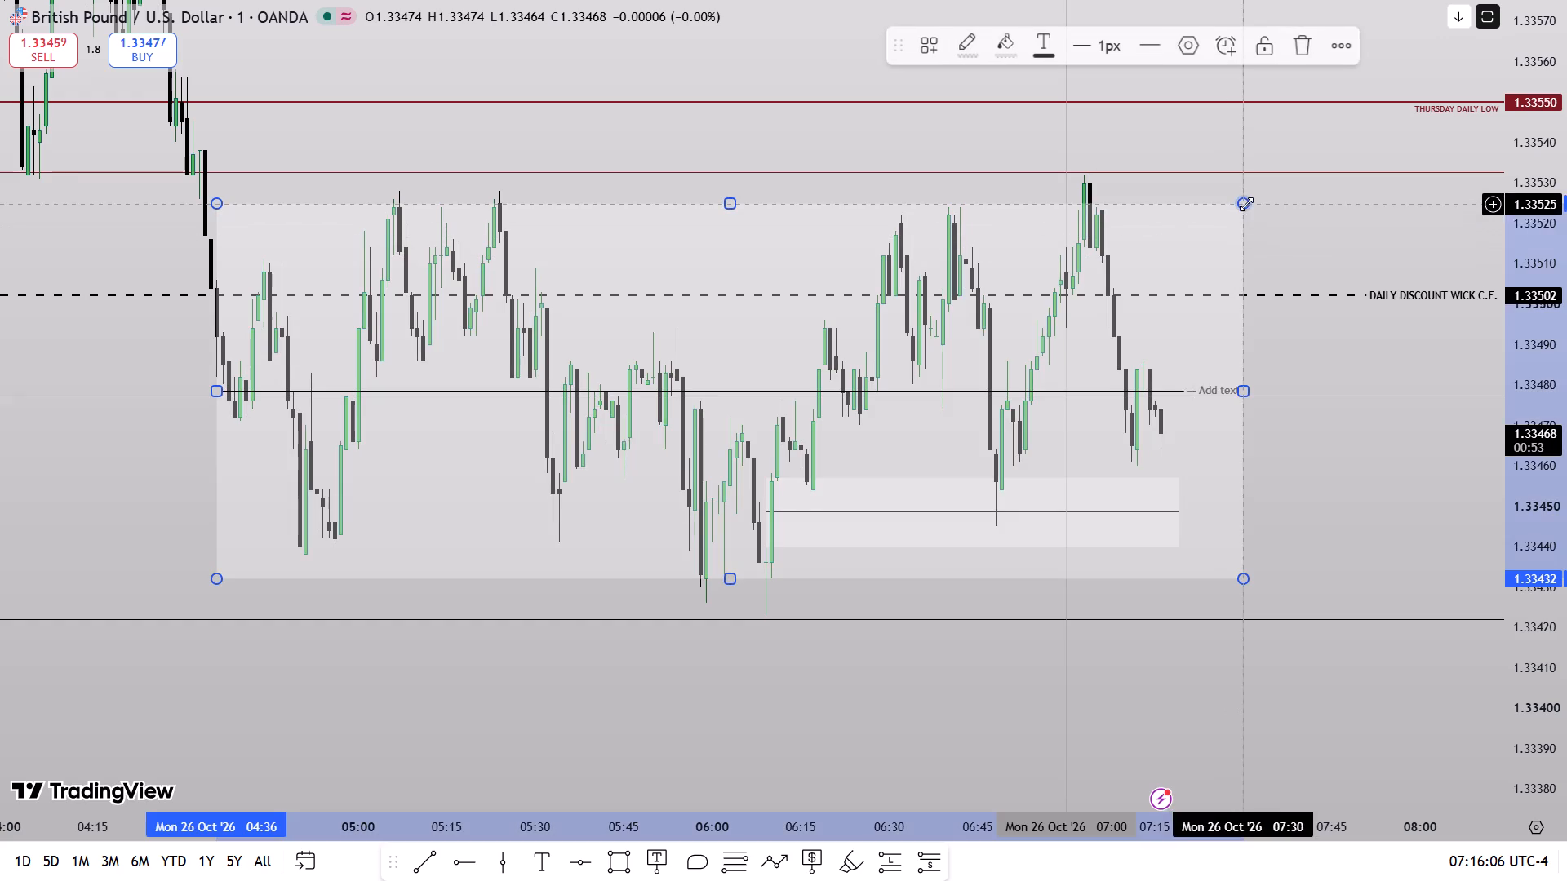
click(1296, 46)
Examine Monday's 1-minute GBPUSD price action from the FRIDAY DAILY LOW line down to the small light rectangle near 1.33450.
drag(1566, 125, 1566, 208)
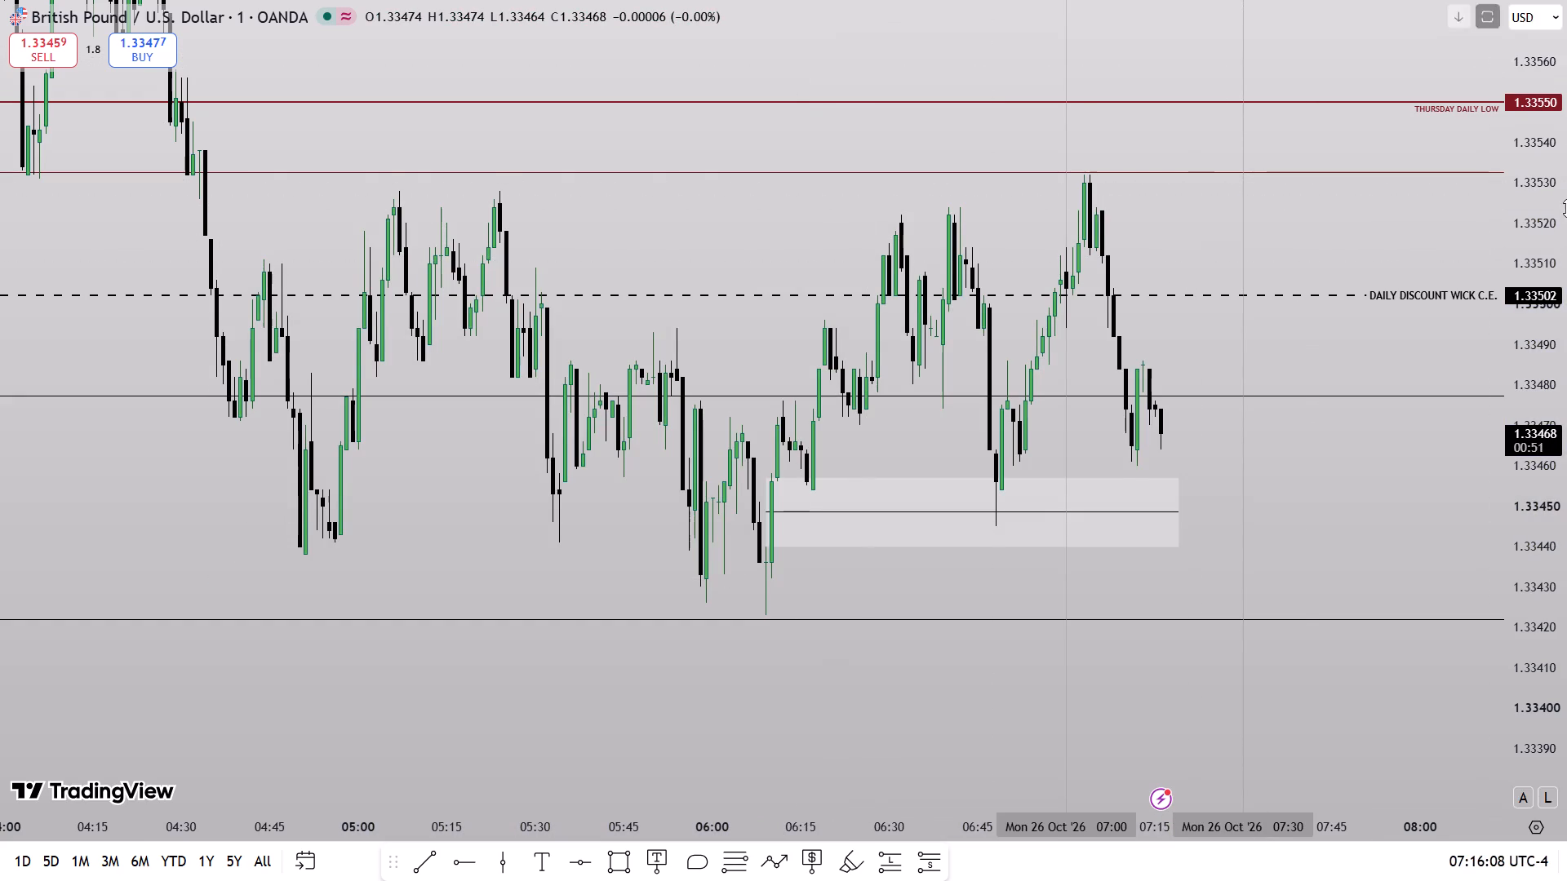
drag(1566, 208, 1565, 239)
drag(1304, 262, 1267, 289)
drag(1566, 361, 1566, 443)
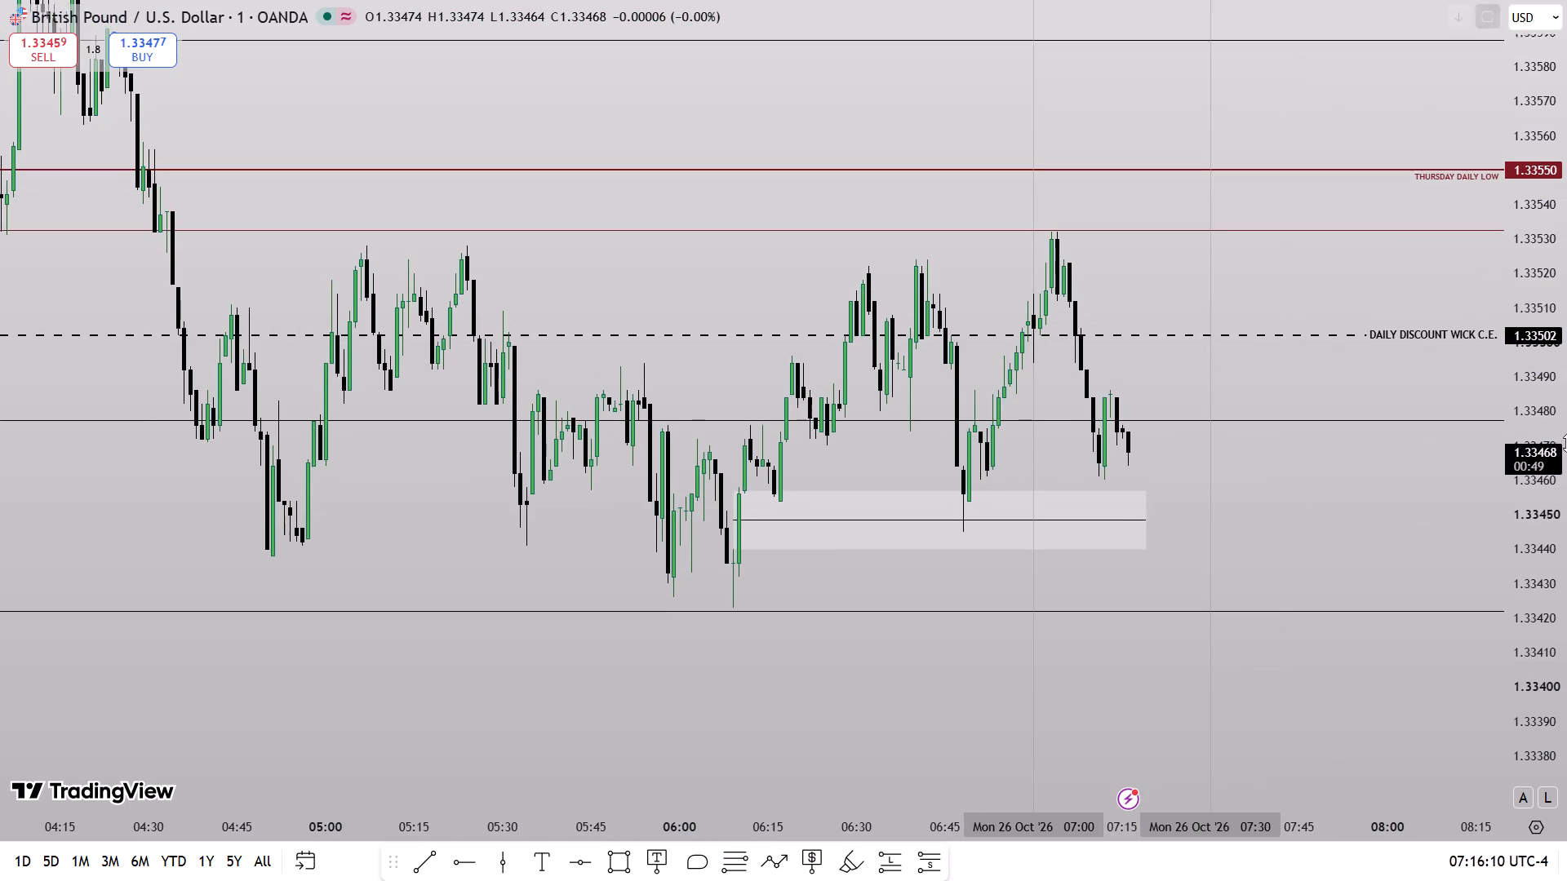
drag(1566, 443, 1561, 474)
scroll(1431, 518, down, 3)
drag(1398, 497, 1232, 598)
drag(1566, 377, 1539, 515)
scroll(1351, 490, down, 3)
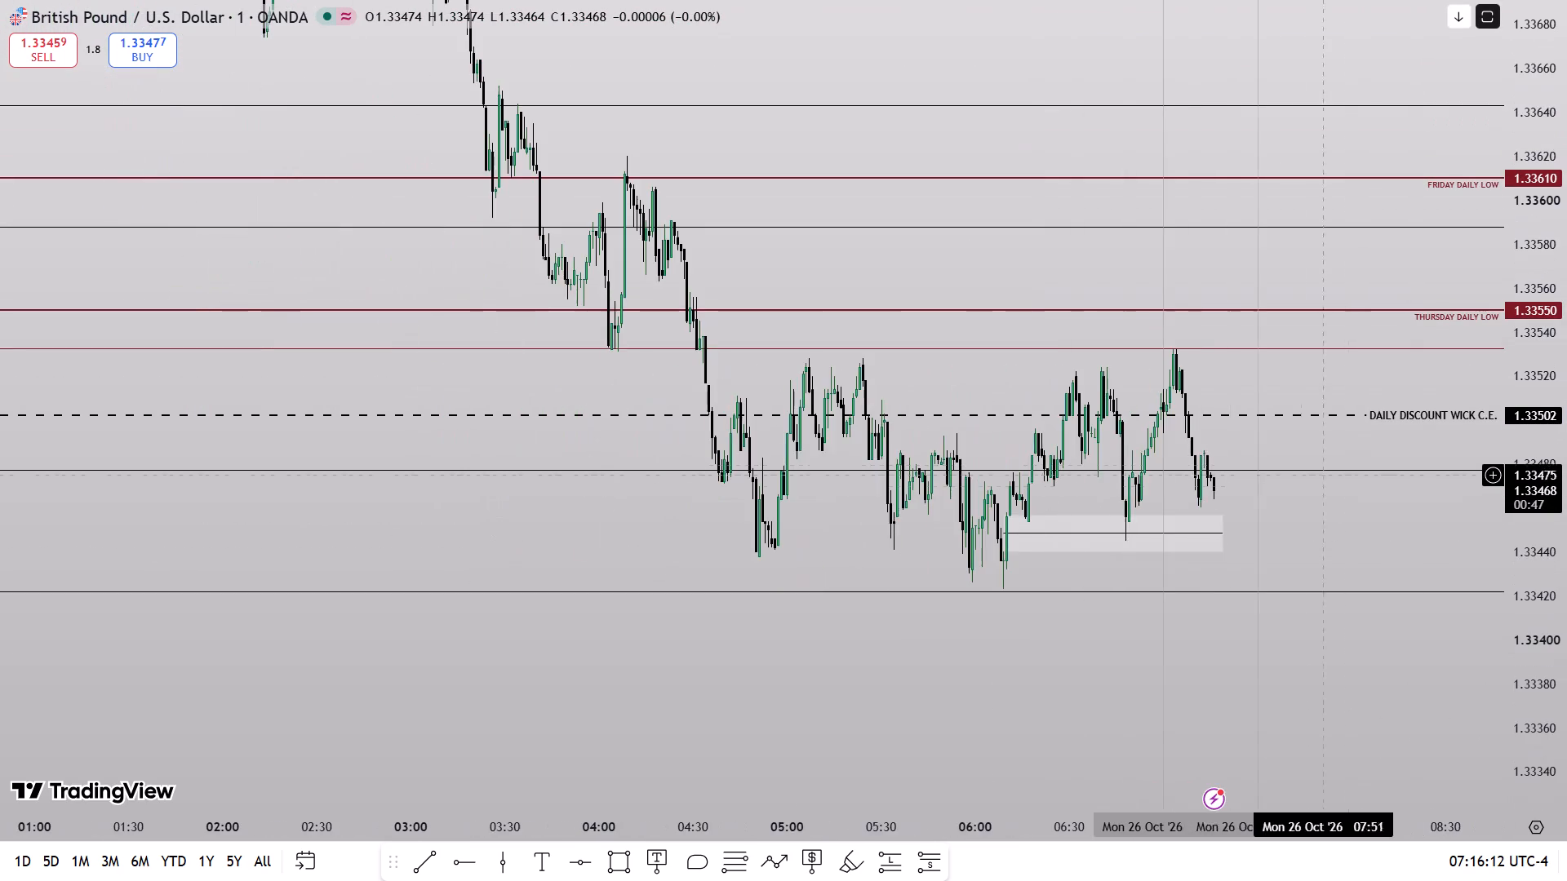
drag(811, 266, 869, 302)
scroll(859, 309, up, 2)
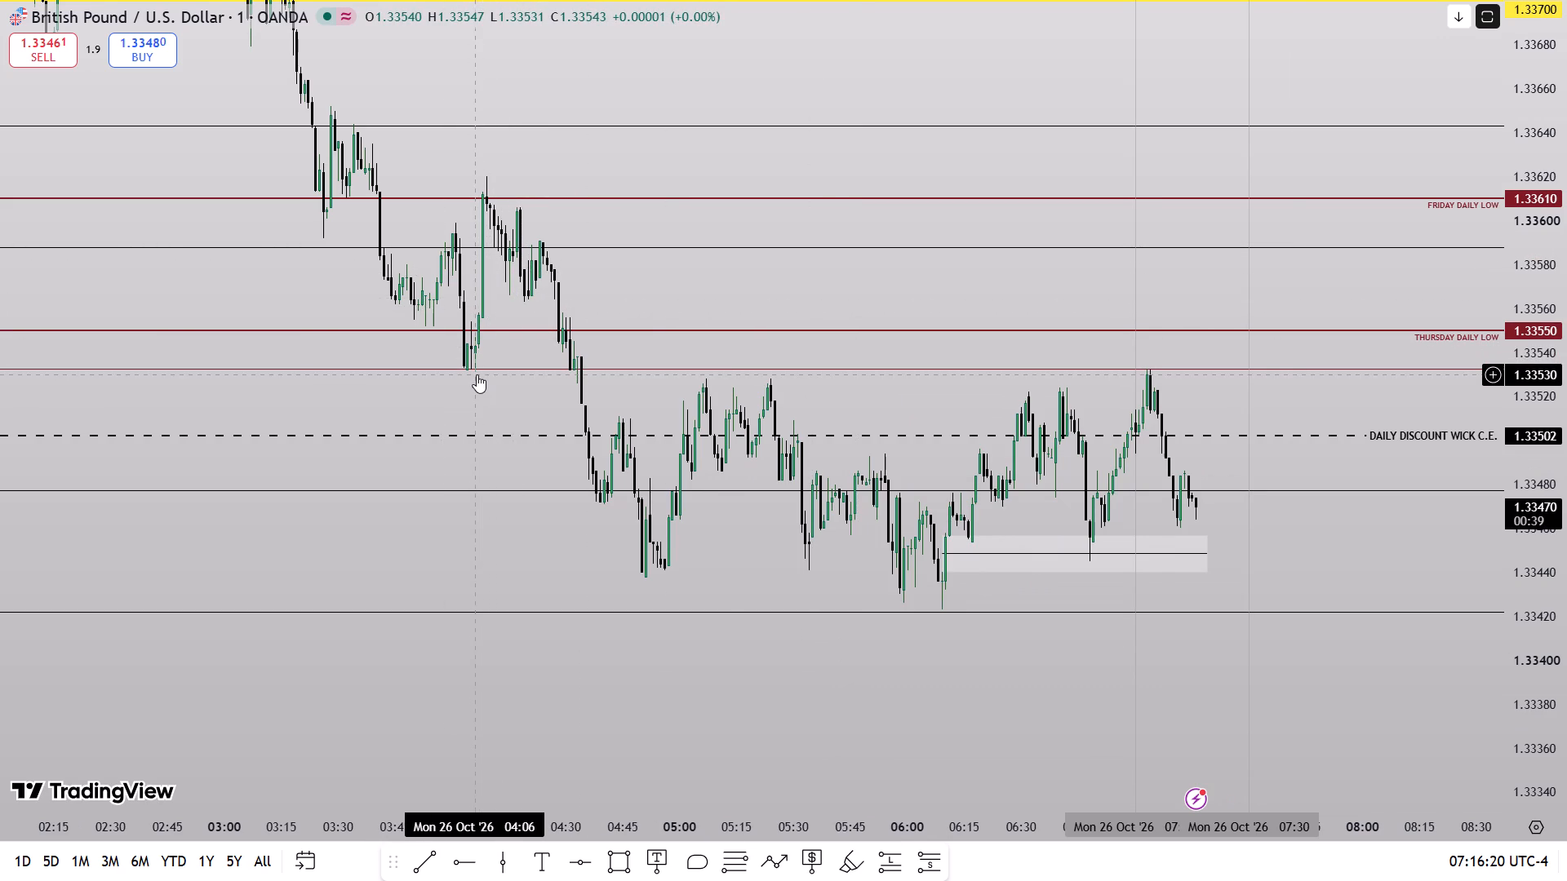
drag(806, 561, 804, 560)
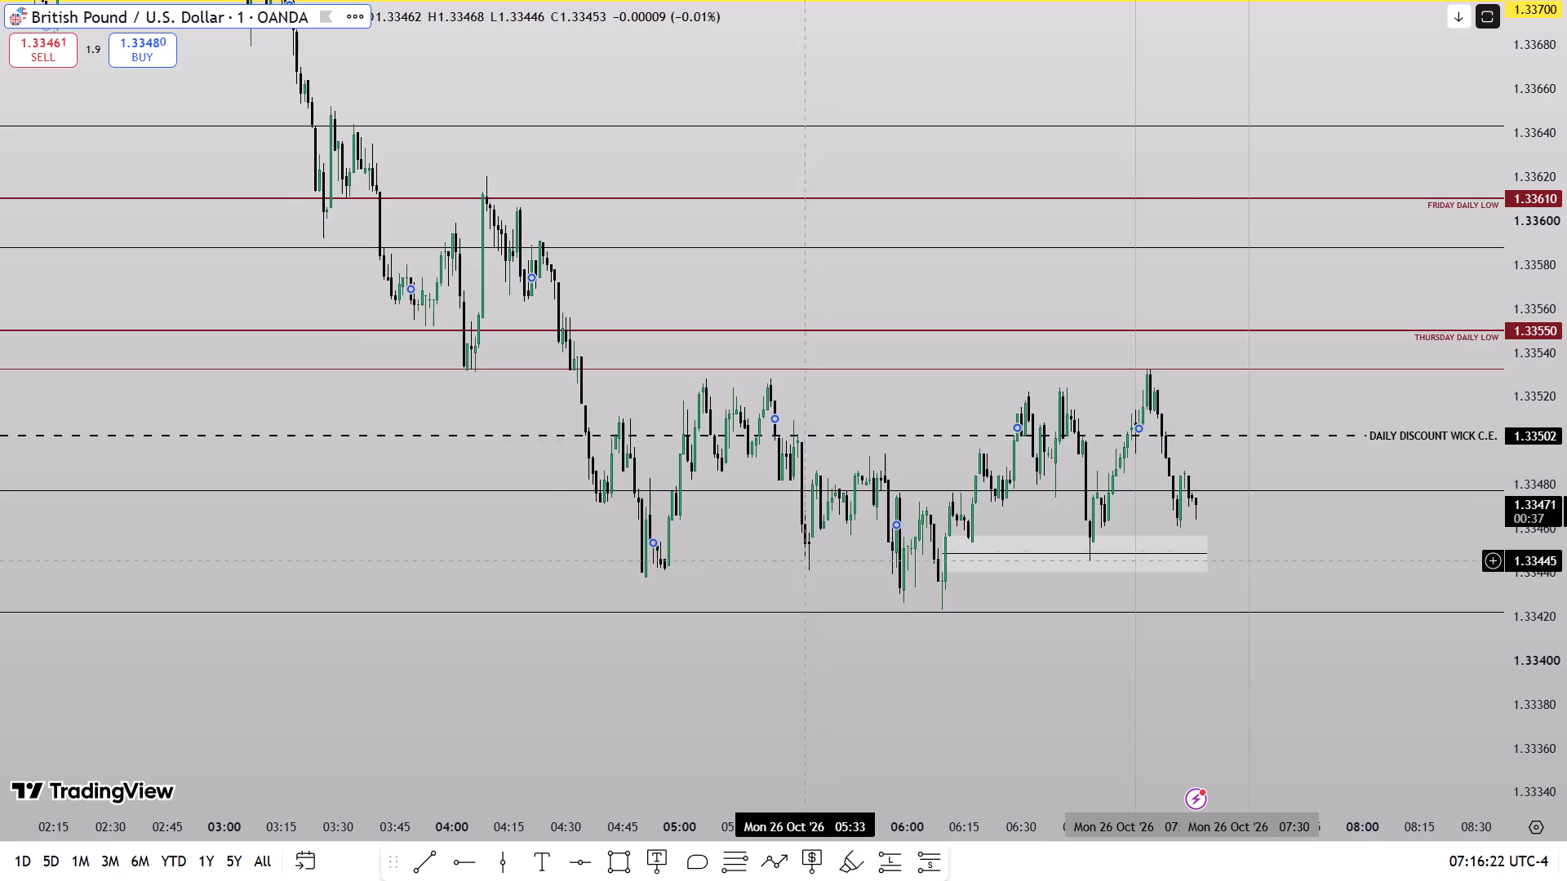
drag(804, 560, 789, 528)
click(810, 653)
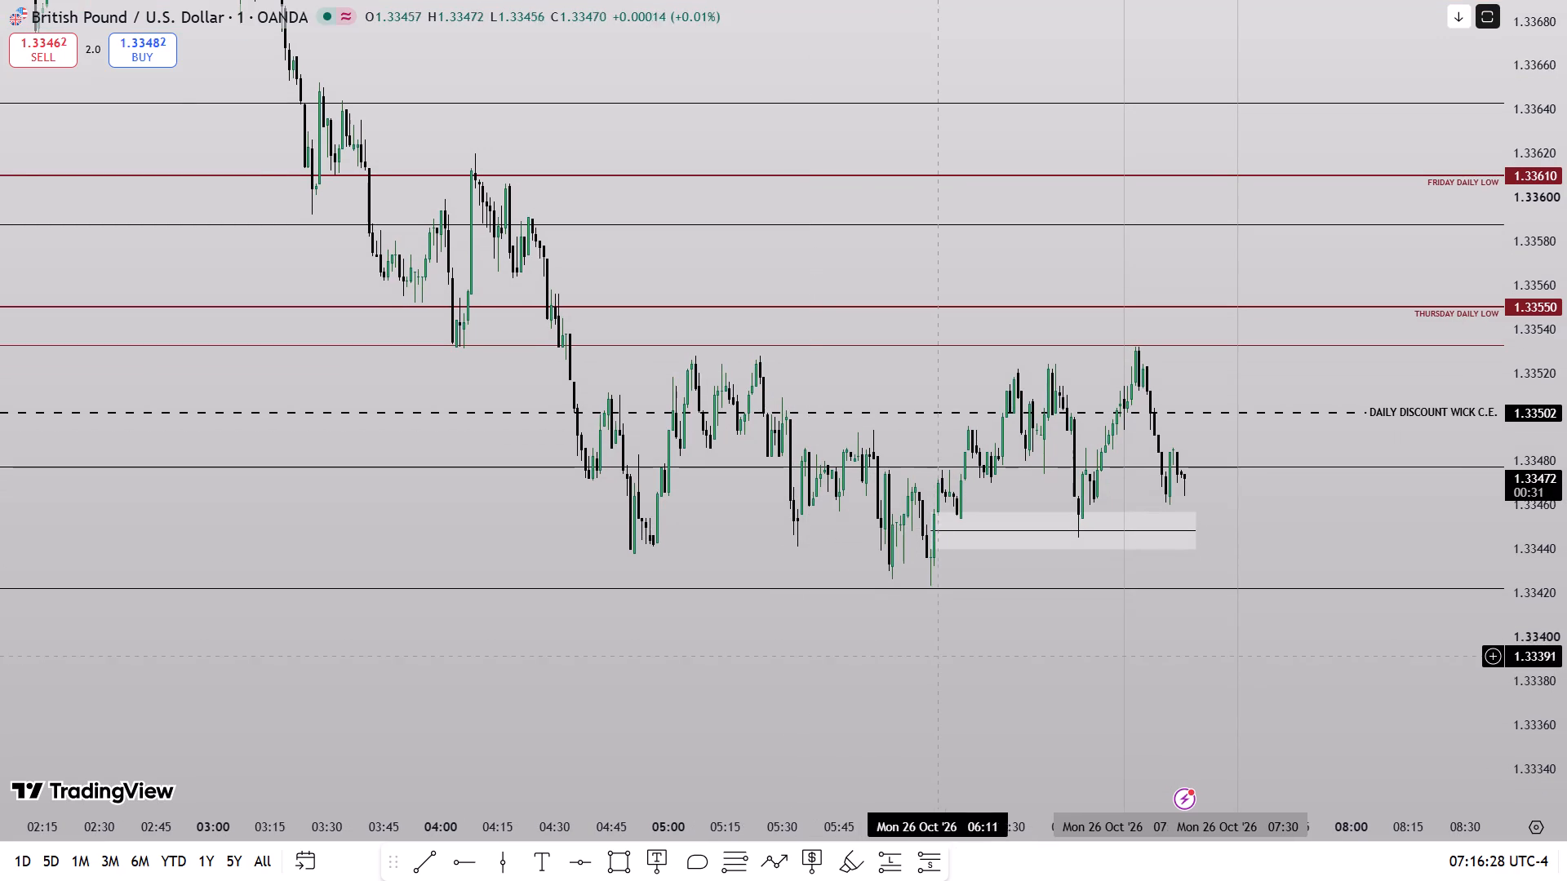
scroll(957, 641, up, 4)
drag(1566, 727, 1510, 452)
scroll(1284, 587, up, 5)
drag(1118, 630, 1176, 574)
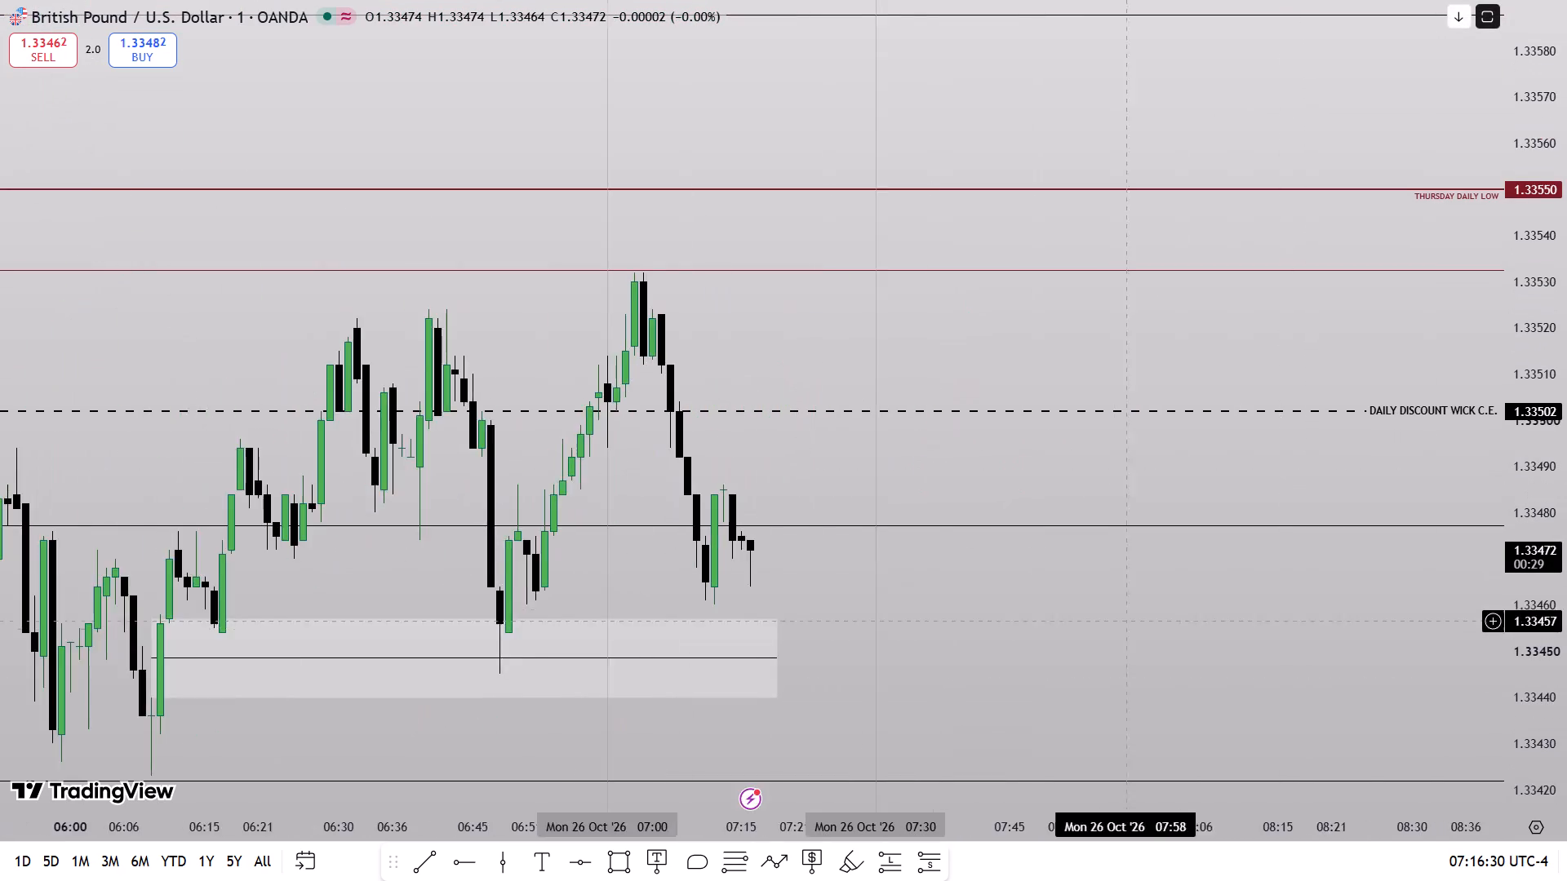
drag(1176, 574, 1285, 441)
drag(1566, 602, 1535, 453)
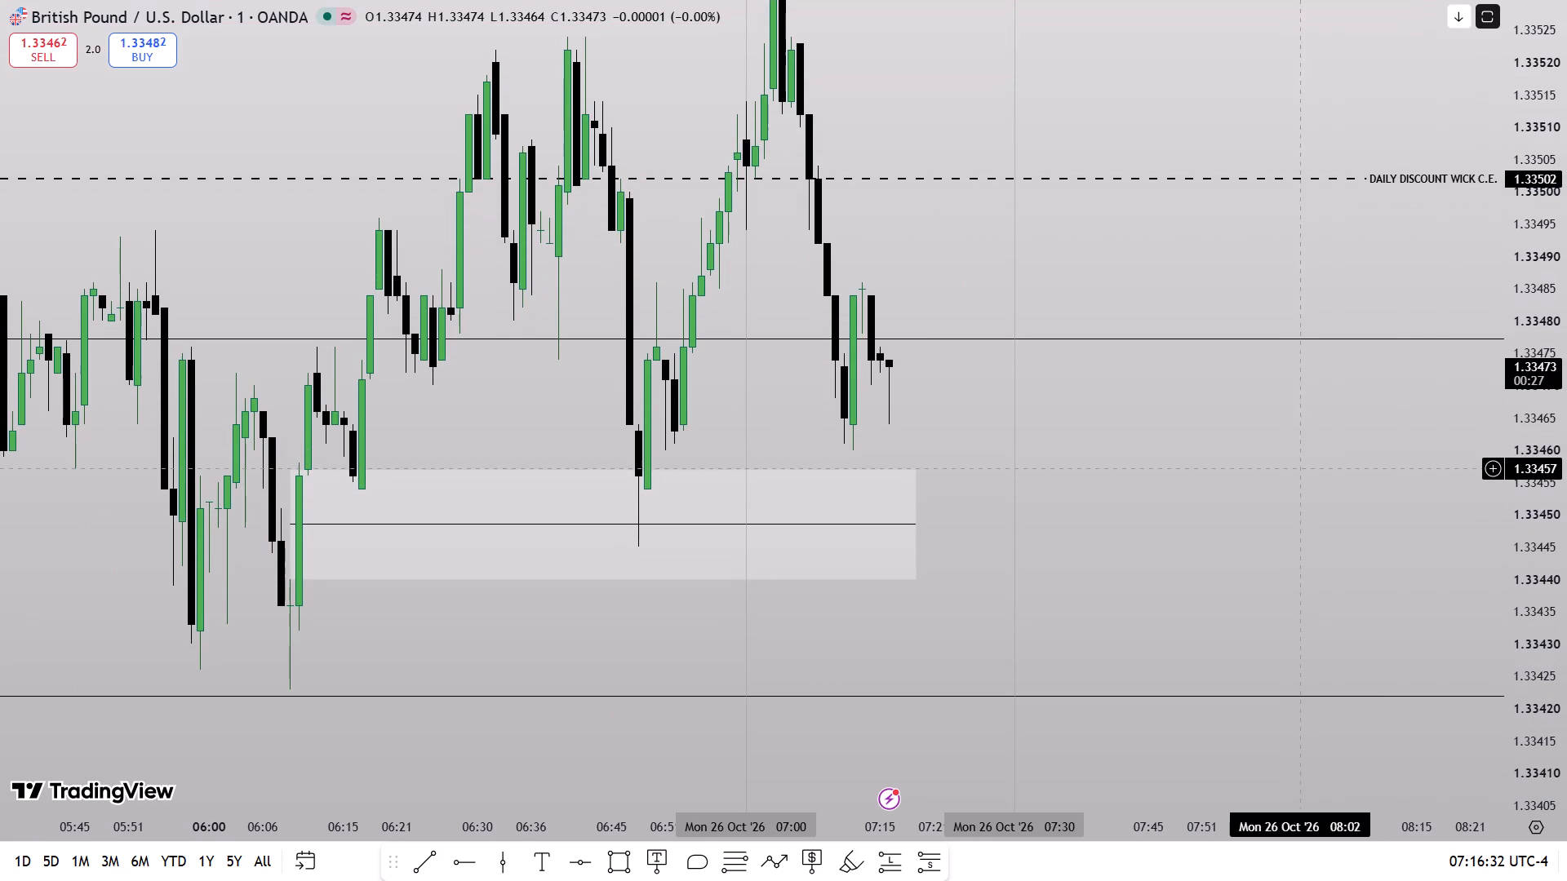
Restore the split view with the EURUSD pane and examine its 1-minute price action from Friday 23 to Monday 26 October.
double_click(1183, 467)
drag(1566, 696, 1553, 737)
scroll(1445, 743, down, 5)
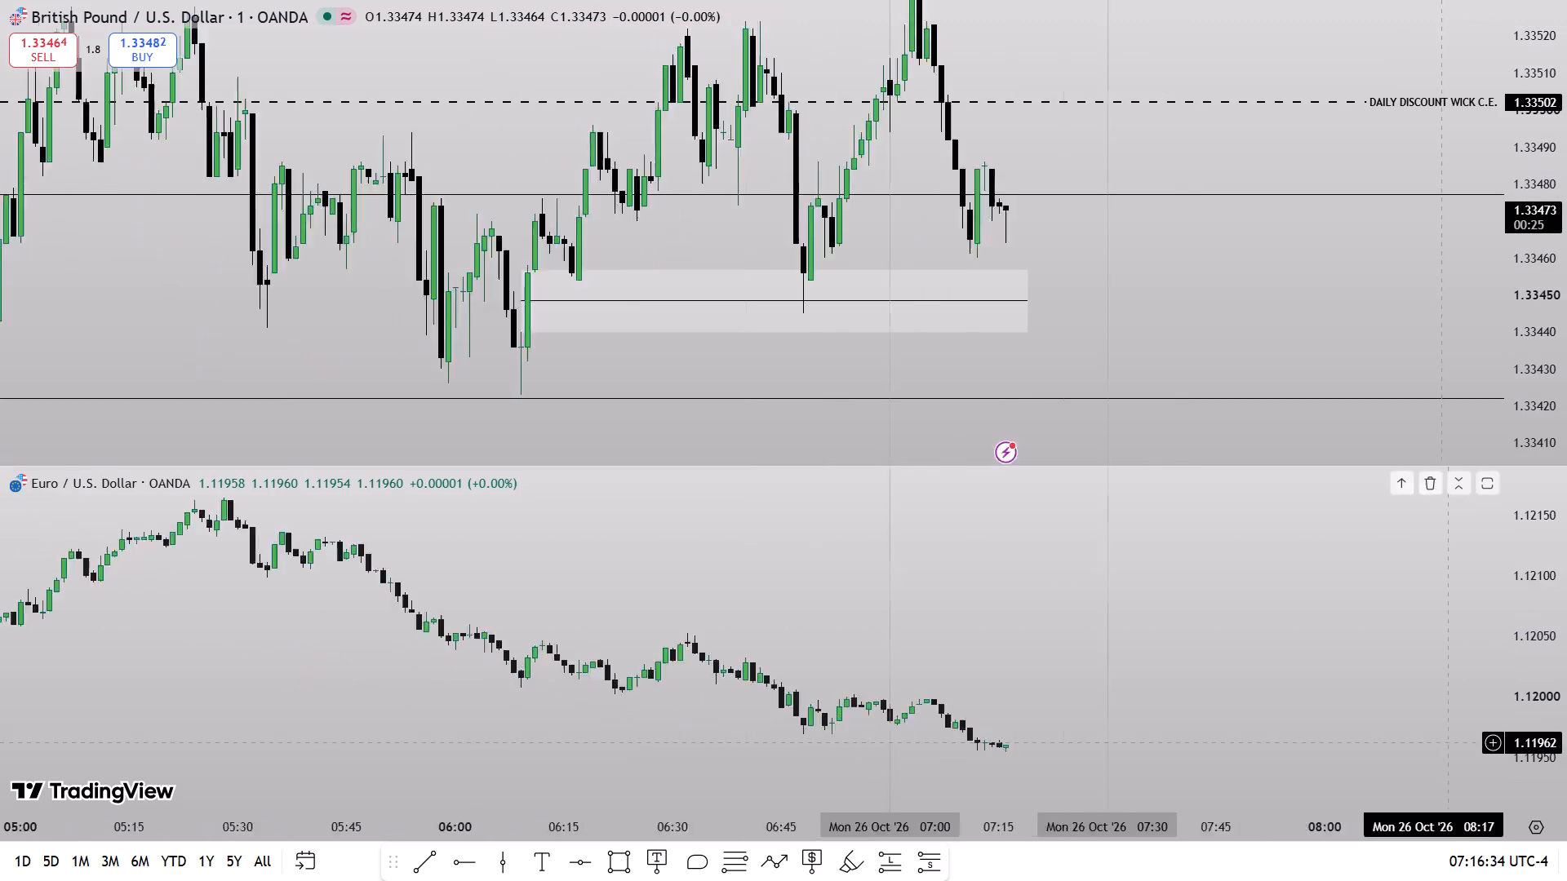
scroll(1445, 743, down, 1)
drag(1566, 763, 1536, 659)
drag(1477, 713, 1393, 514)
scroll(1299, 636, down, 7)
drag(1560, 566, 1543, 715)
scroll(1245, 733, down, 4)
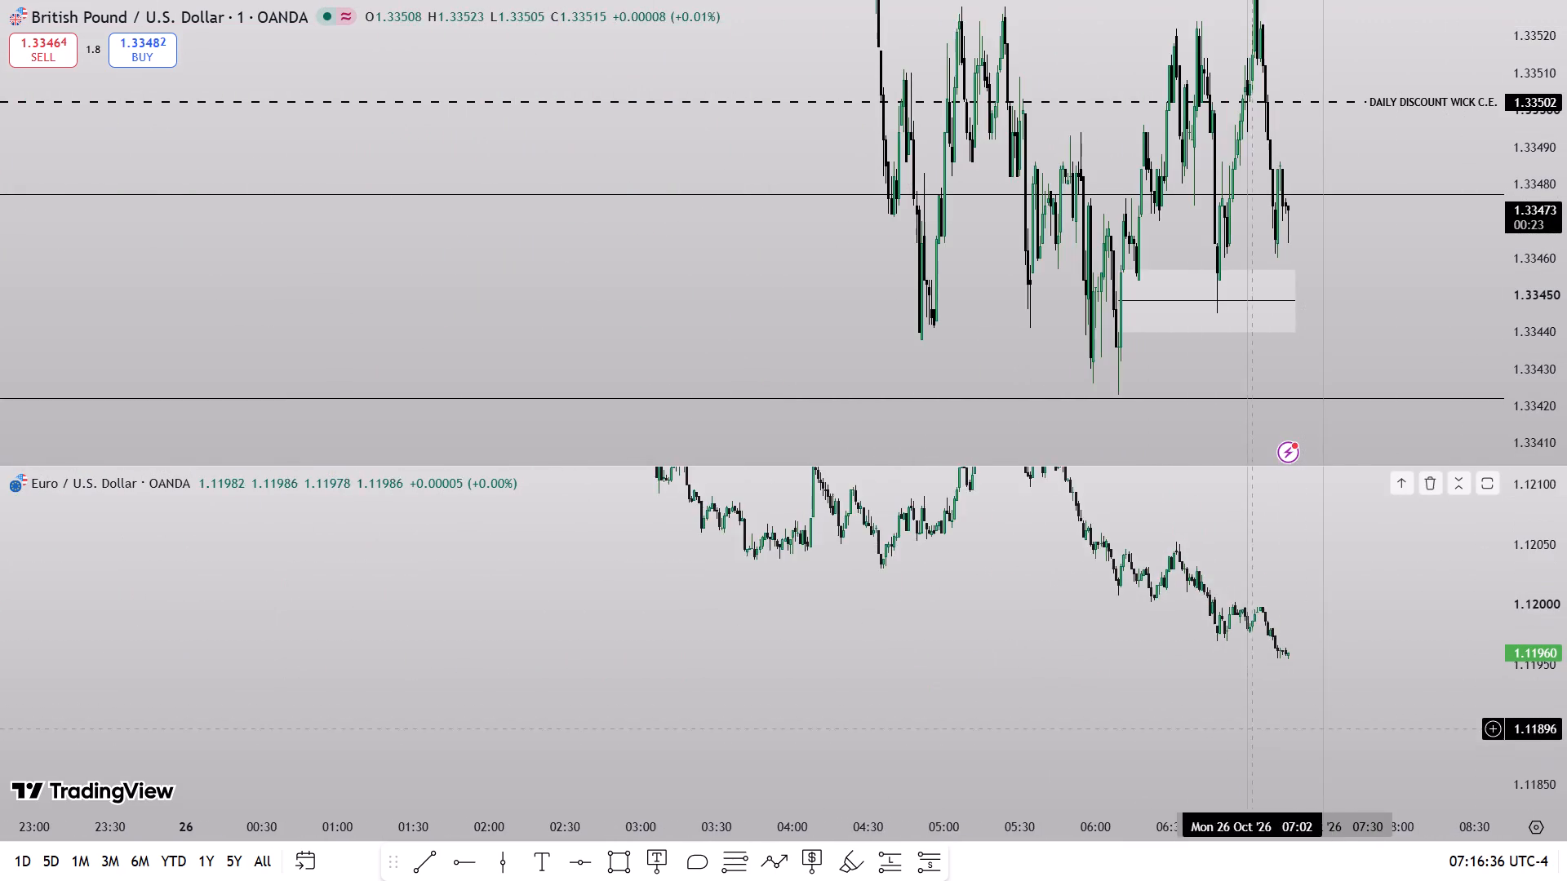
drag(1132, 668, 908, 790)
scroll(974, 746, down, 7)
drag(1566, 575, 1566, 604)
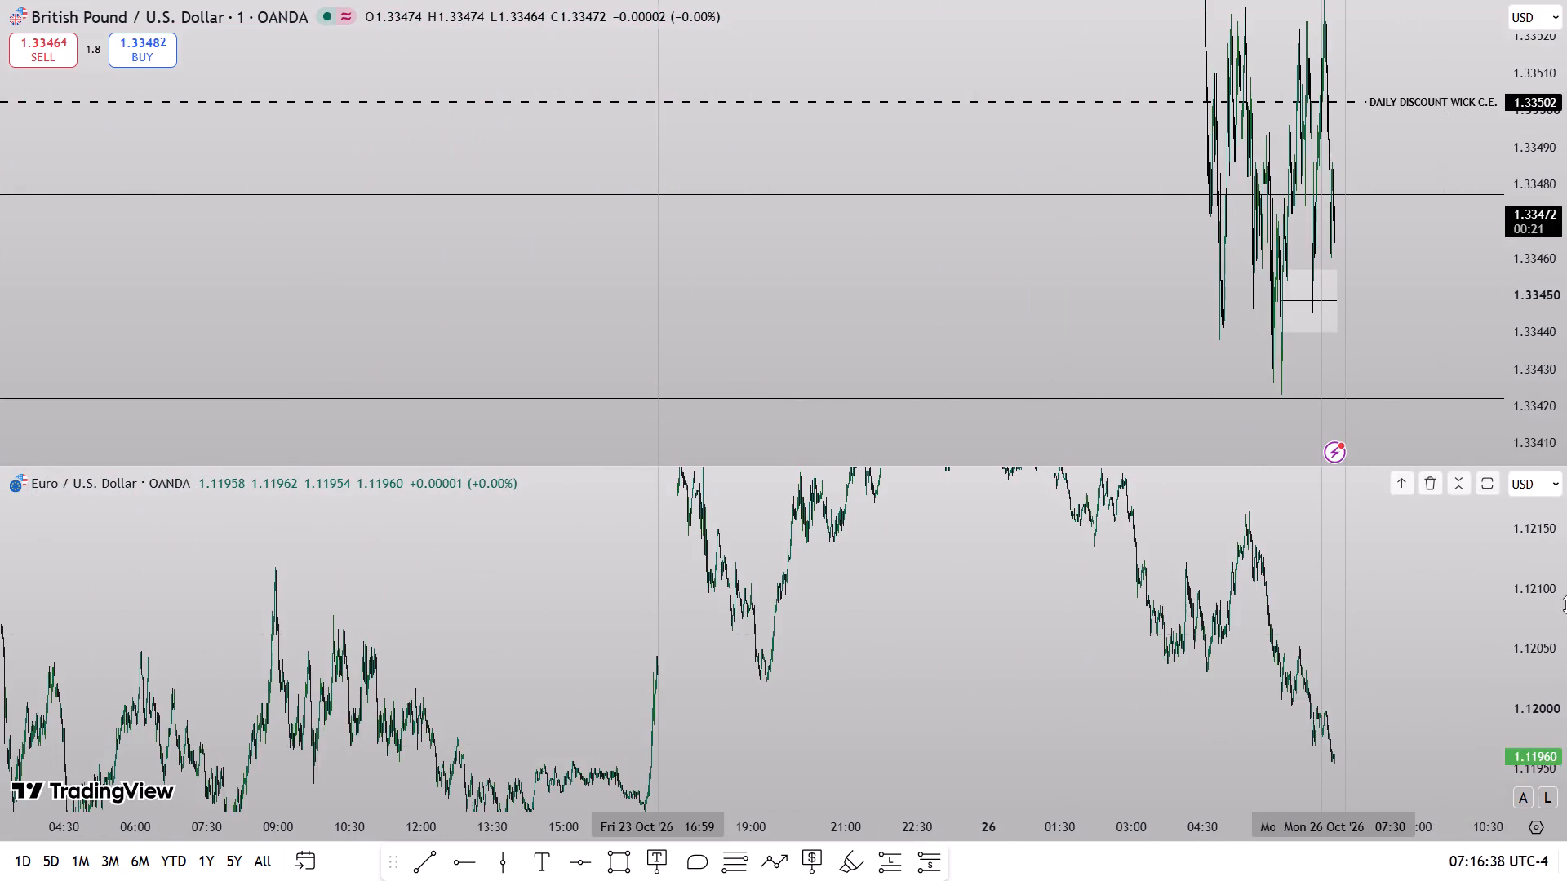
drag(1566, 604, 1531, 674)
scroll(1312, 682, down, 1)
drag(1040, 696, 895, 635)
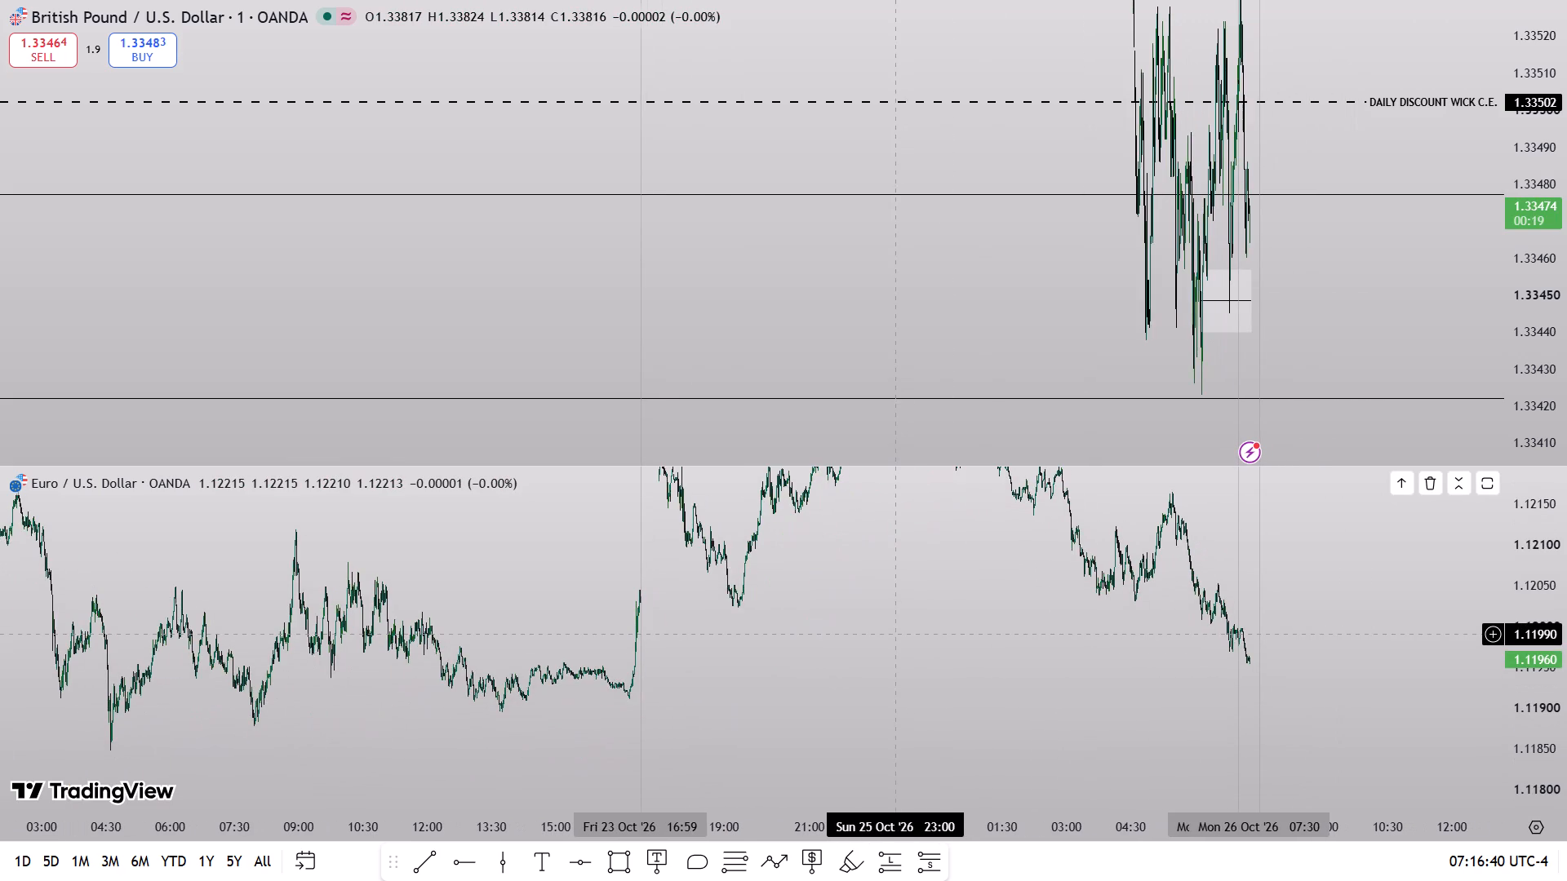
scroll(884, 646, down, 5)
drag(939, 617, 912, 696)
drag(953, 683, 872, 715)
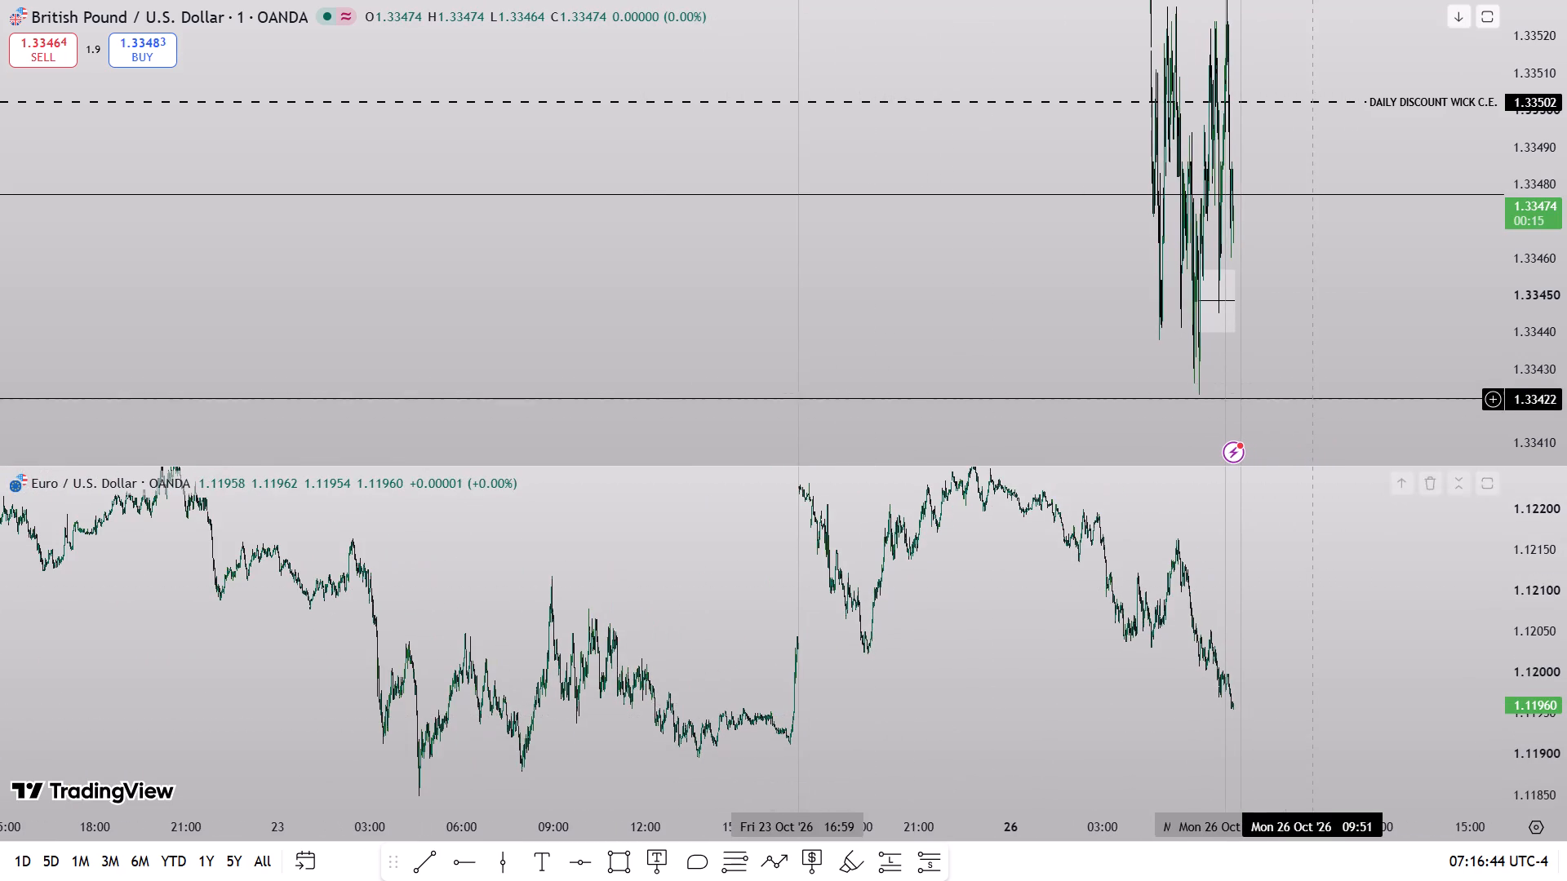
Maximise the main chart pane and switch it to the U.S. Dollar Index on the 1-hour interval.
double_click(1312, 352)
key(space)
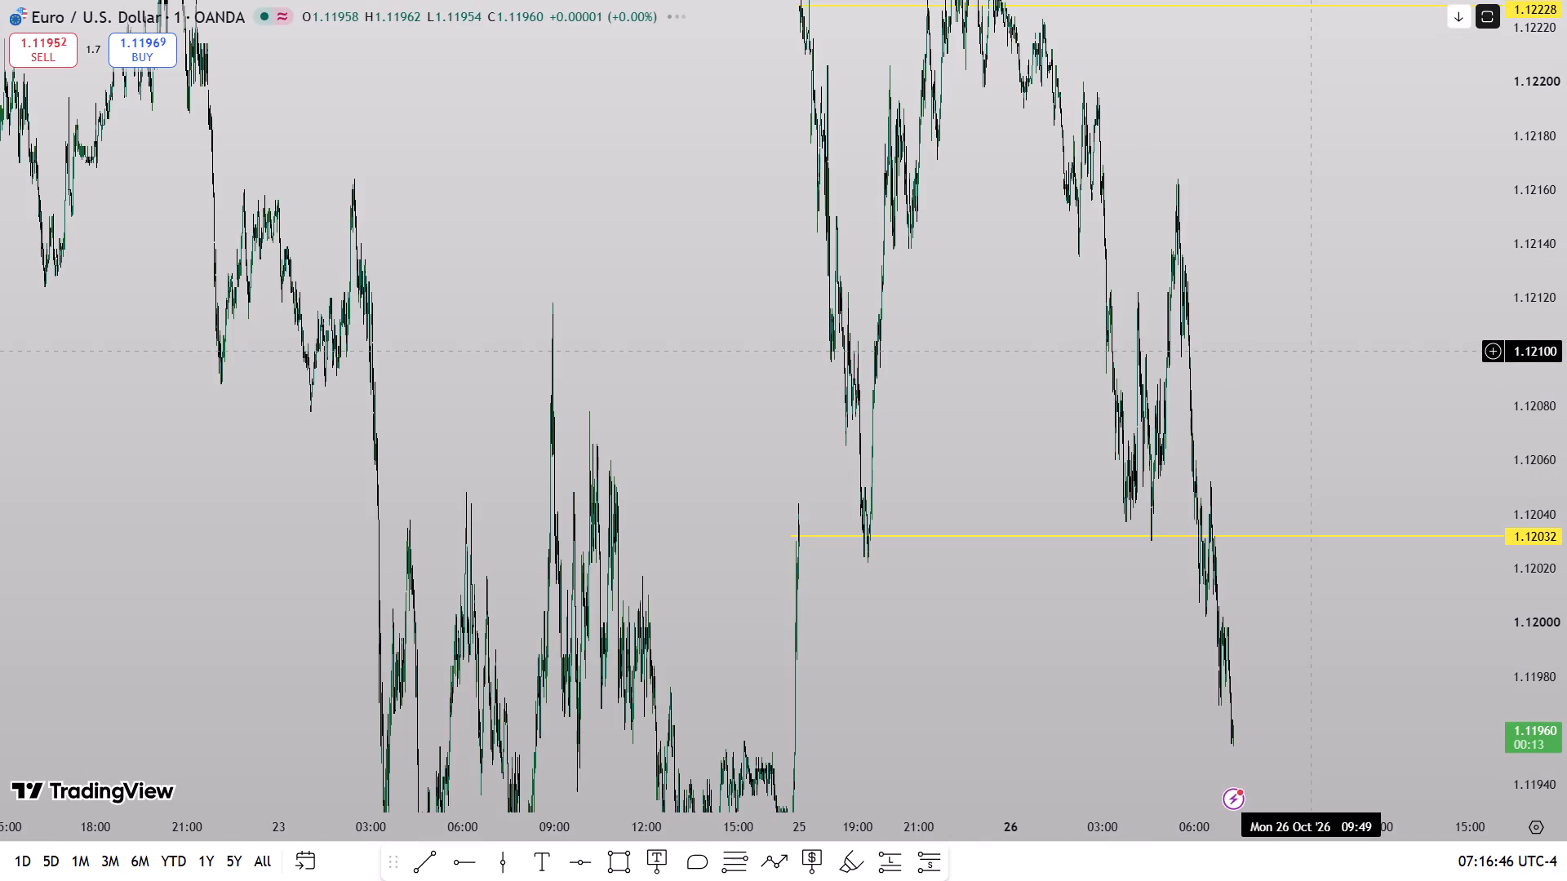
key(space)
drag(1566, 283, 1566, 703)
drag(1294, 378, 1213, 403)
key(1)
key(h)
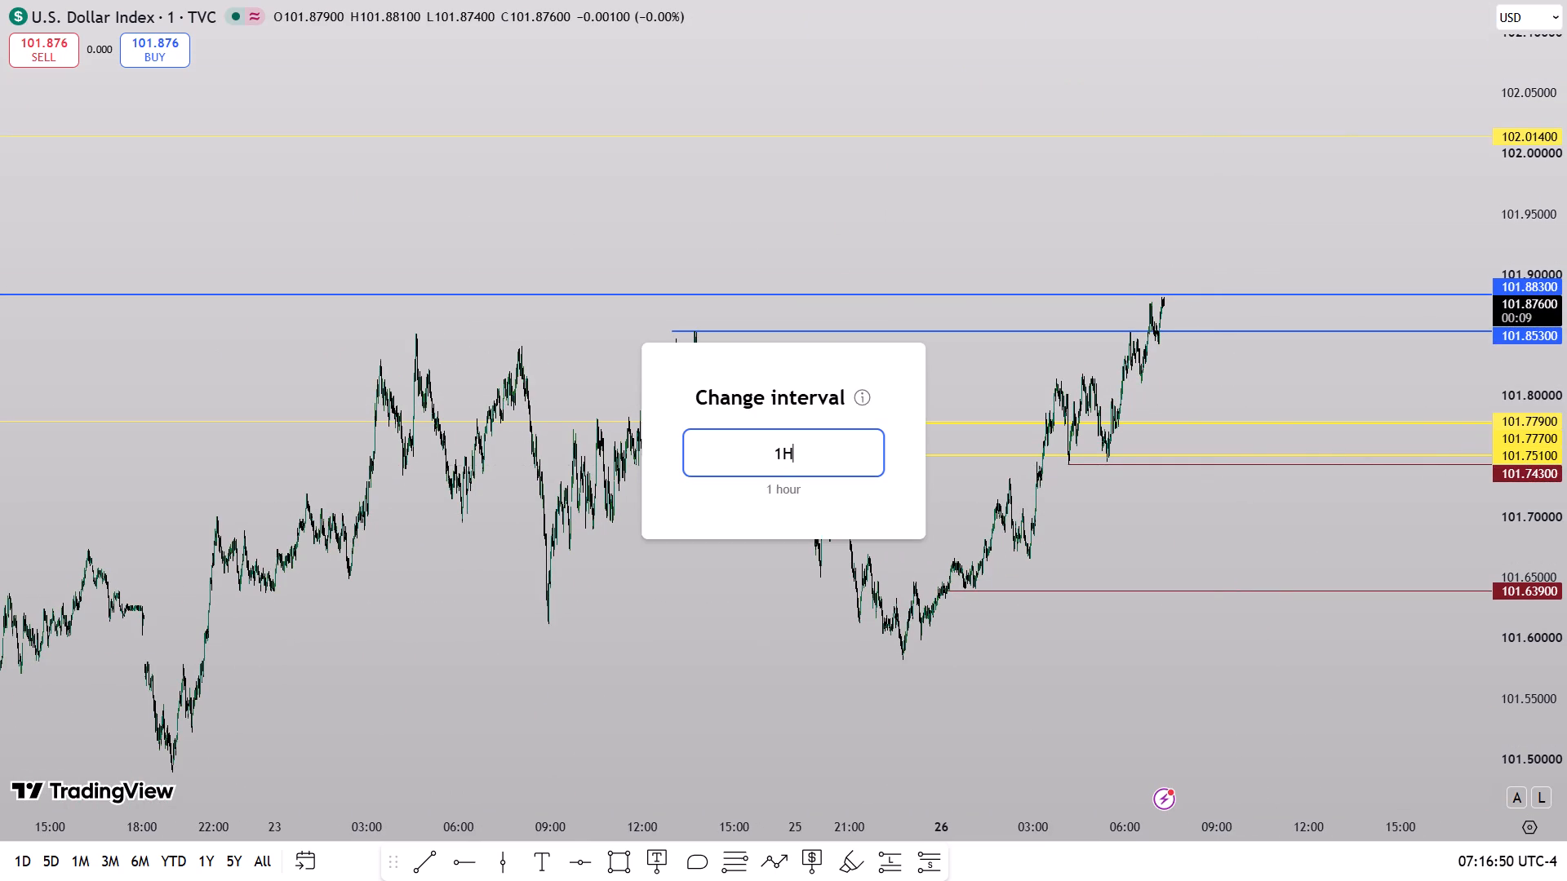
key(Return)
Examine the hourly U.S. Dollar Index against its marked levels between 102.01400 and 101.44600.
click(849, 764)
drag(1566, 706, 1566, 560)
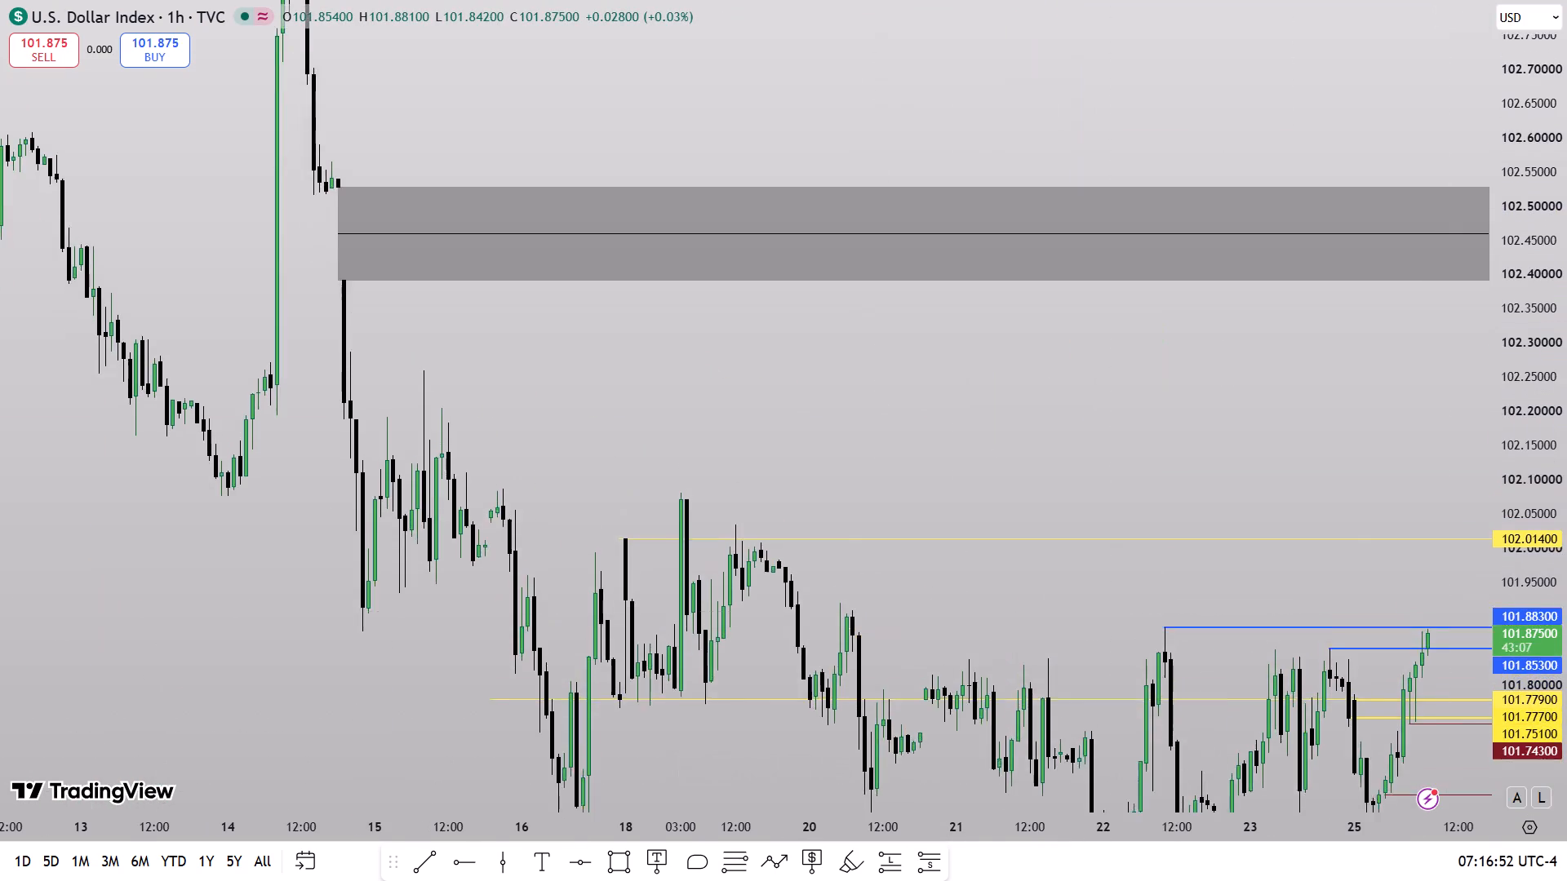
scroll(1427, 629, up, 4)
drag(1341, 584, 1099, 345)
drag(1566, 540, 1543, 241)
scroll(1368, 476, up, 4)
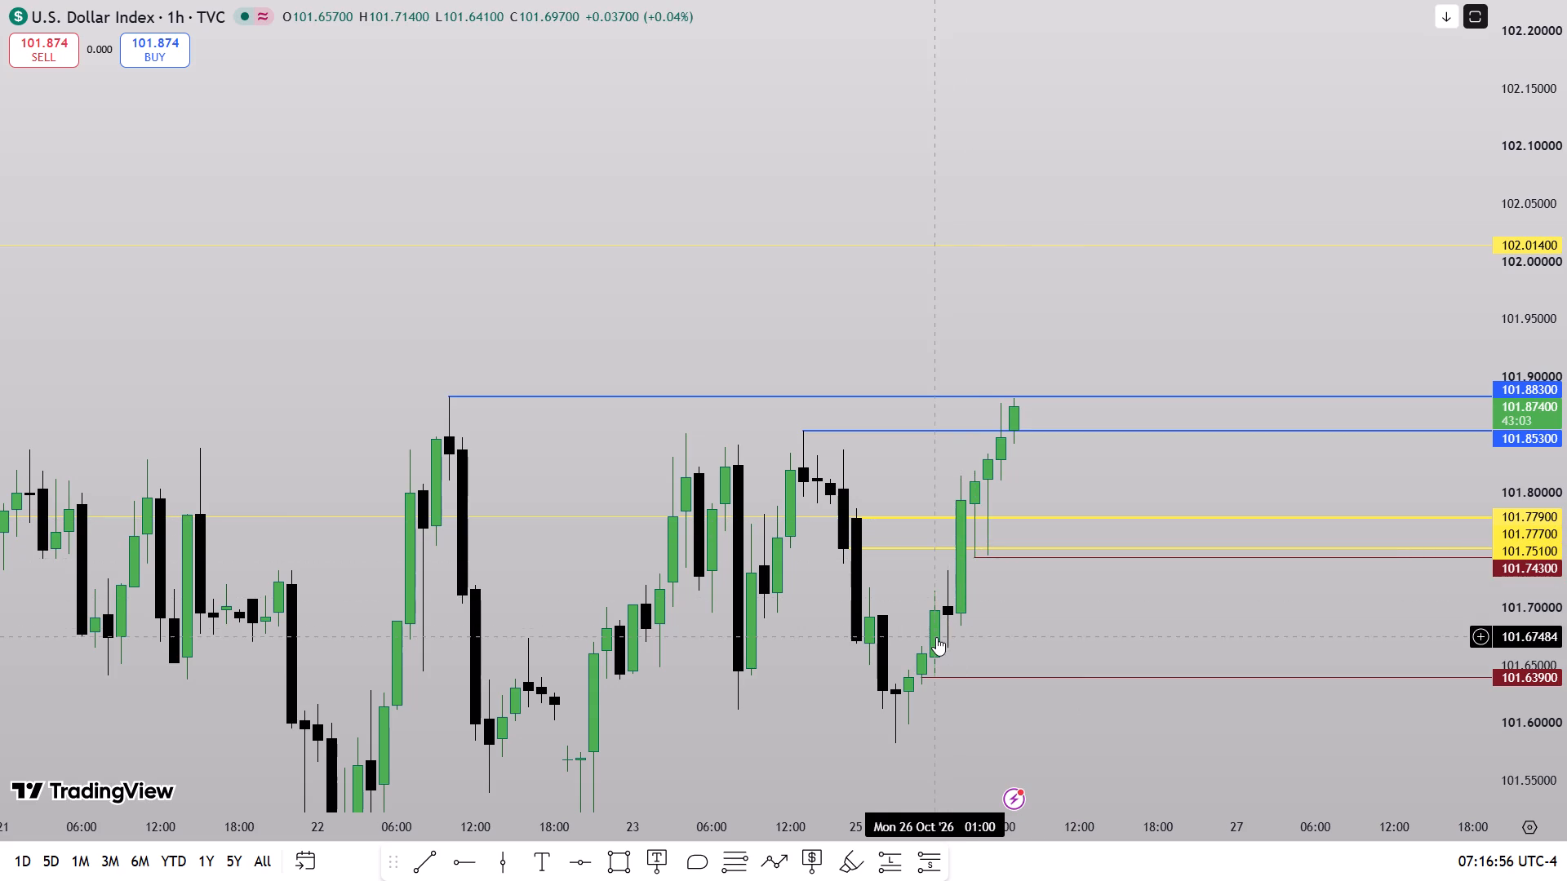
drag(987, 742, 996, 672)
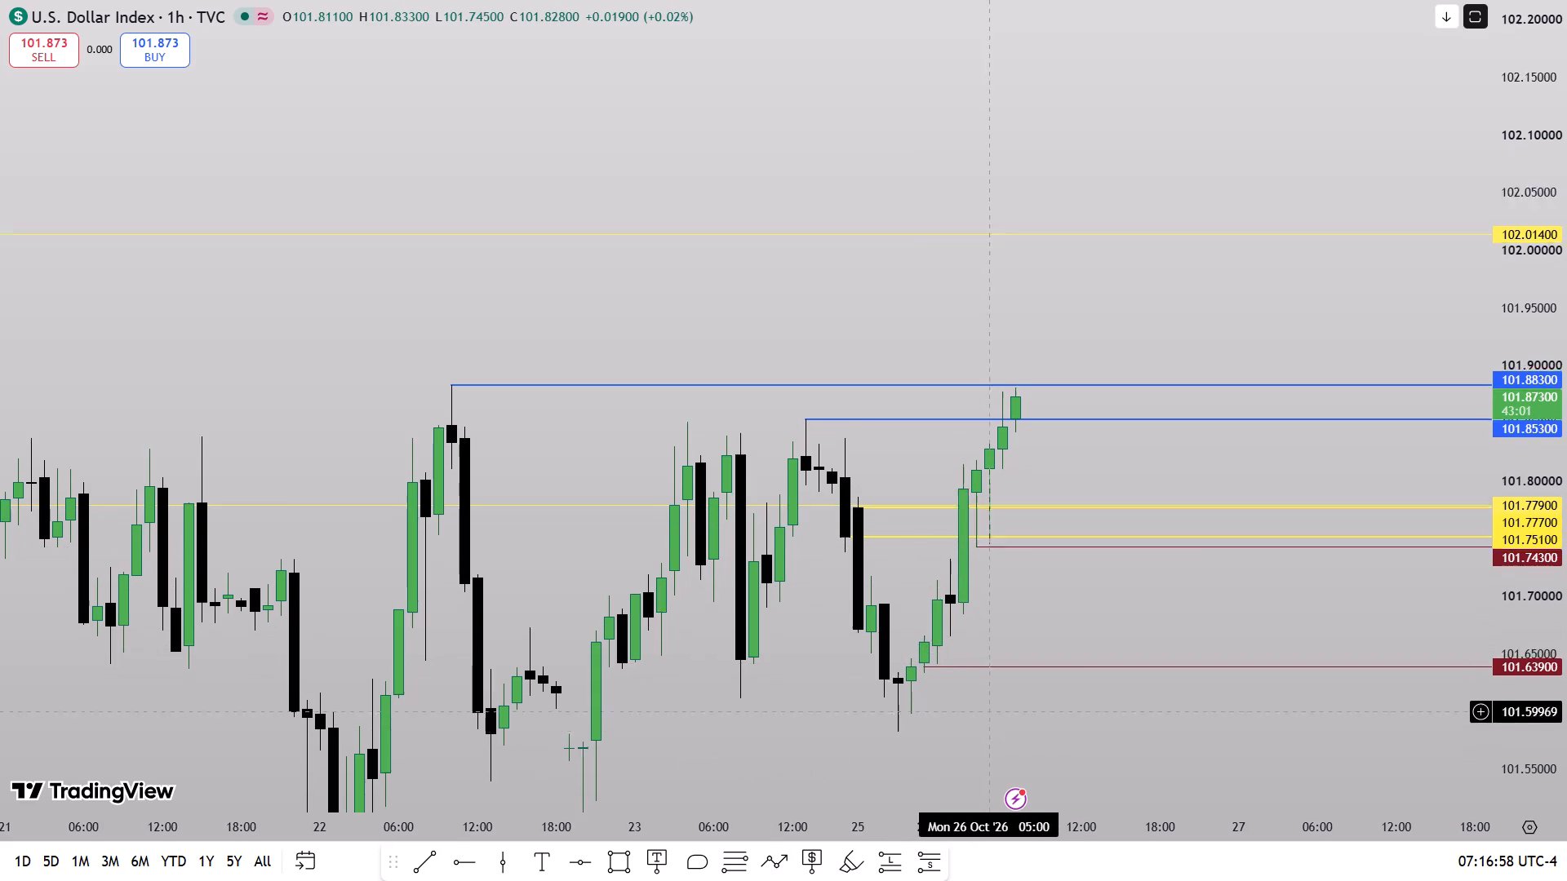
drag(996, 672, 994, 600)
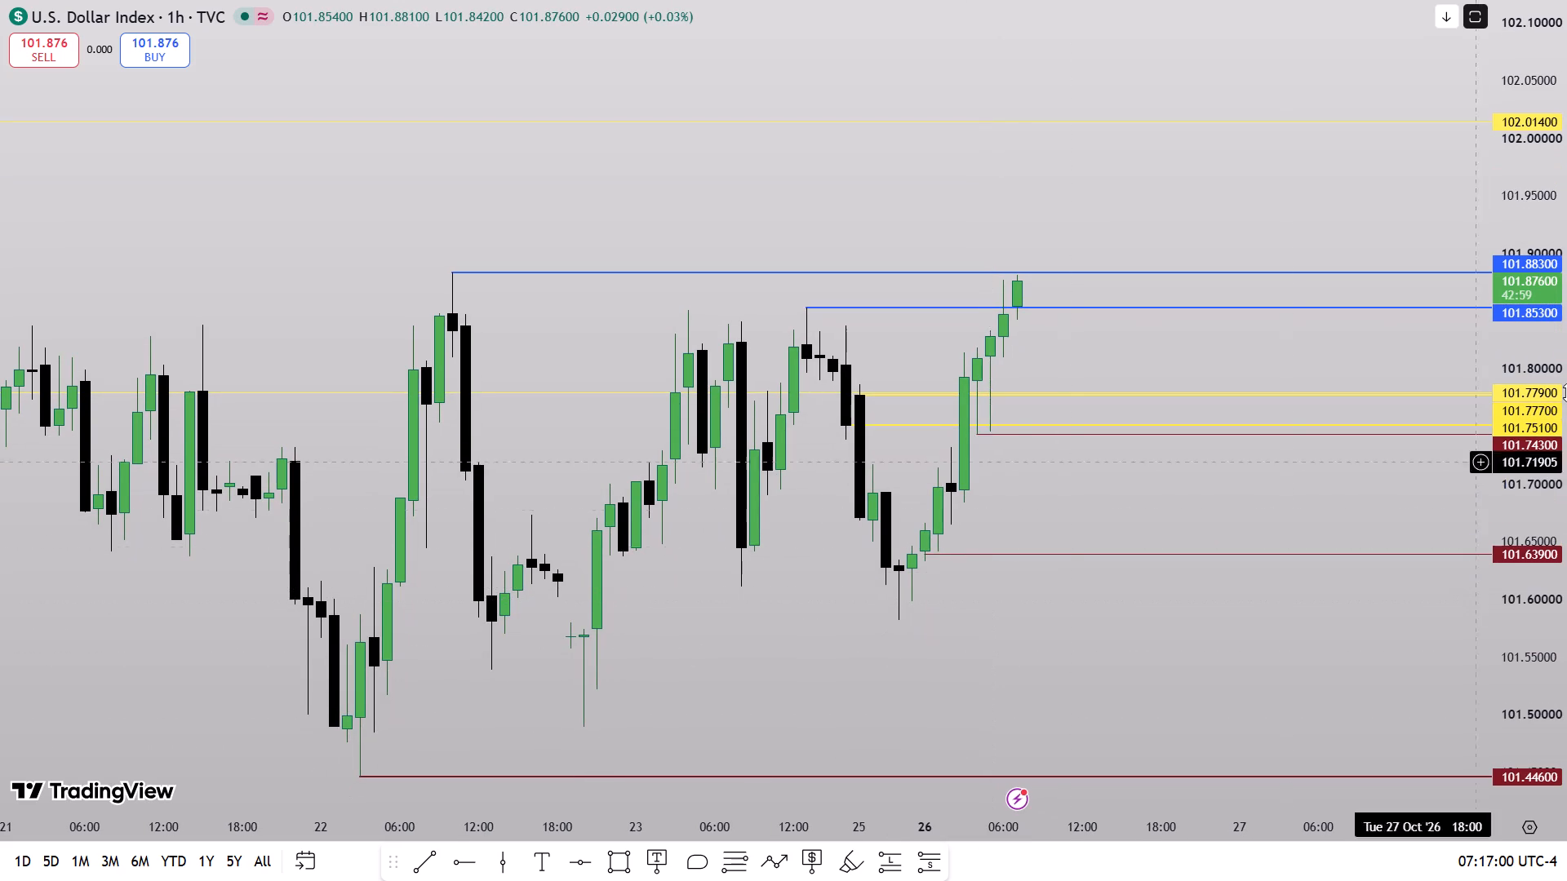
drag(1566, 392, 1529, 585)
scroll(1281, 608, down, 5)
scroll(1155, 602, down, 3)
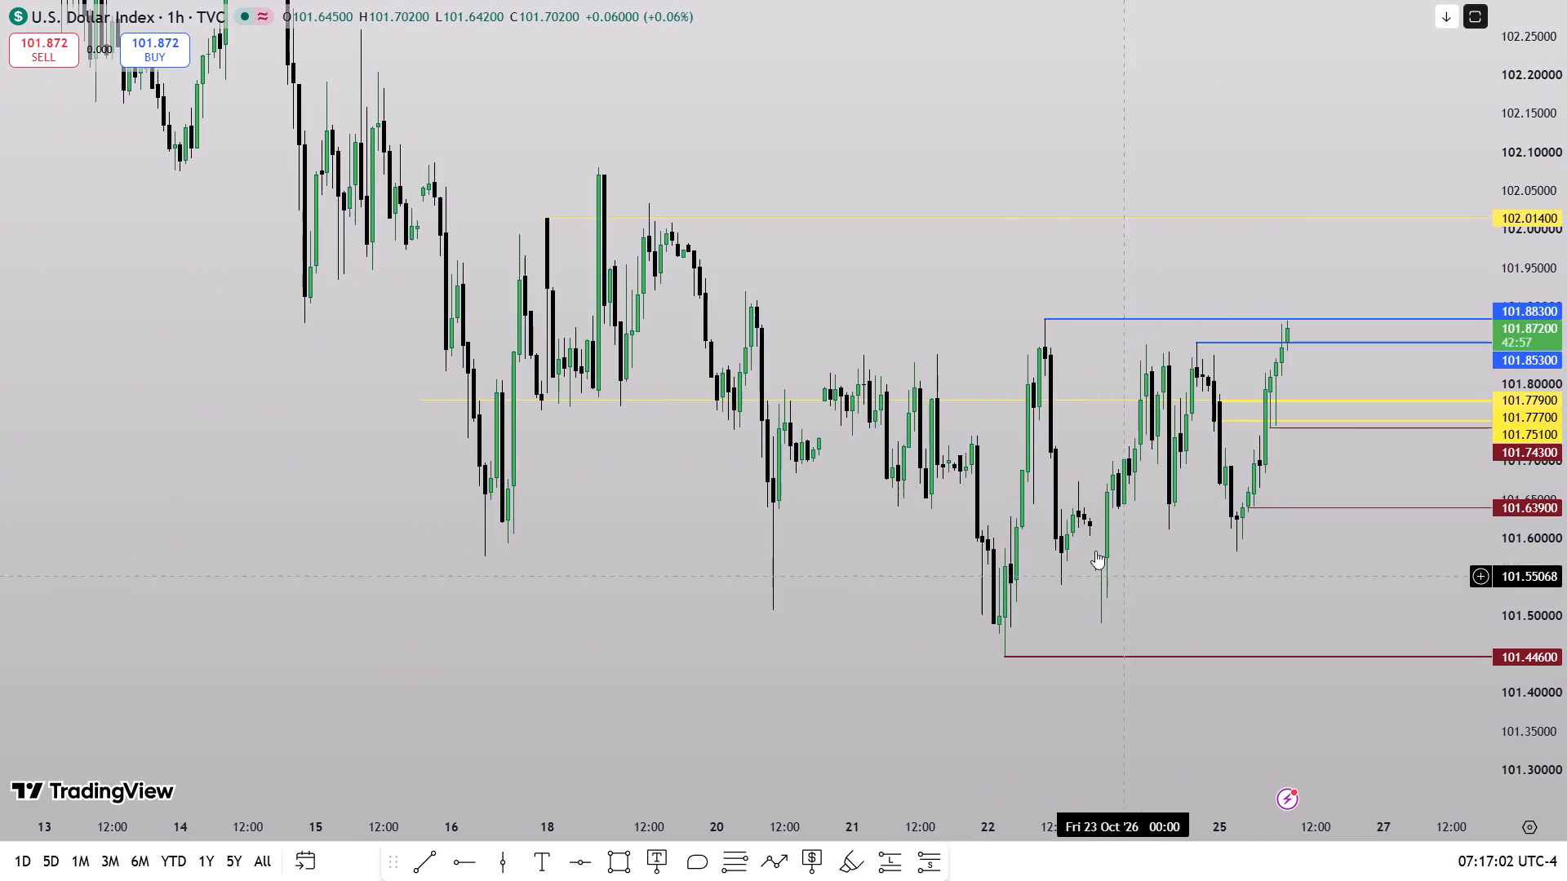
drag(955, 312, 919, 357)
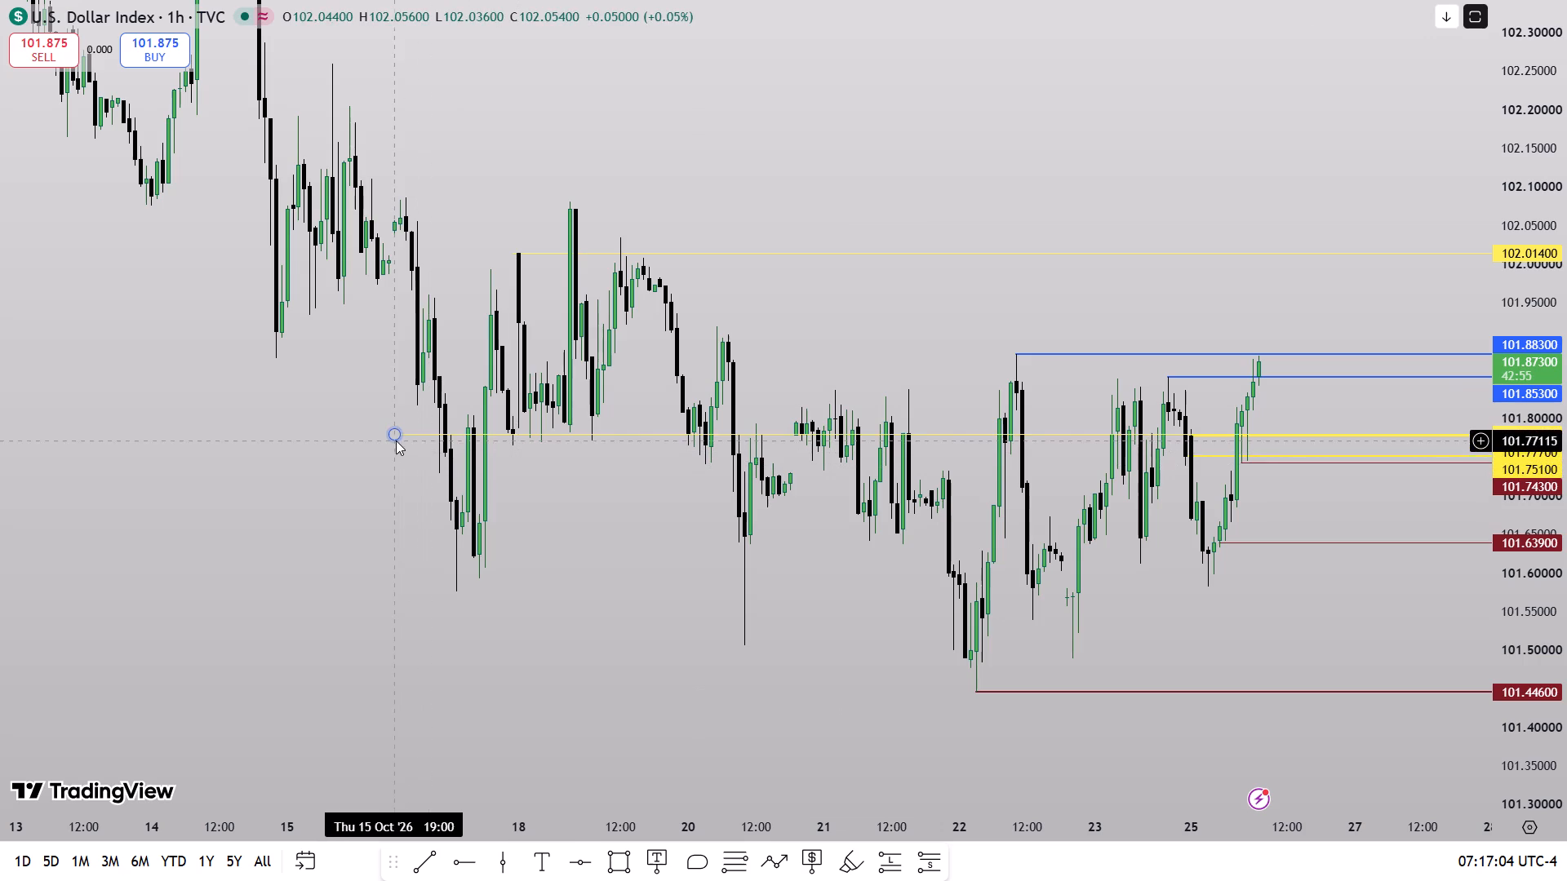
Move the start of the long yellow 101.77900 ray from 15 October to the Sunday 18 October candles.
drag(396, 440, 513, 433)
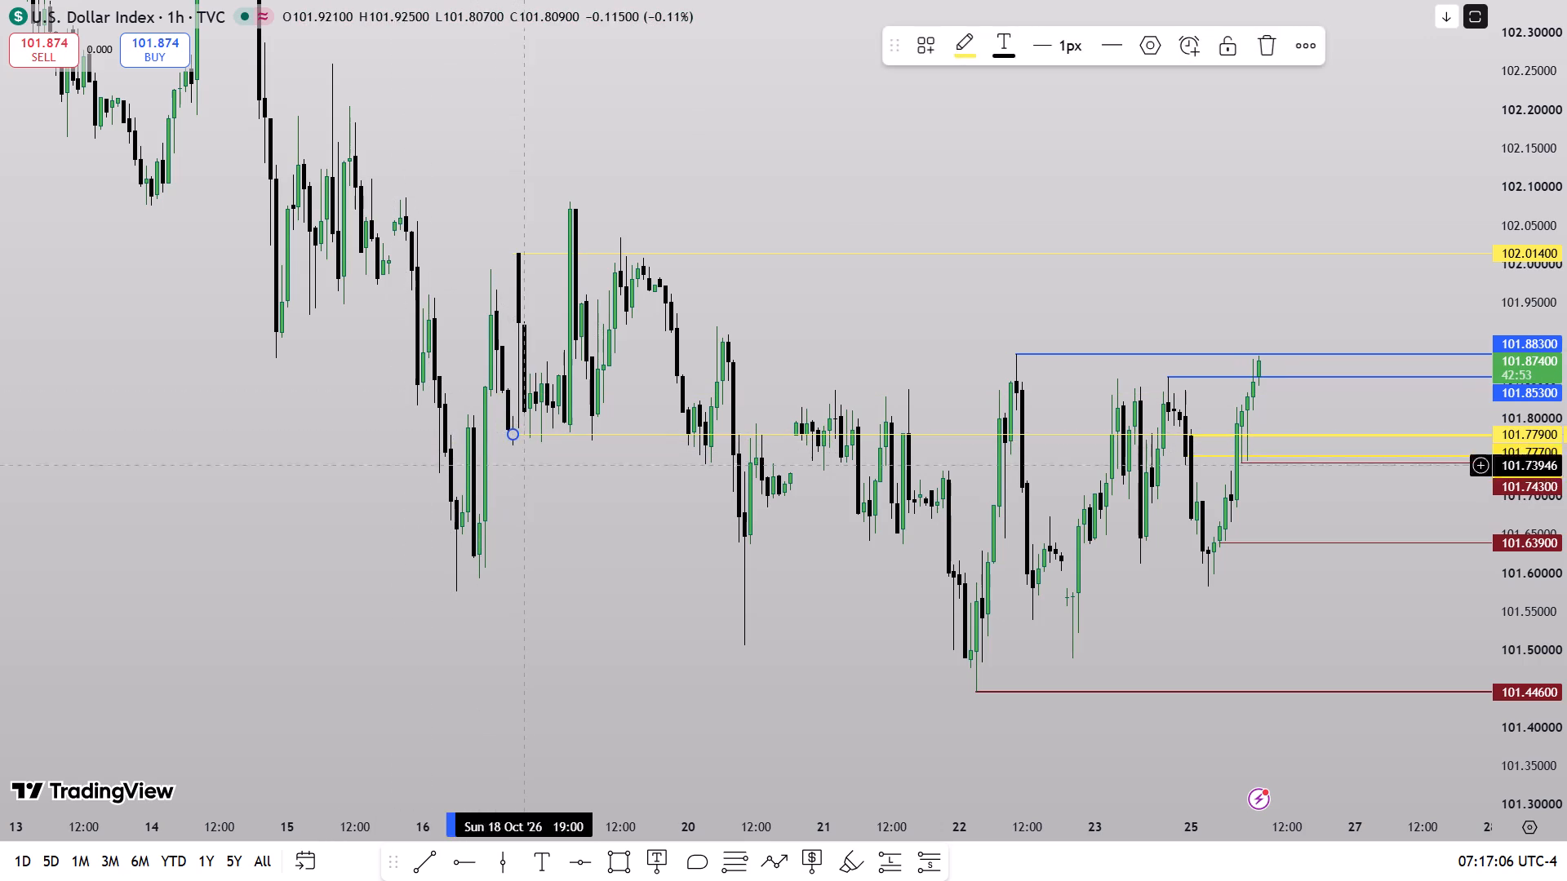
click(593, 503)
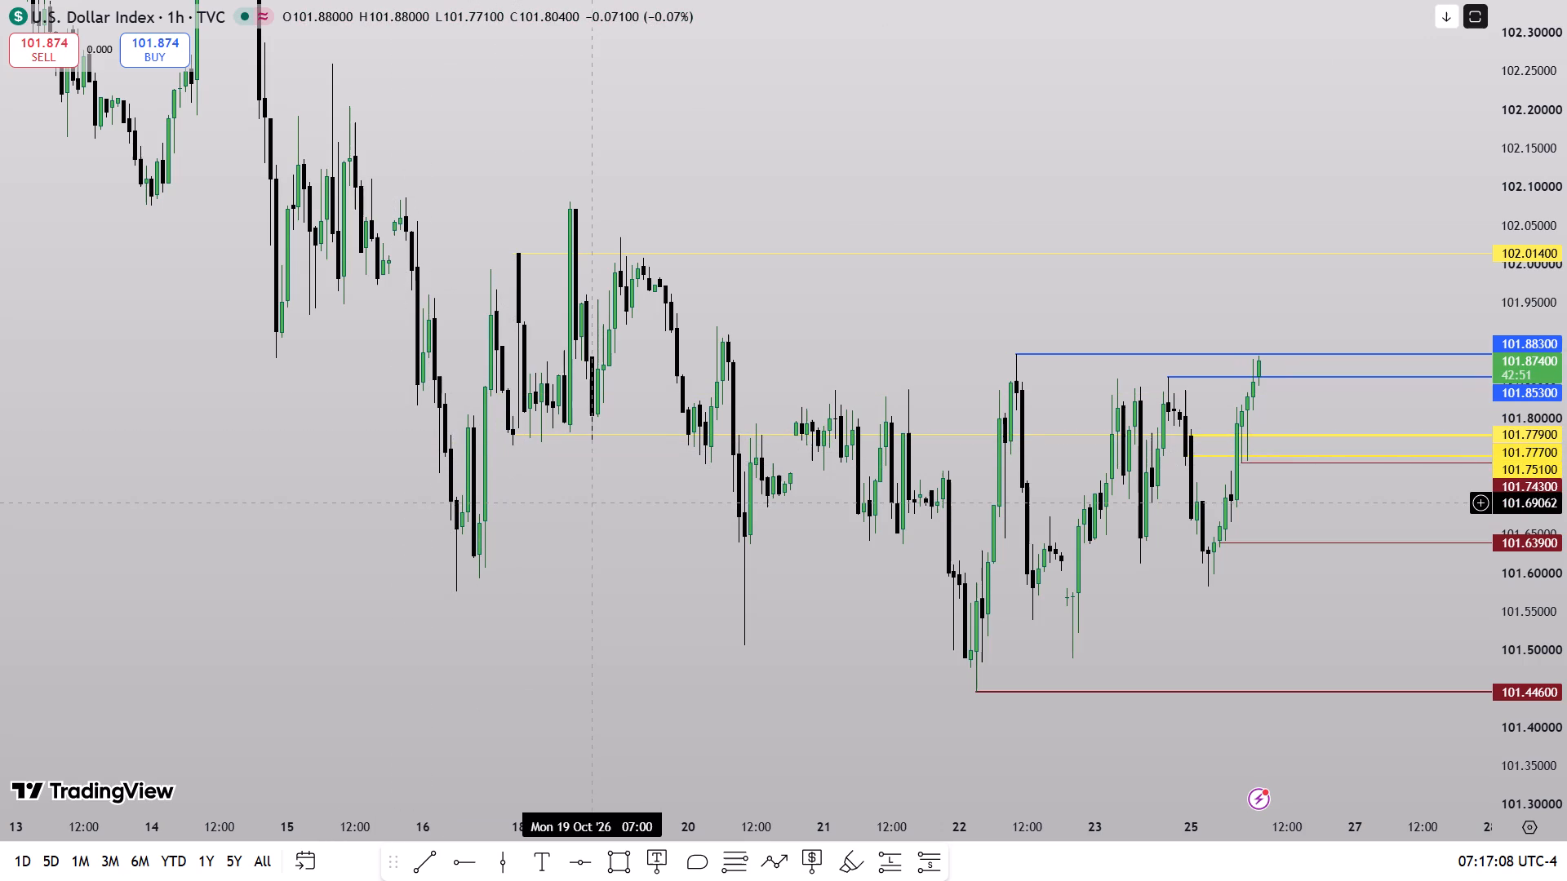
Draw a rectangle from 101.91000 to 101.85400 starting Monday 19 October 21:00 and extend it to Tuesday 27 October 06:00.
drag(1566, 555, 1551, 372)
scroll(1285, 485, up, 1)
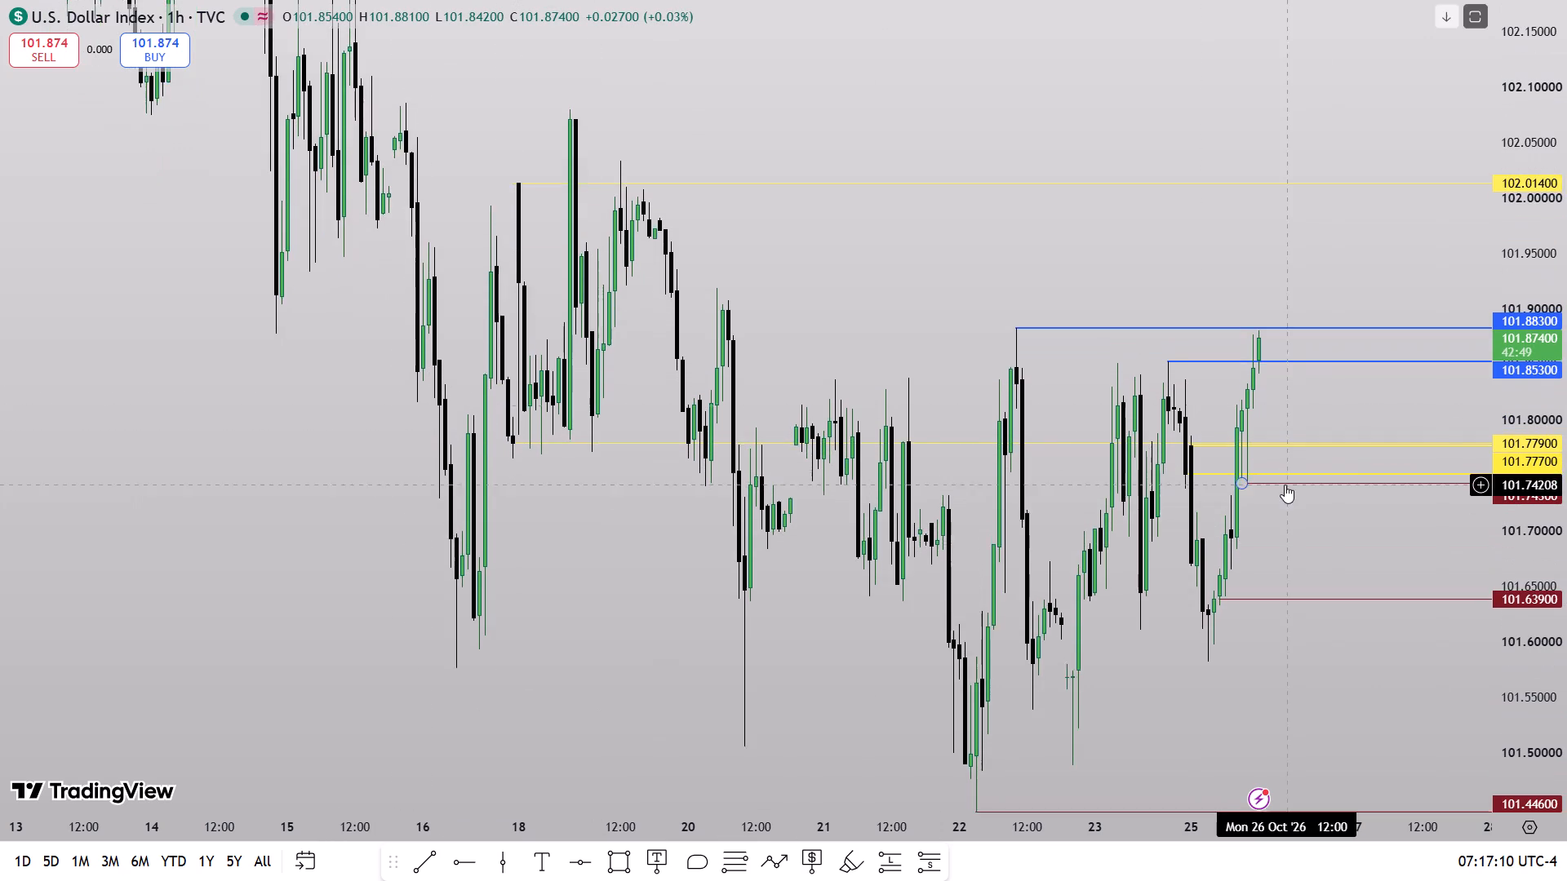
scroll(1285, 485, up, 1)
drag(1566, 516, 1562, 377)
scroll(1012, 489, up, 1)
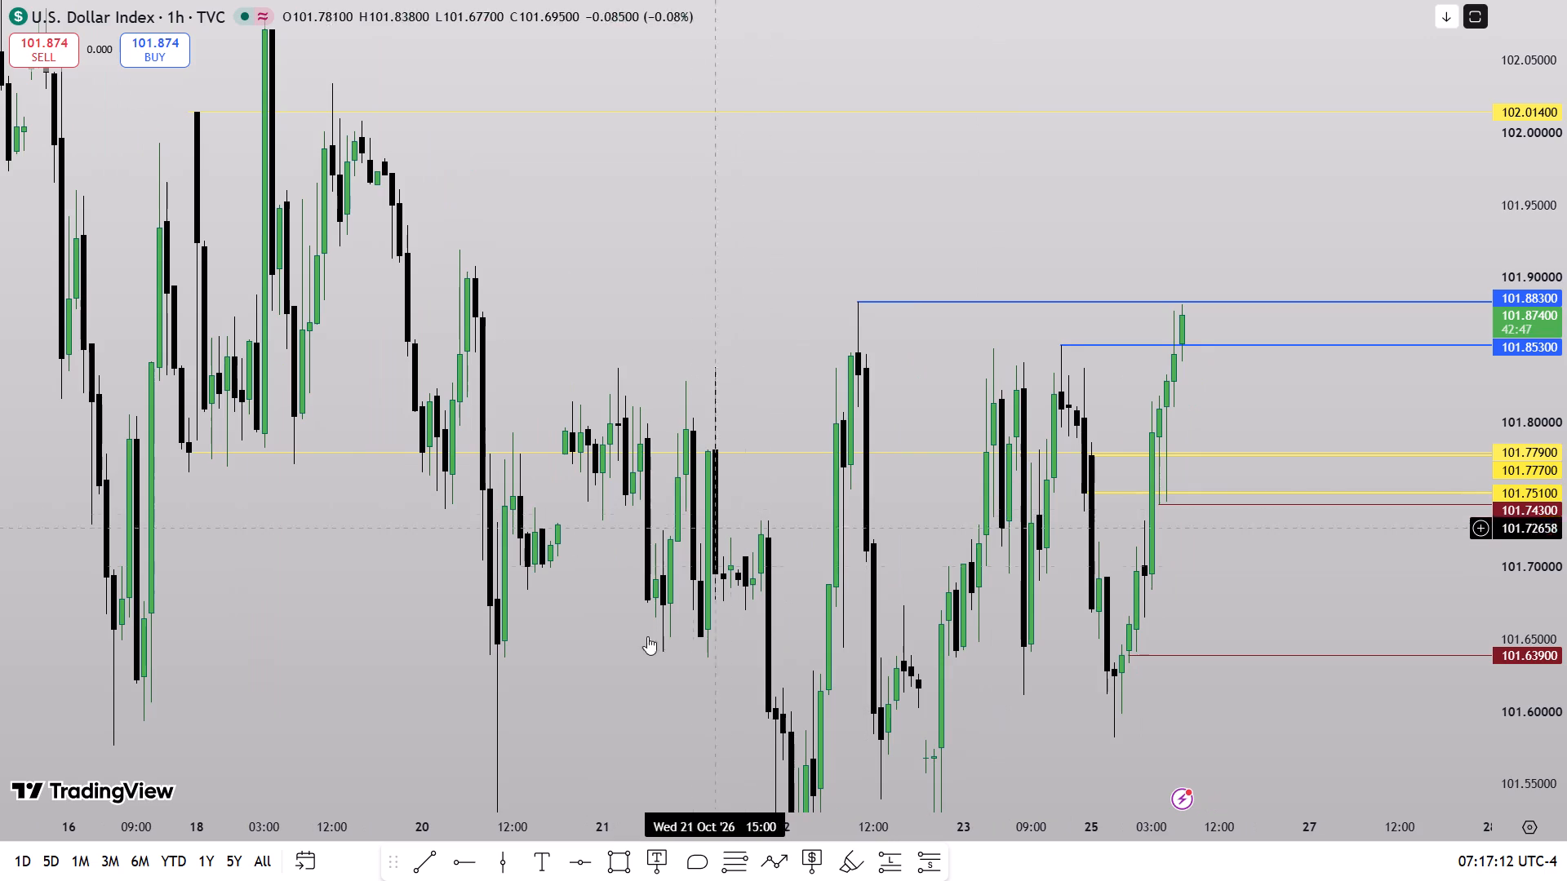
click(606, 853)
click(402, 282)
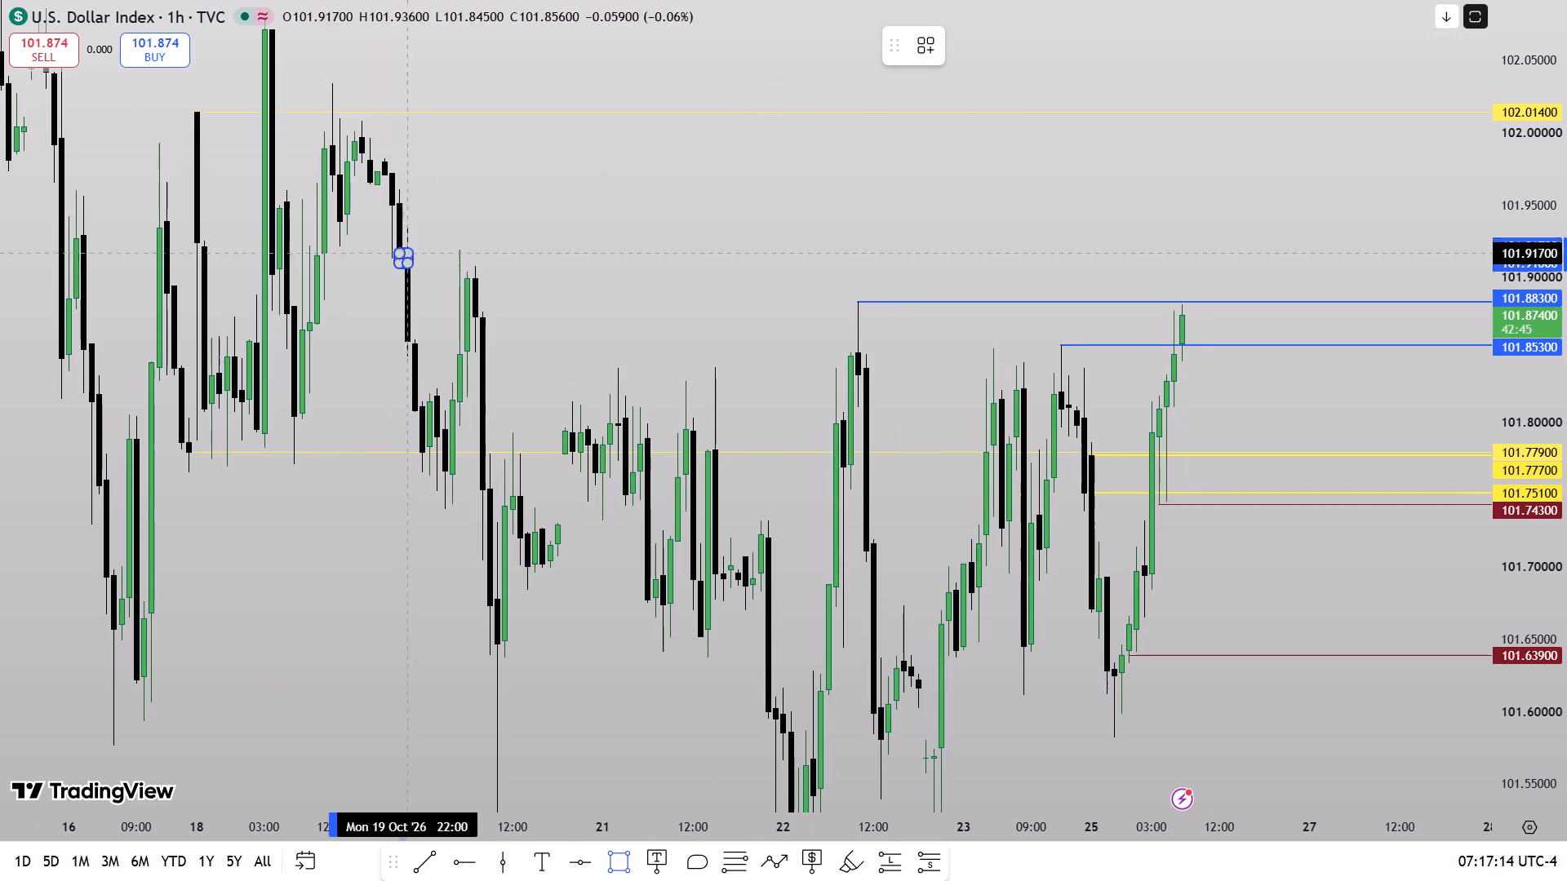
click(414, 356)
drag(415, 308, 437, 313)
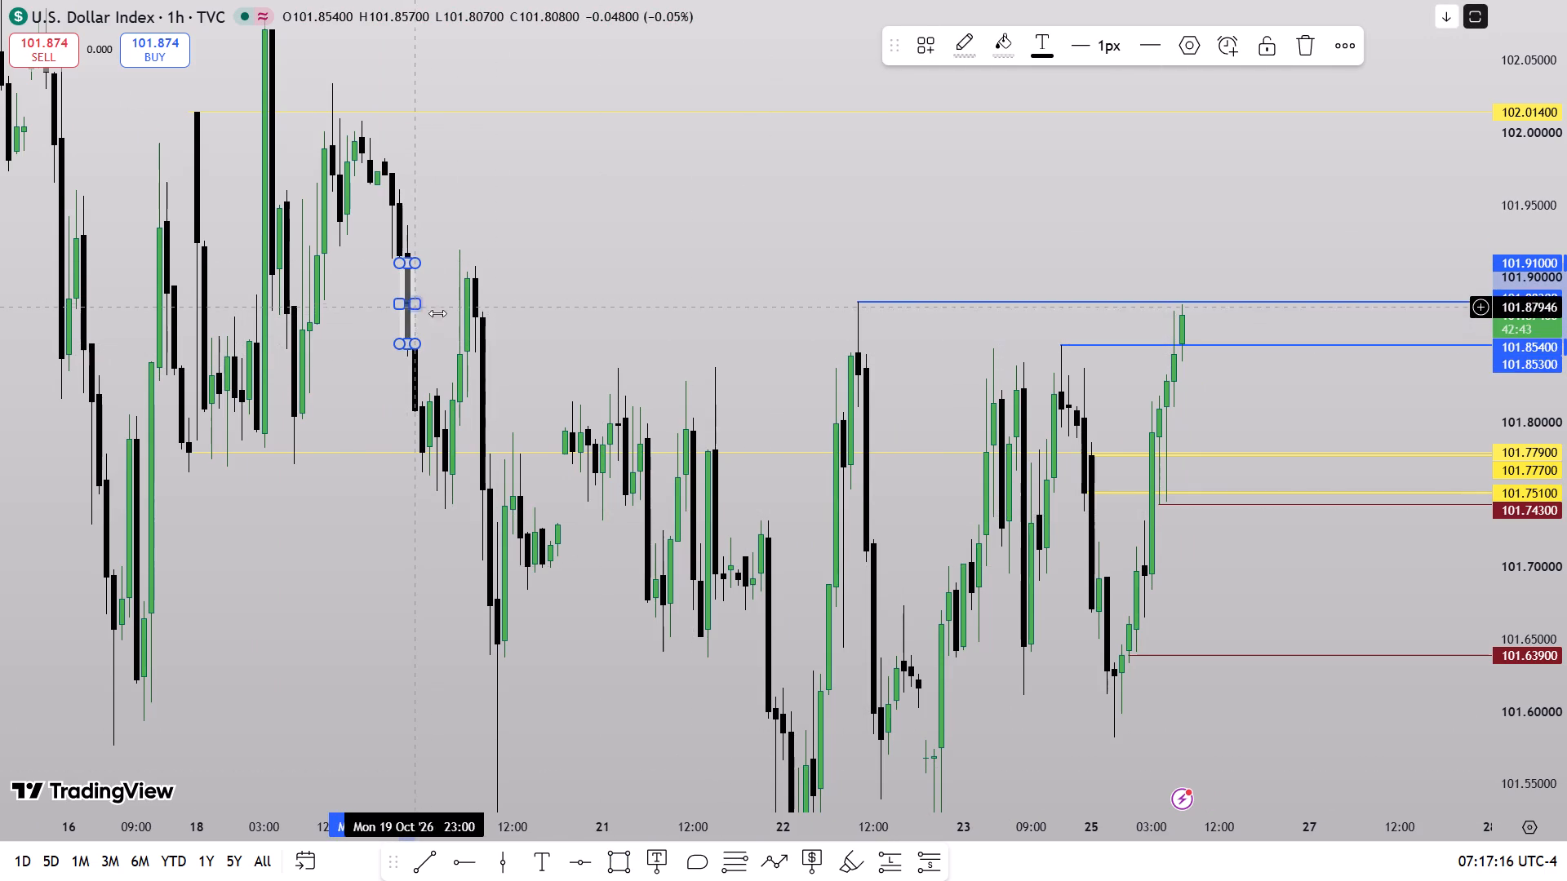
drag(437, 313, 1353, 344)
Set both the border and the fill of the new Dollar Index rectangle to red.
click(978, 57)
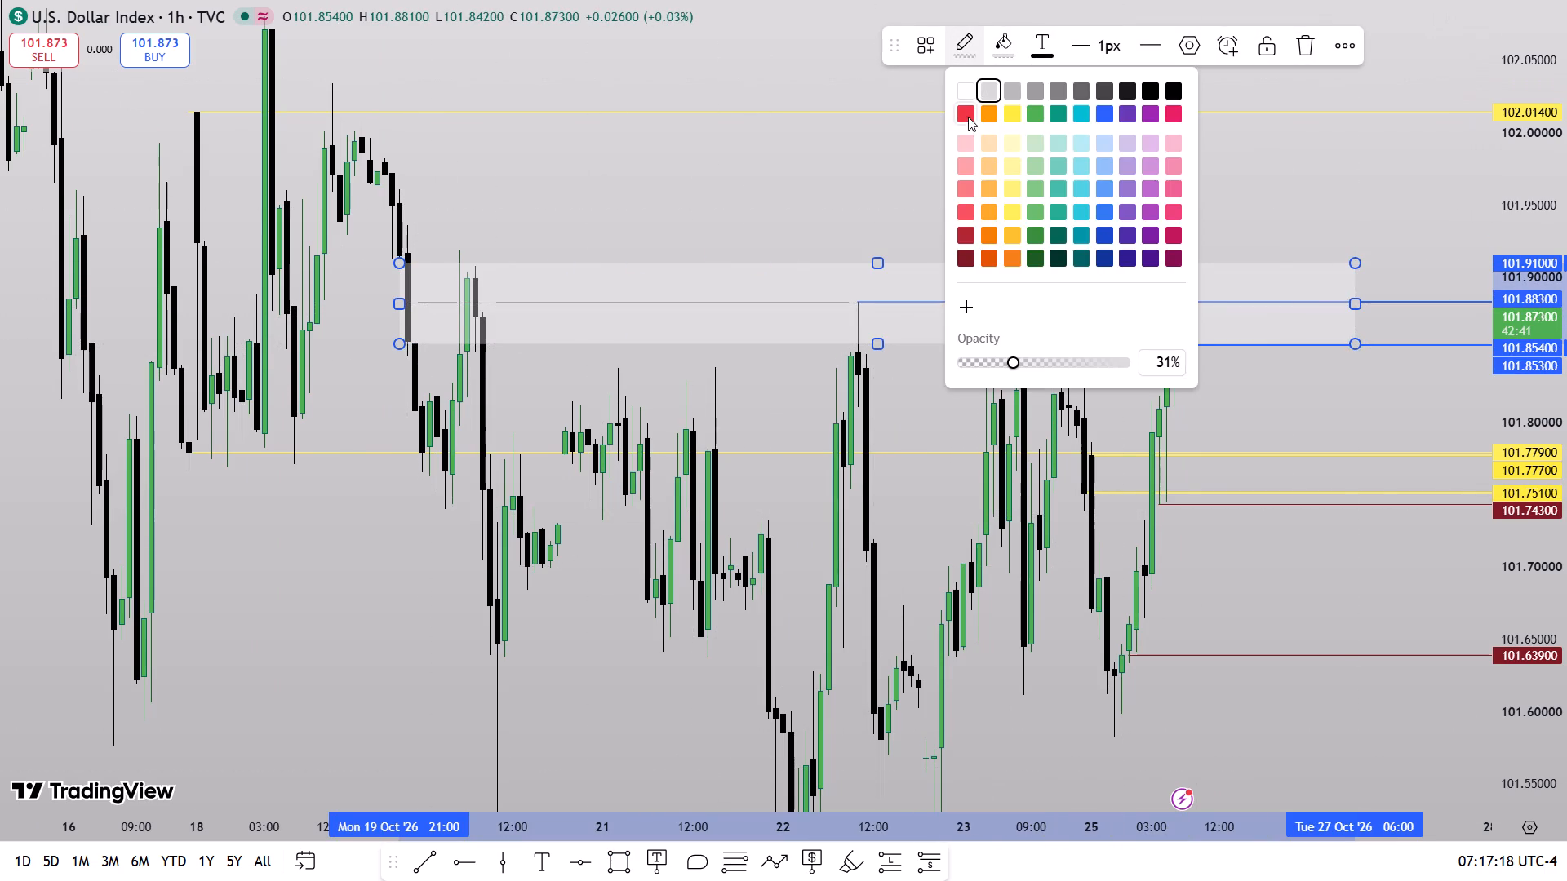
click(969, 109)
click(988, 52)
click(995, 117)
drag(969, 166, 957, 175)
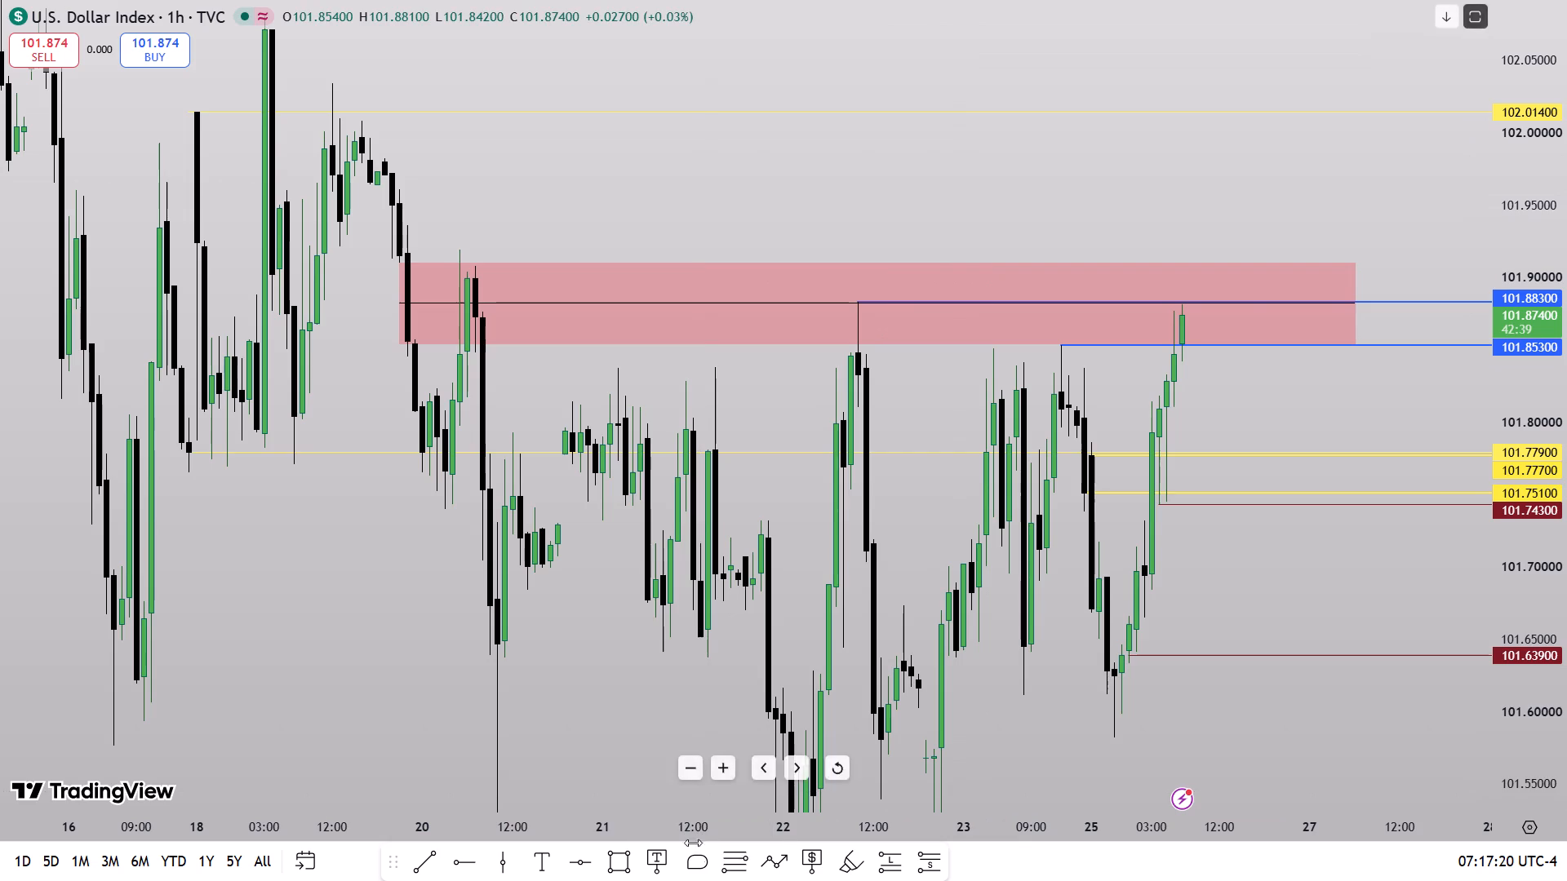
Add a Fib retracement from 101.91000 to 101.85400 over the red zone, with 1px lines.
click(717, 848)
click(401, 286)
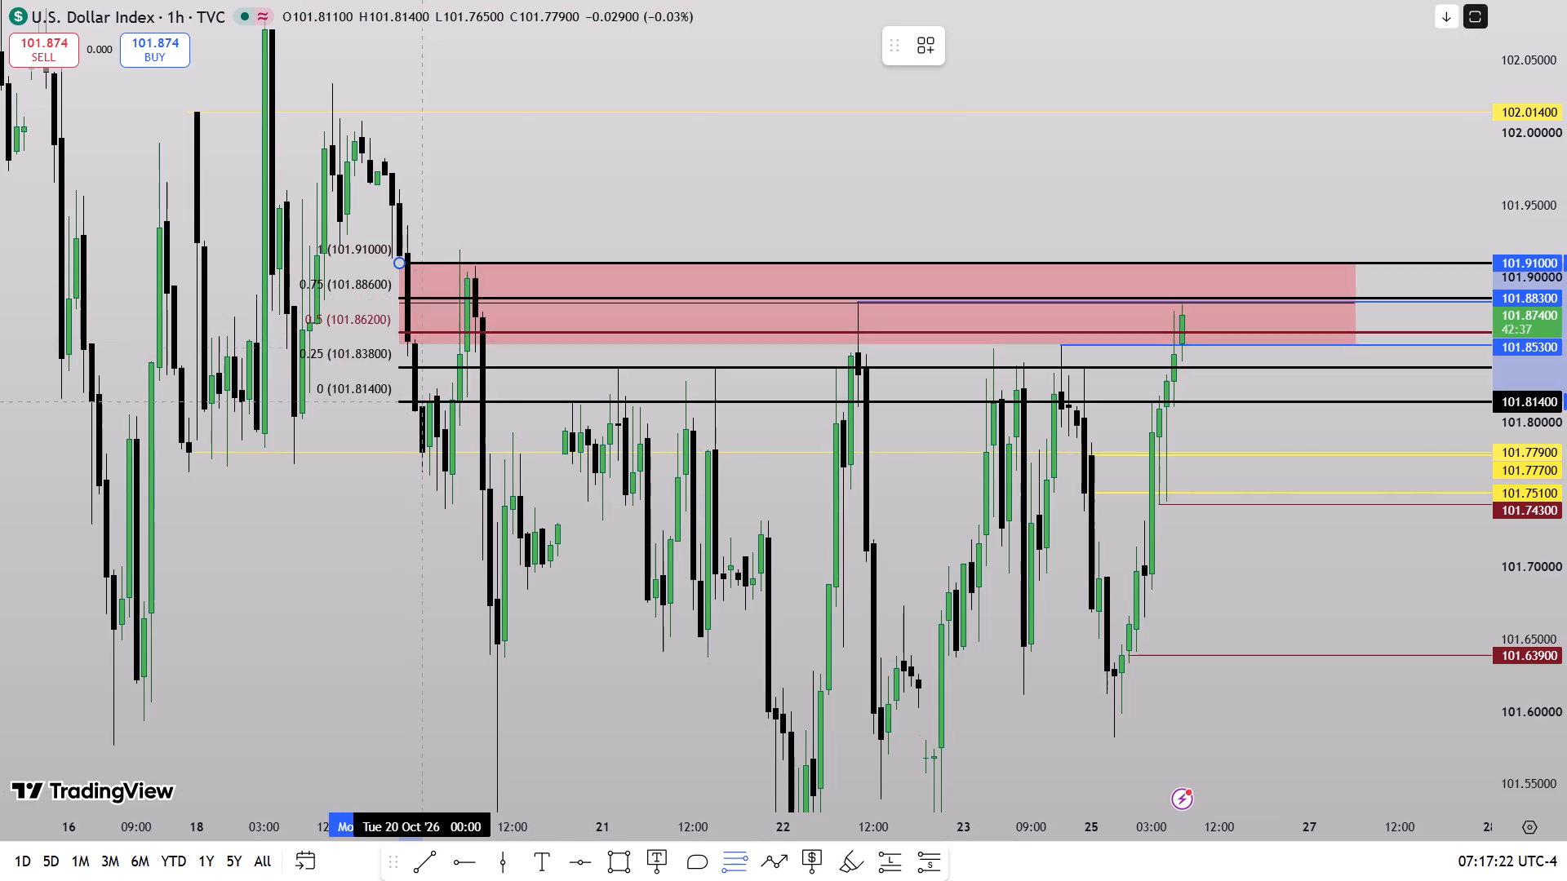
click(417, 362)
click(1018, 59)
click(1026, 95)
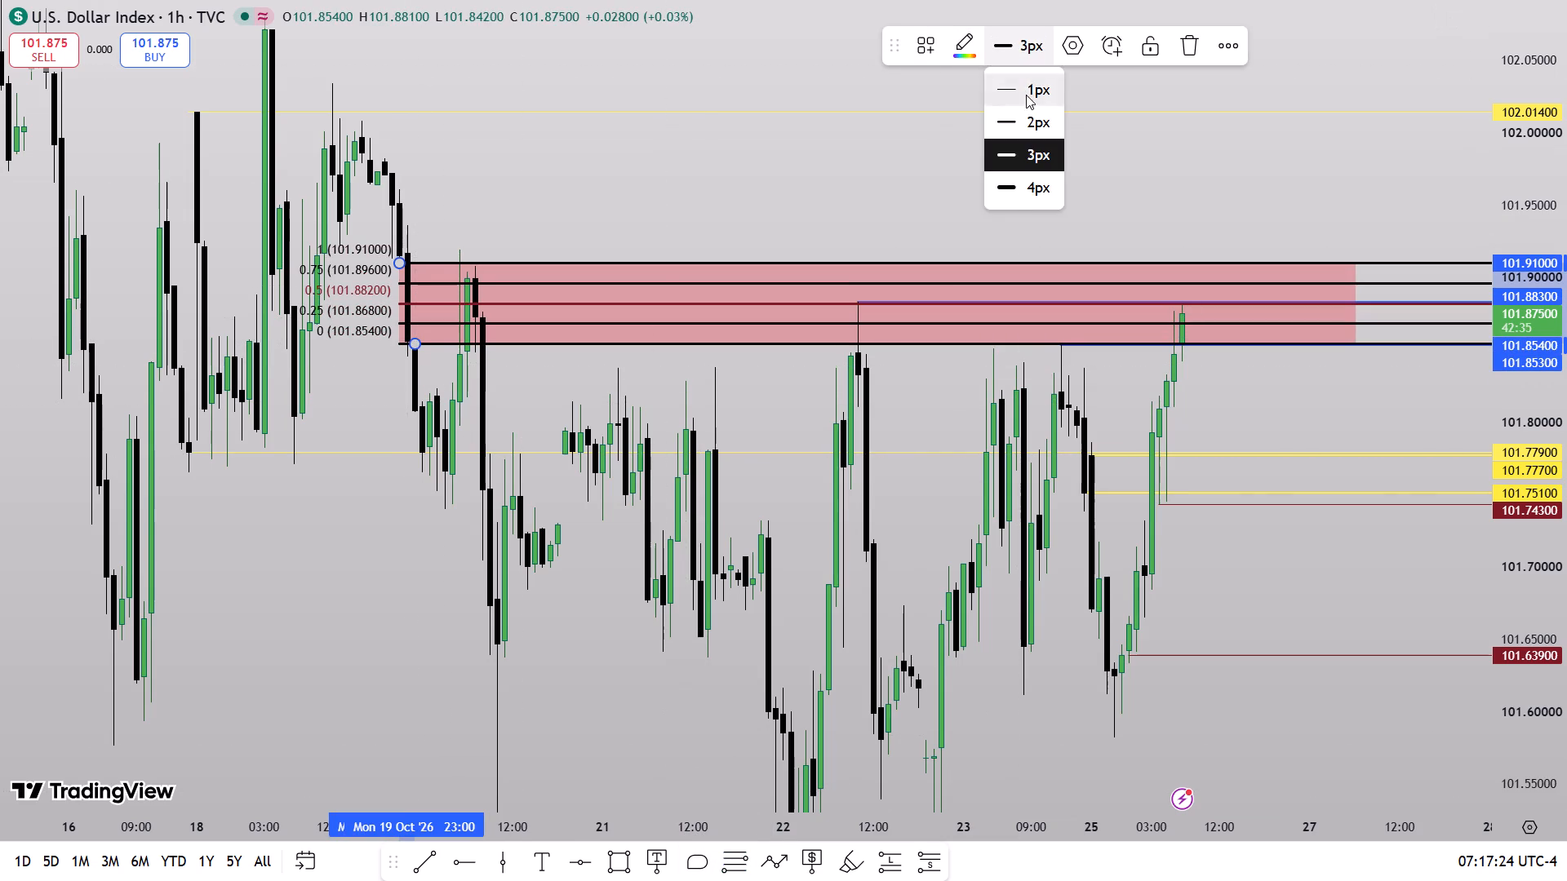
click(838, 152)
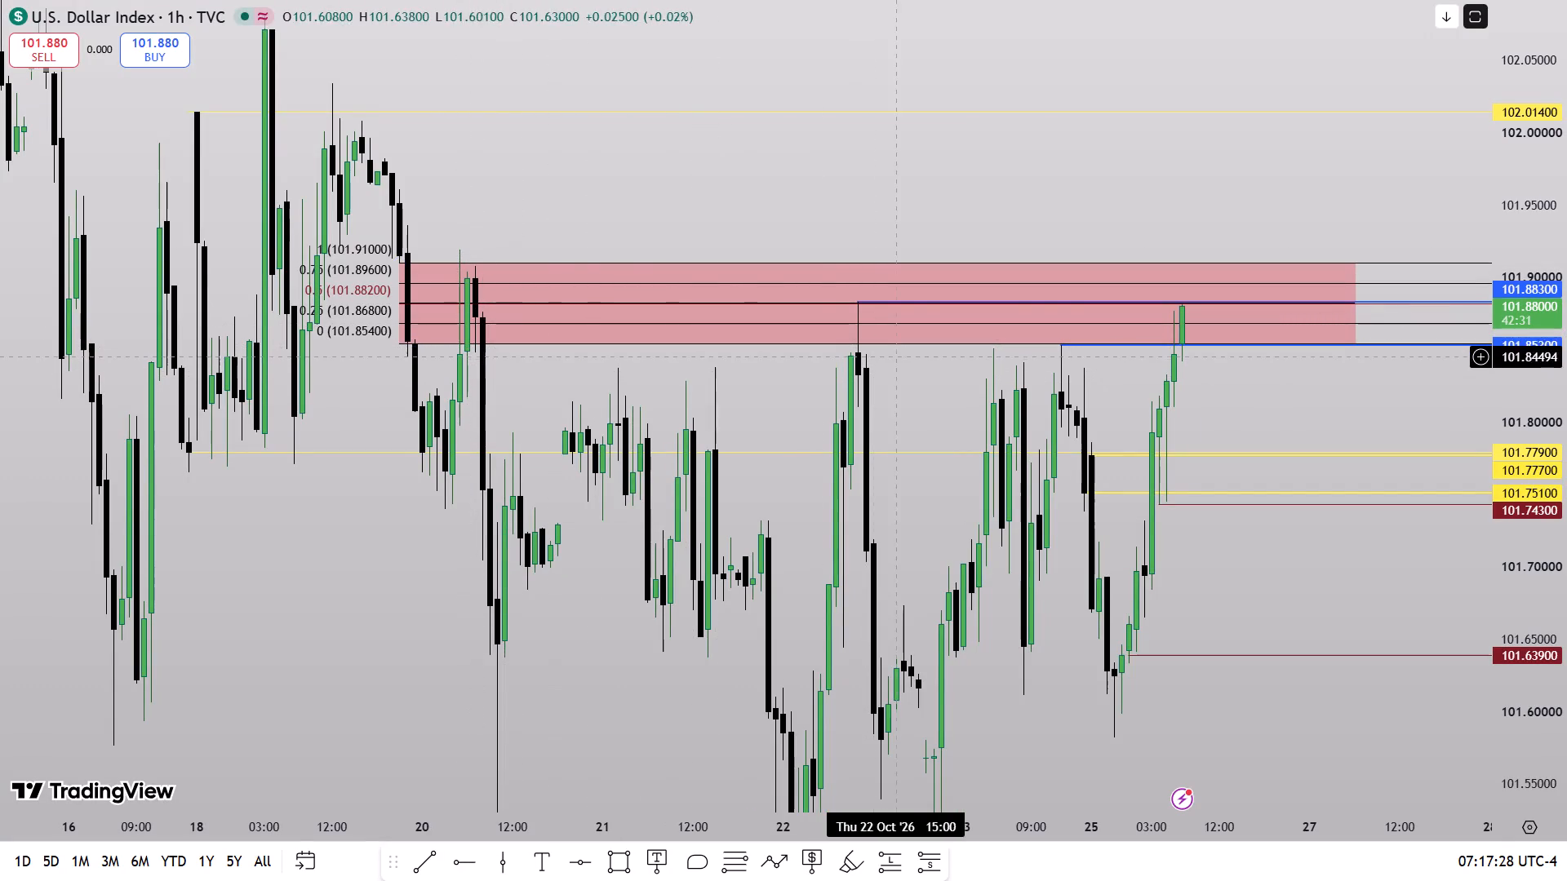
Examine the hourly U.S. Dollar Index around the red zone and back to the early October candles.
drag(913, 560, 862, 396)
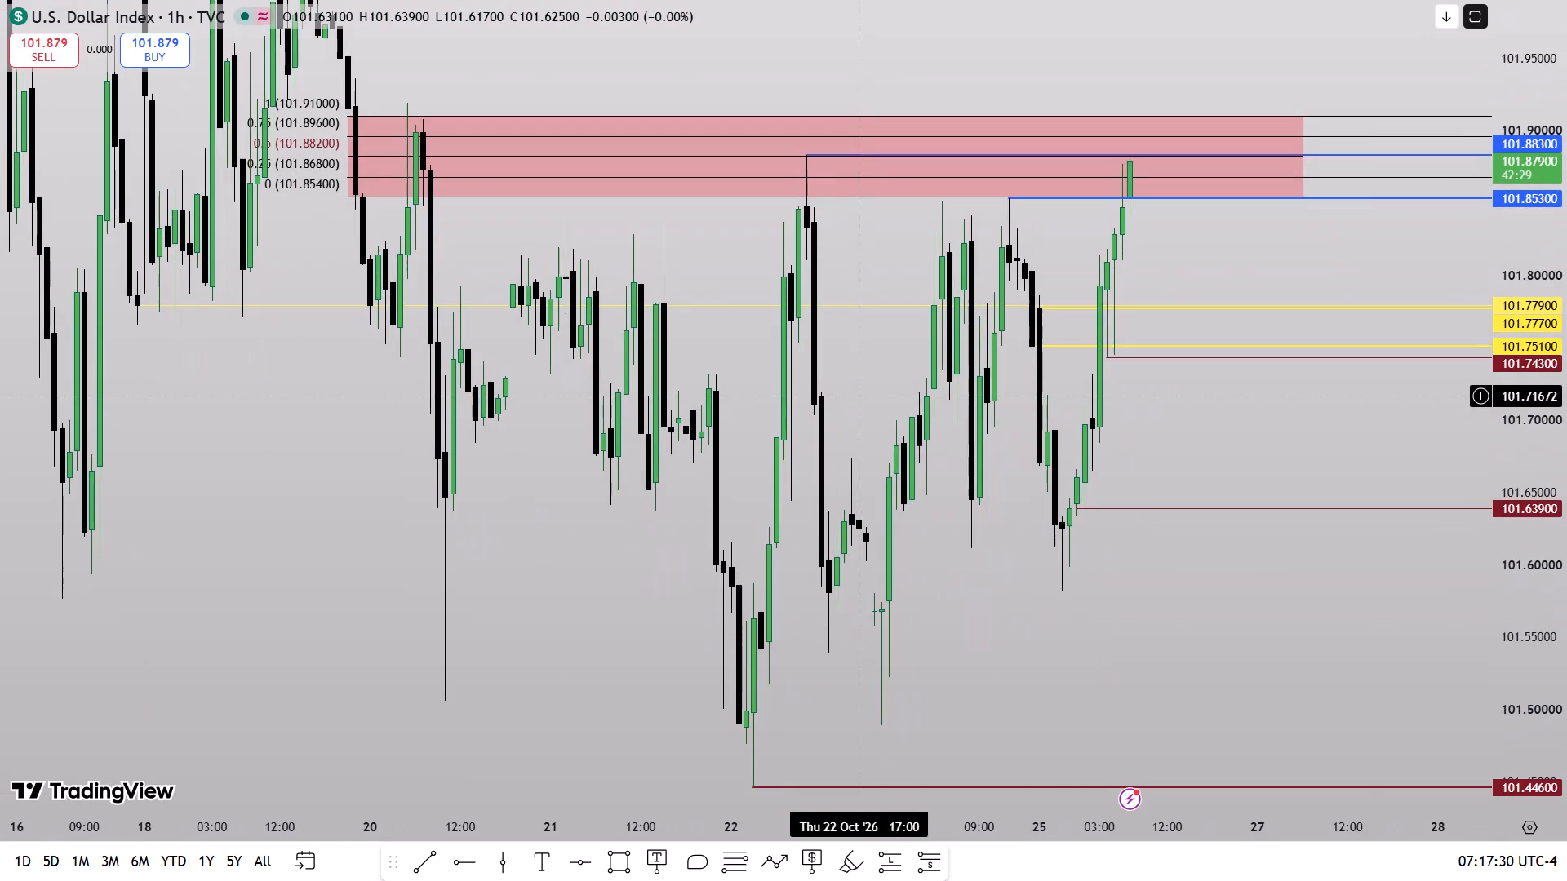
drag(1566, 350, 1565, 515)
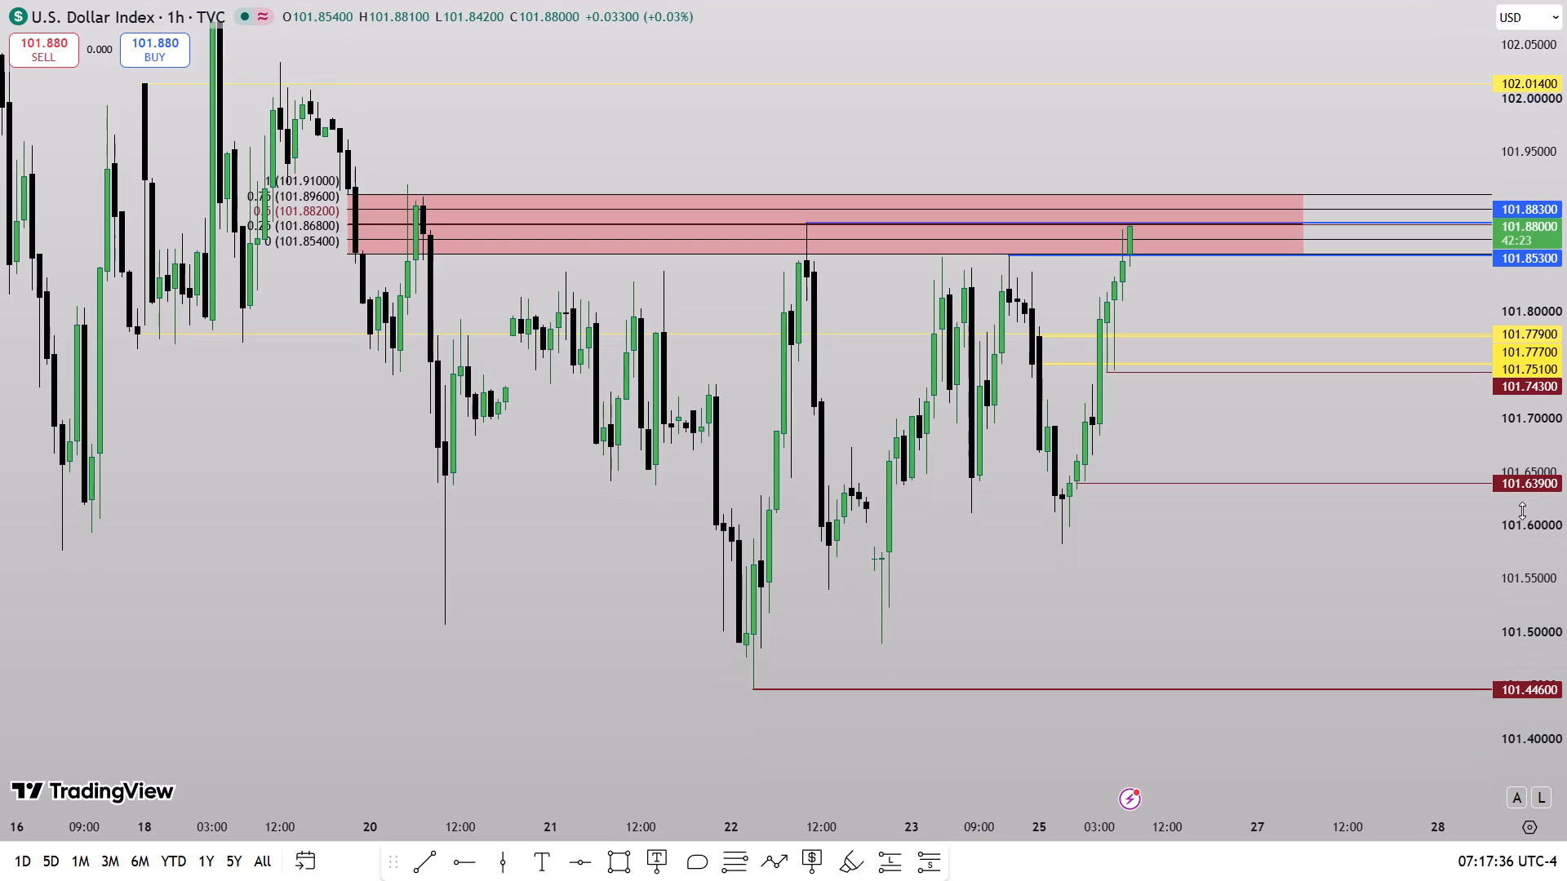
scroll(1334, 498, down, 5)
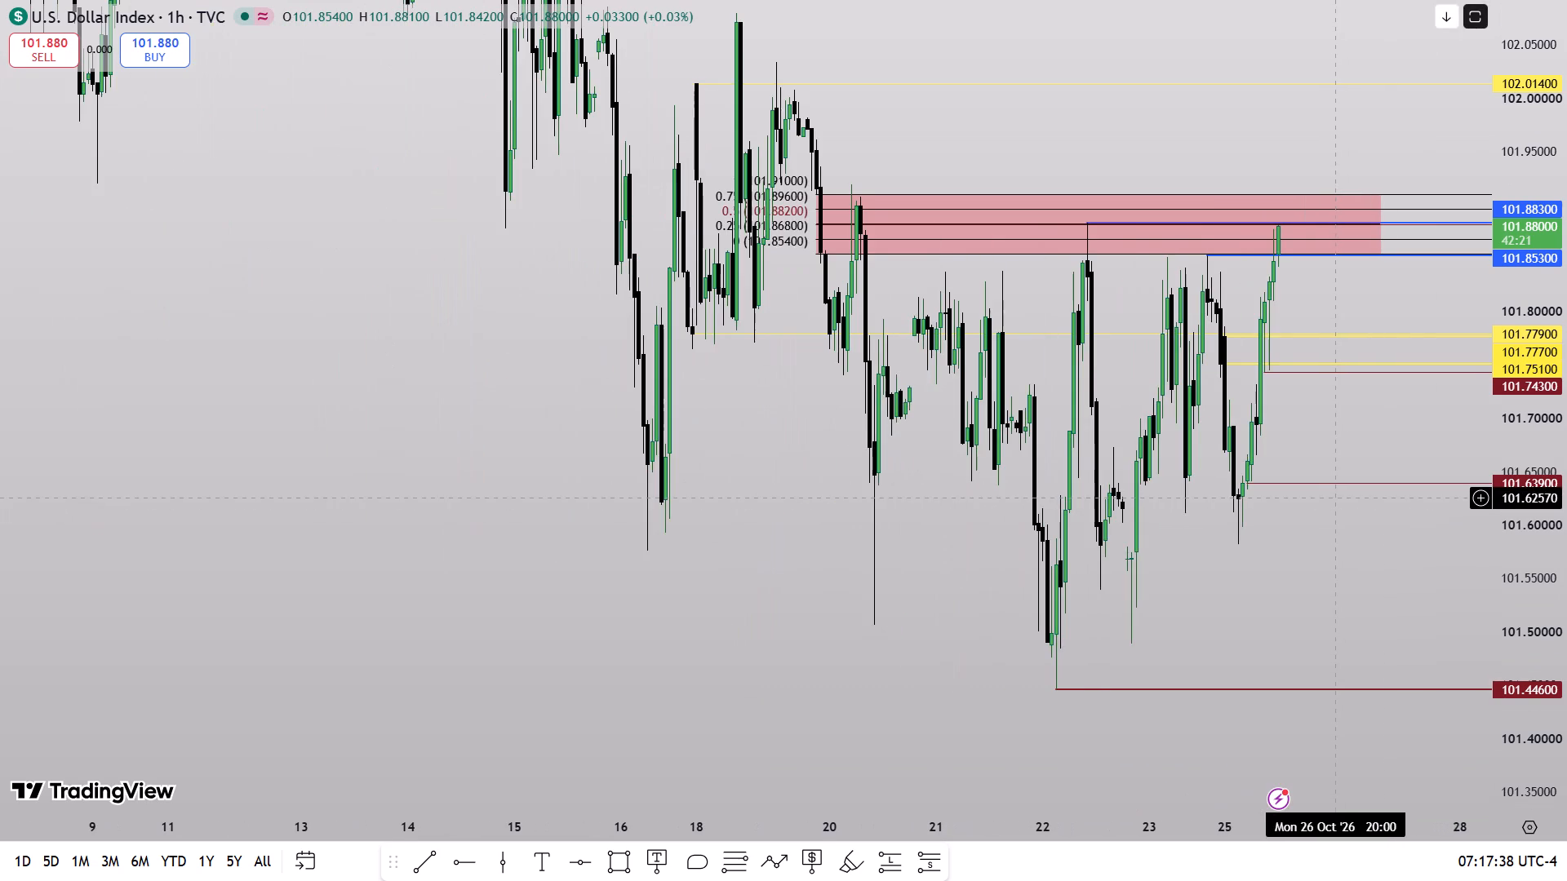
drag(1566, 319, 1546, 642)
drag(844, 554, 830, 634)
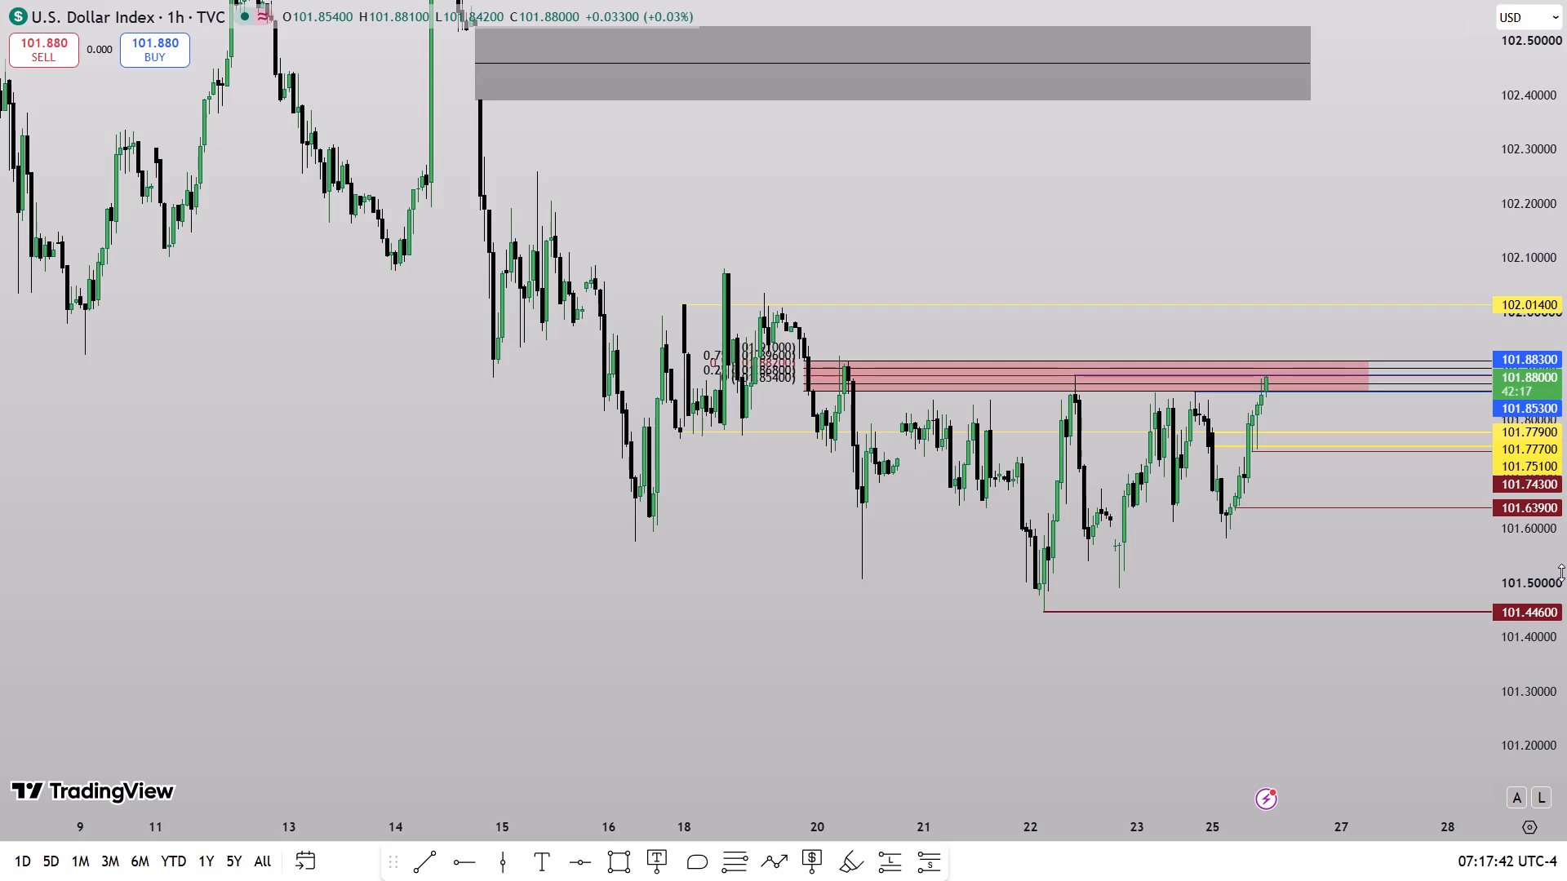
Switch the chart to GBPUSD and examine its hourly price action around the Friday and Thursday daily lows.
key(space)
drag(1059, 454, 1006, 643)
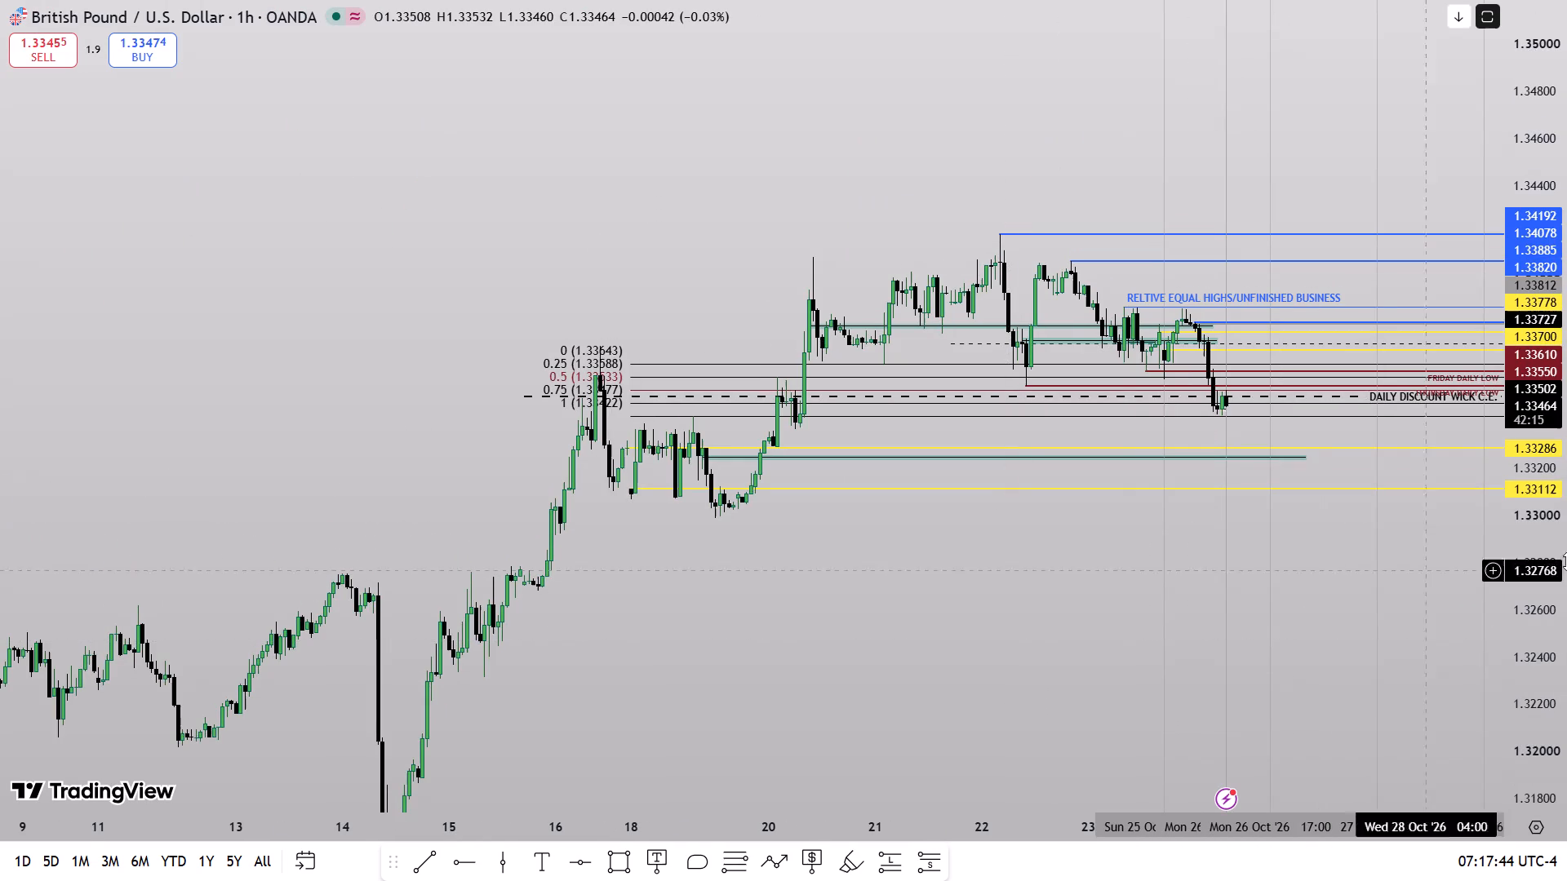
drag(1566, 628, 1566, 492)
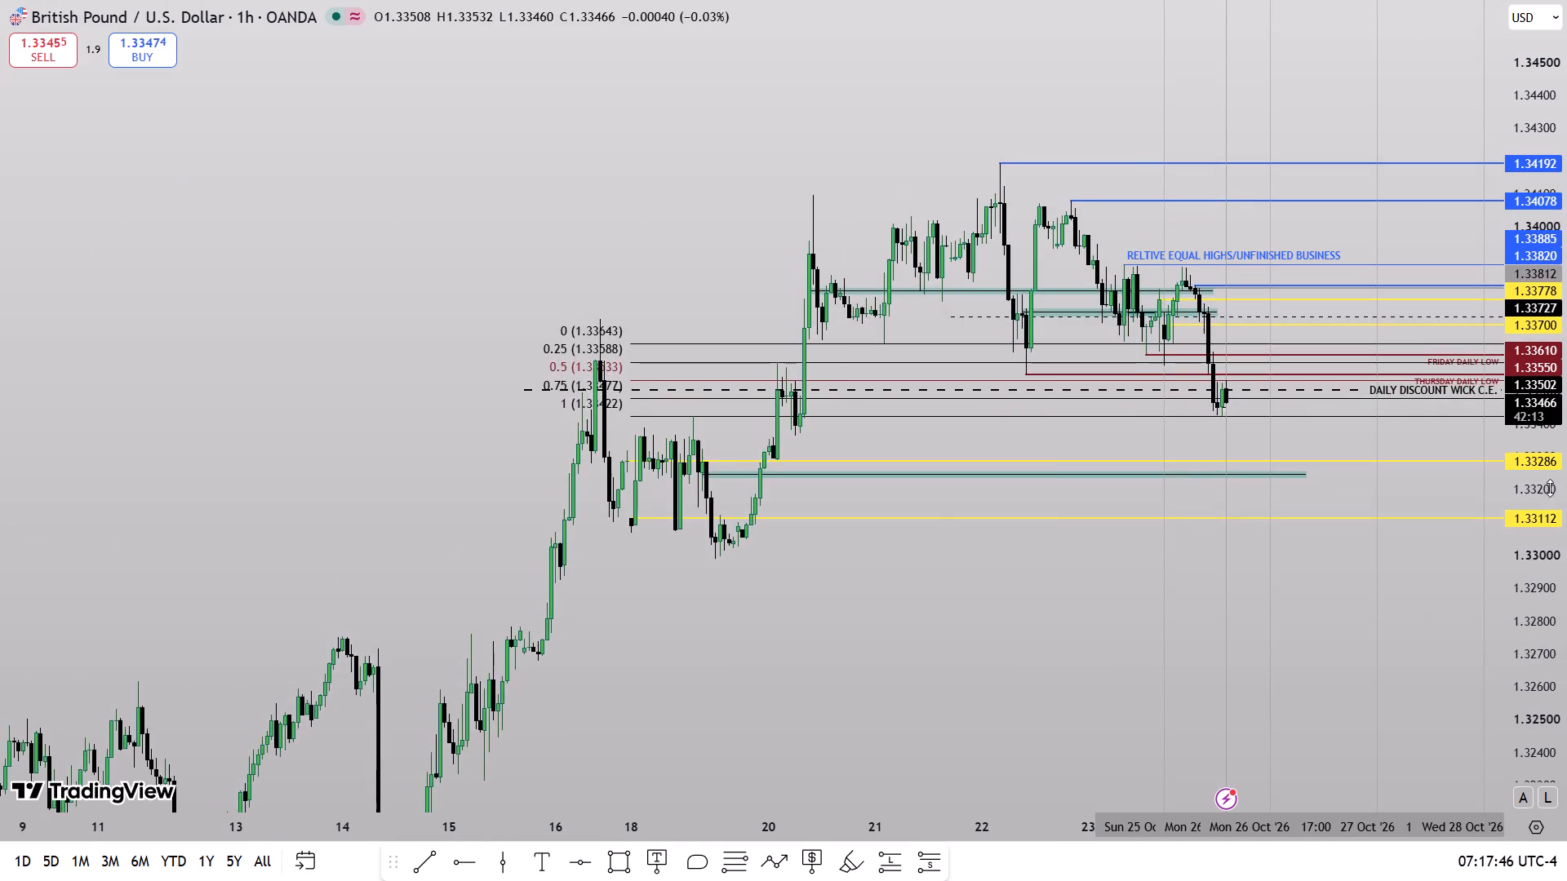
scroll(1417, 556, up, 5)
drag(1234, 591, 1219, 680)
drag(1566, 706, 1555, 480)
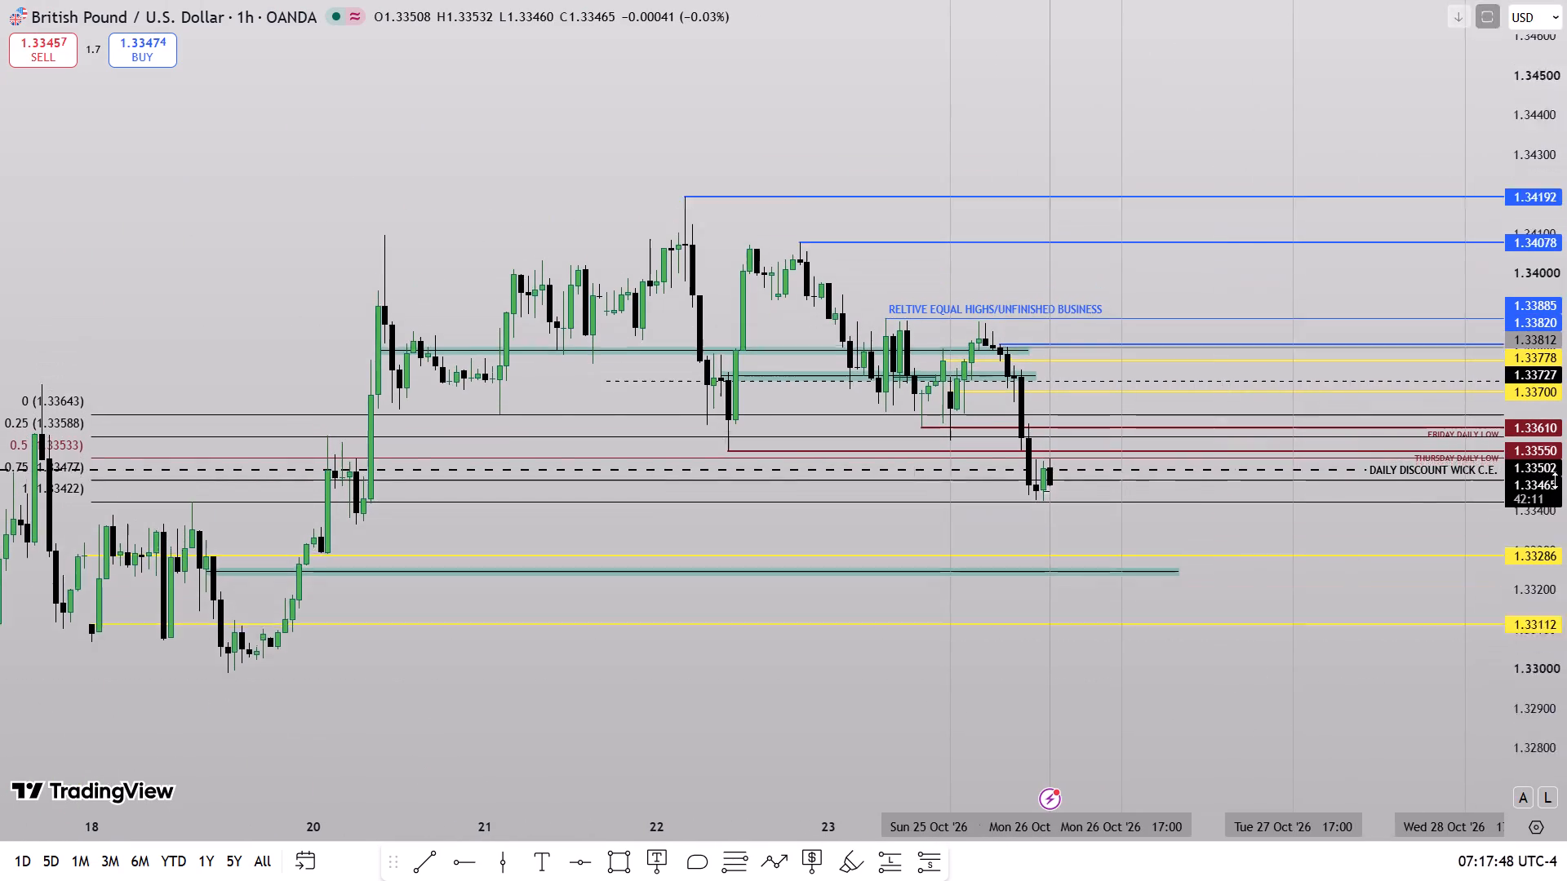
drag(1555, 480, 1554, 479)
scroll(1278, 606, up, 3)
drag(1100, 582, 1232, 537)
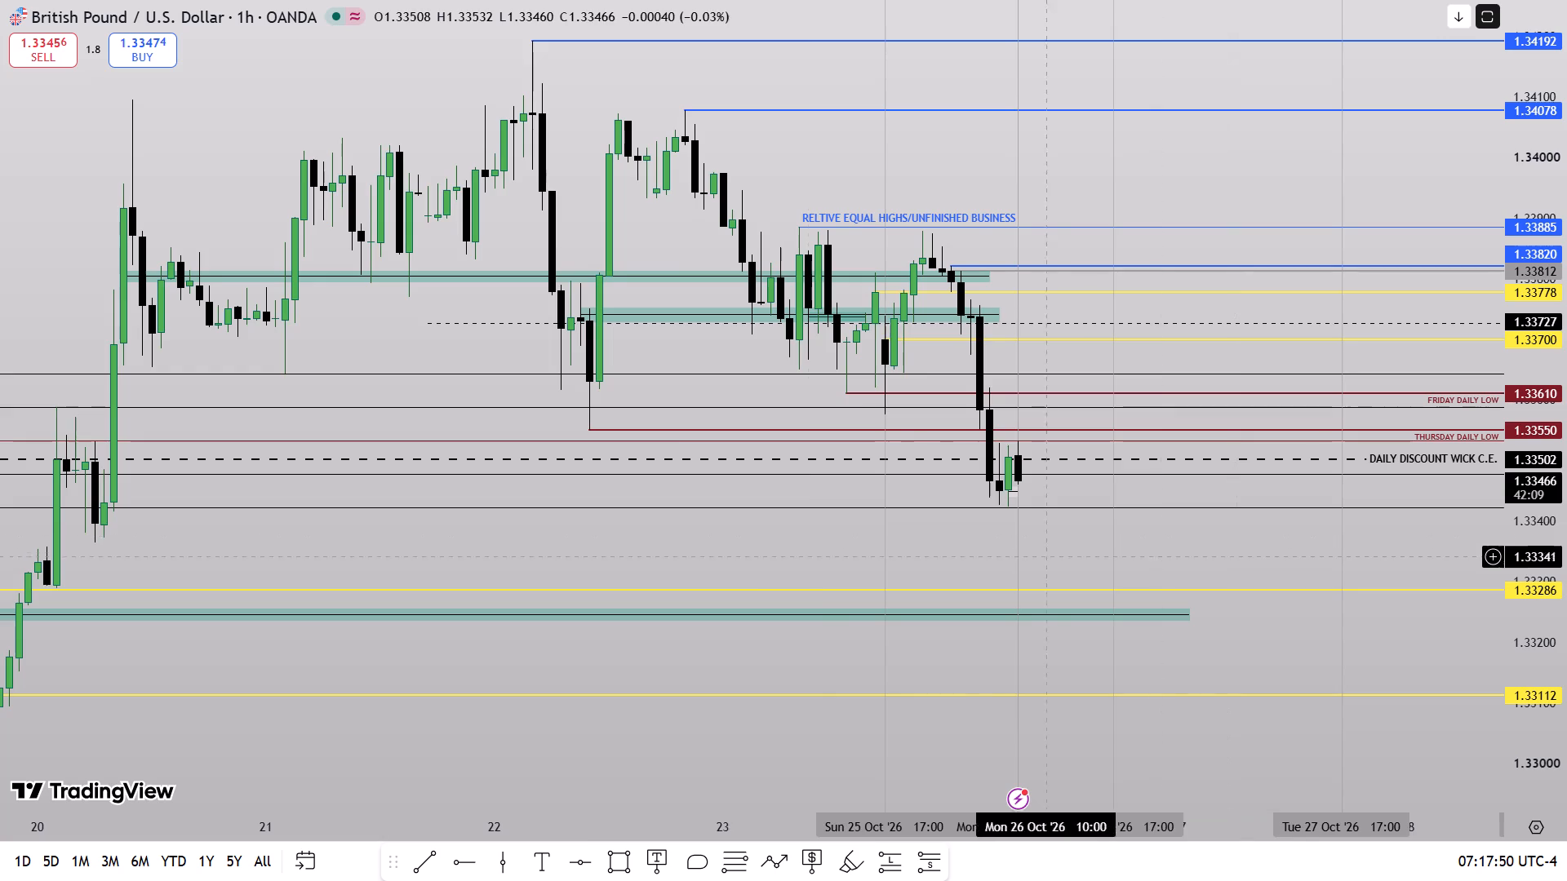
drag(664, 525, 575, 482)
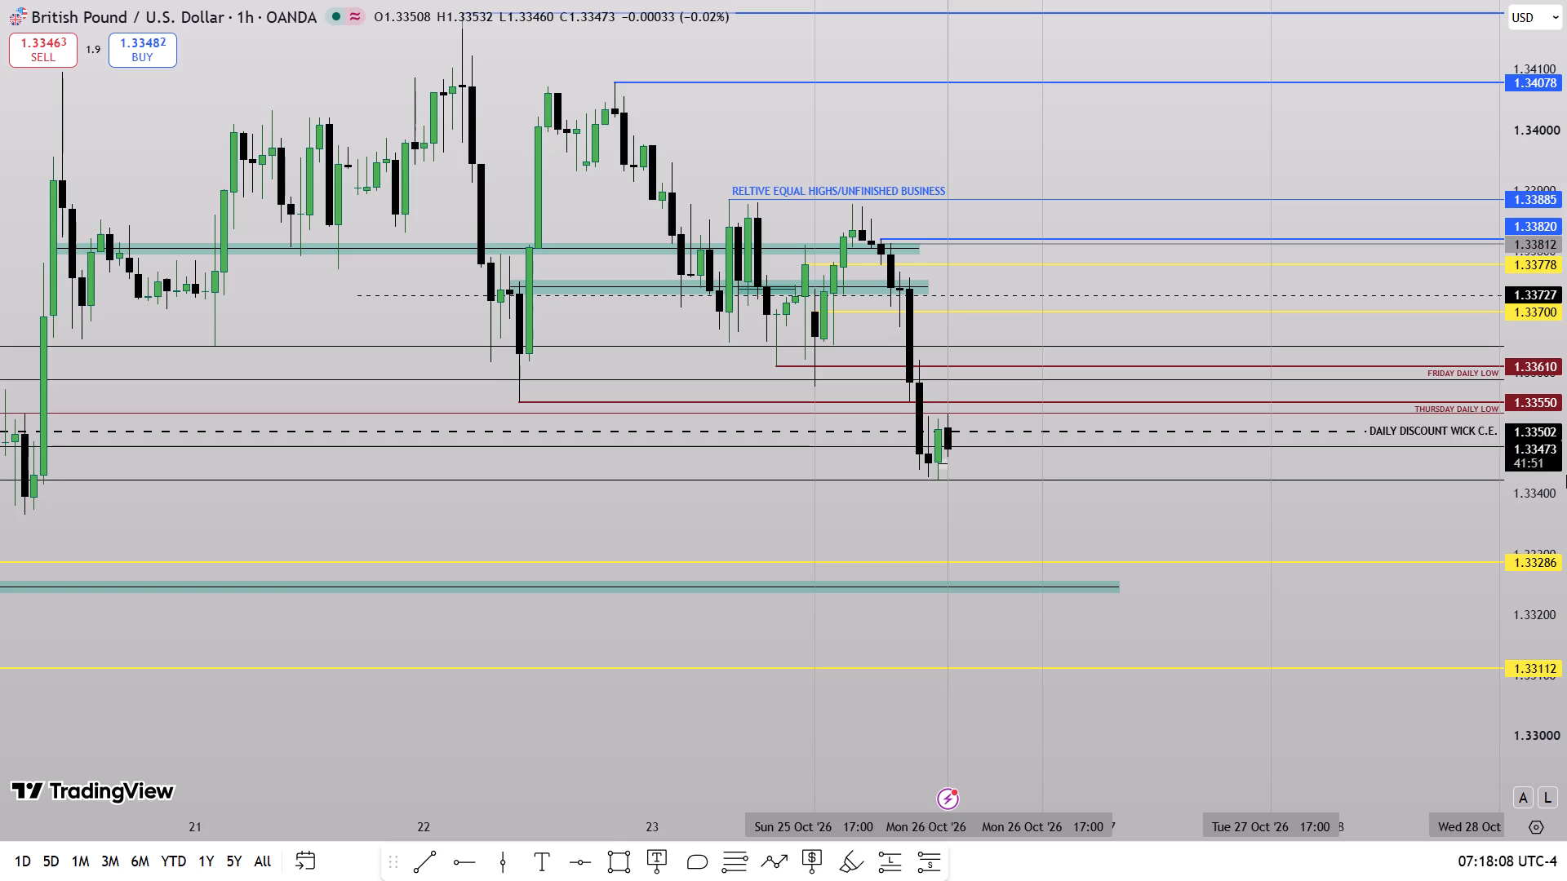
Switch the GBPUSD chart to the 15-minute interval and dismiss the advertisement.
text(15)
key(Return)
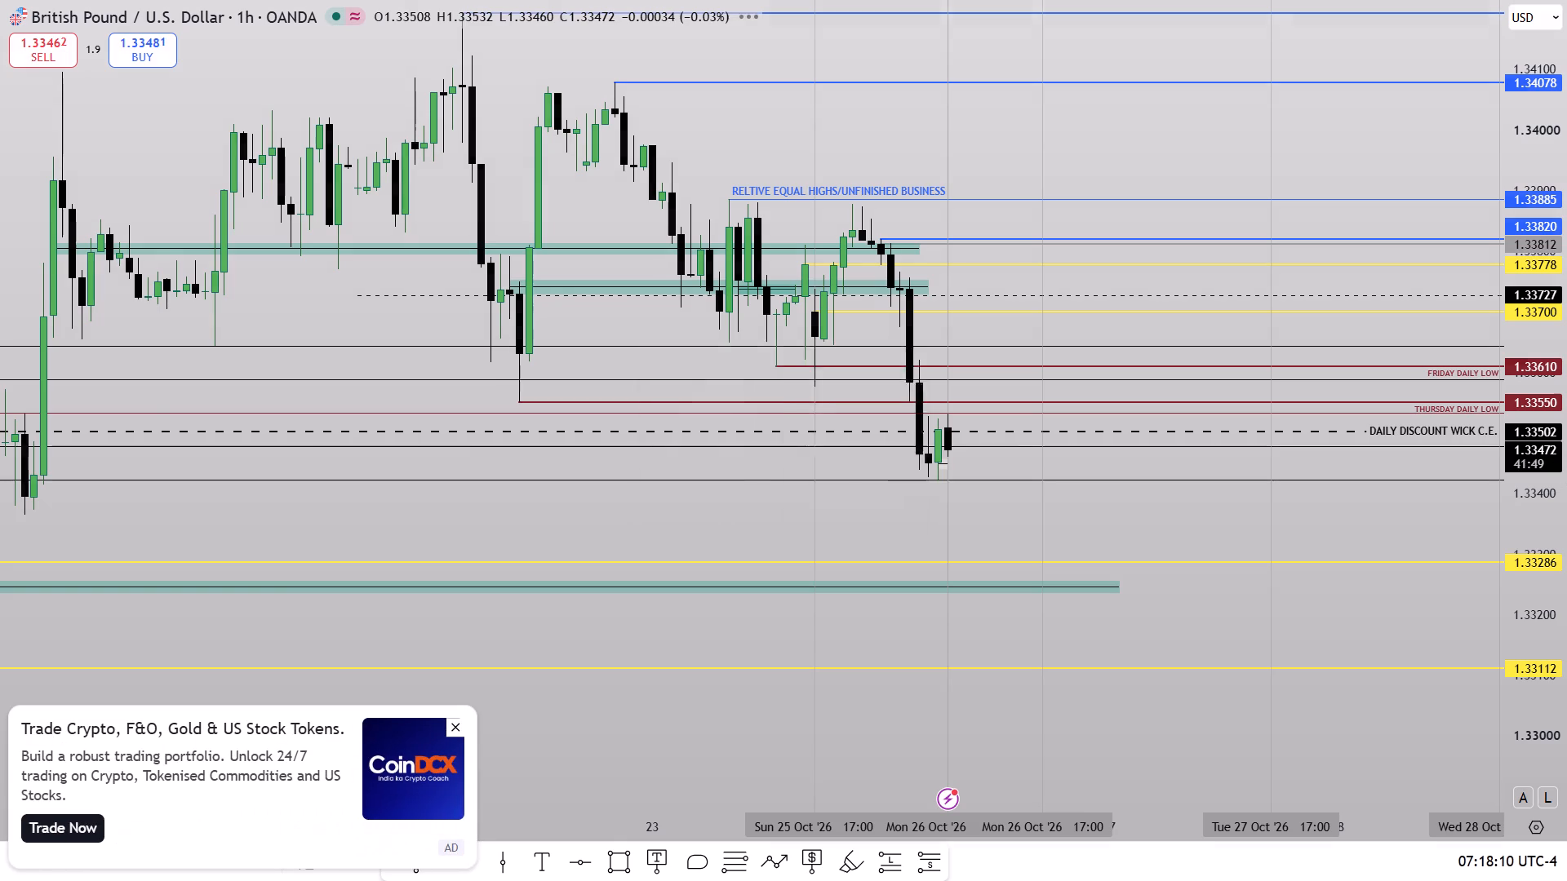
click(453, 726)
Draw a rectangle from 1.33528 to 1.33464 starting at the Monday 26 October 05:00 candle and extend it to 08:45.
drag(1566, 693, 1544, 404)
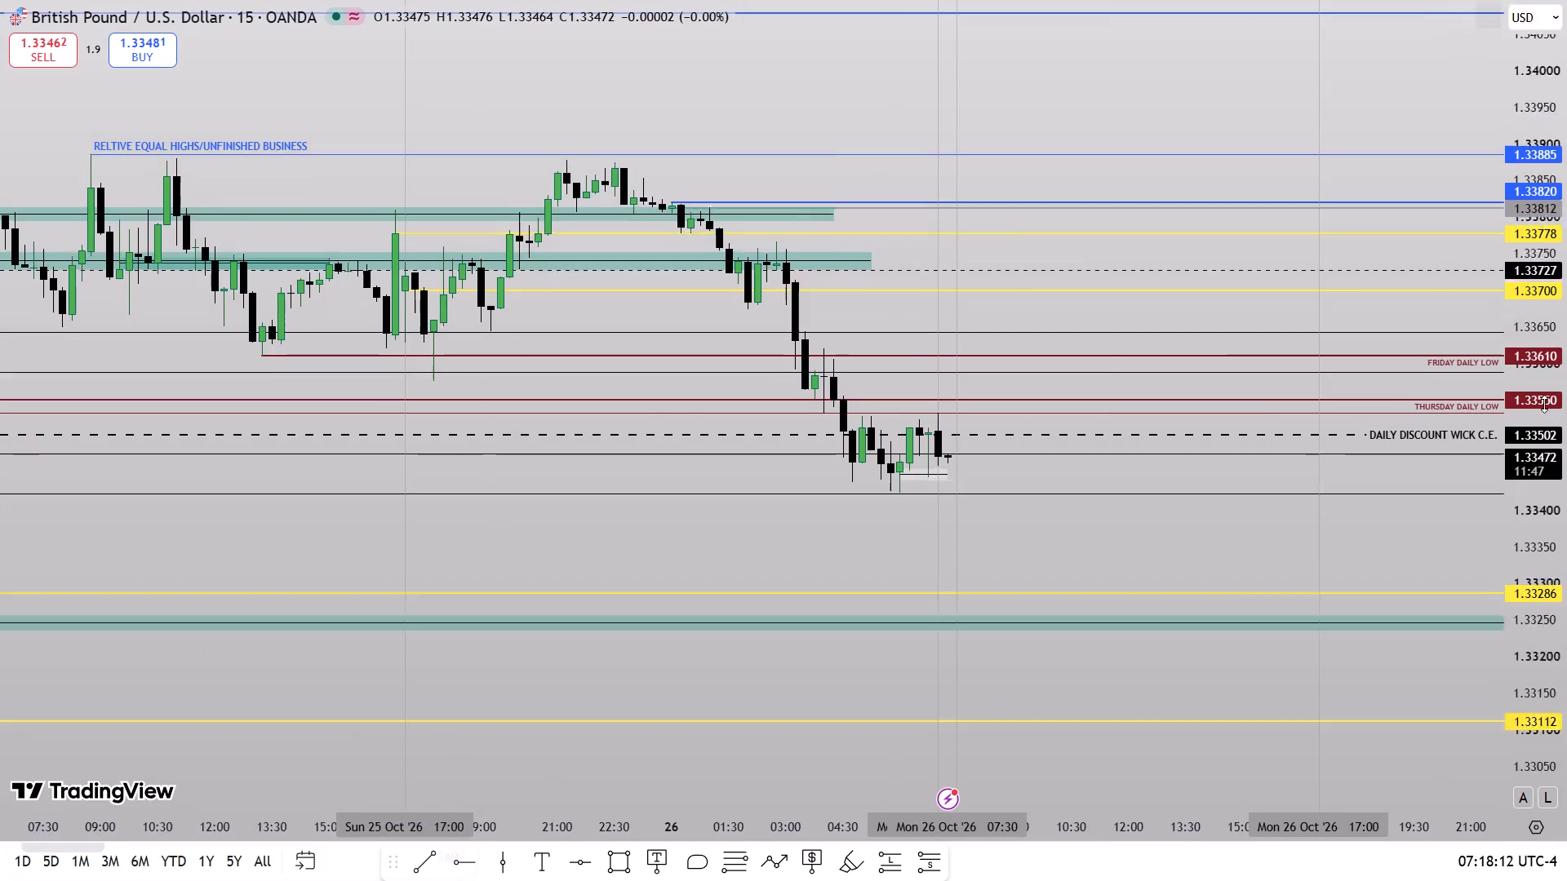
drag(1544, 404, 1552, 412)
scroll(1121, 582, down, 3)
drag(1010, 614, 877, 618)
drag(1067, 625, 1078, 702)
drag(1105, 675, 1201, 575)
scroll(1127, 602, up, 3)
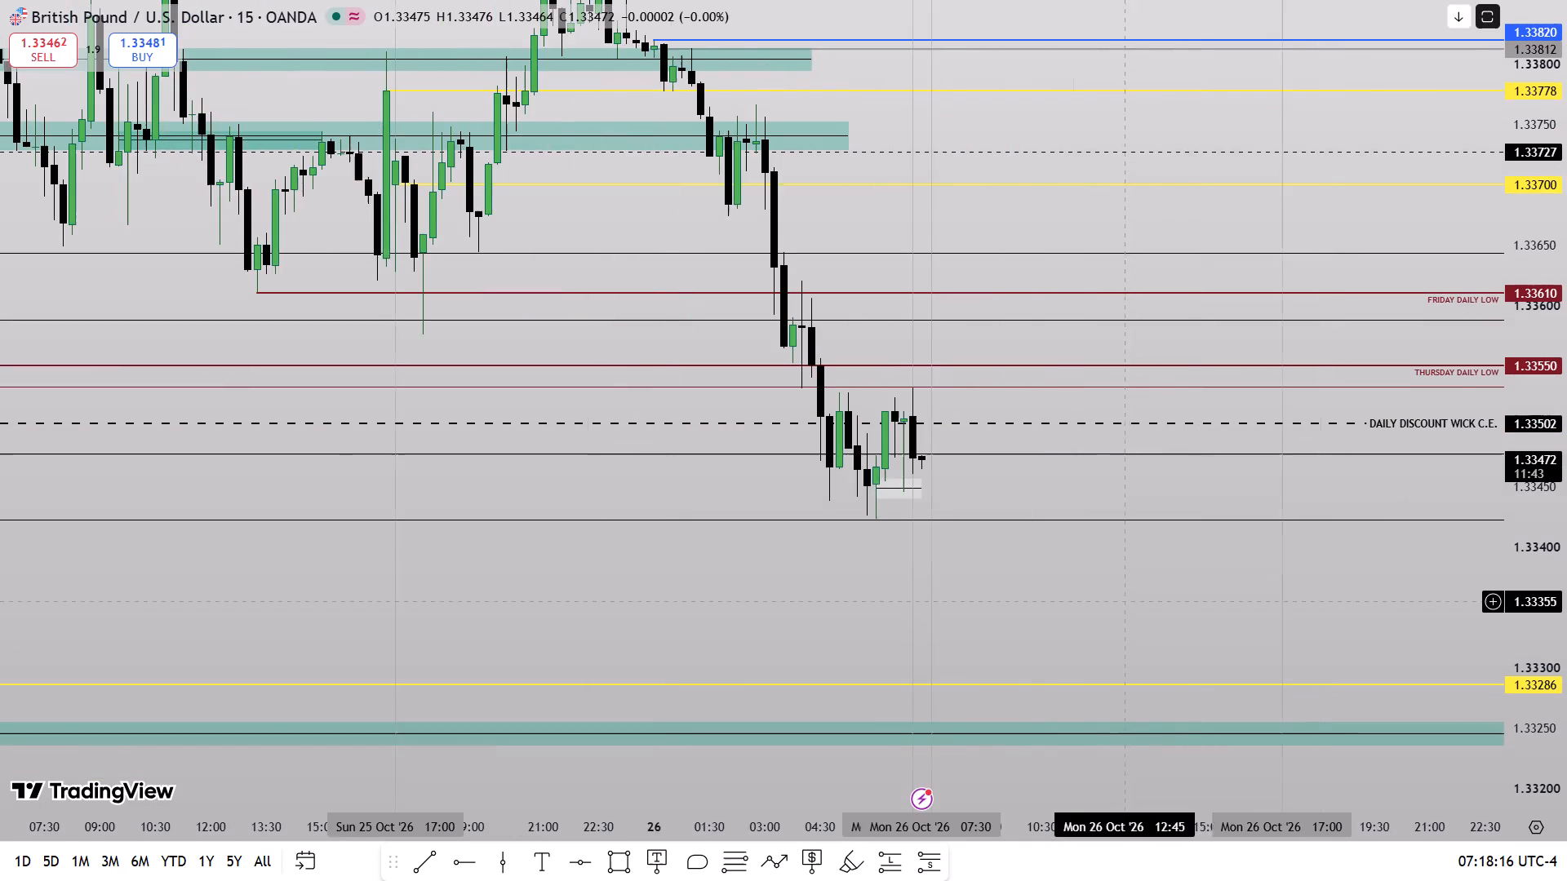
drag(1489, 614, 1499, 482)
scroll(1058, 645, up, 2)
drag(922, 527, 980, 607)
drag(1566, 600, 1557, 394)
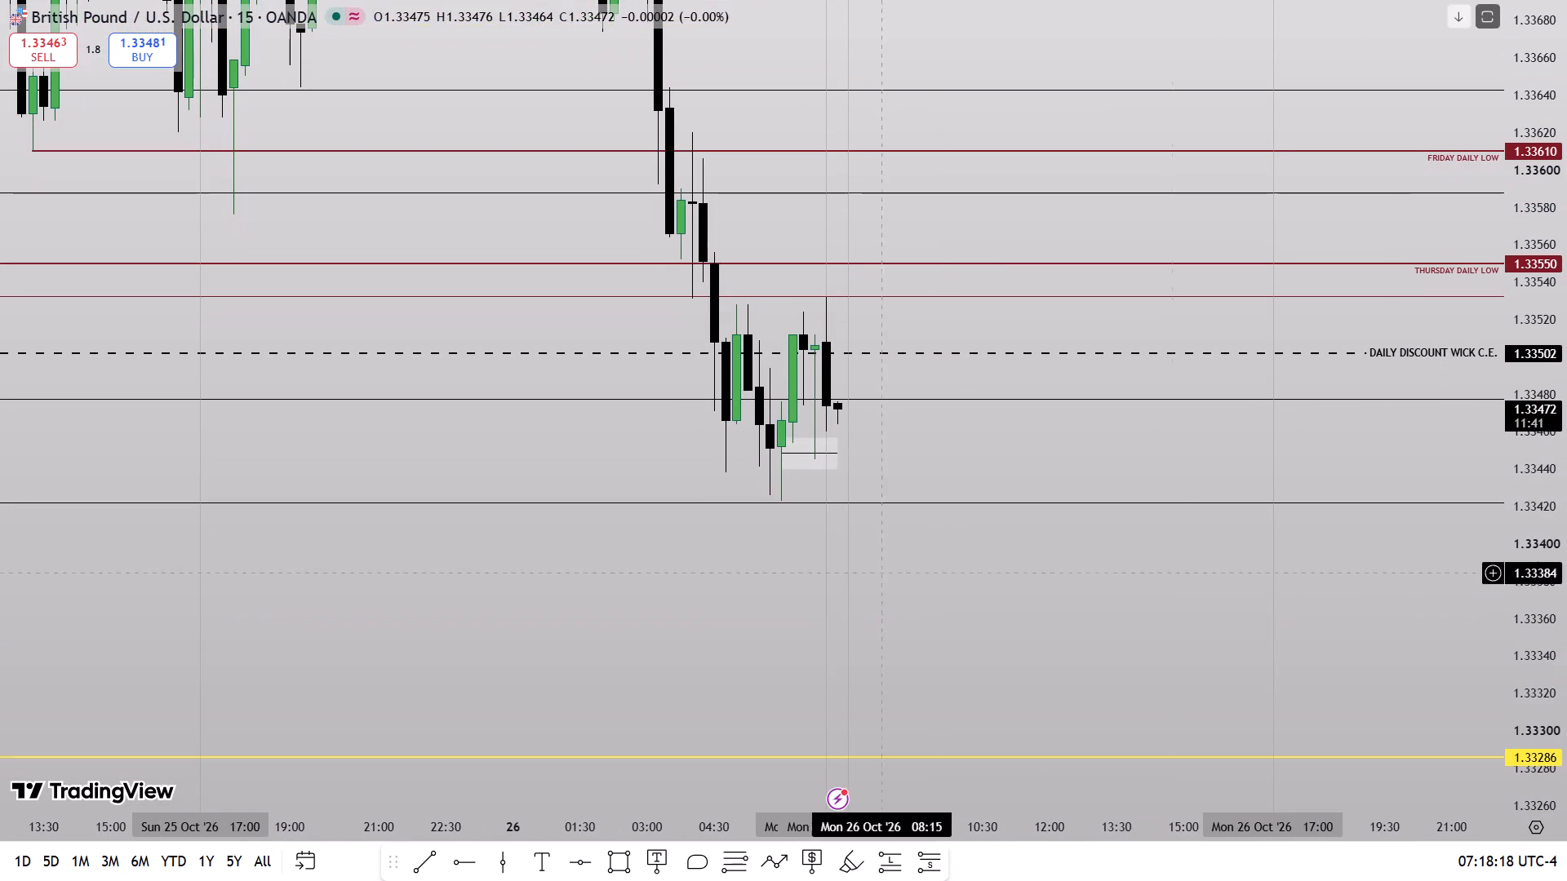
click(627, 871)
click(735, 299)
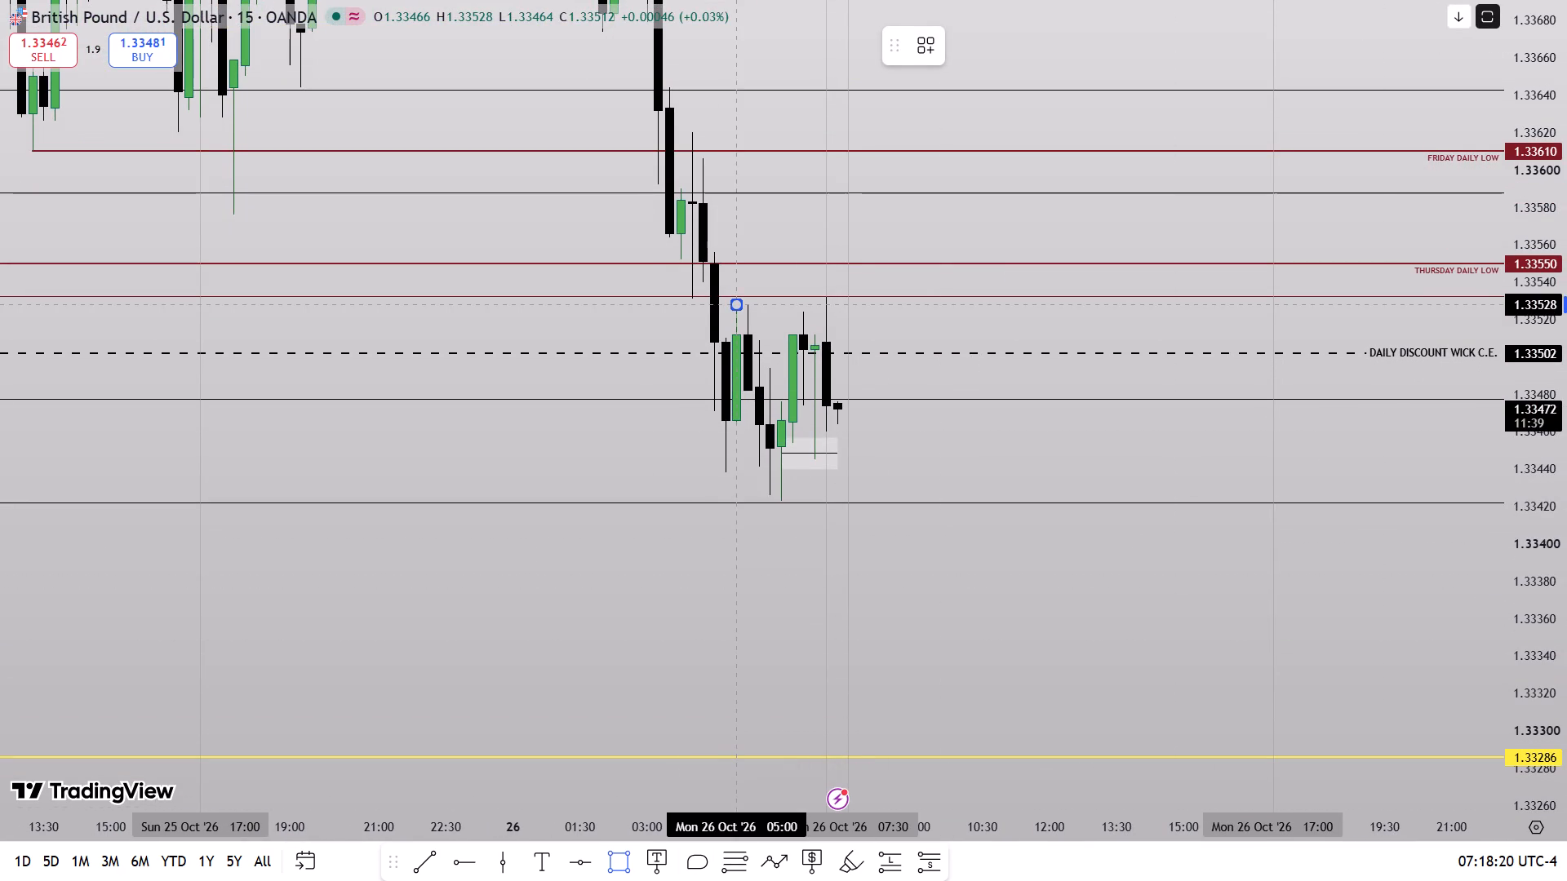
click(738, 437)
drag(738, 365, 899, 391)
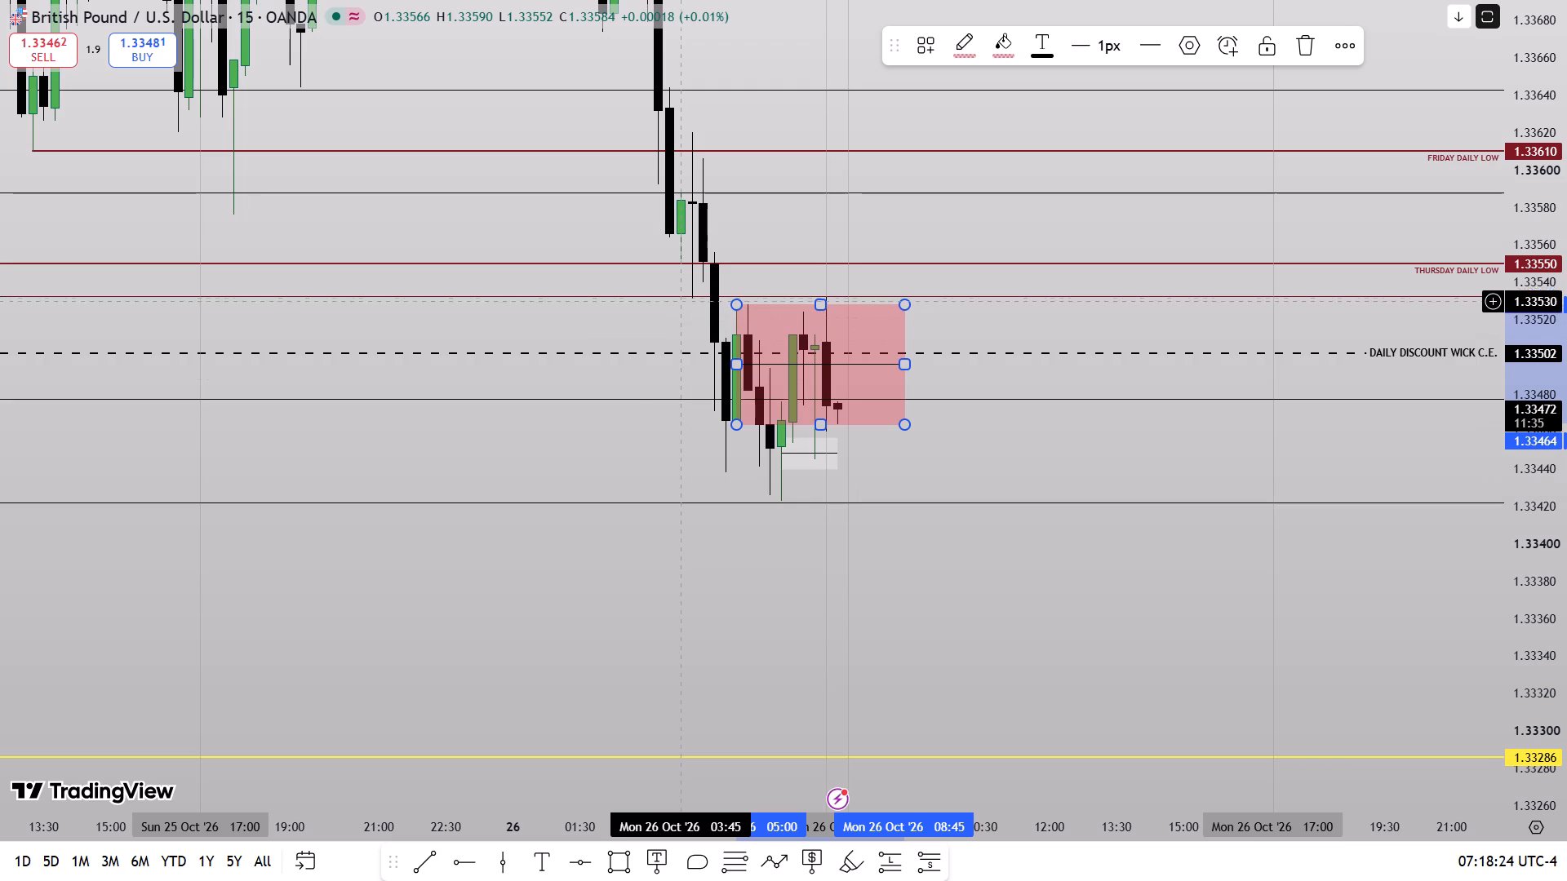
Change the border and fill of the GBPUSD rectangle to cyan.
click(961, 47)
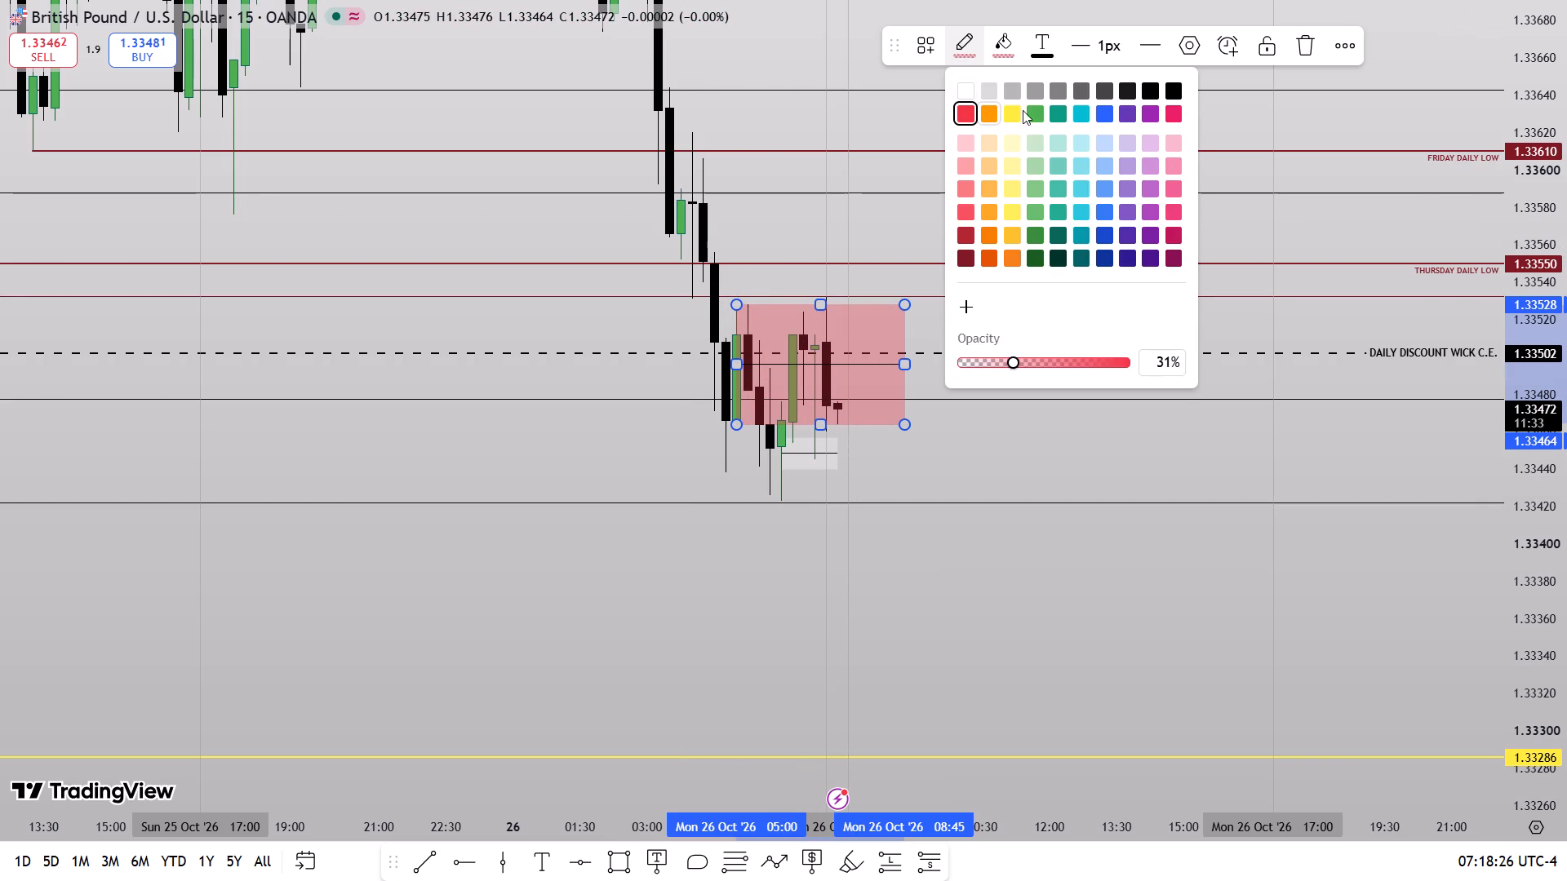
click(1085, 112)
click(992, 52)
click(1113, 108)
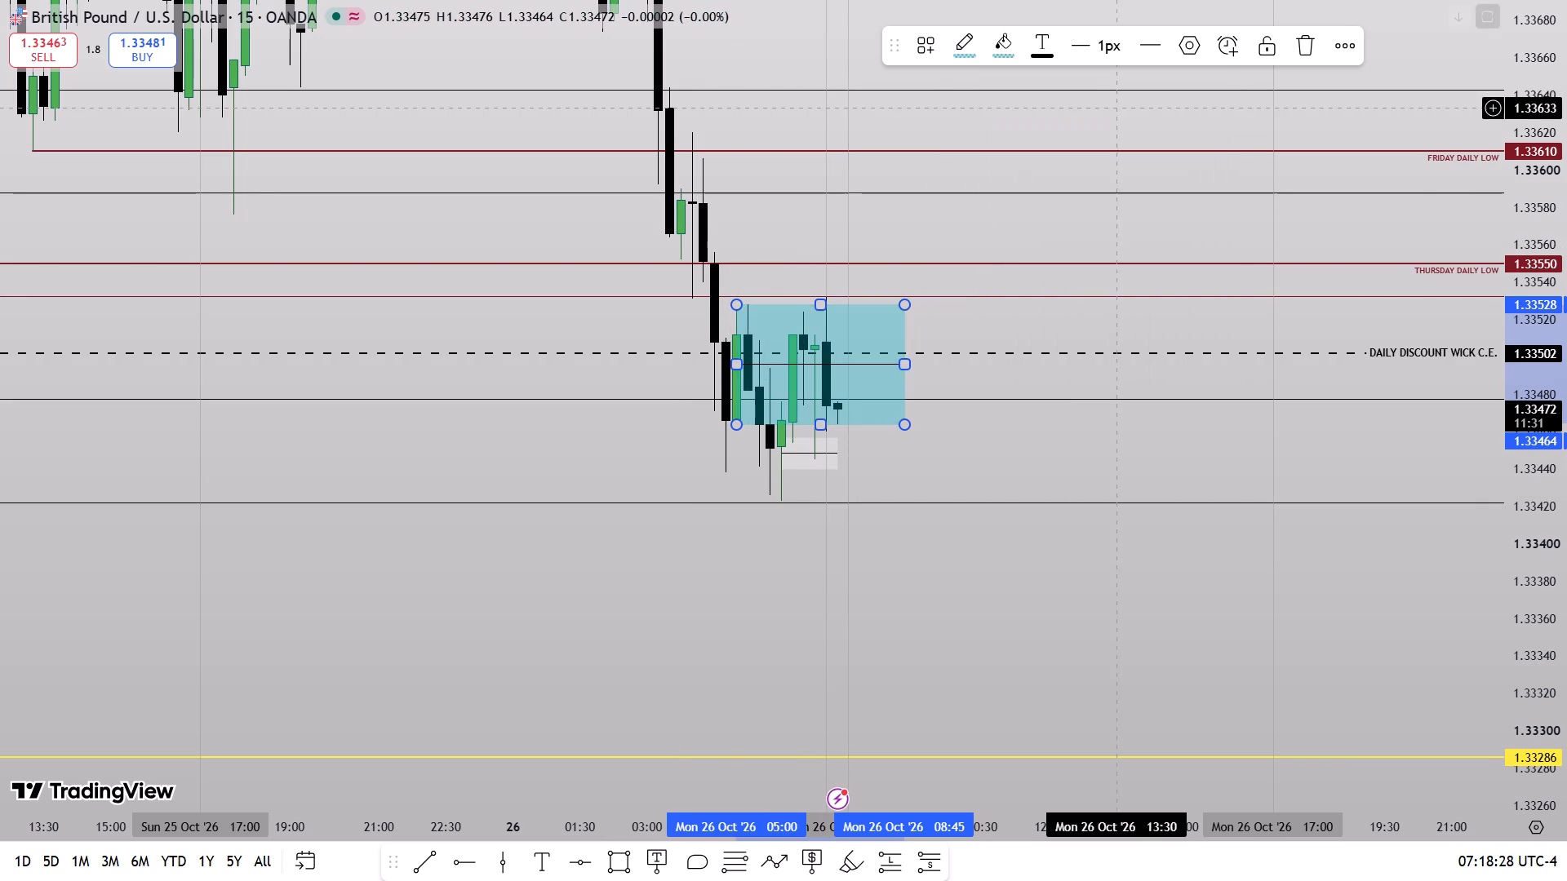
click(1064, 552)
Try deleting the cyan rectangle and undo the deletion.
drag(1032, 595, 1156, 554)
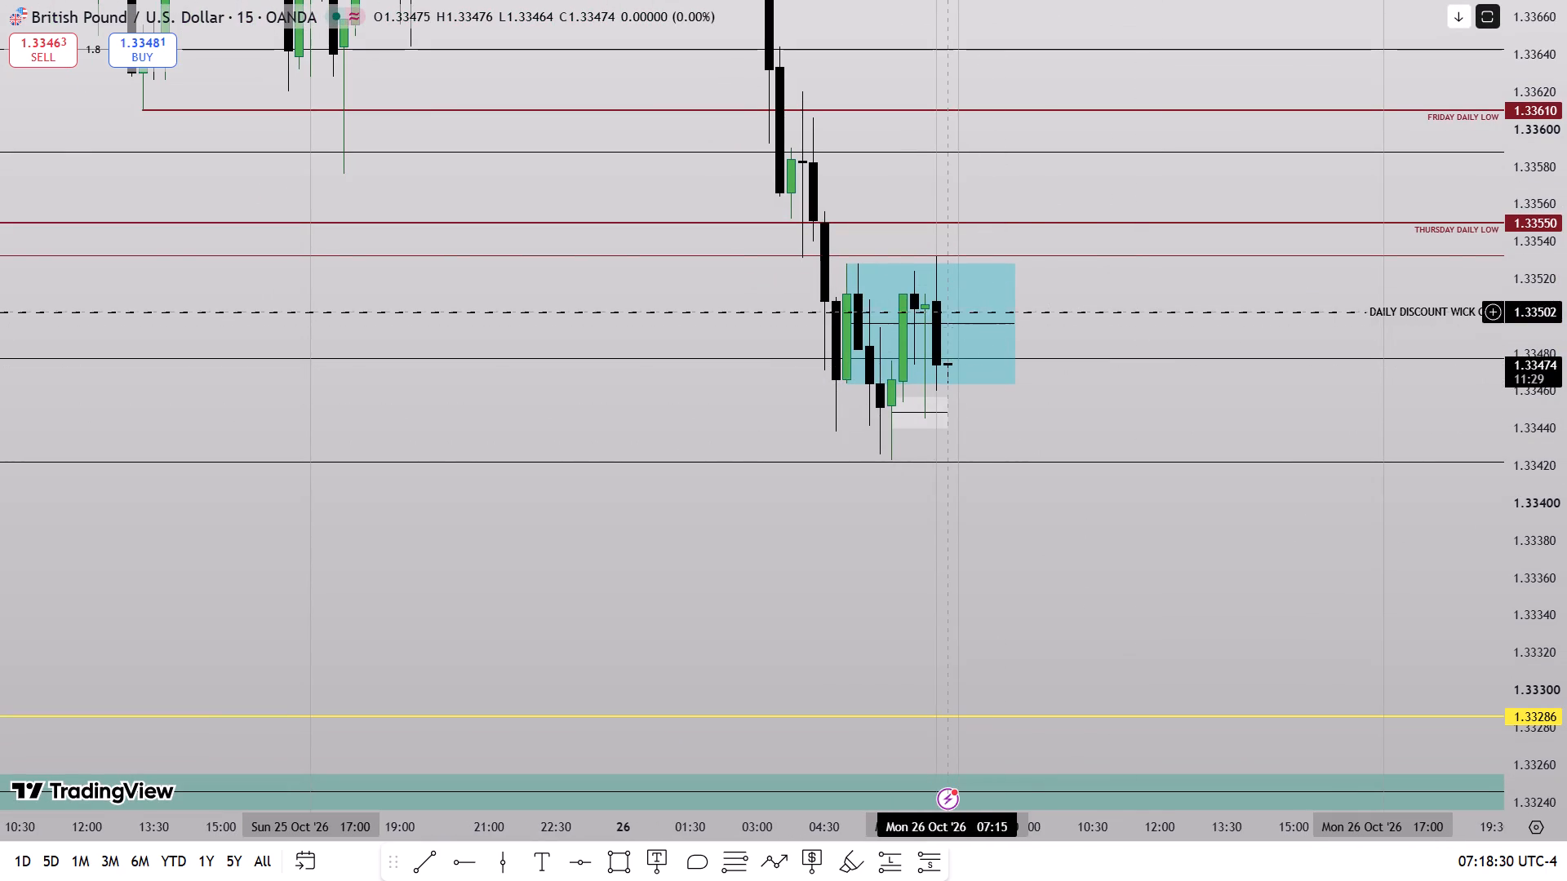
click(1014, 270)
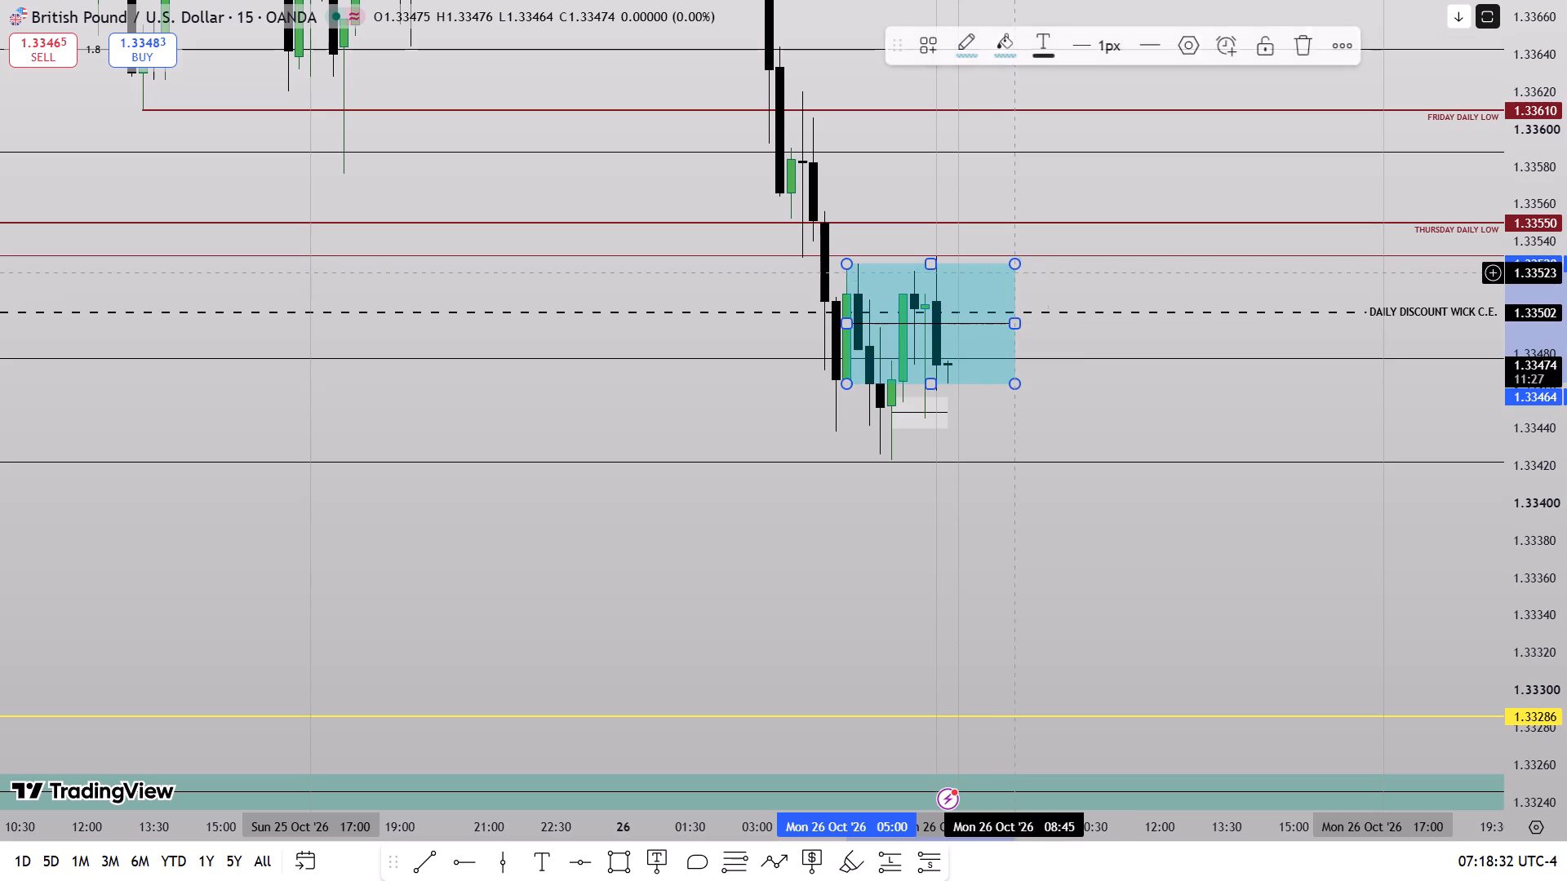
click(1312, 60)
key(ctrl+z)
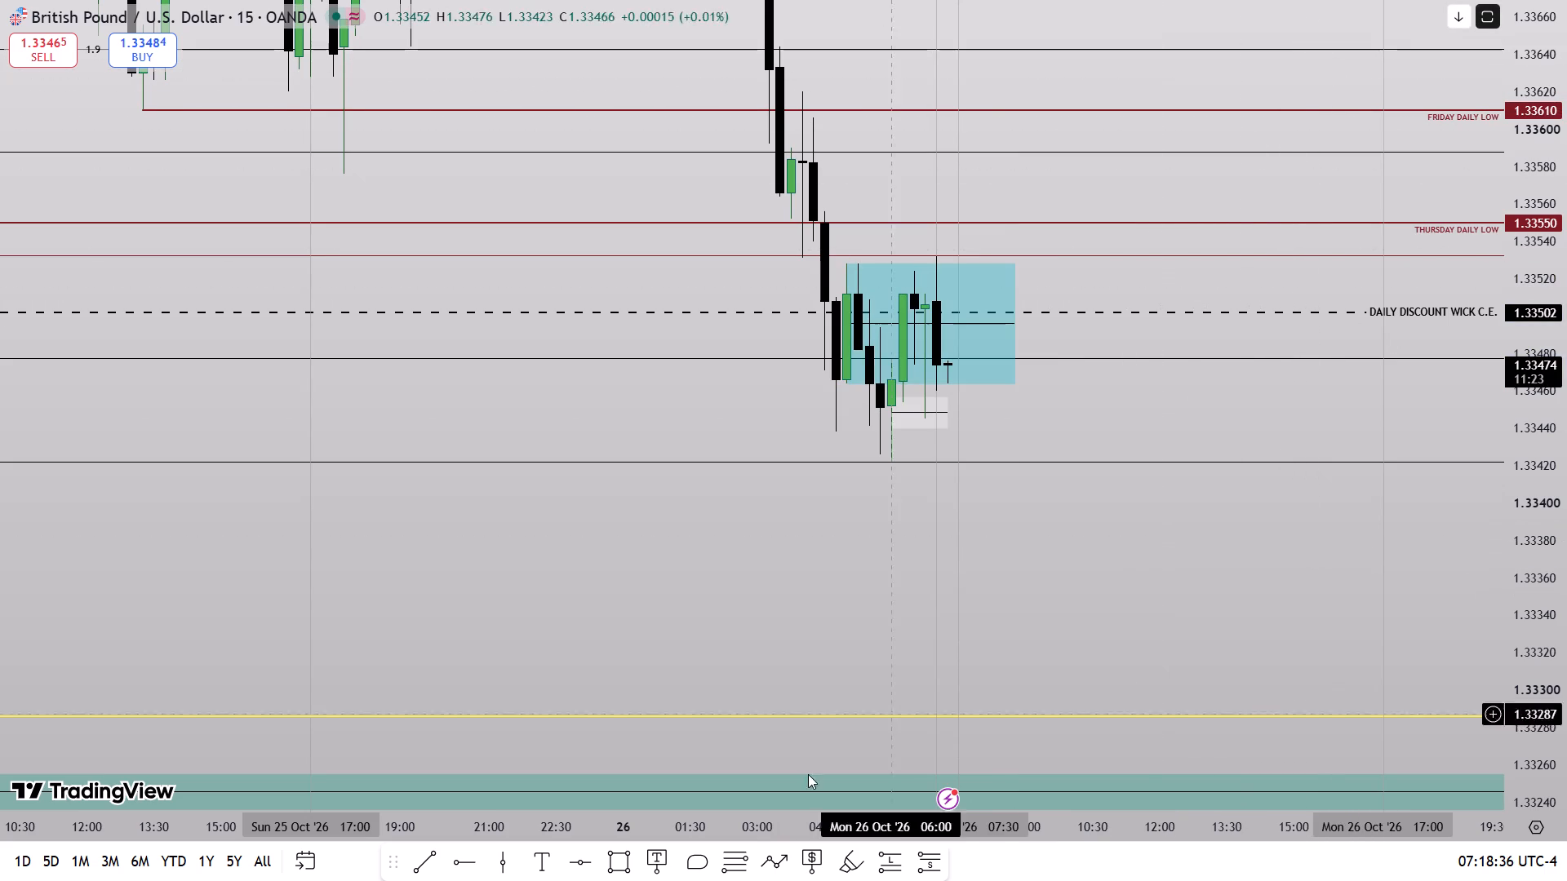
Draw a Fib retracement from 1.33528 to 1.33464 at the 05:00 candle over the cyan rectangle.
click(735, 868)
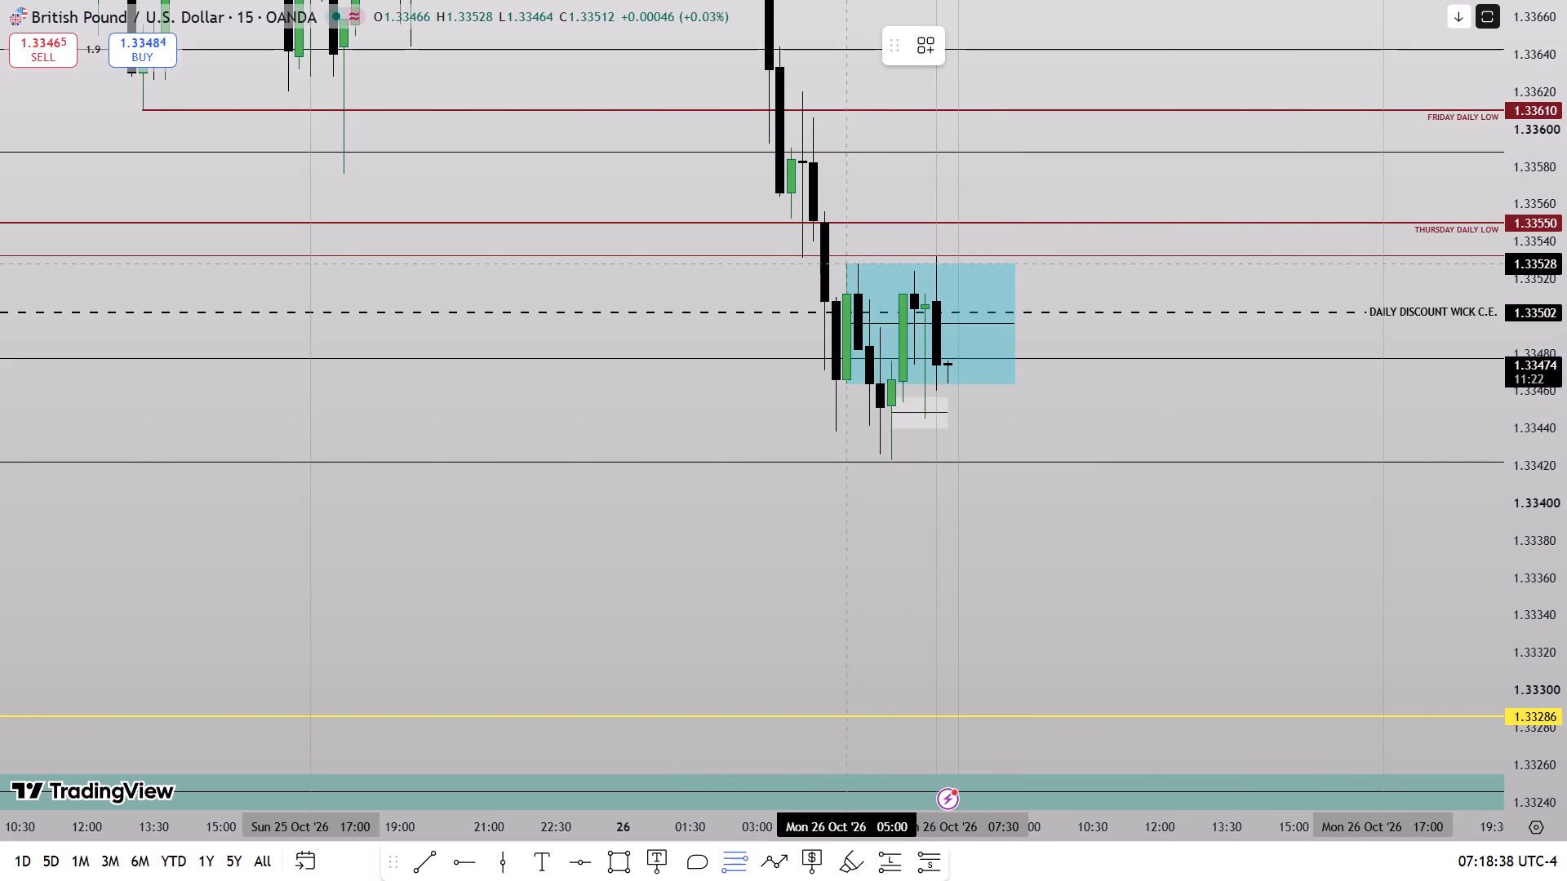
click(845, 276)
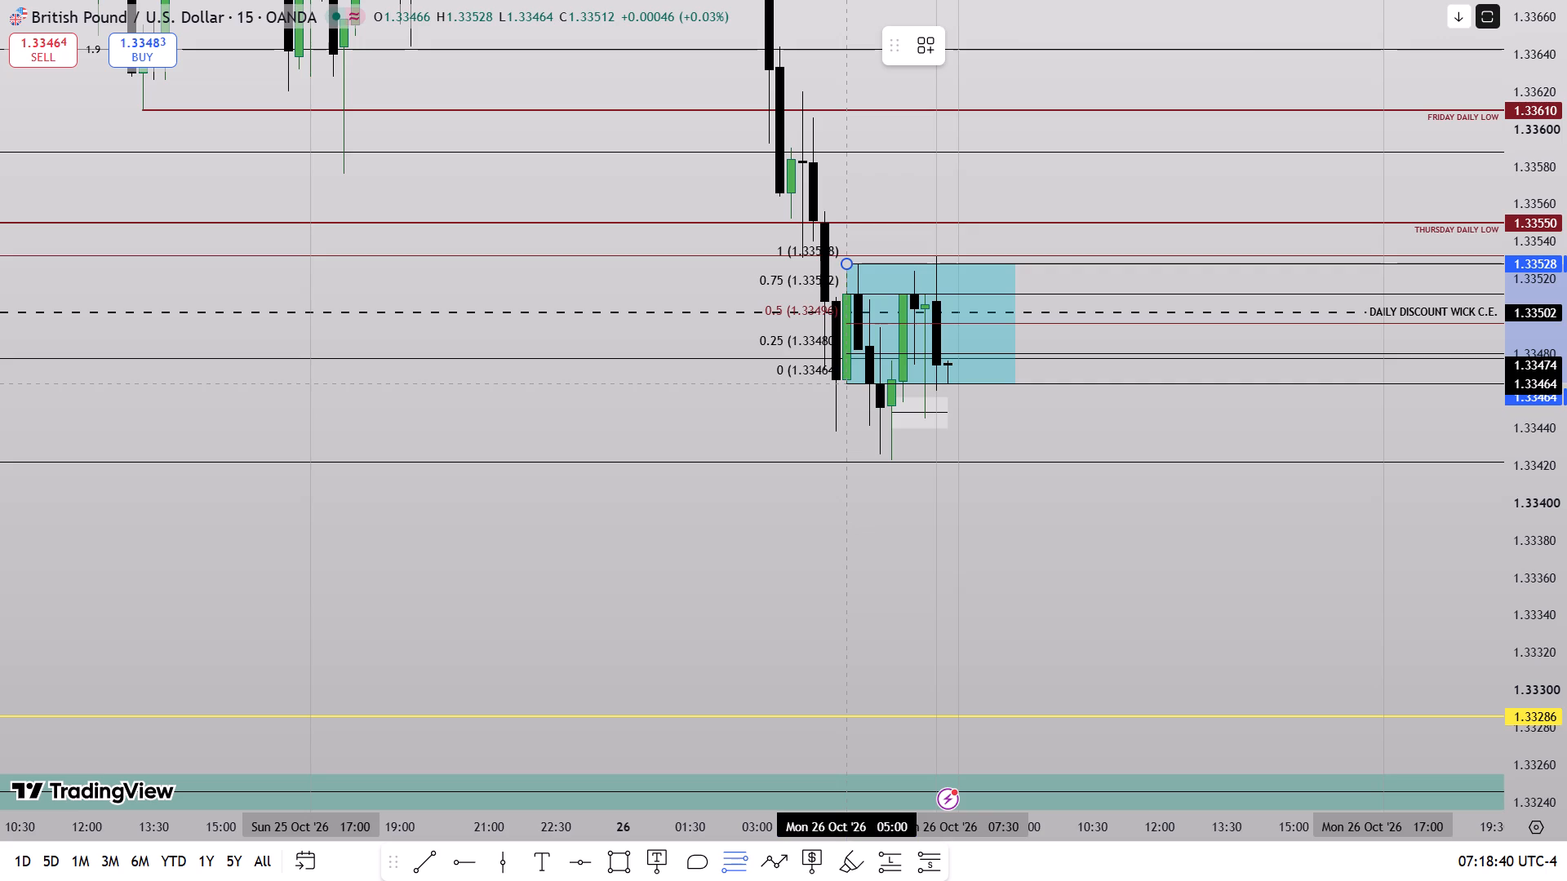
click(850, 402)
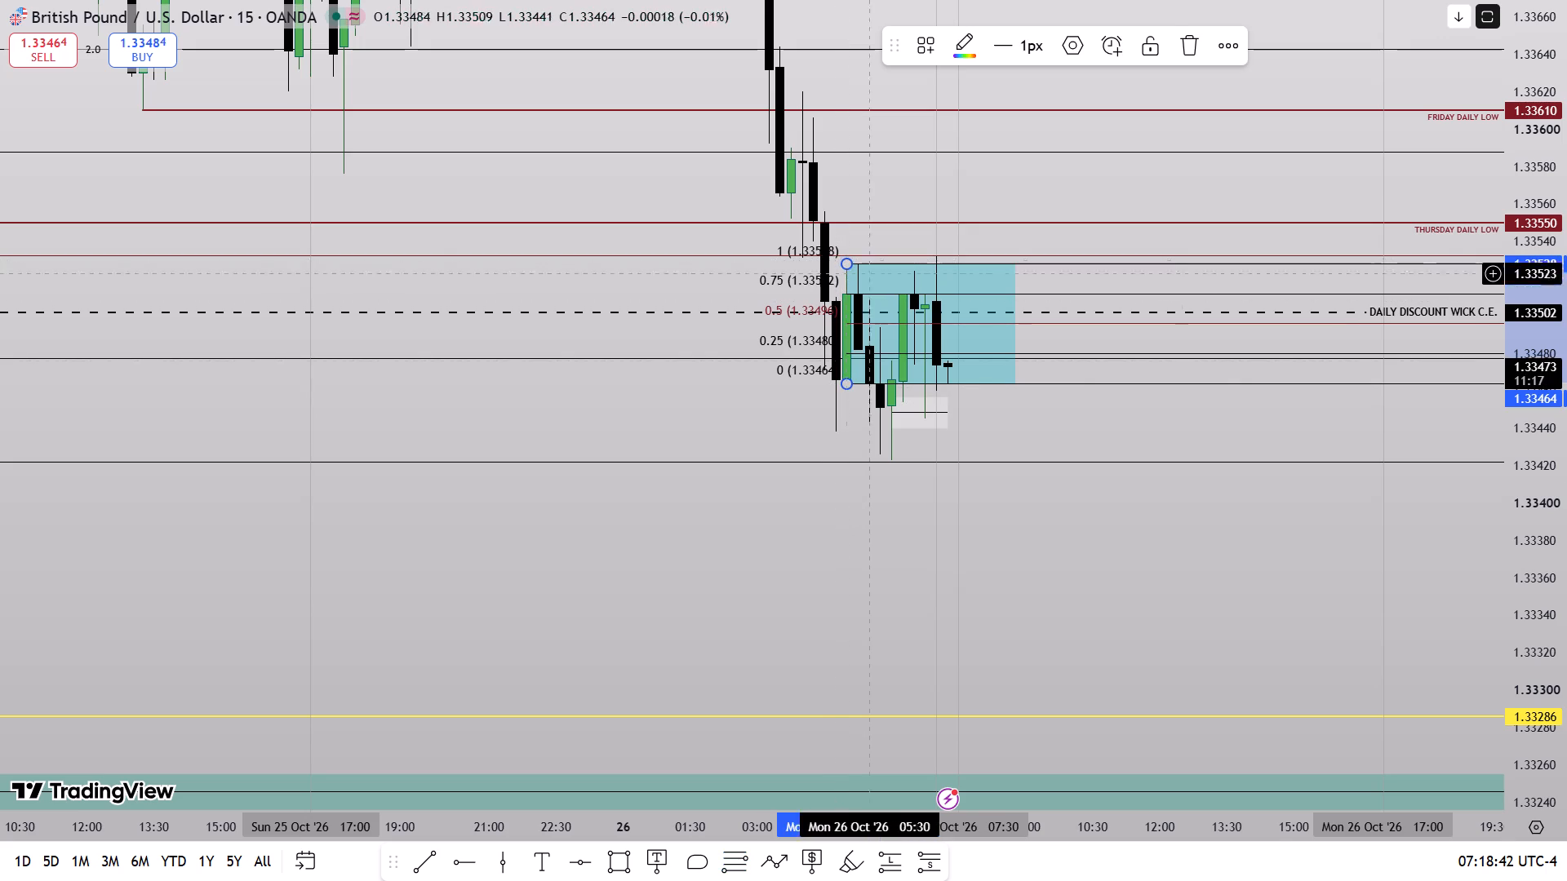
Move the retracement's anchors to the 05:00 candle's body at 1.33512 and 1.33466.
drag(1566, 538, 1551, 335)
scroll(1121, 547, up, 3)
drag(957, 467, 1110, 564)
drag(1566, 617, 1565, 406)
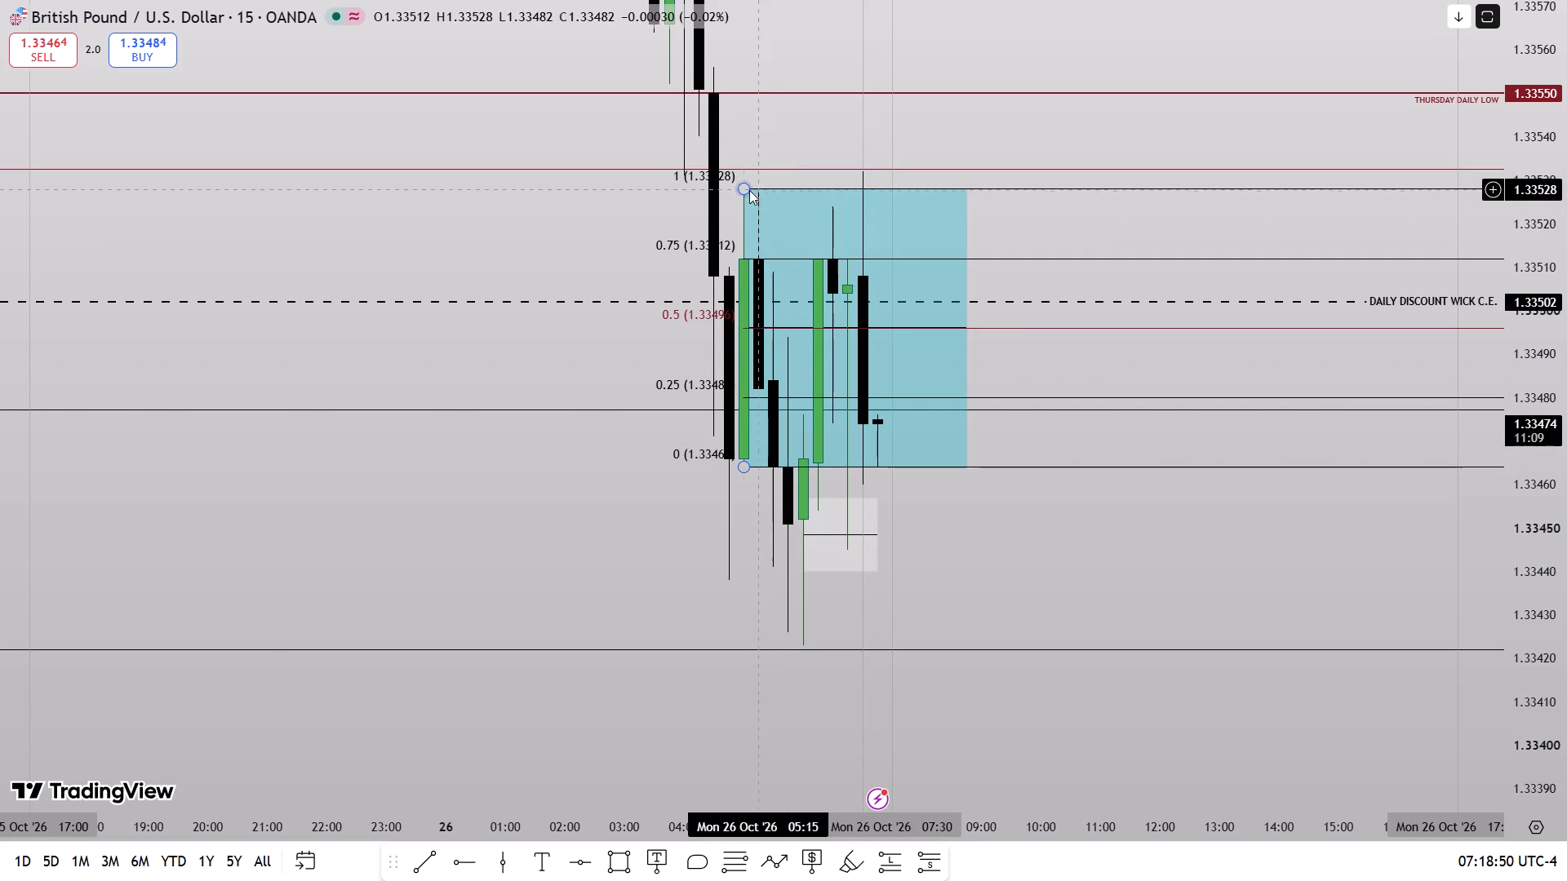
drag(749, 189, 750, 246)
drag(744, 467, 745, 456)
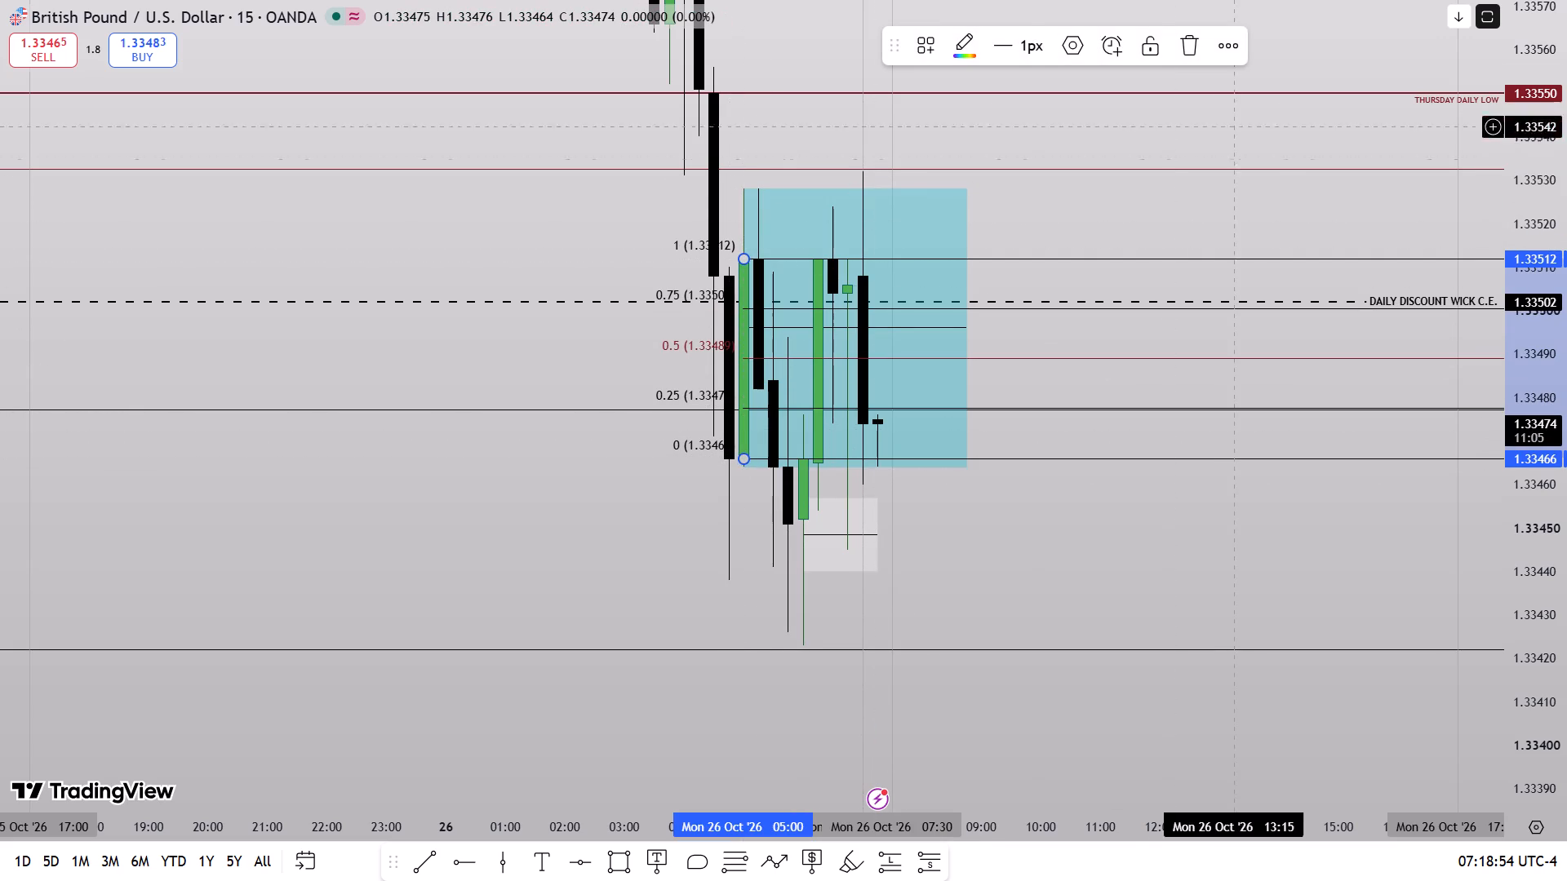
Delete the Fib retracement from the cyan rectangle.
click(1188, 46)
Delete the cyan rectangle spanning 1.33464 to 1.33527.
click(967, 192)
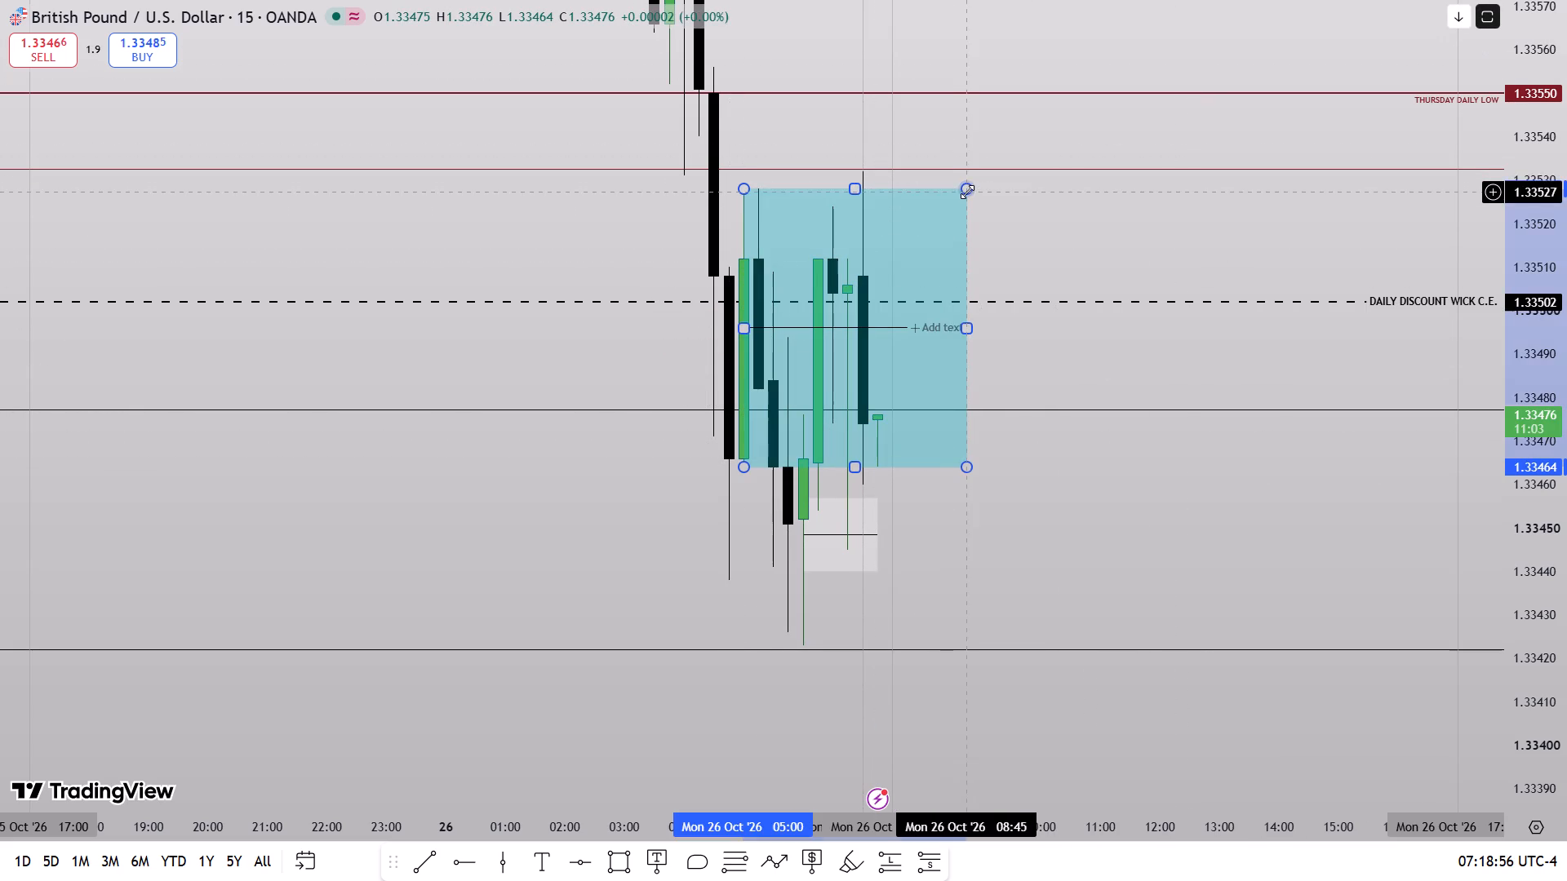
click(1297, 42)
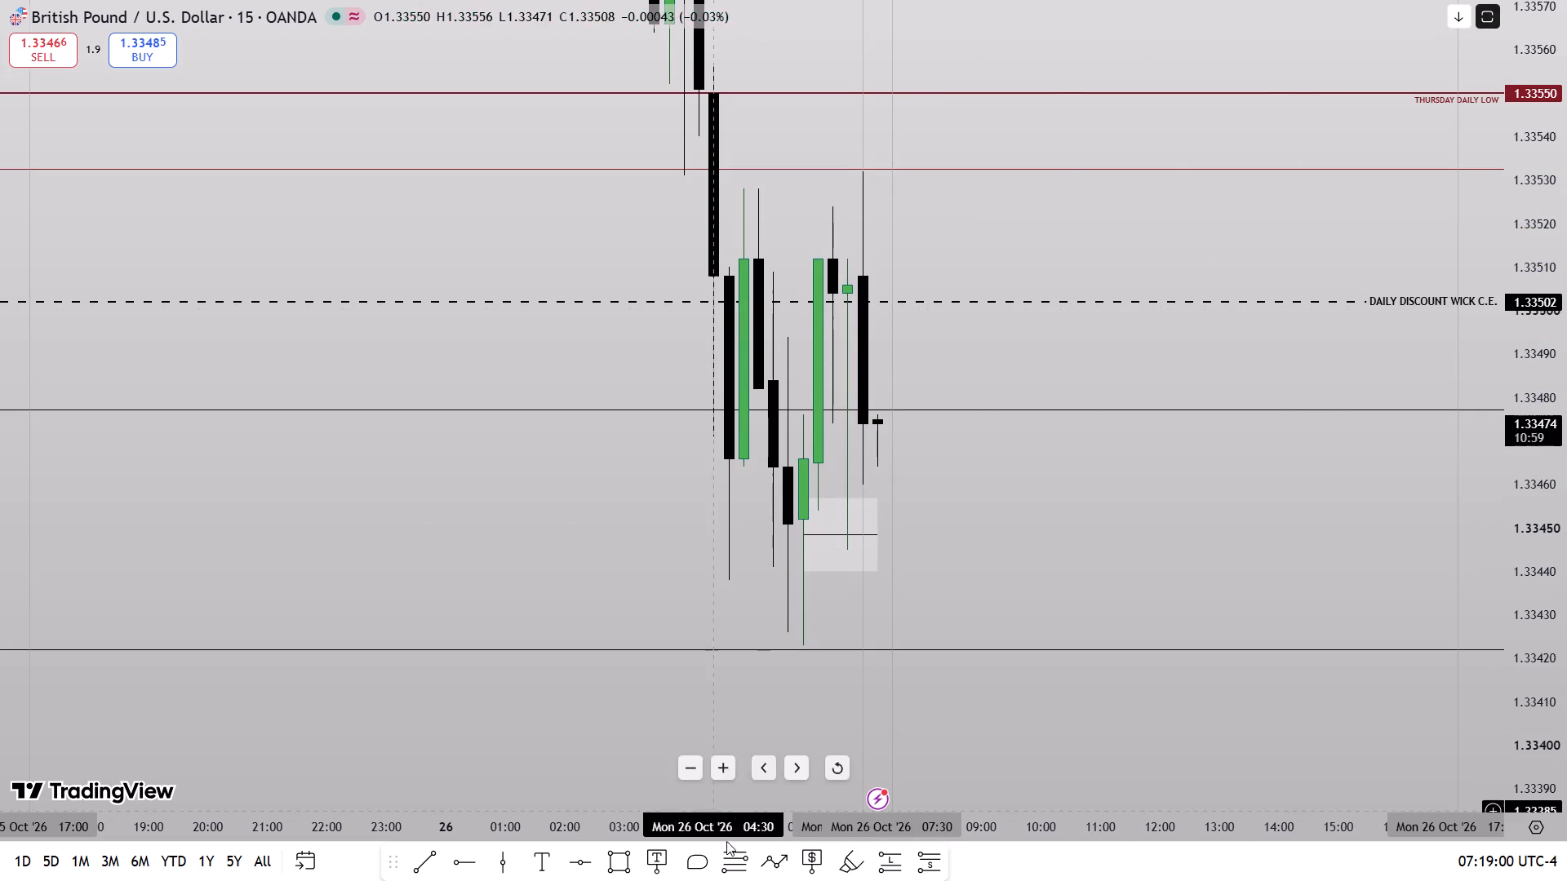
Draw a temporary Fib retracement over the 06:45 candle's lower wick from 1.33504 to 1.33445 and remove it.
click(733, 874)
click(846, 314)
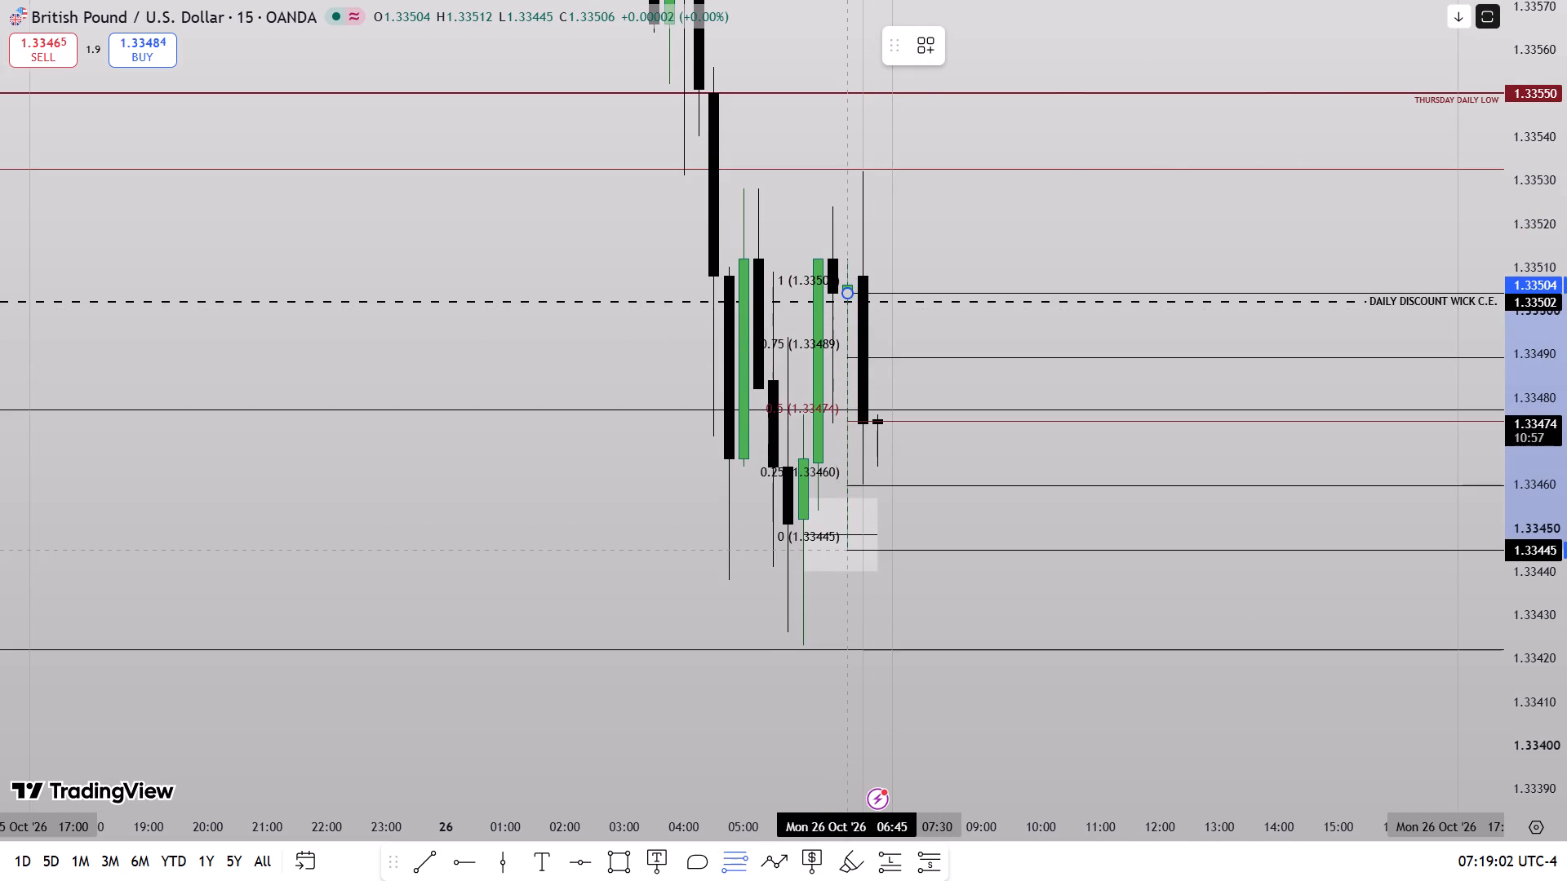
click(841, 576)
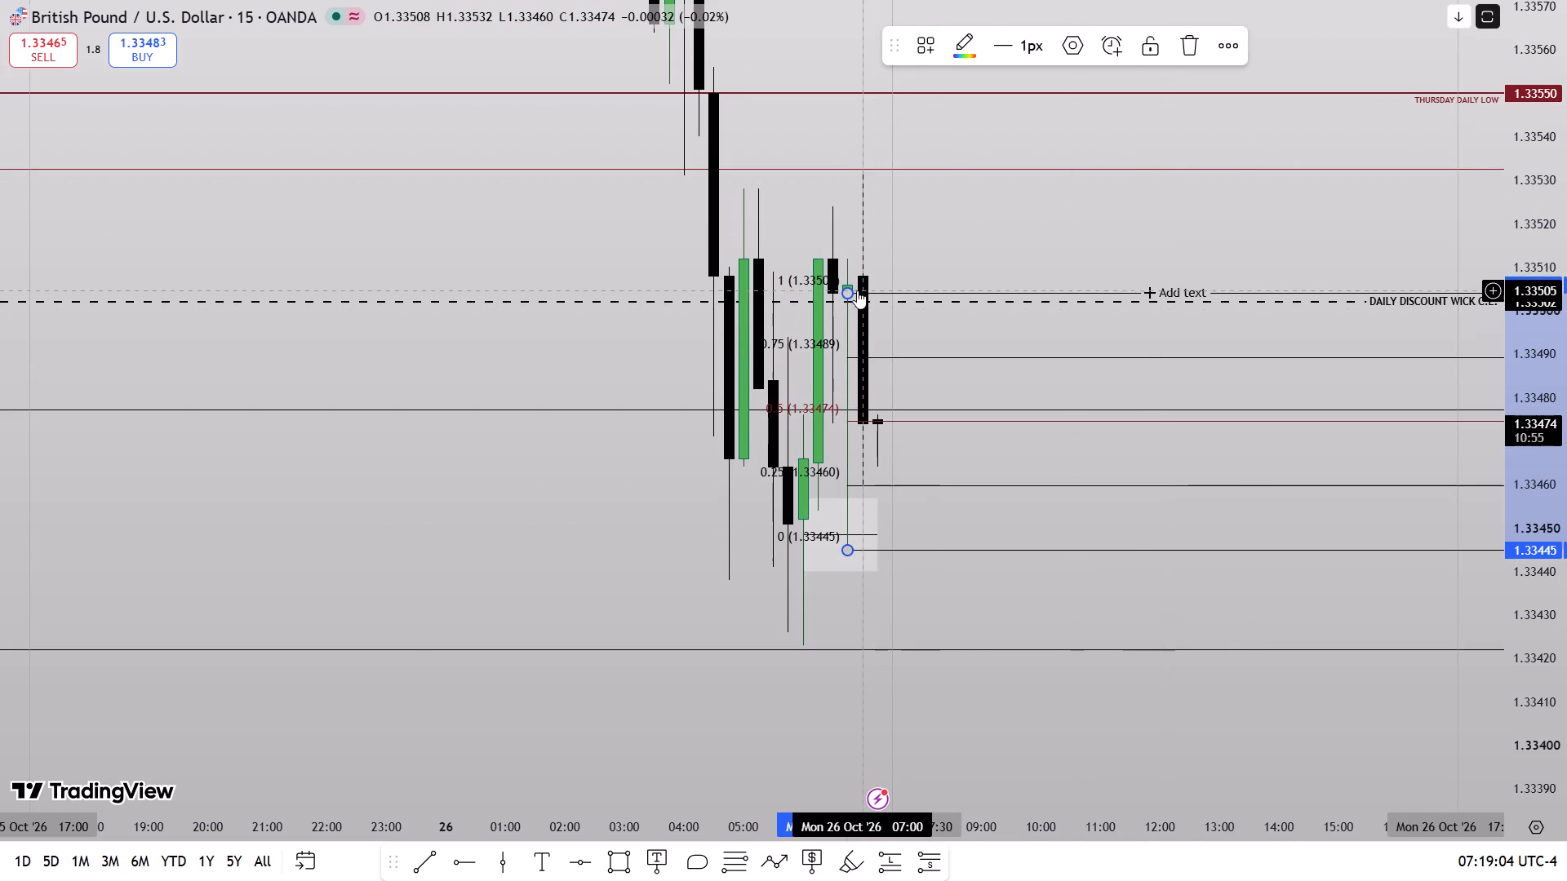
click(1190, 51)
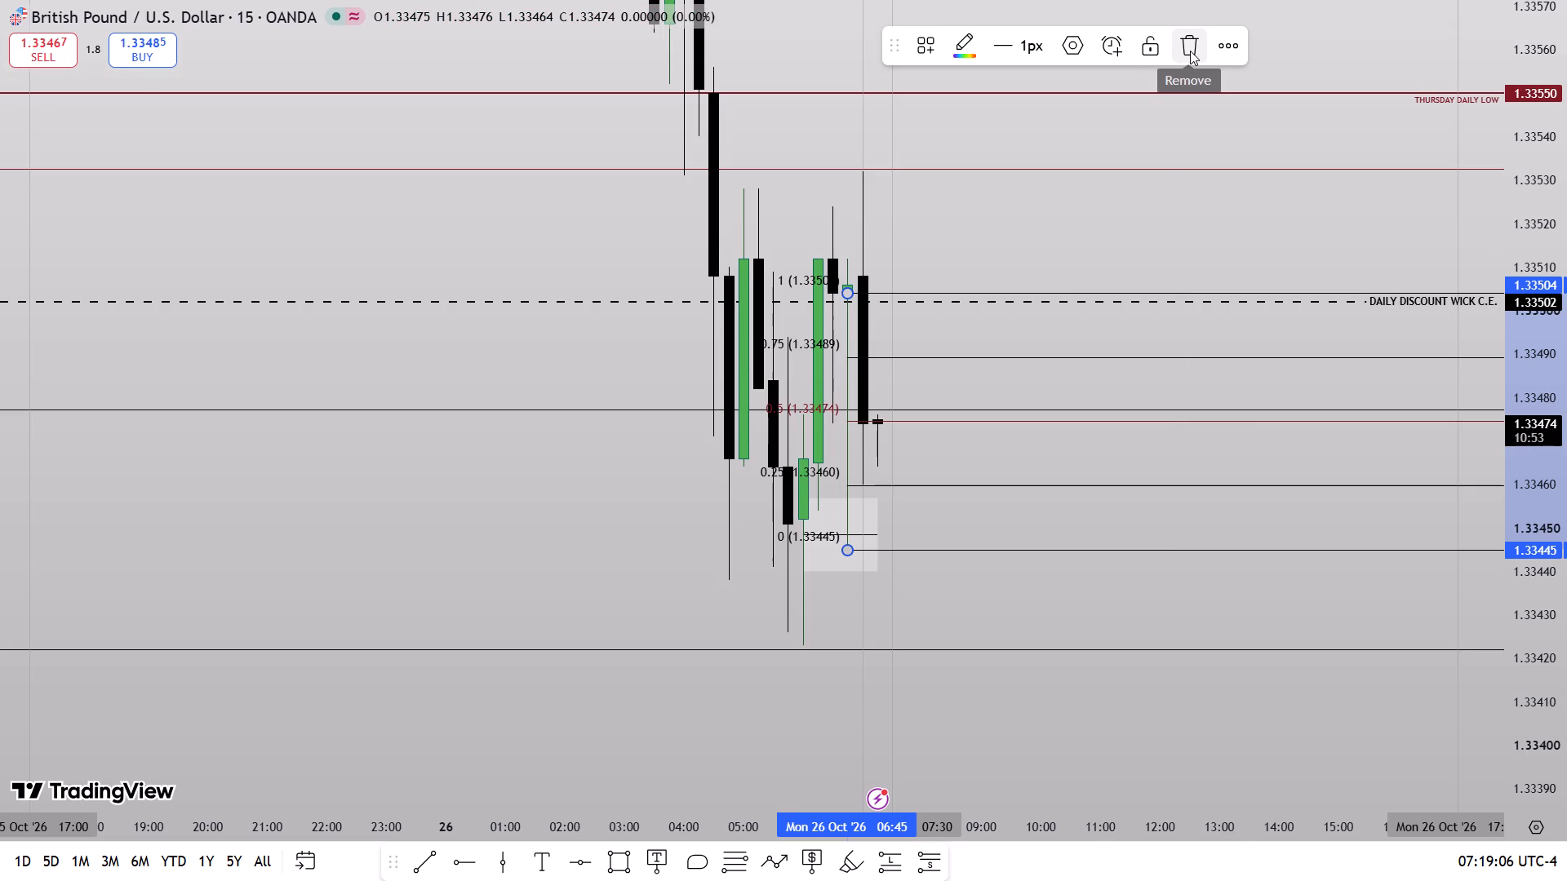
Change the GBPUSD chart interval to 1 minute and frame the latest candles.
drag(1104, 529, 1104, 463)
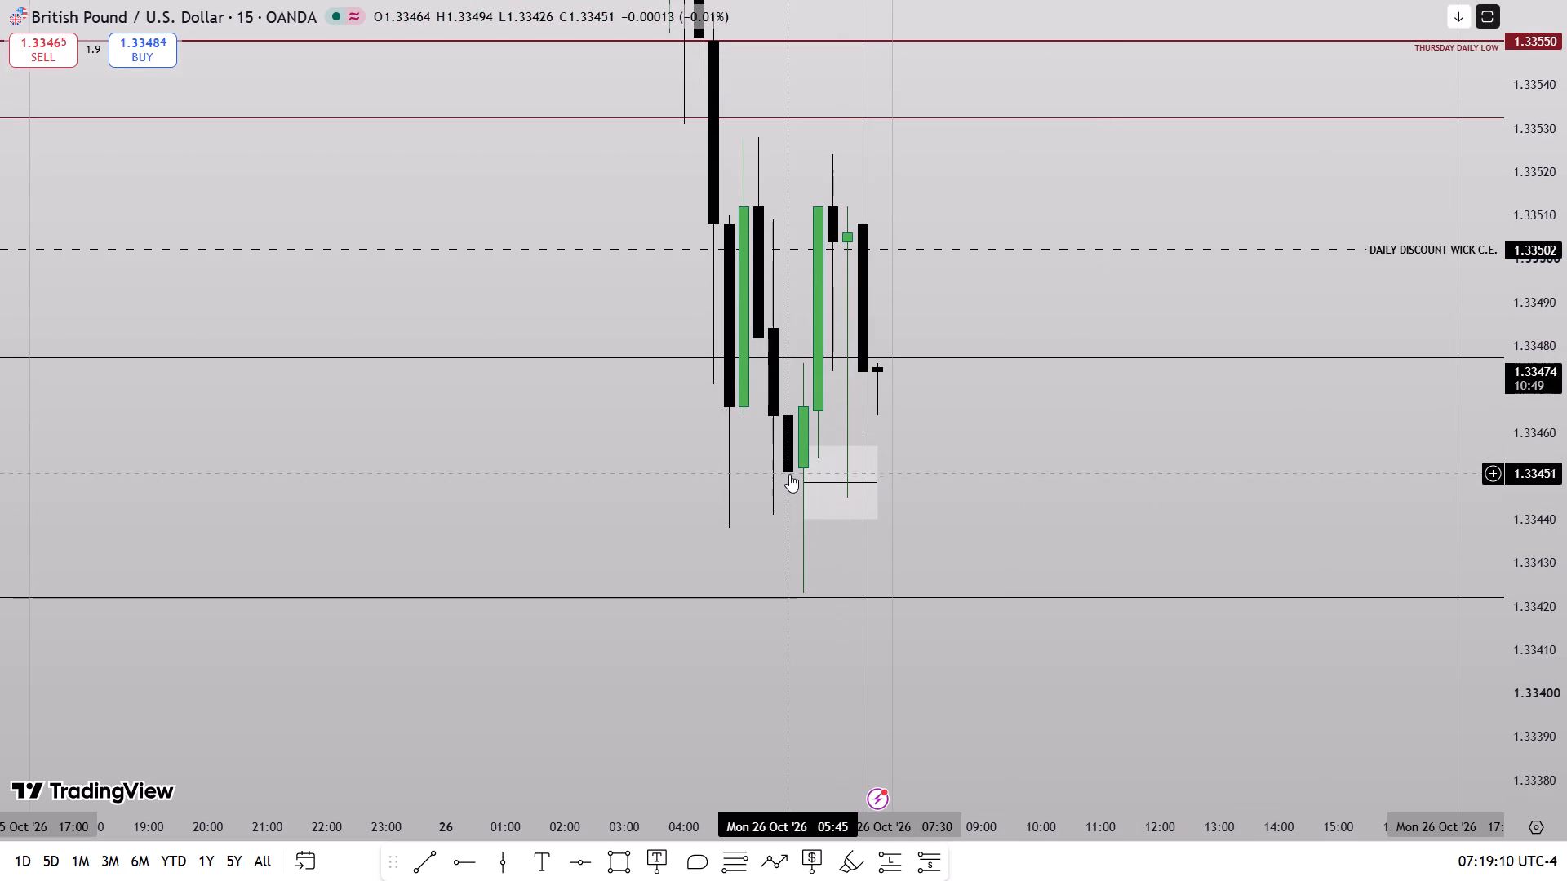
key(1)
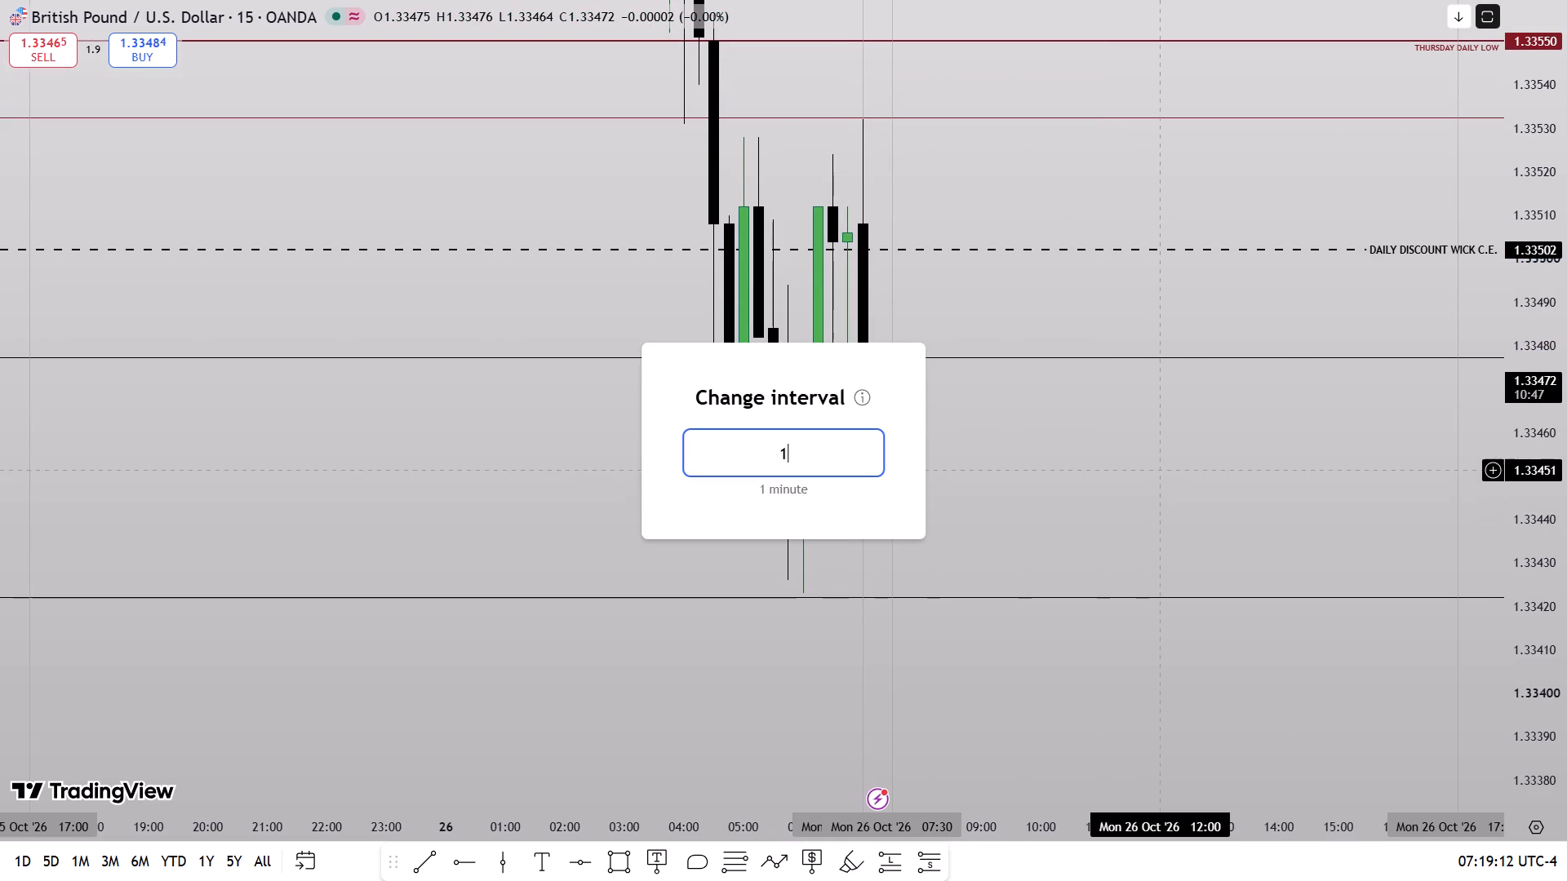
key(Return)
scroll(1116, 520, down, 2)
drag(1566, 632, 1532, 502)
drag(1243, 558, 1230, 488)
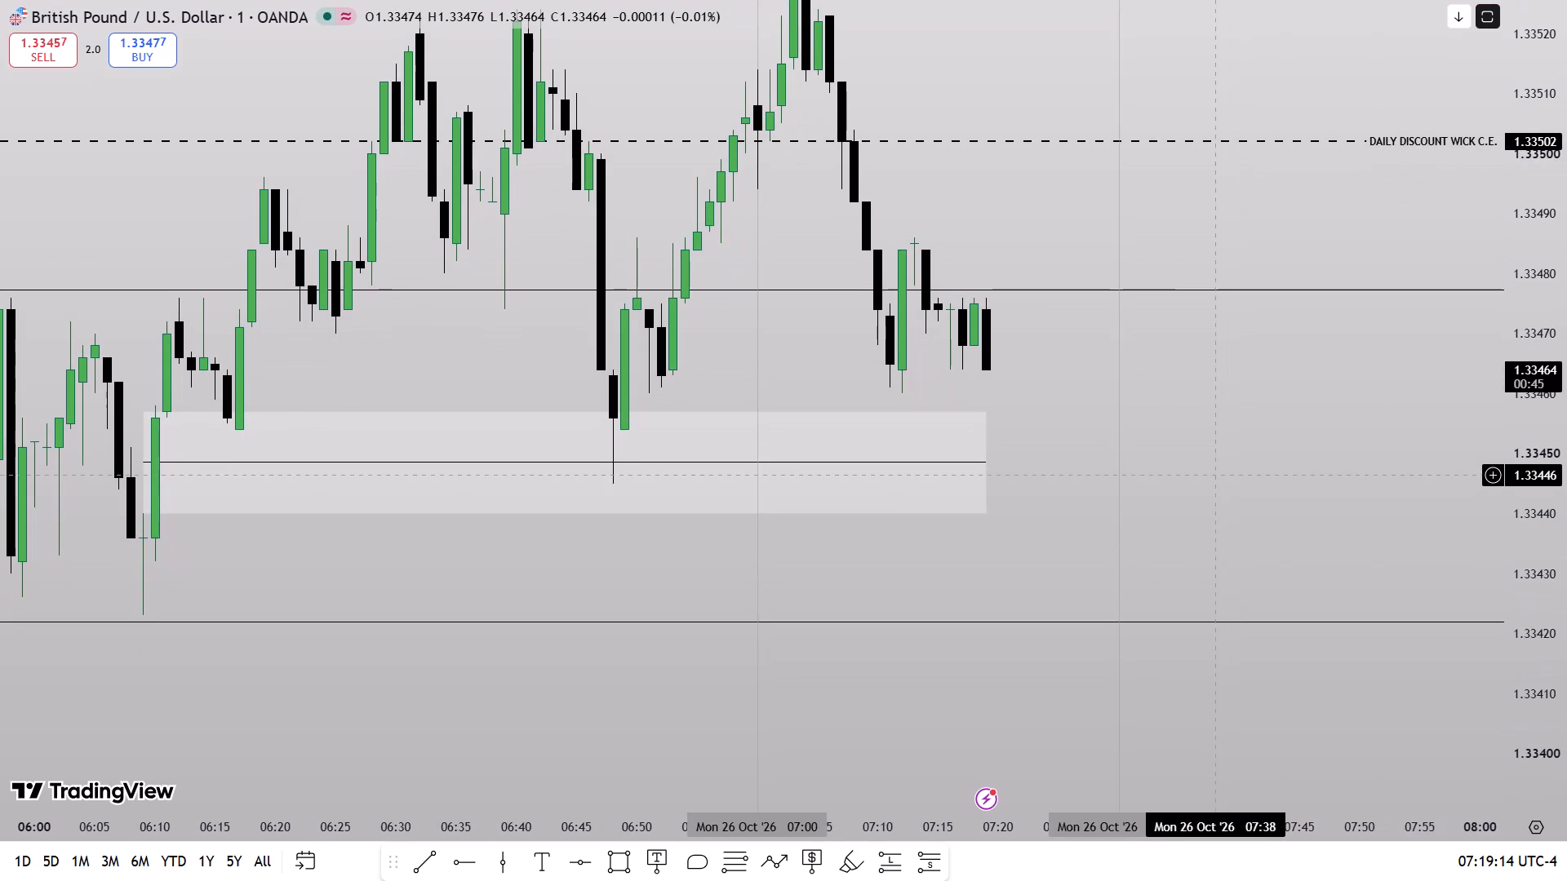
drag(1566, 427, 1558, 543)
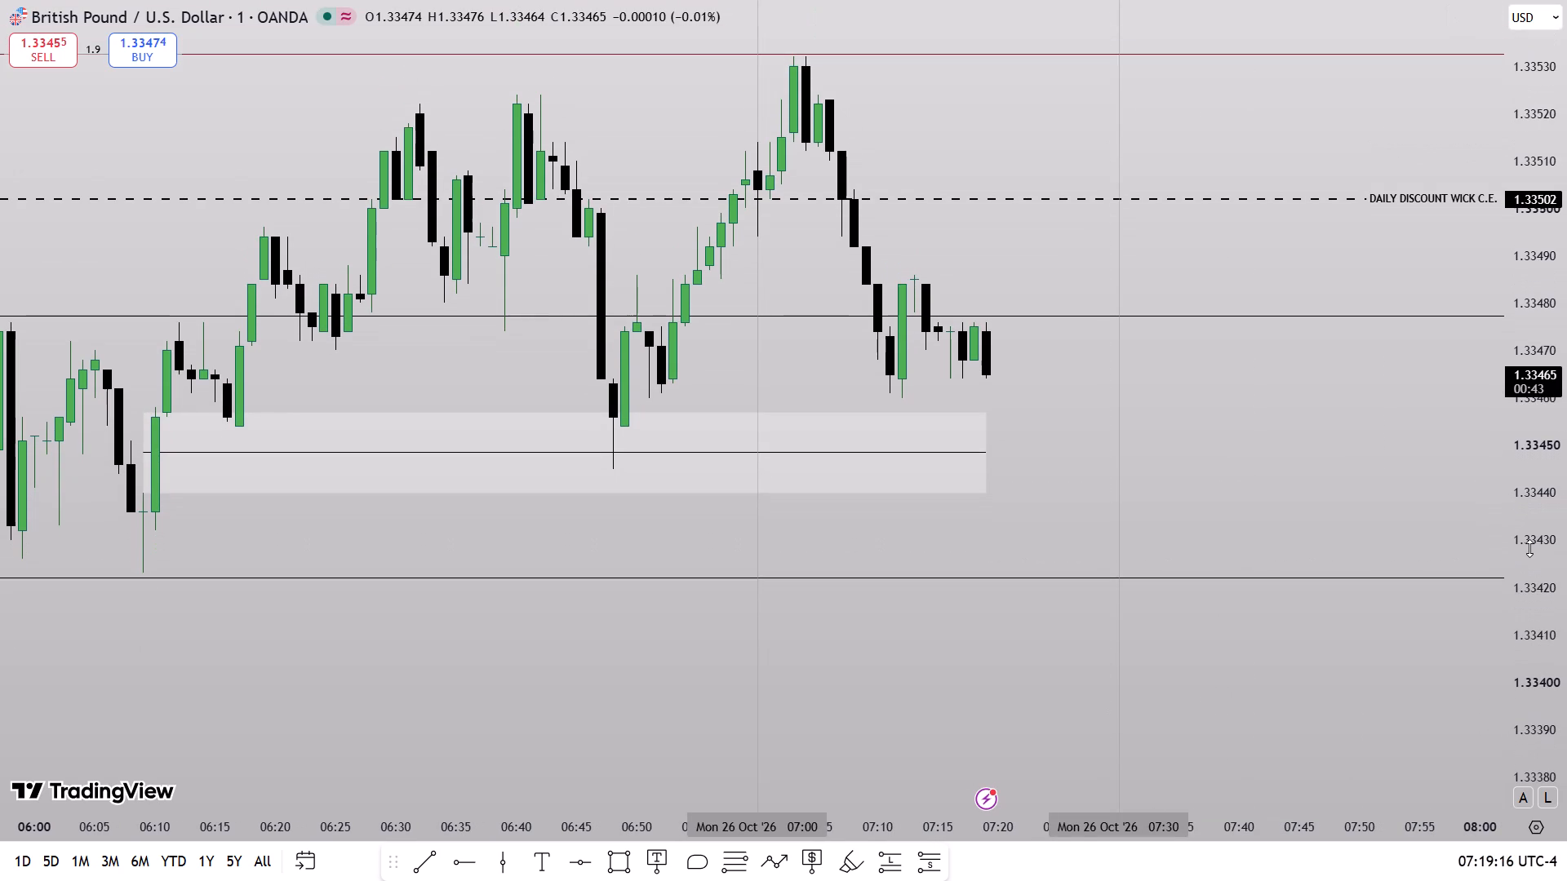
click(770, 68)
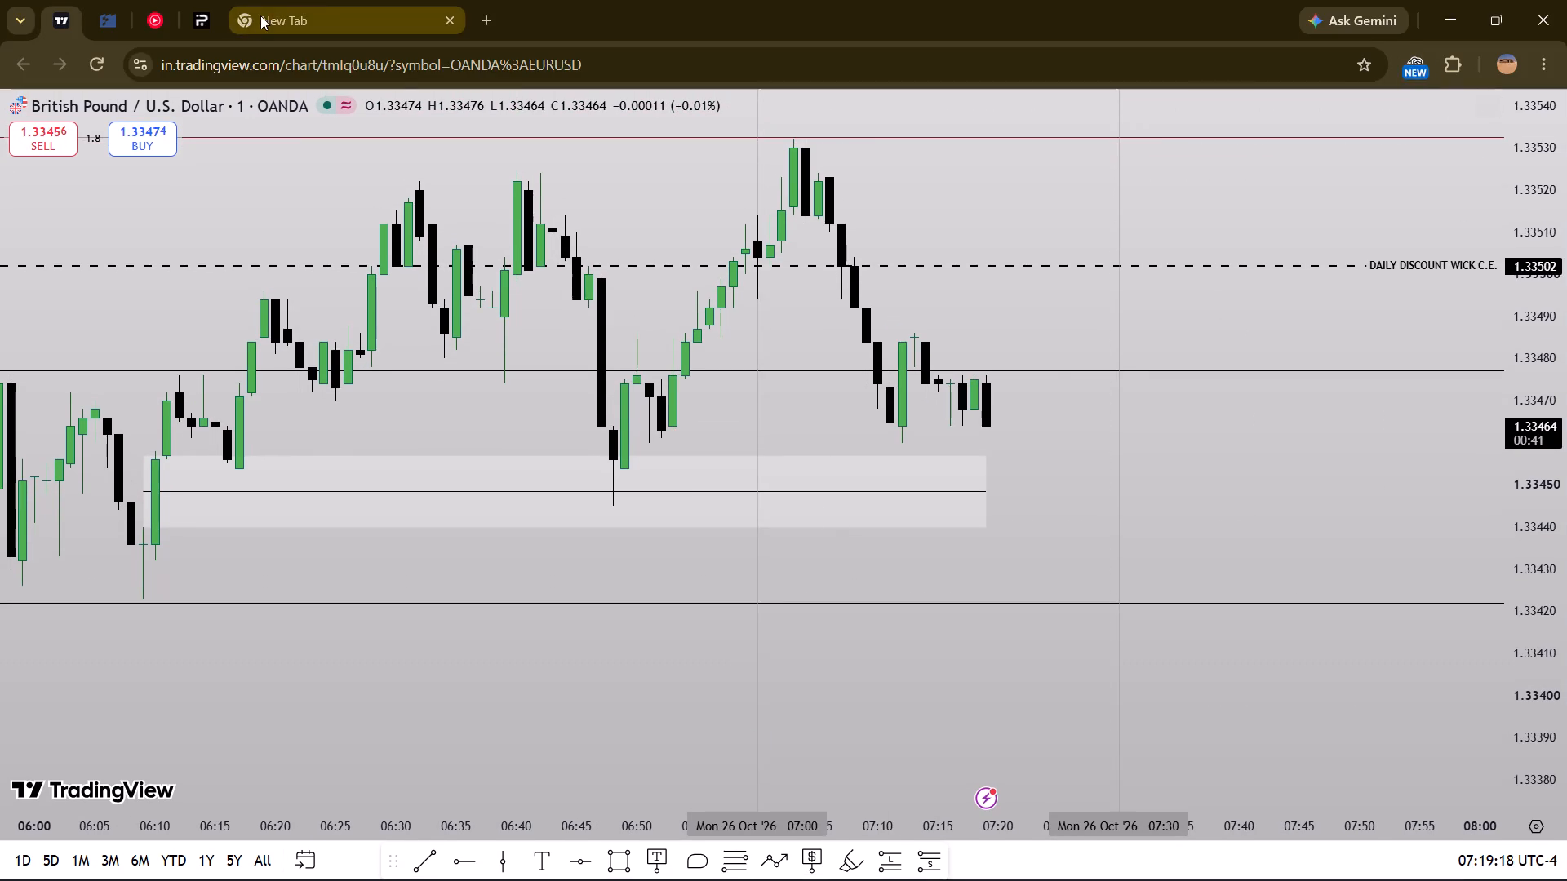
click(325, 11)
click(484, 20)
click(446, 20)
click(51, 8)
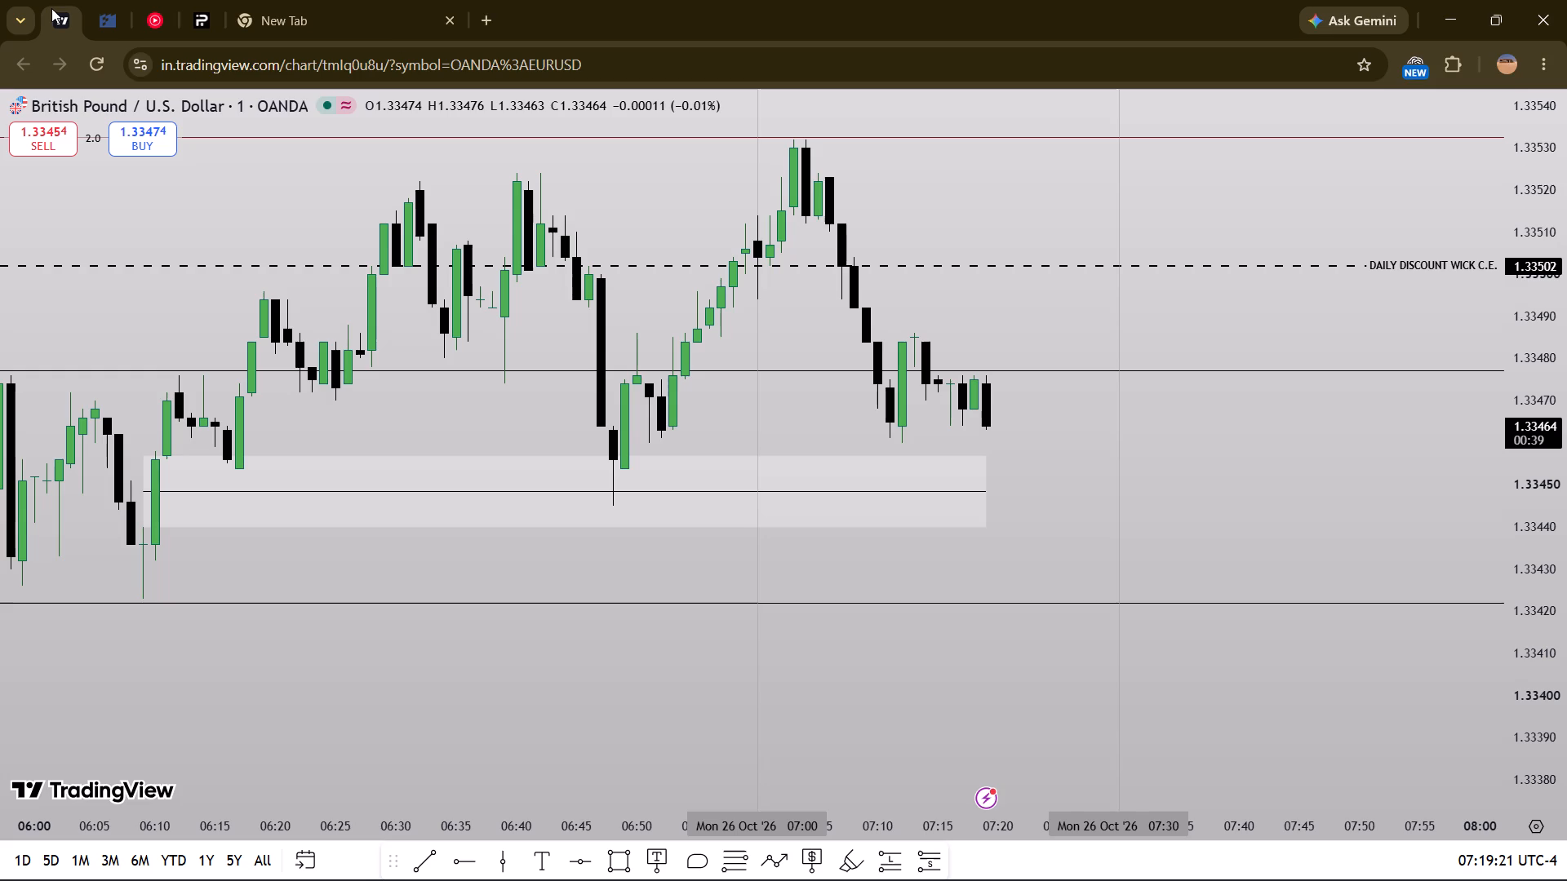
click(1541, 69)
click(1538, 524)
Examine GBPUSD's one-minute price action around the light zone, the Thursday daily low and the earlier morning decline.
scroll(1330, 514, down, 4)
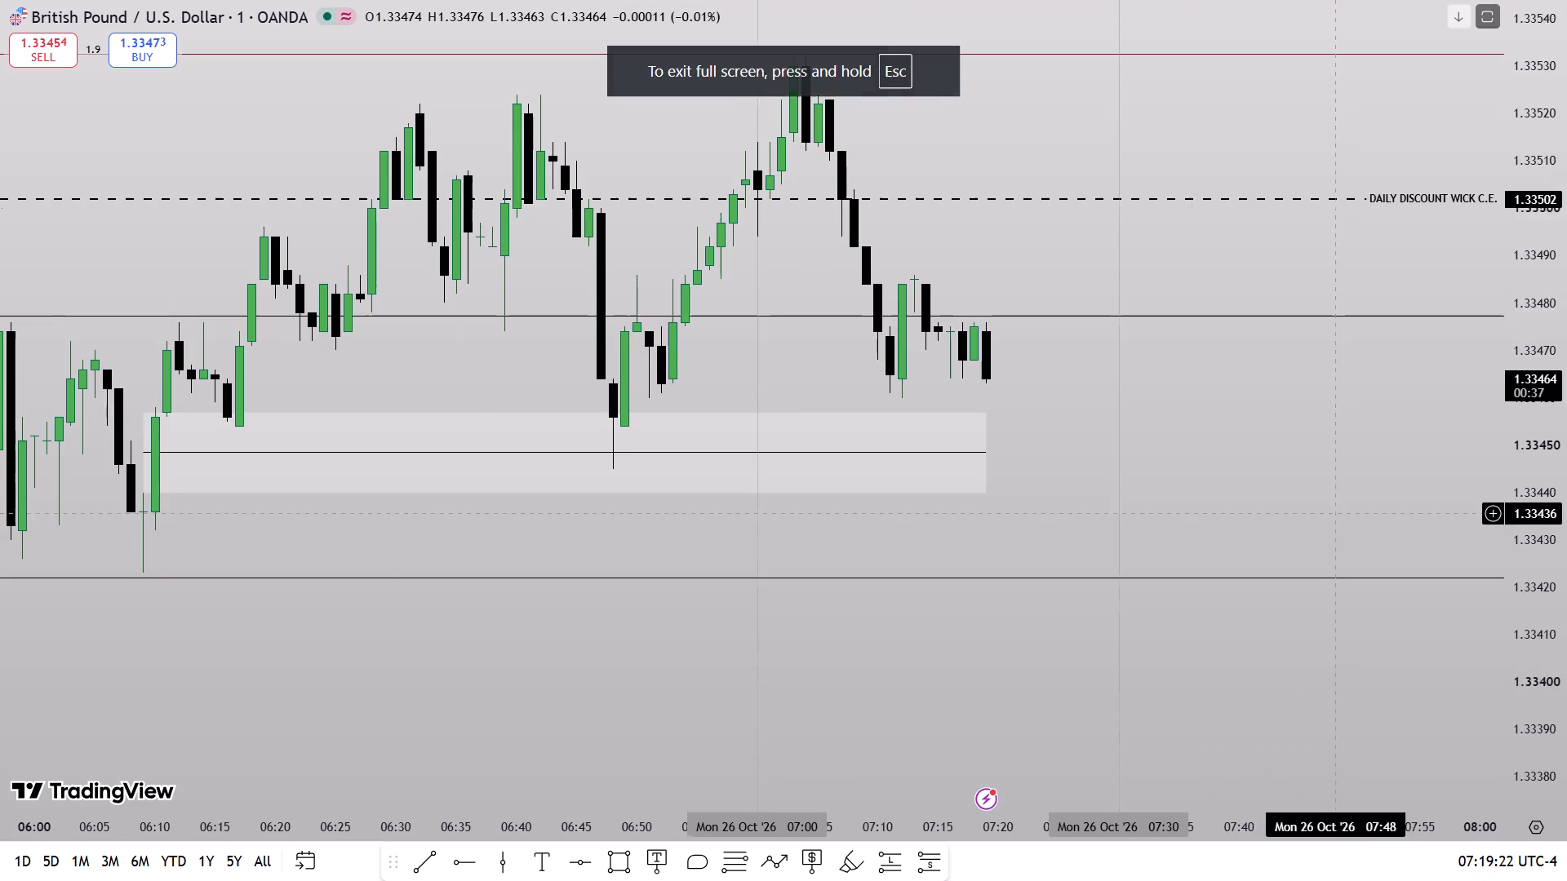
scroll(1328, 516, down, 2)
drag(1321, 469, 1301, 708)
drag(1566, 385, 1543, 540)
drag(1430, 546, 1329, 612)
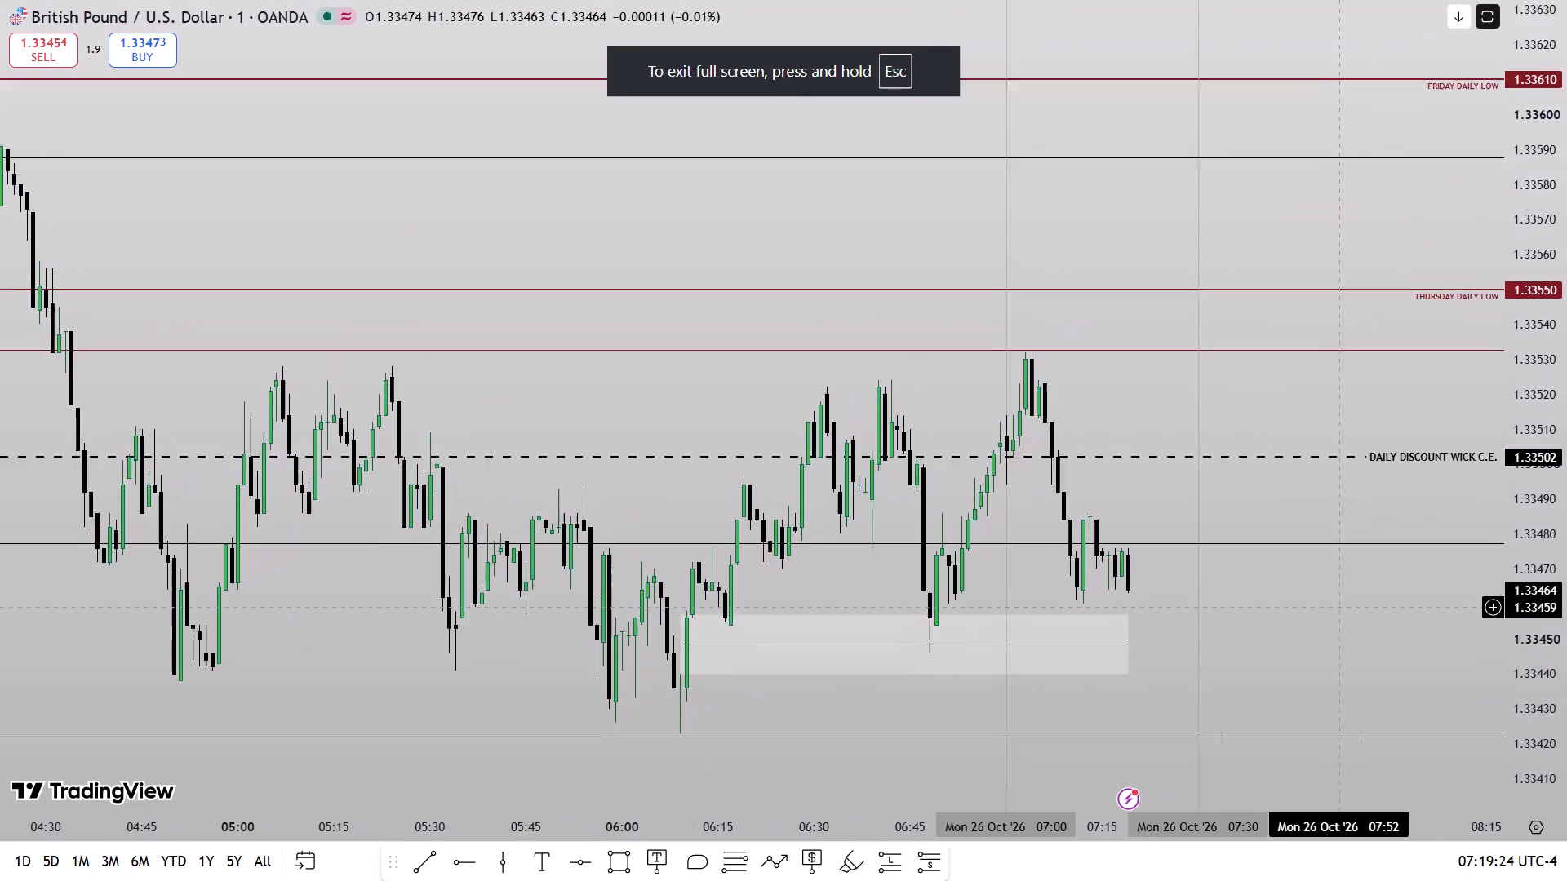
drag(1329, 612, 1386, 654)
drag(1566, 436, 1531, 577)
drag(1387, 657, 1376, 516)
scroll(1376, 514, down, 2)
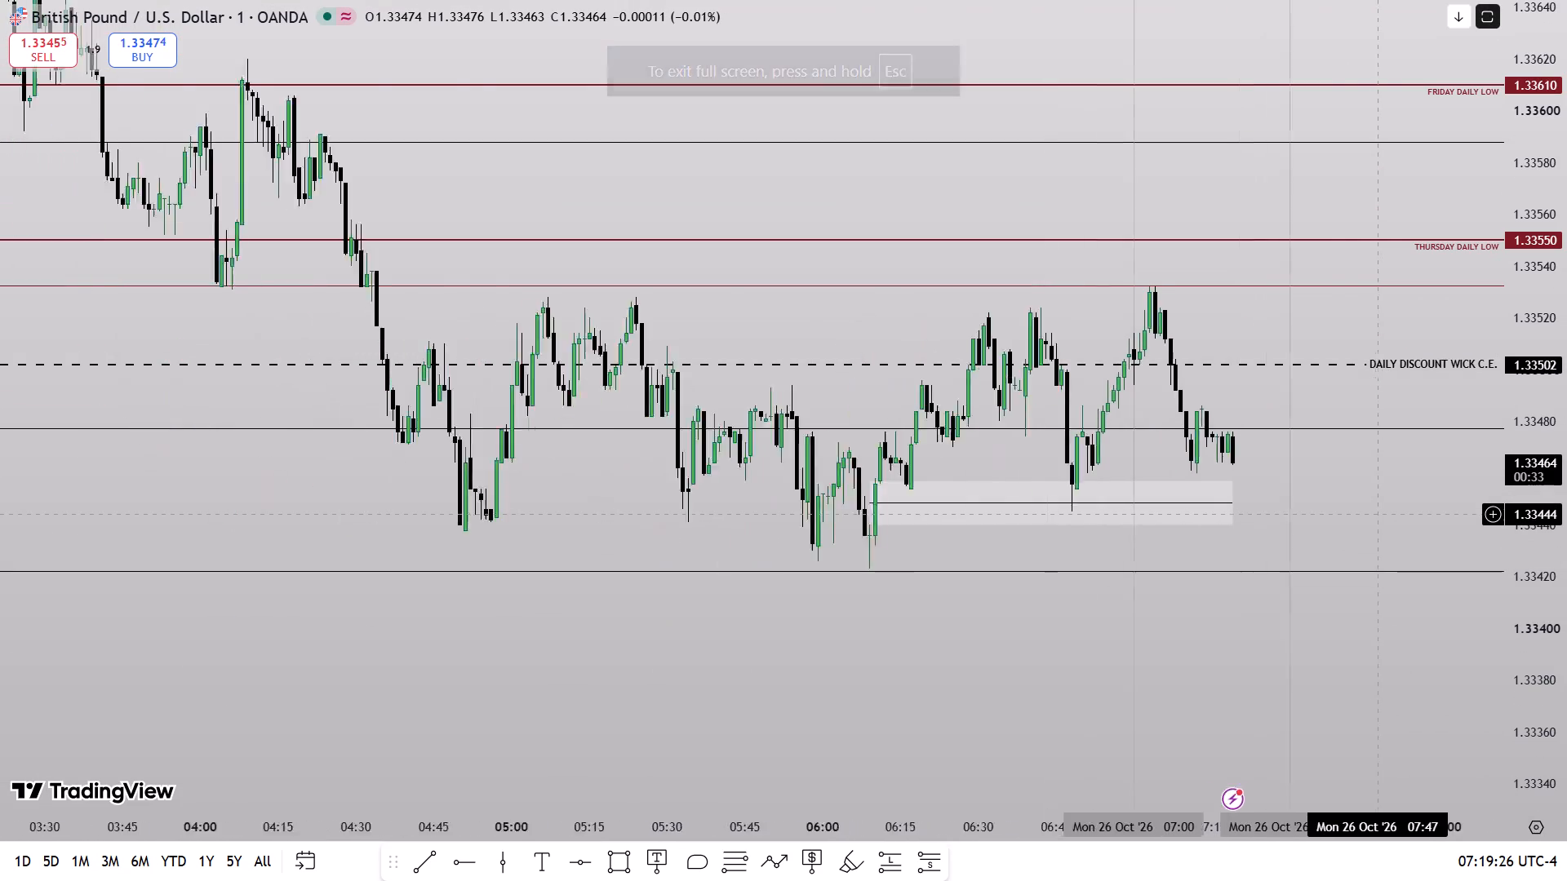
scroll(1376, 514, down, 3)
scroll(1376, 514, up, 3)
drag(1251, 553, 1149, 568)
drag(1318, 547, 1320, 520)
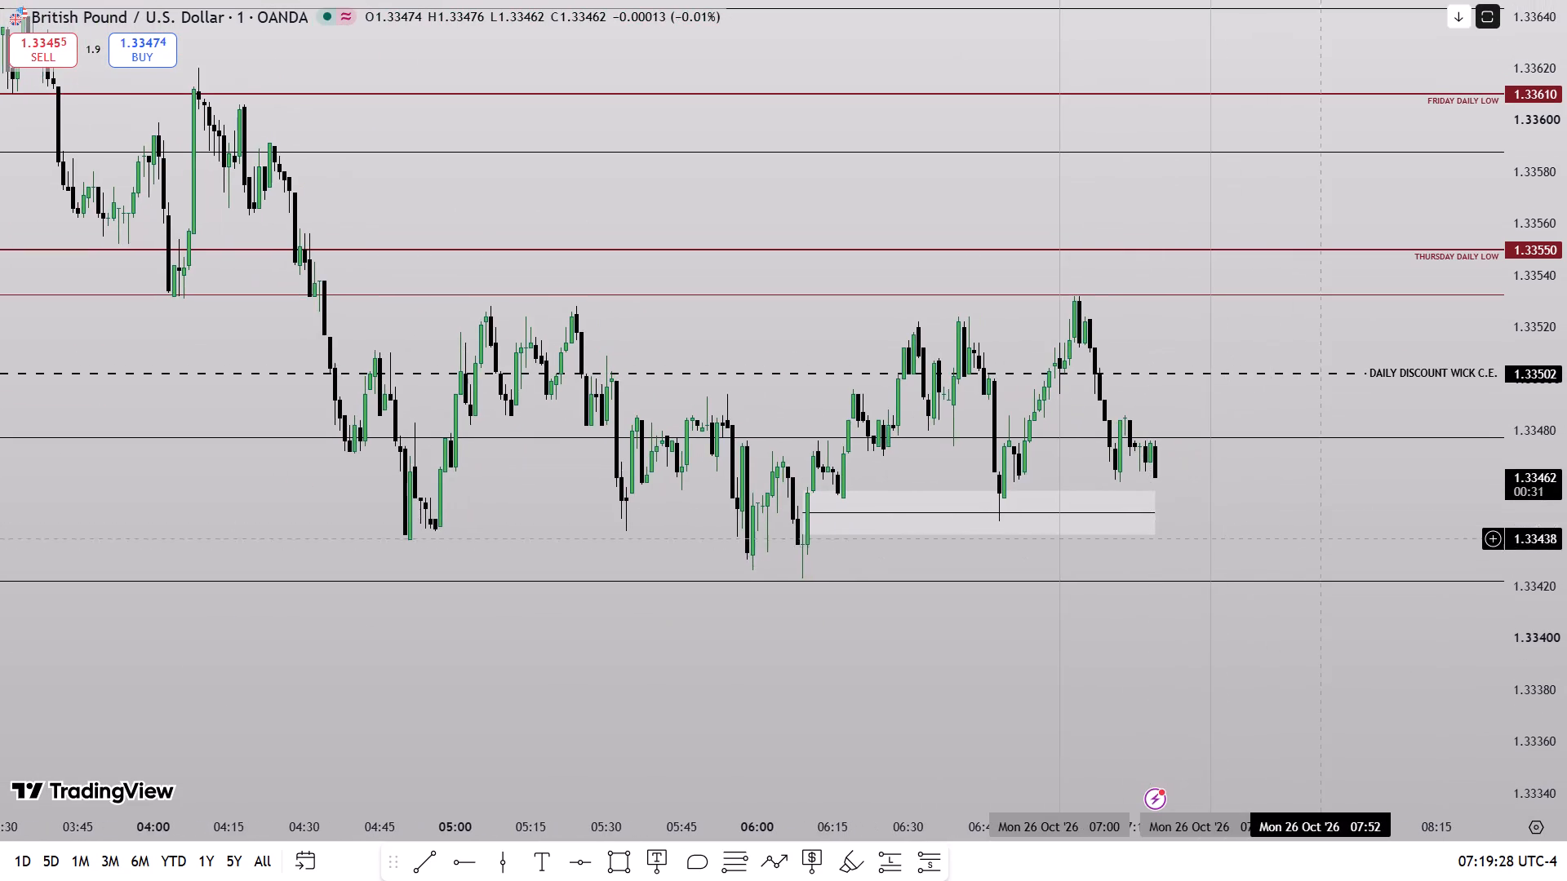
drag(1320, 520, 1295, 451)
drag(1295, 451, 1166, 392)
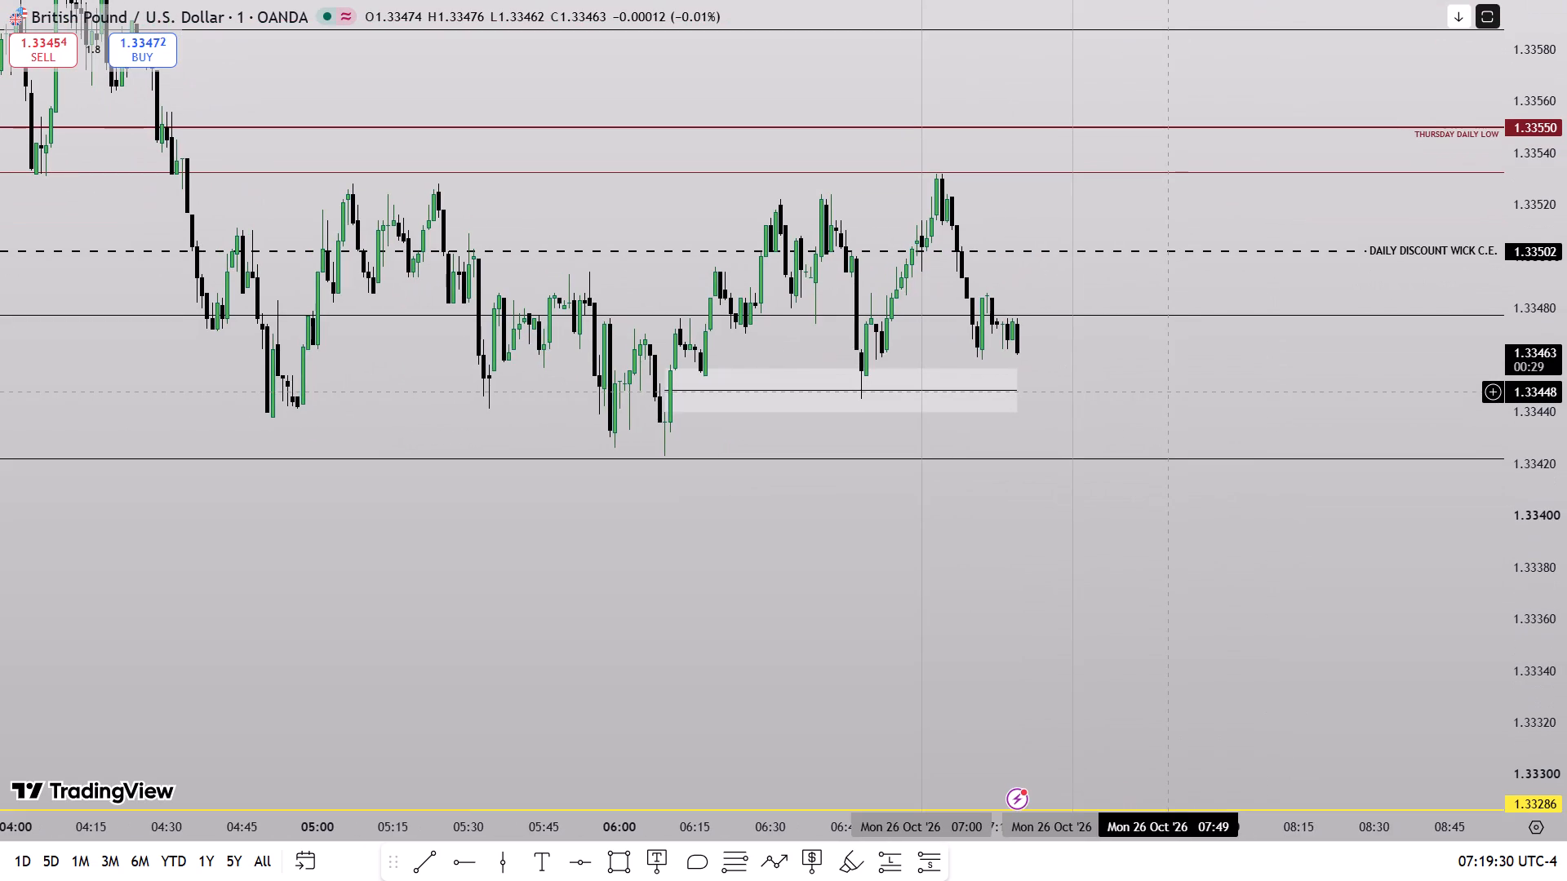
drag(1165, 374, 1187, 496)
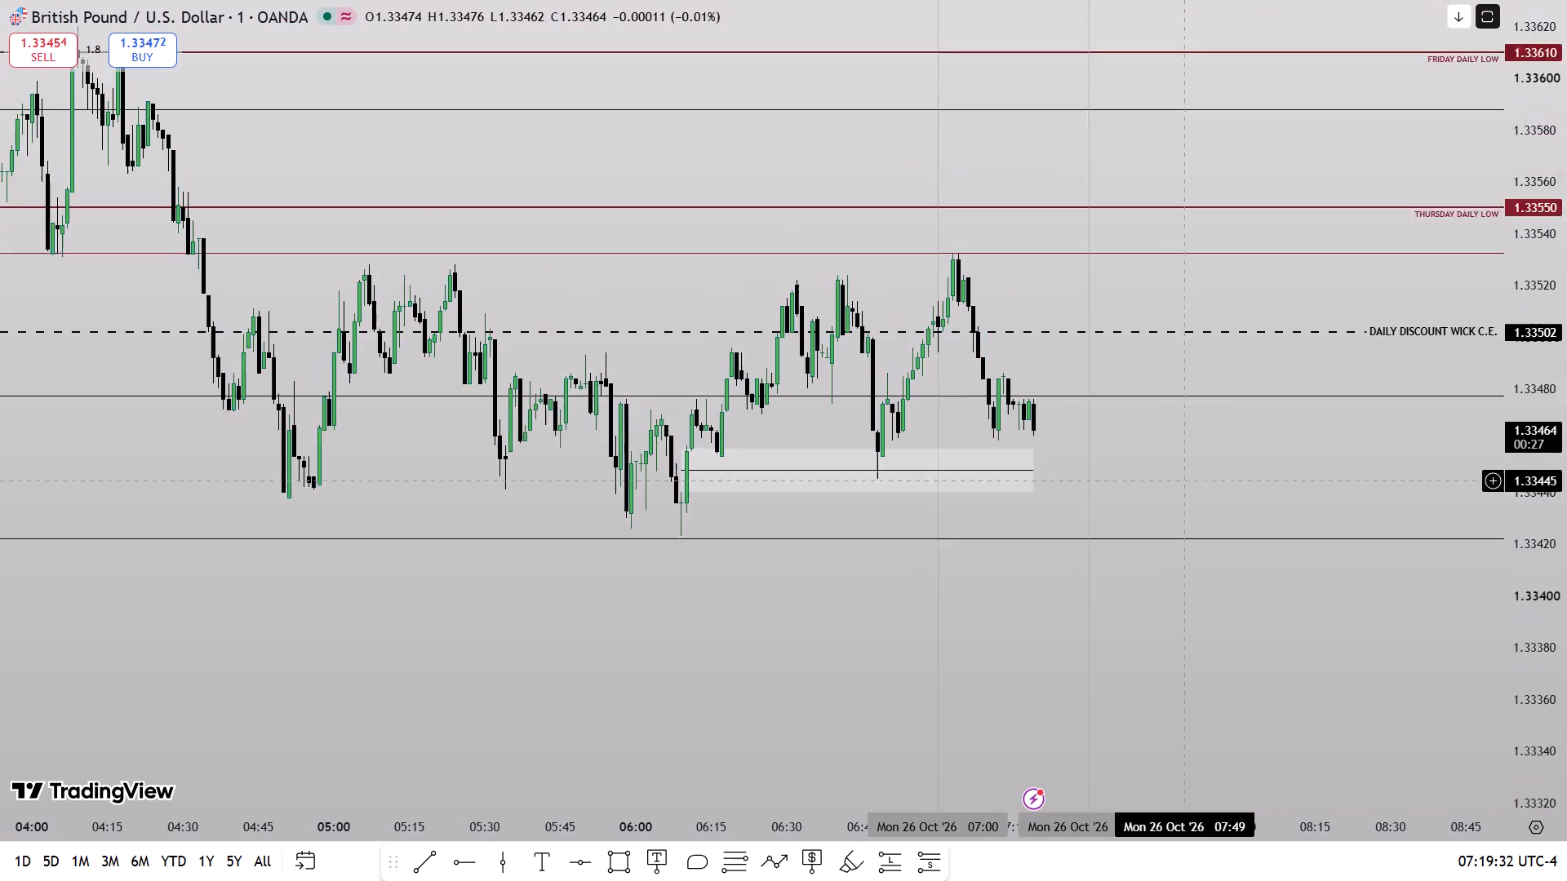
drag(1187, 496, 1188, 500)
drag(1566, 346, 1536, 511)
scroll(703, 591, down, 3)
drag(491, 467, 1171, 620)
scroll(1110, 629, up, 5)
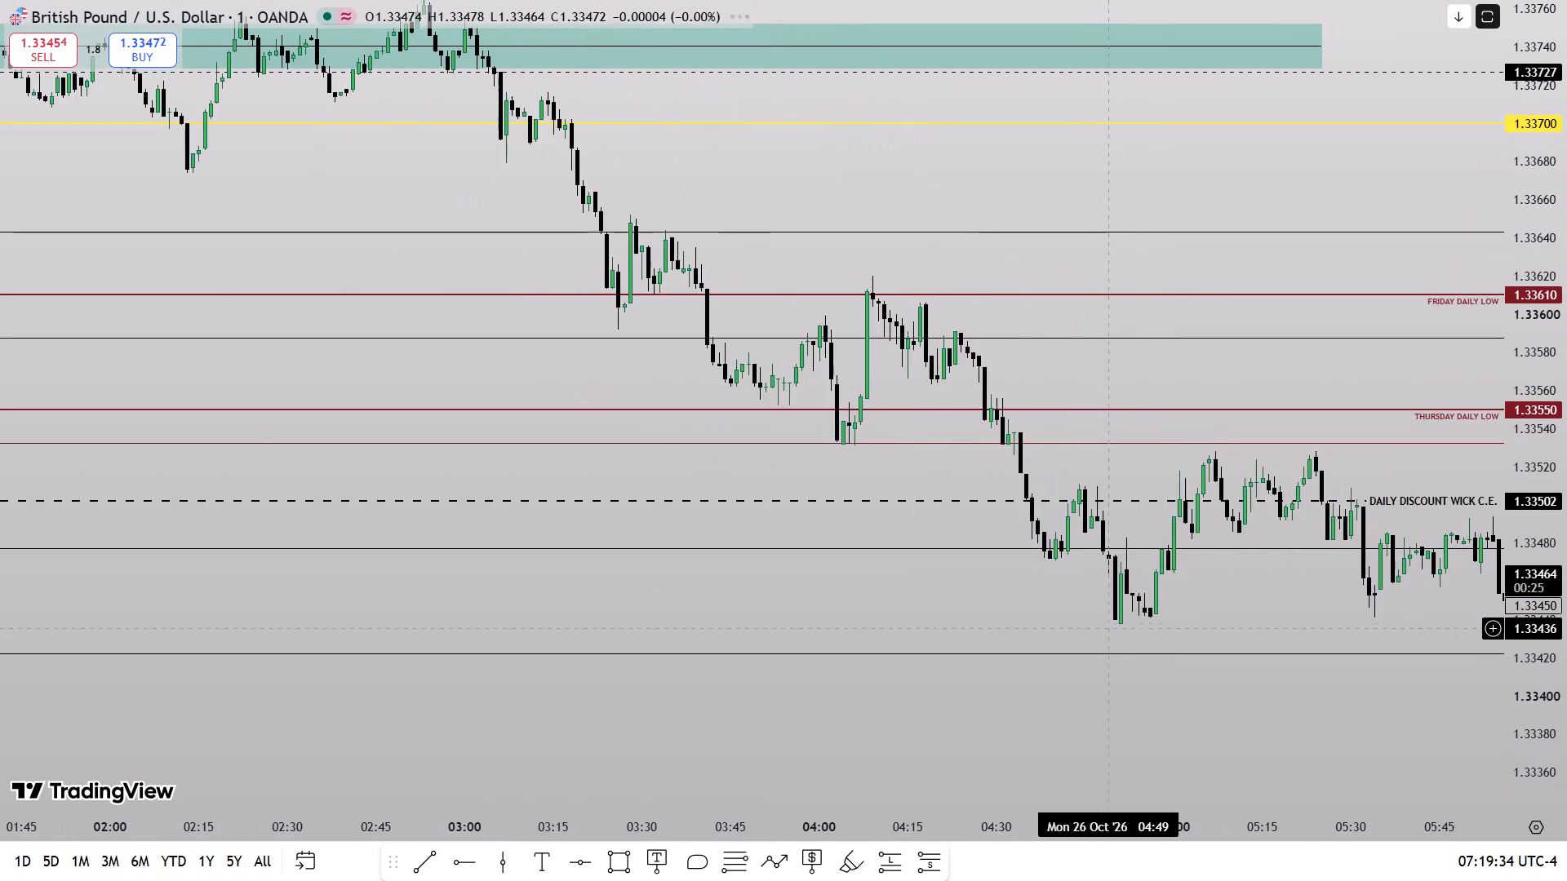
Label the teal rectangle between 1.33729 and 1.33752 "THURSDAY 9:31AM F.FVG".
drag(1074, 611, 989, 648)
drag(976, 629, 980, 690)
drag(1566, 455, 1543, 531)
scroll(1222, 522, down, 3)
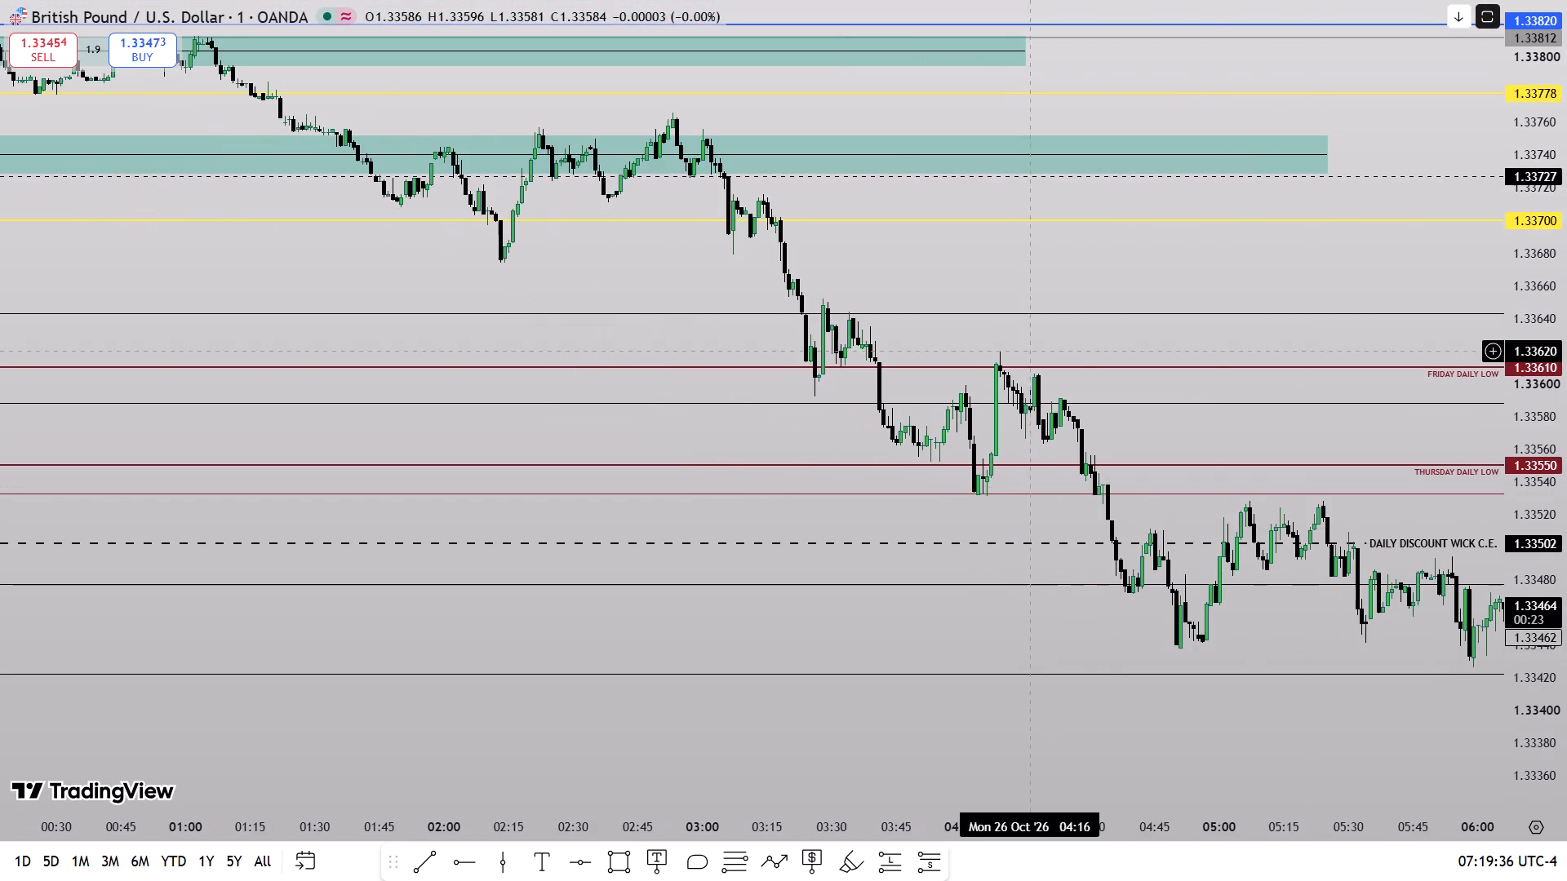
drag(1018, 270, 1015, 441)
double_click(1322, 299)
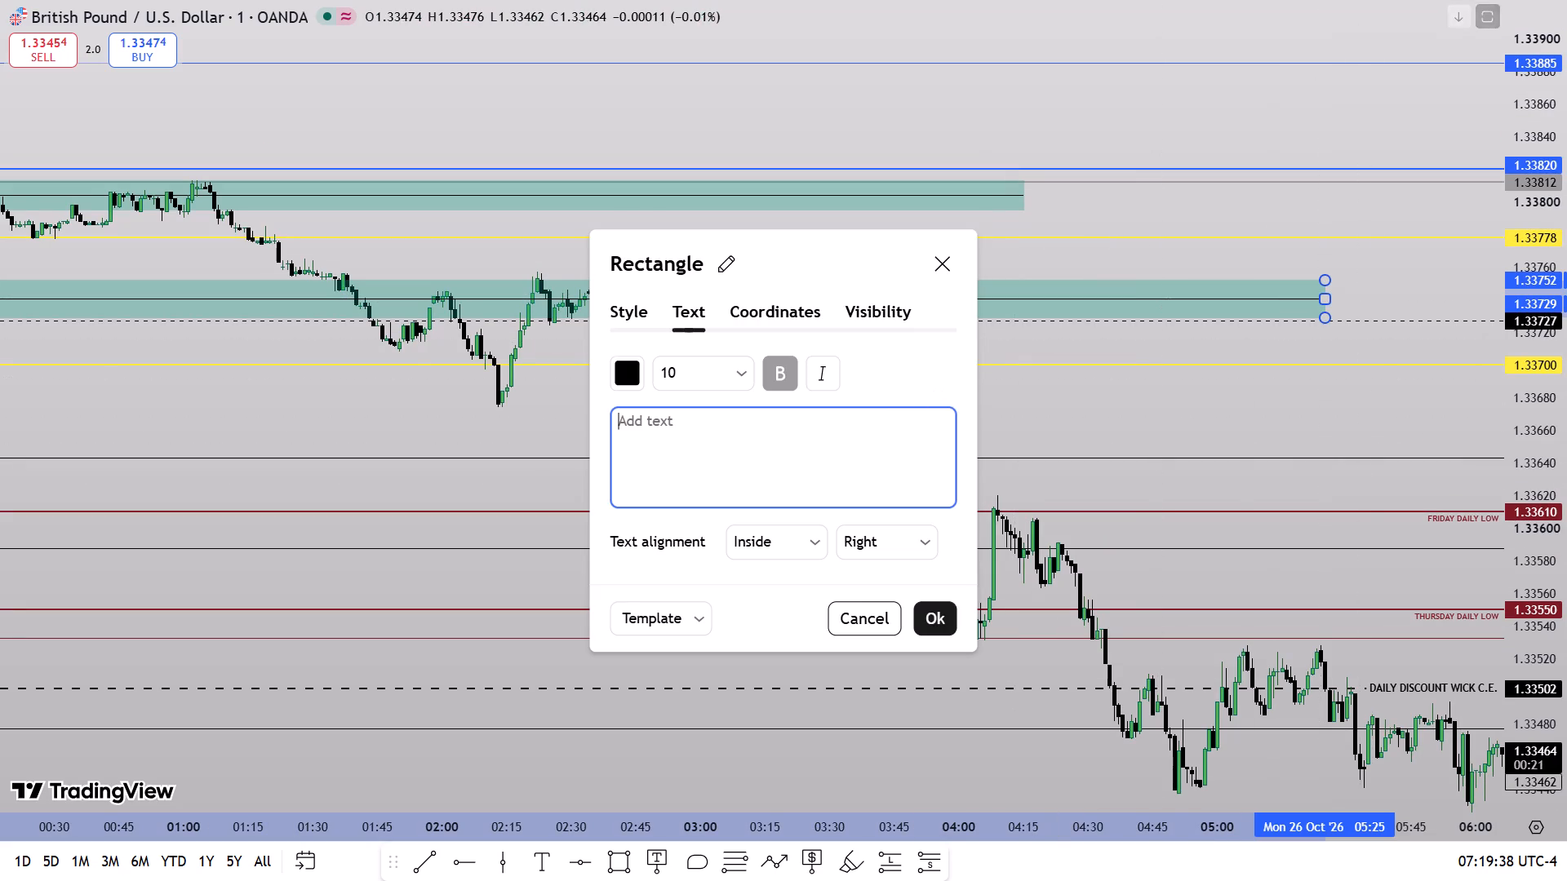
click(778, 440)
text(THURSDAY 9:31AM)
key(space)
text(F.FVG)
key(ctrl+a)
key(ctrl+c)
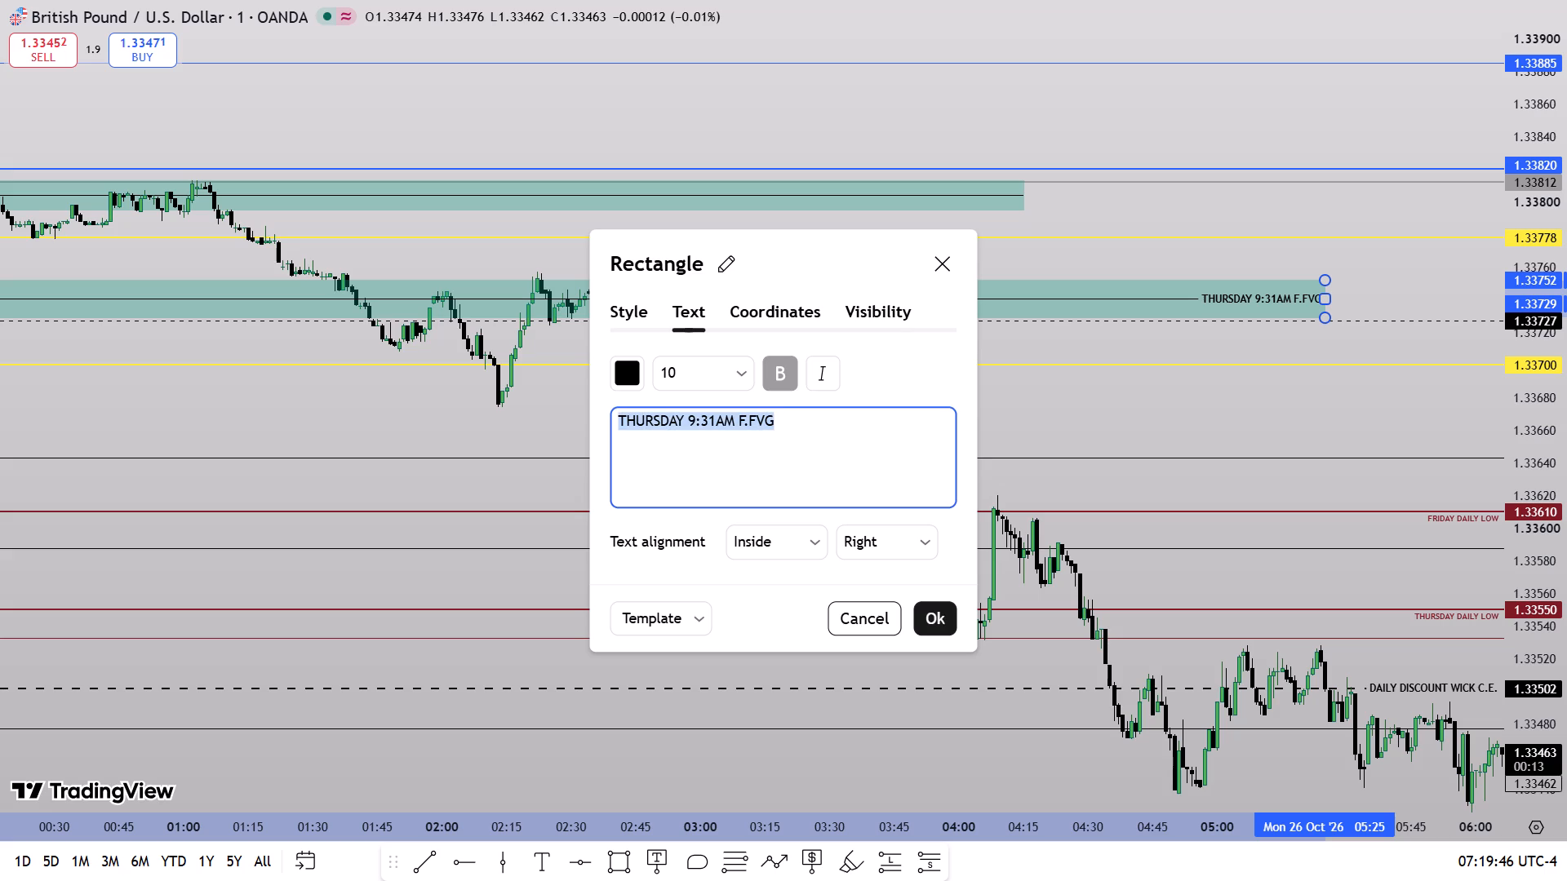
click(727, 370)
click(1102, 410)
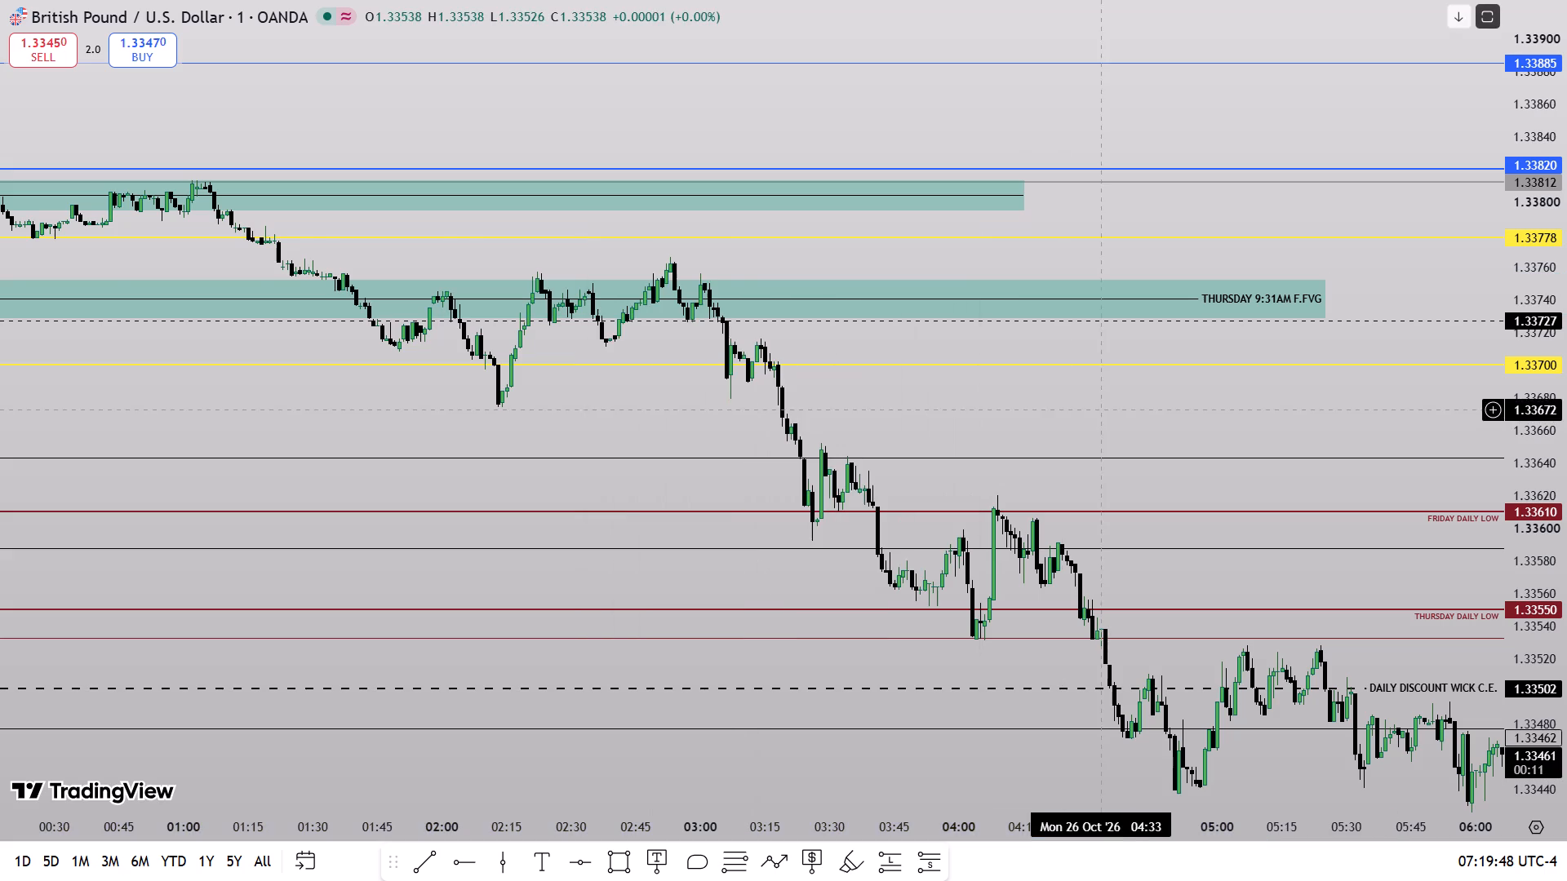
Label the upper teal rectangle between 1.33795 and 1.33813 "TUESDAY 9:31AM F.FVG".
double_click(1028, 197)
click(758, 422)
text(TUES)
key(d)
text(AY)
key(space)
text(9:31AM F.FVG)
key(ctrl+a)
key(ctrl+c)
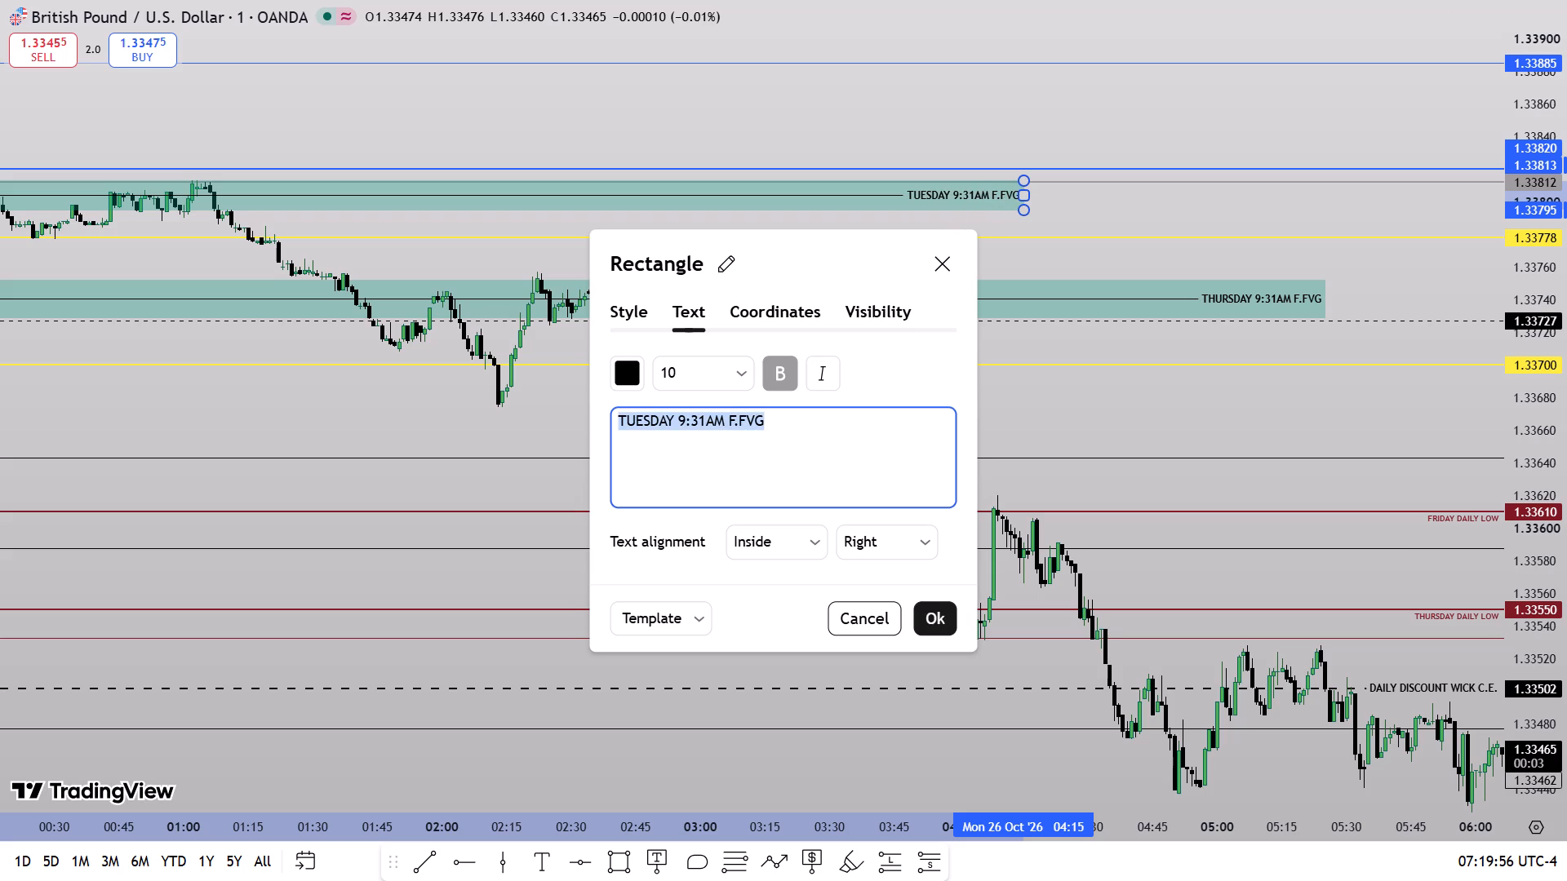
click(1071, 427)
Label the small teal rectangle on 23 October between 1.33730 and 1.33744 "FRIDAY F.FVG".
scroll(1158, 428, down, 16)
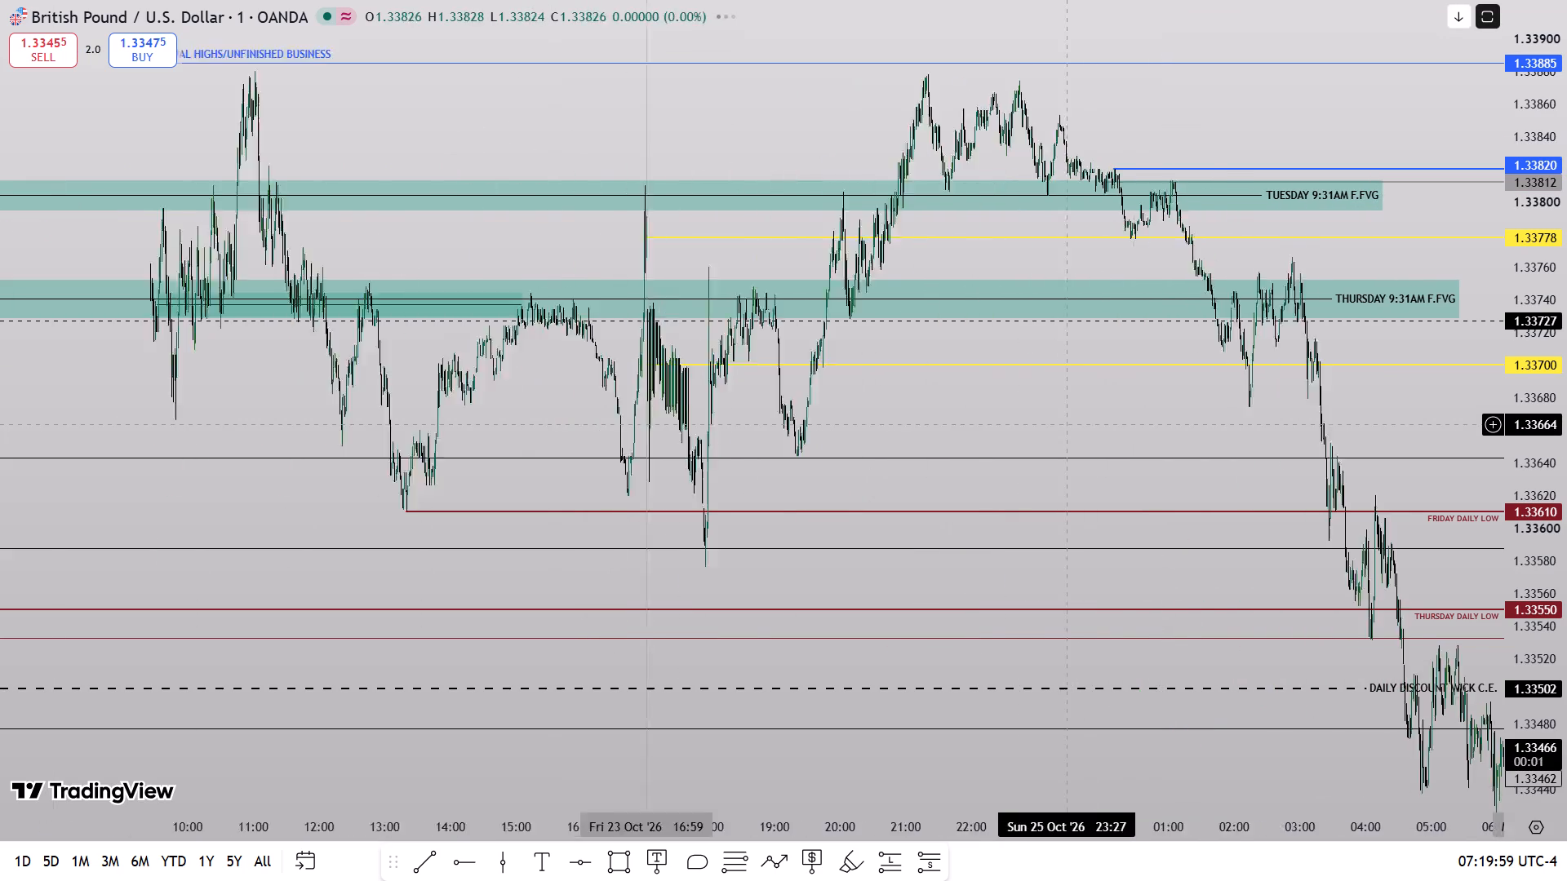
scroll(1067, 424, down, 7)
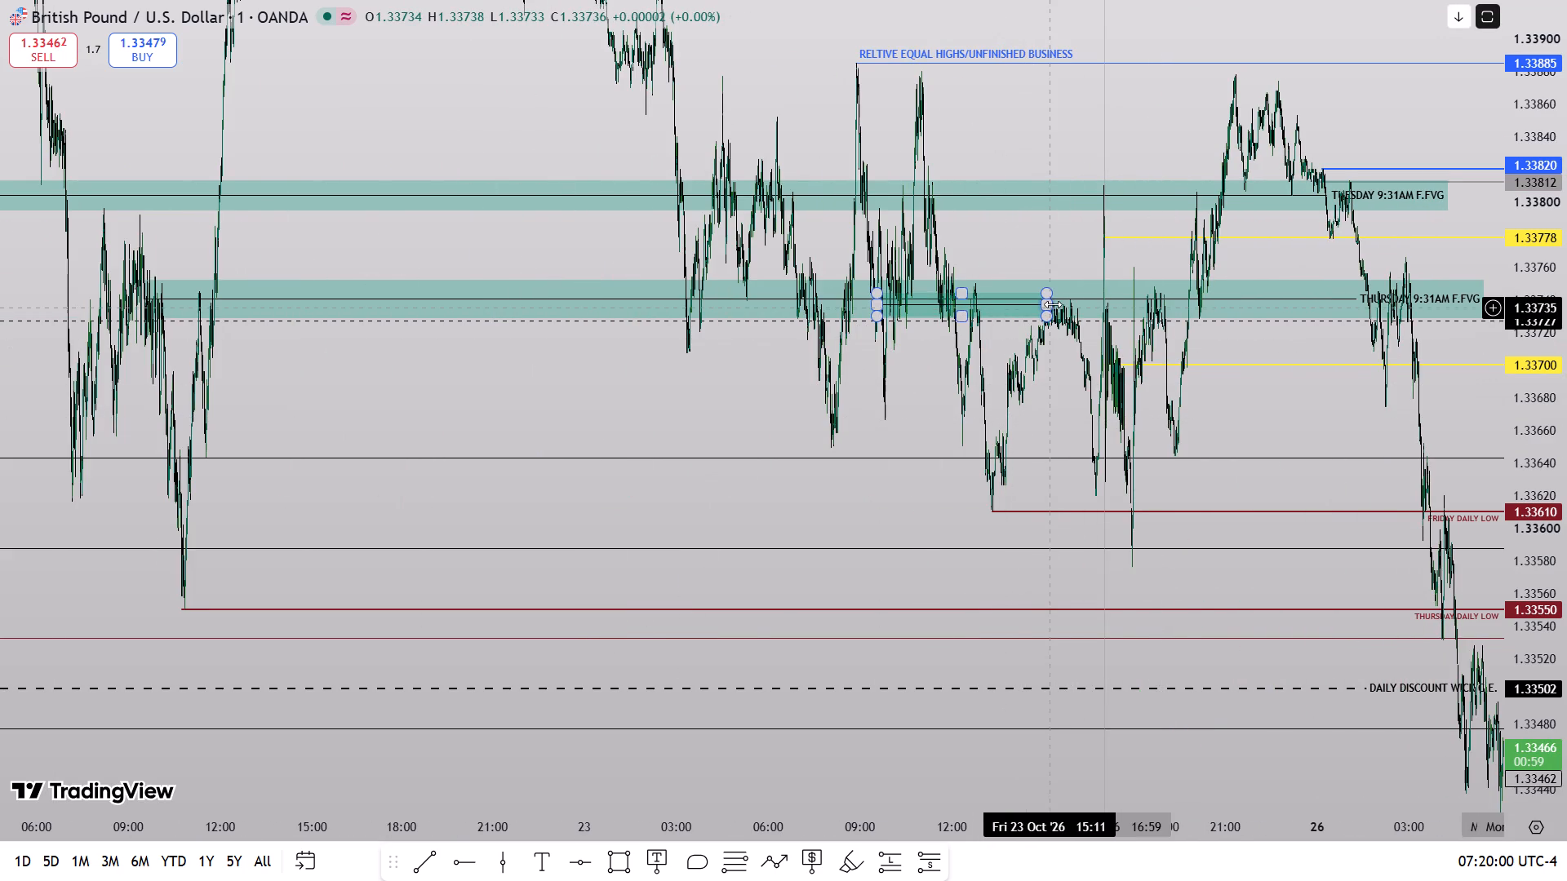
double_click(1053, 304)
click(739, 439)
text(FRIDAY F.FVG)
key(ctrl+a)
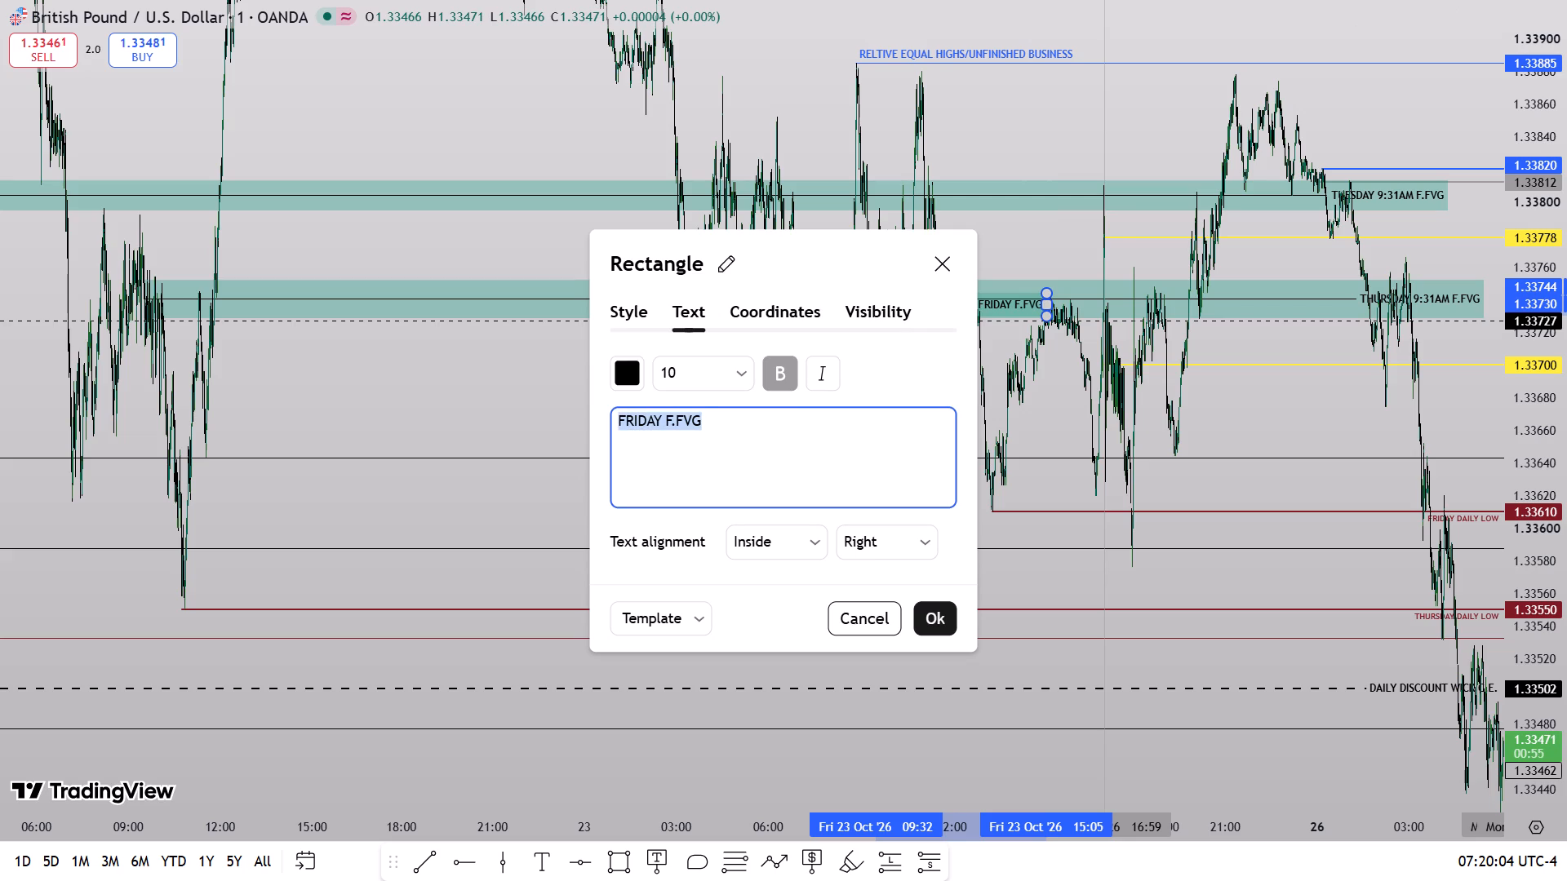
key(ctrl+c)
click(1251, 422)
Examine the one-minute decline from the labelled Tuesday and Thursday zones down to the latest candles.
drag(1247, 421, 801, 511)
drag(907, 489, 748, 355)
drag(1094, 401, 1325, 337)
scroll(1172, 379, up, 7)
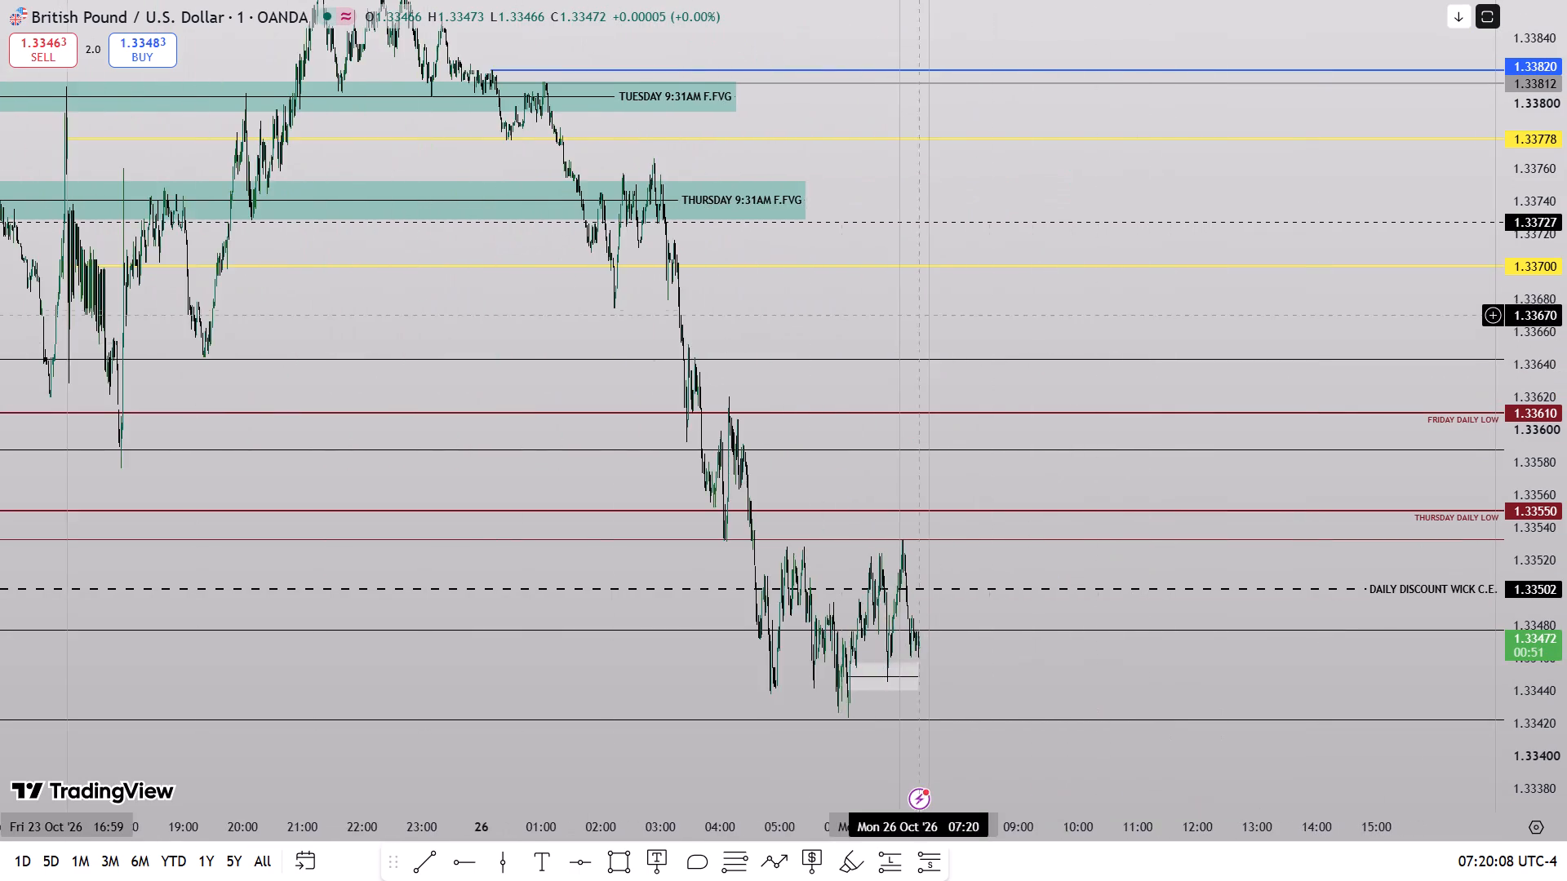
drag(806, 307, 890, 347)
scroll(834, 382, up, 4)
drag(626, 338, 1372, 390)
scroll(1196, 411, up, 4)
drag(1186, 405, 1052, 392)
drag(1566, 467, 1548, 365)
scroll(1177, 418, up, 2)
Label the blue horizontal ray at 1.33820 "MINOR BUYSIDE".
drag(965, 364, 1040, 438)
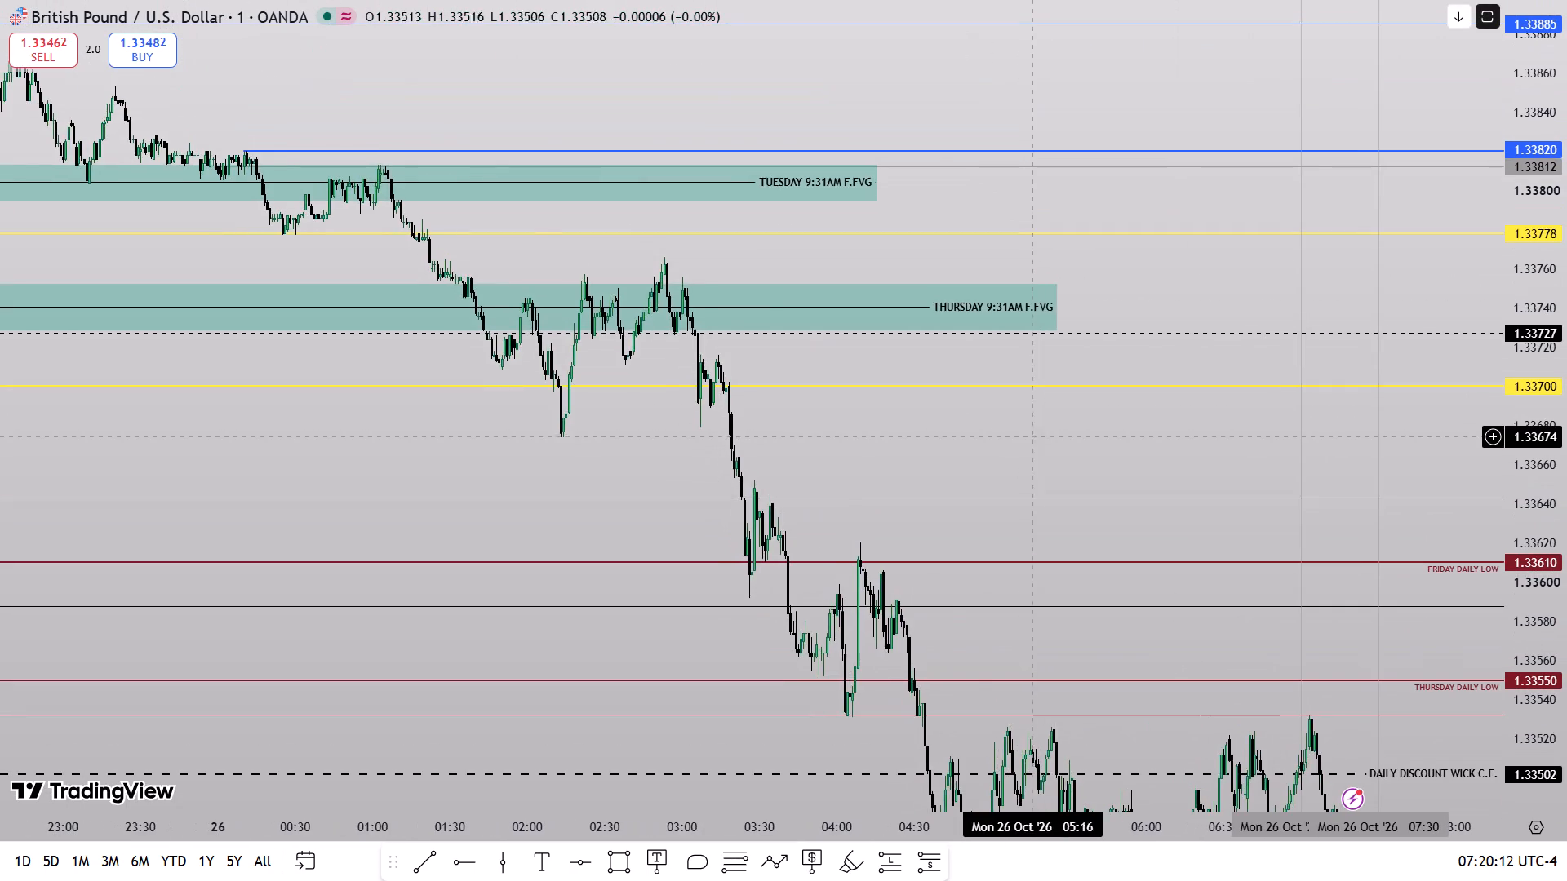
scroll(1030, 436, down, 1)
double_click(368, 145)
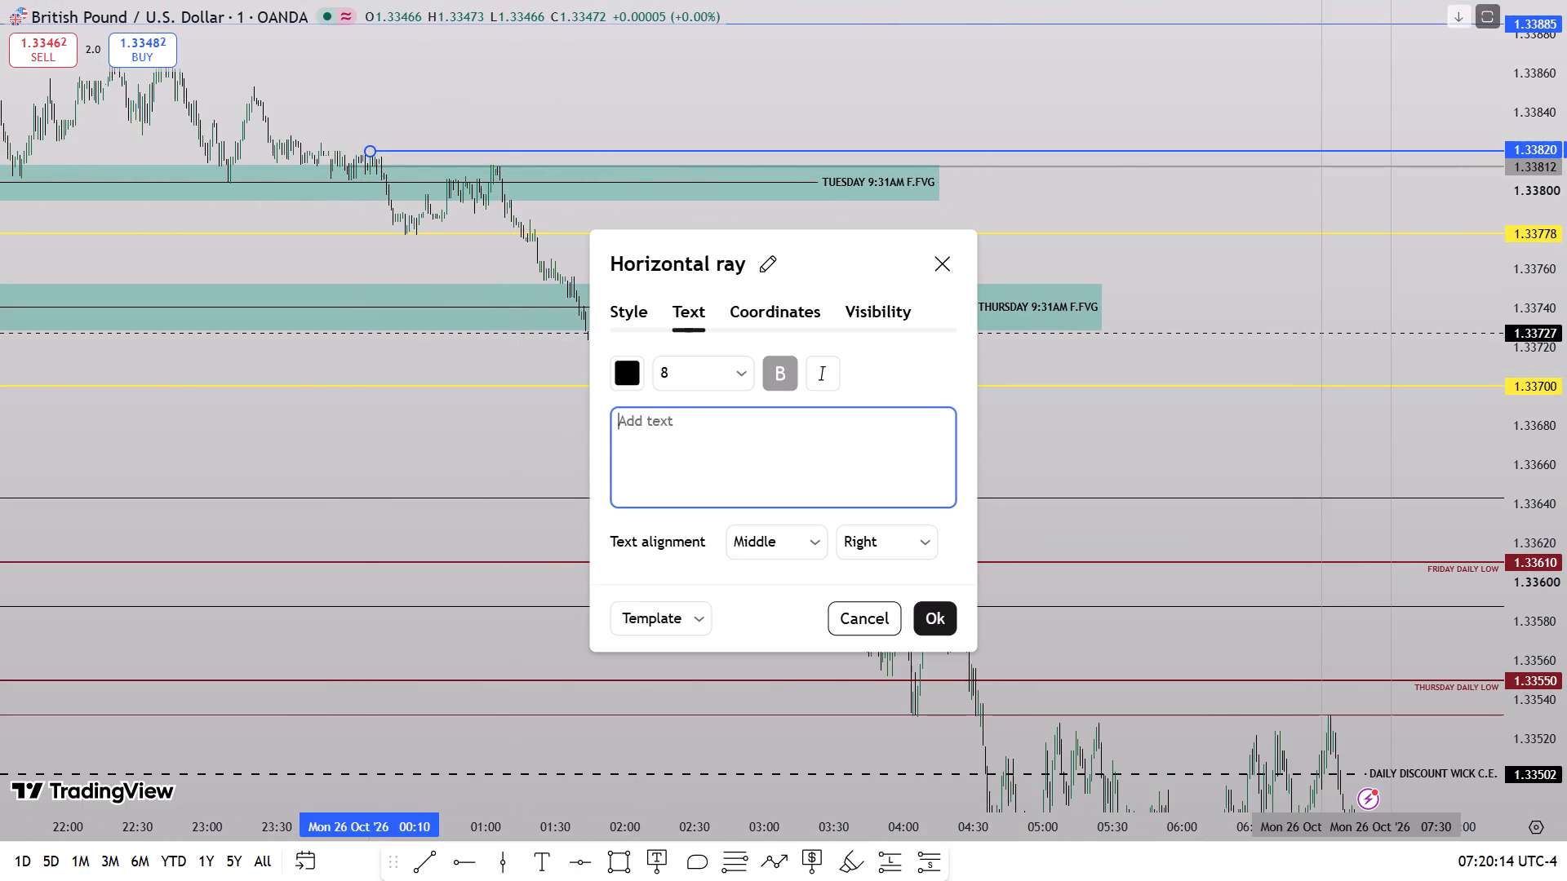
click(660, 431)
text(MINOR BUYSIDE)
key(ctrl+a)
key(ctrl+c)
Align the 1.33820 ray's label to the left and top, and colour its text blue.
click(897, 547)
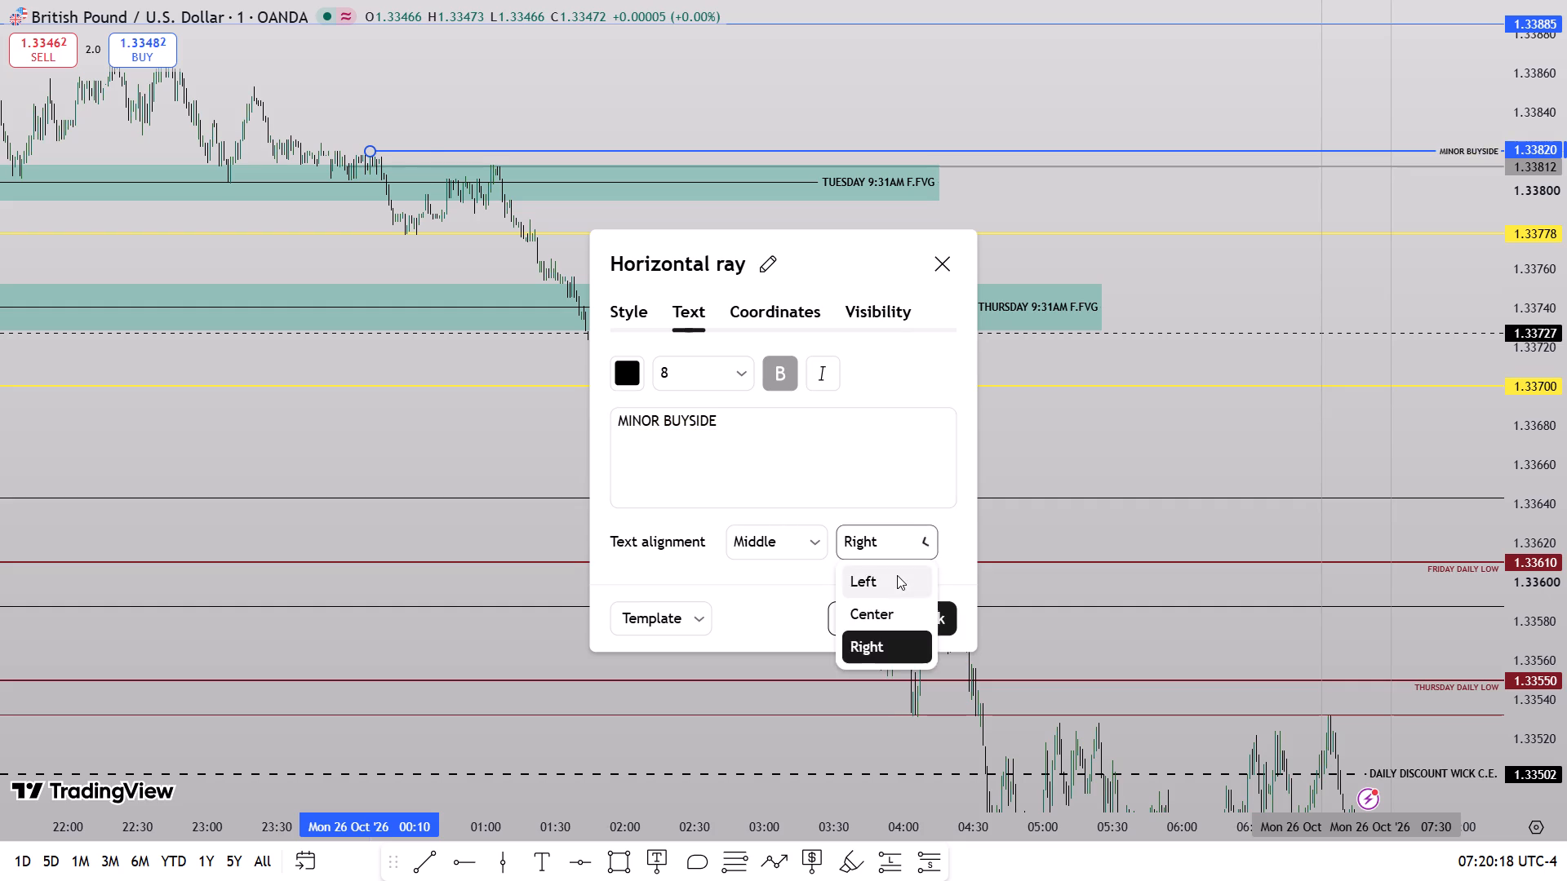
click(897, 575)
click(808, 543)
click(783, 574)
click(642, 379)
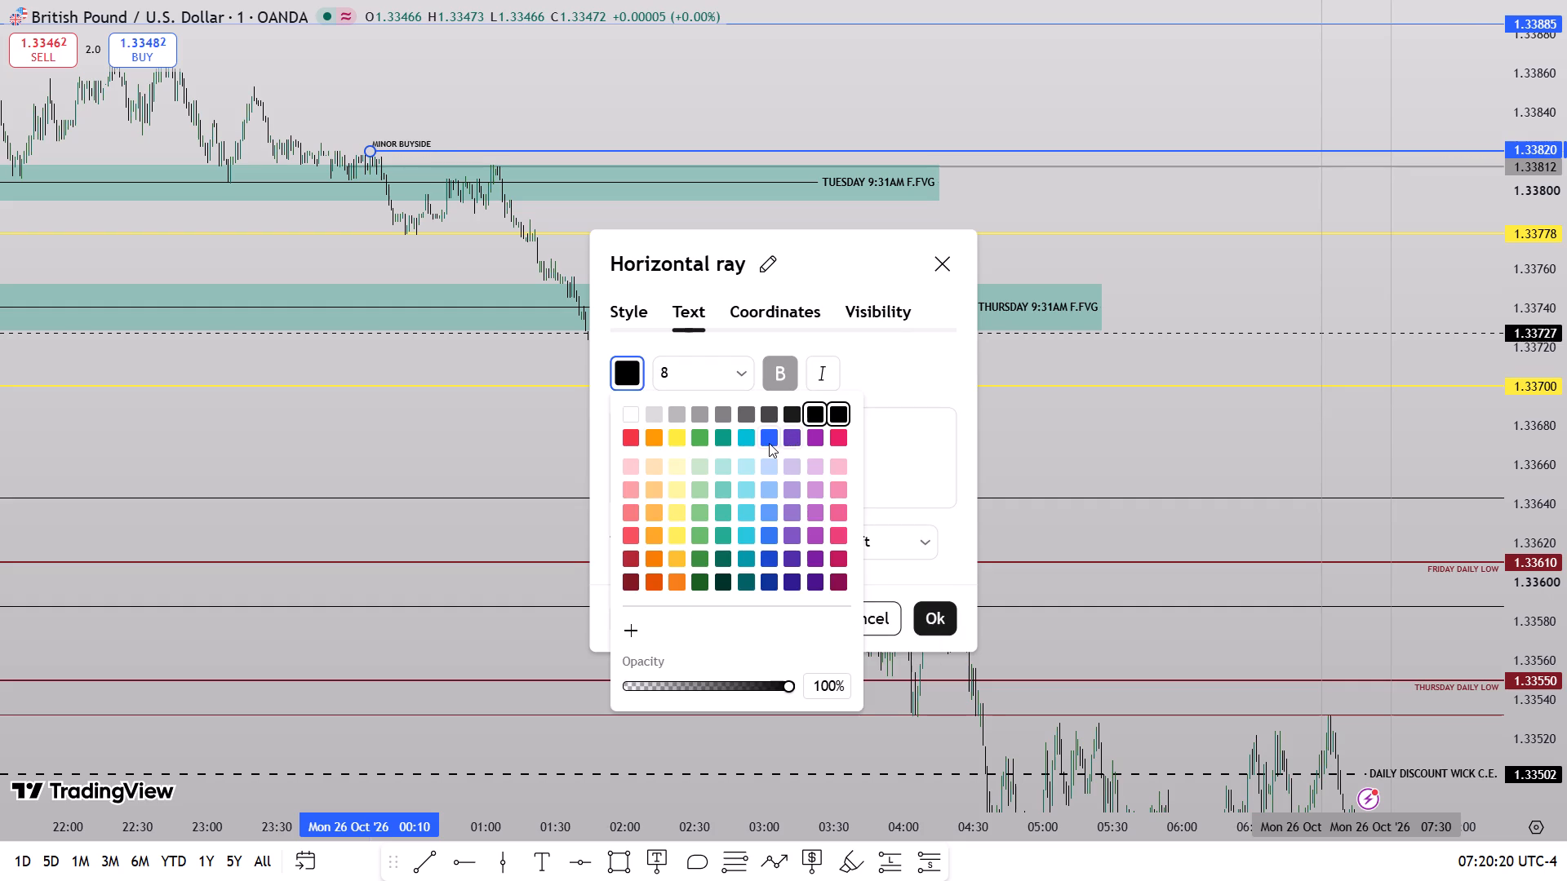
click(769, 442)
click(1072, 467)
Add a text note below the one-minute decline at about 1.33524 and 01:47, beginning "I'M BULLISH AT THAT TIME AND I'M LOOKING".
drag(1002, 454, 1087, 431)
scroll(1018, 446, up, 2)
drag(1005, 446, 921, 386)
drag(1566, 377, 1526, 439)
scroll(1139, 471, down, 2)
drag(1101, 430, 1101, 414)
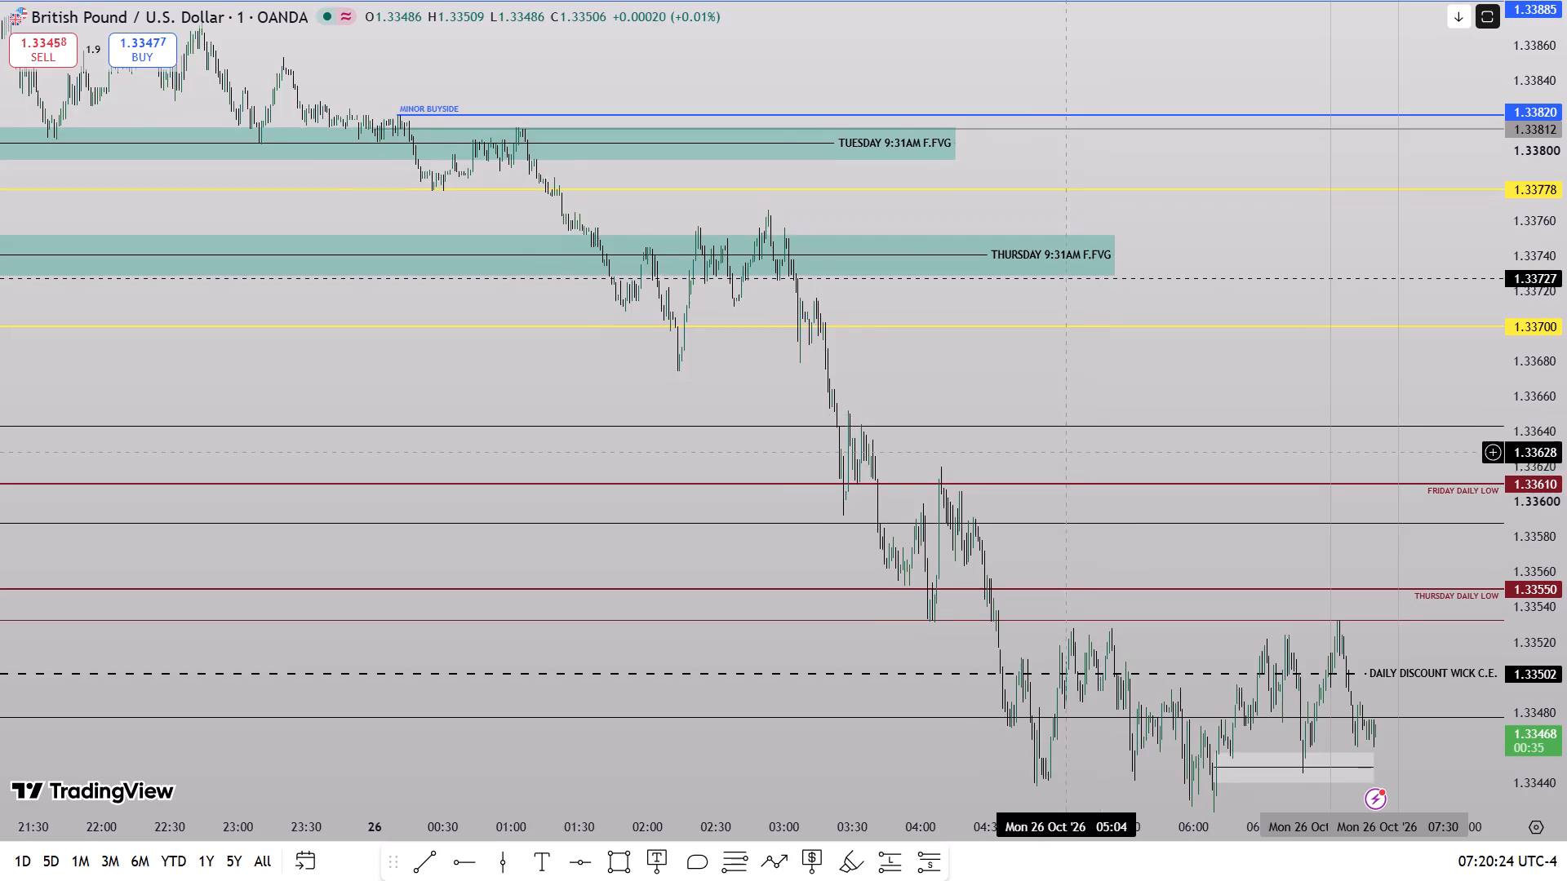
scroll(1061, 467, up, 1)
click(536, 867)
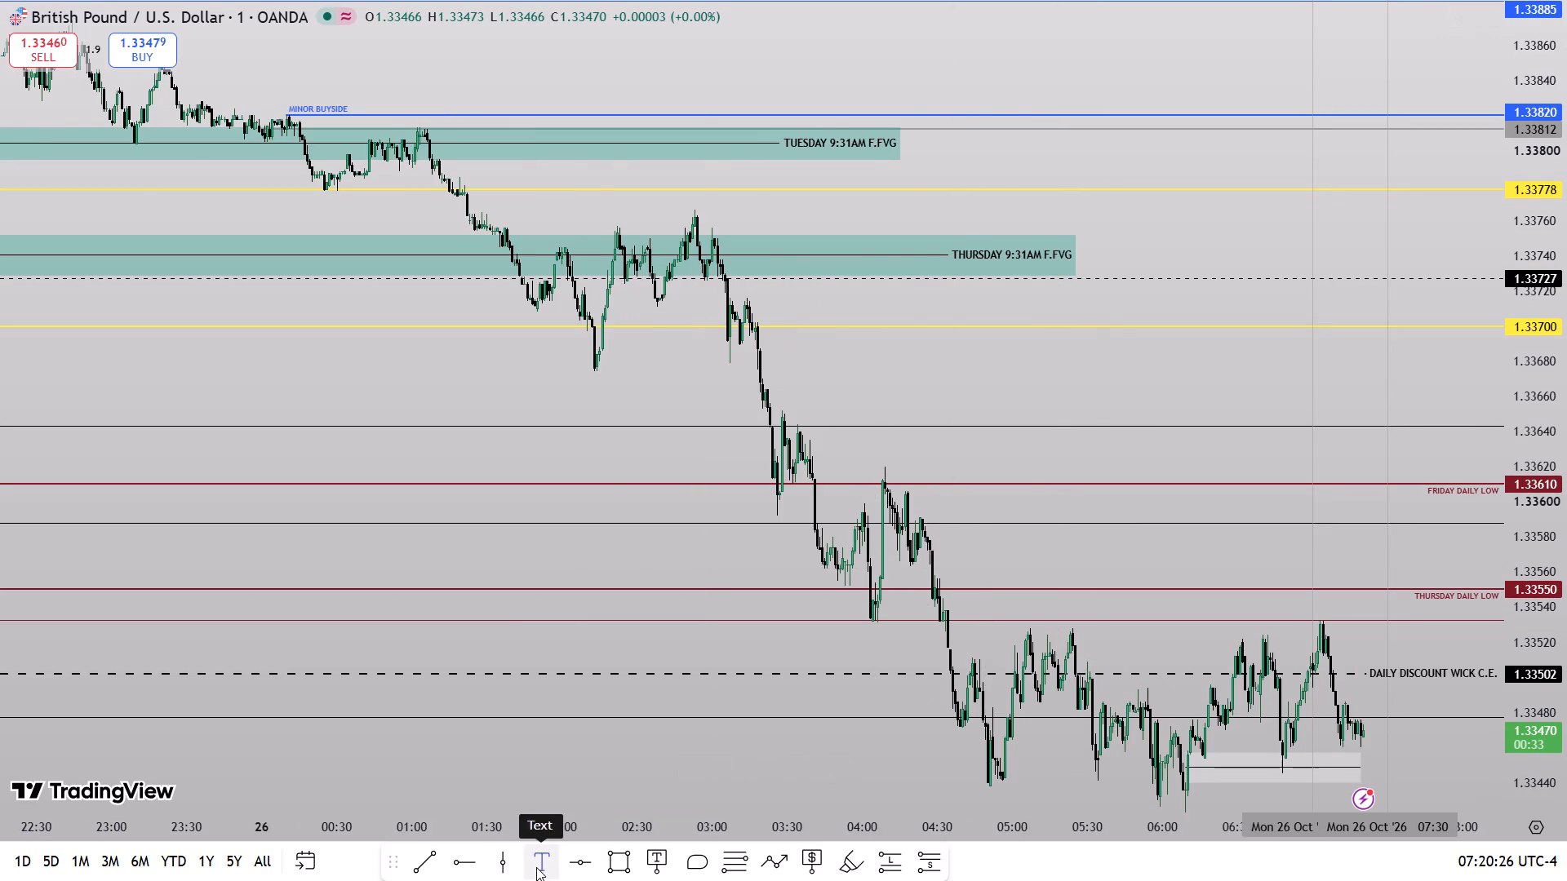
click(529, 635)
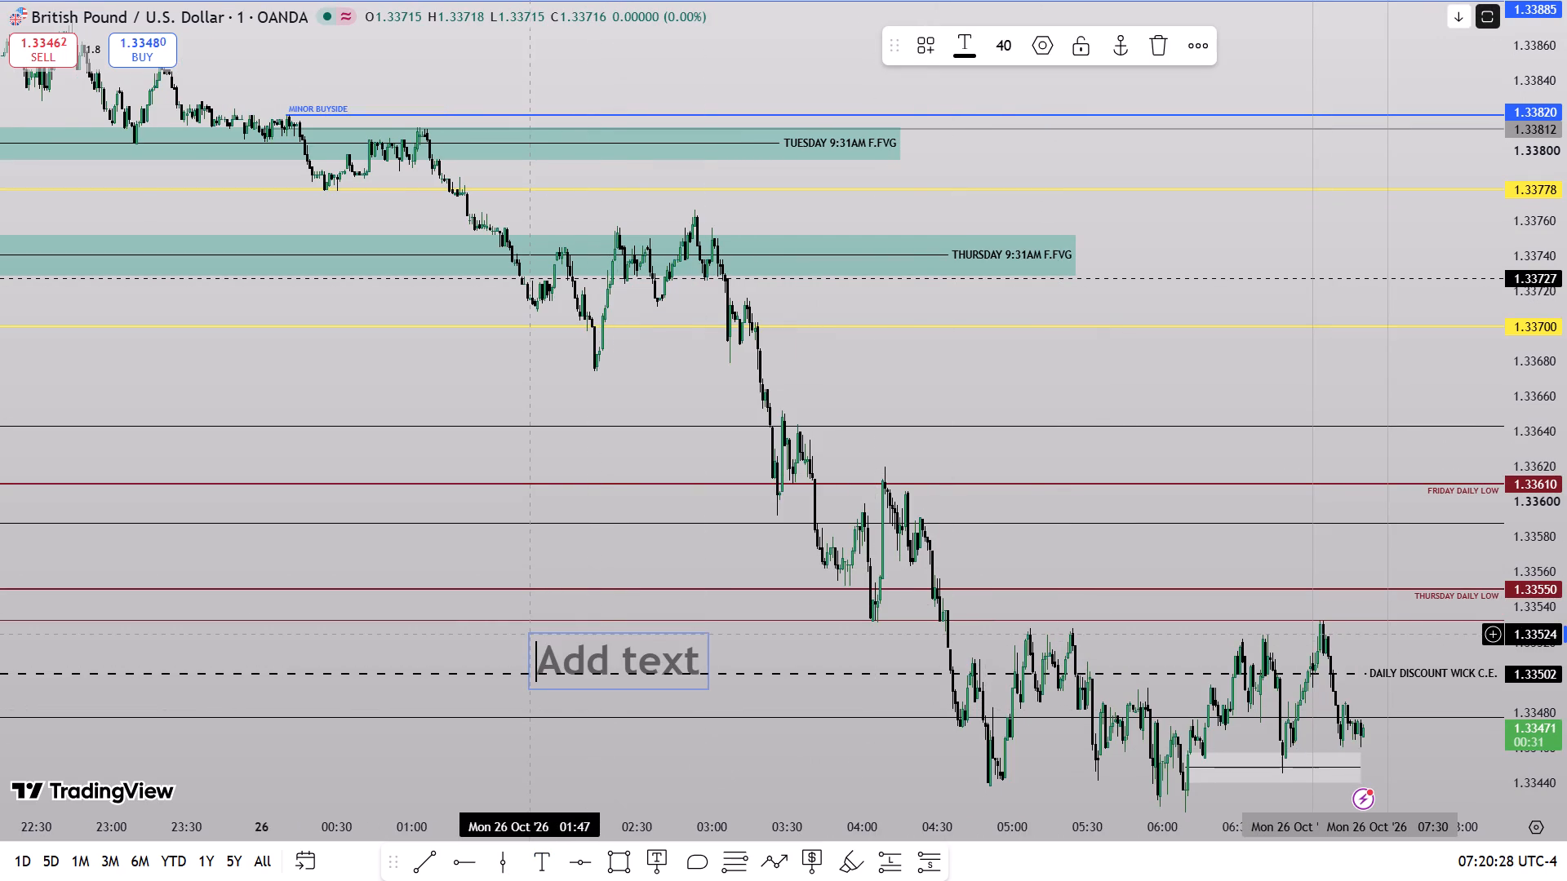
text(I'M BULLISH)
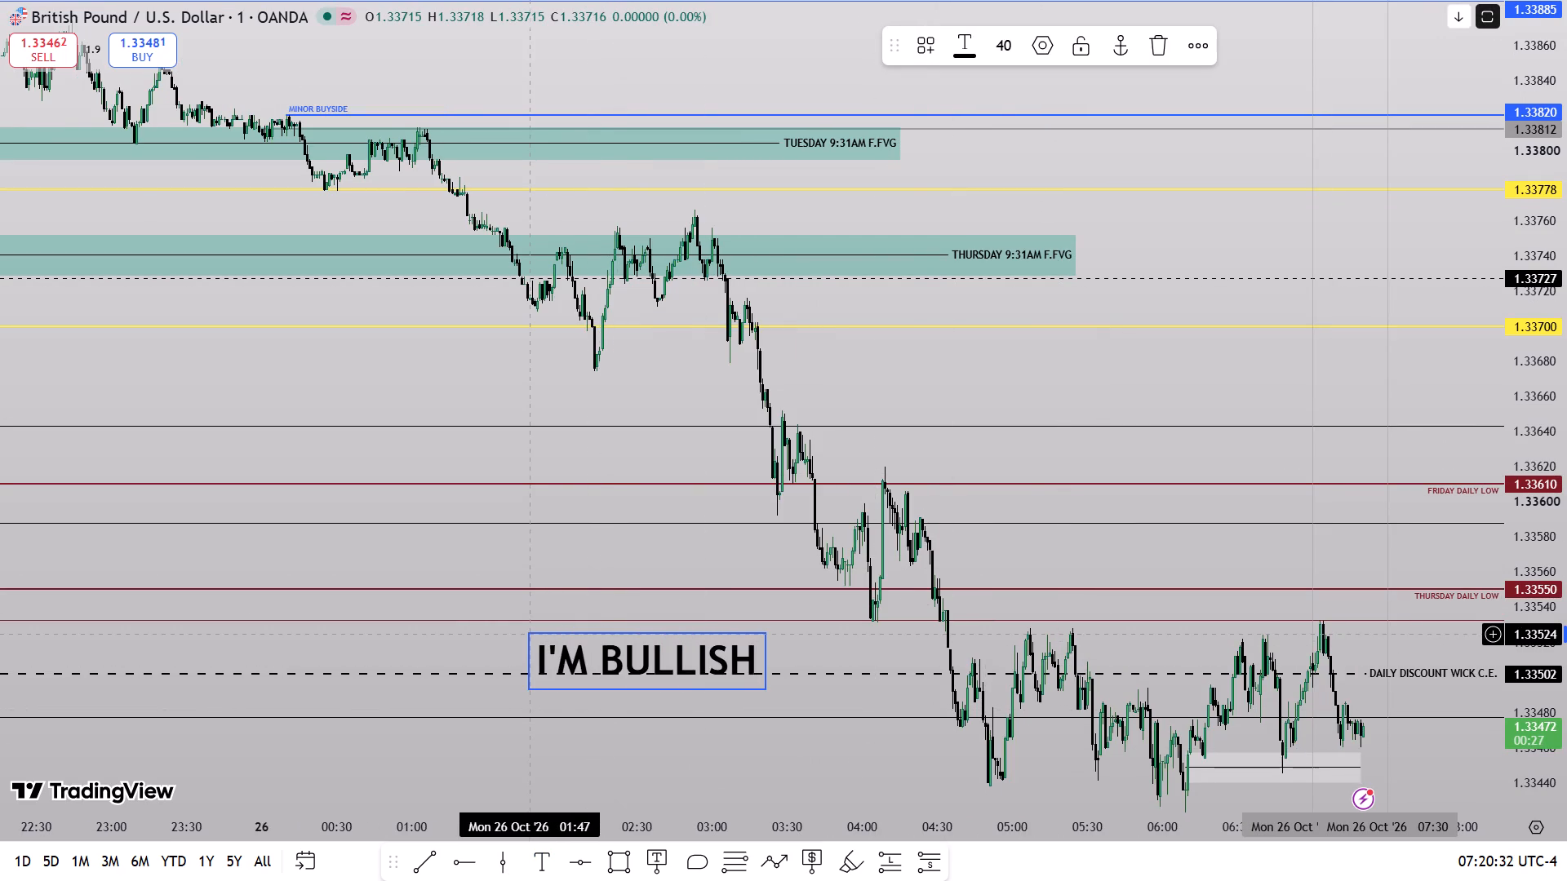
key(space)
text(AT THAT TIME)
key(space)
text(AND I)
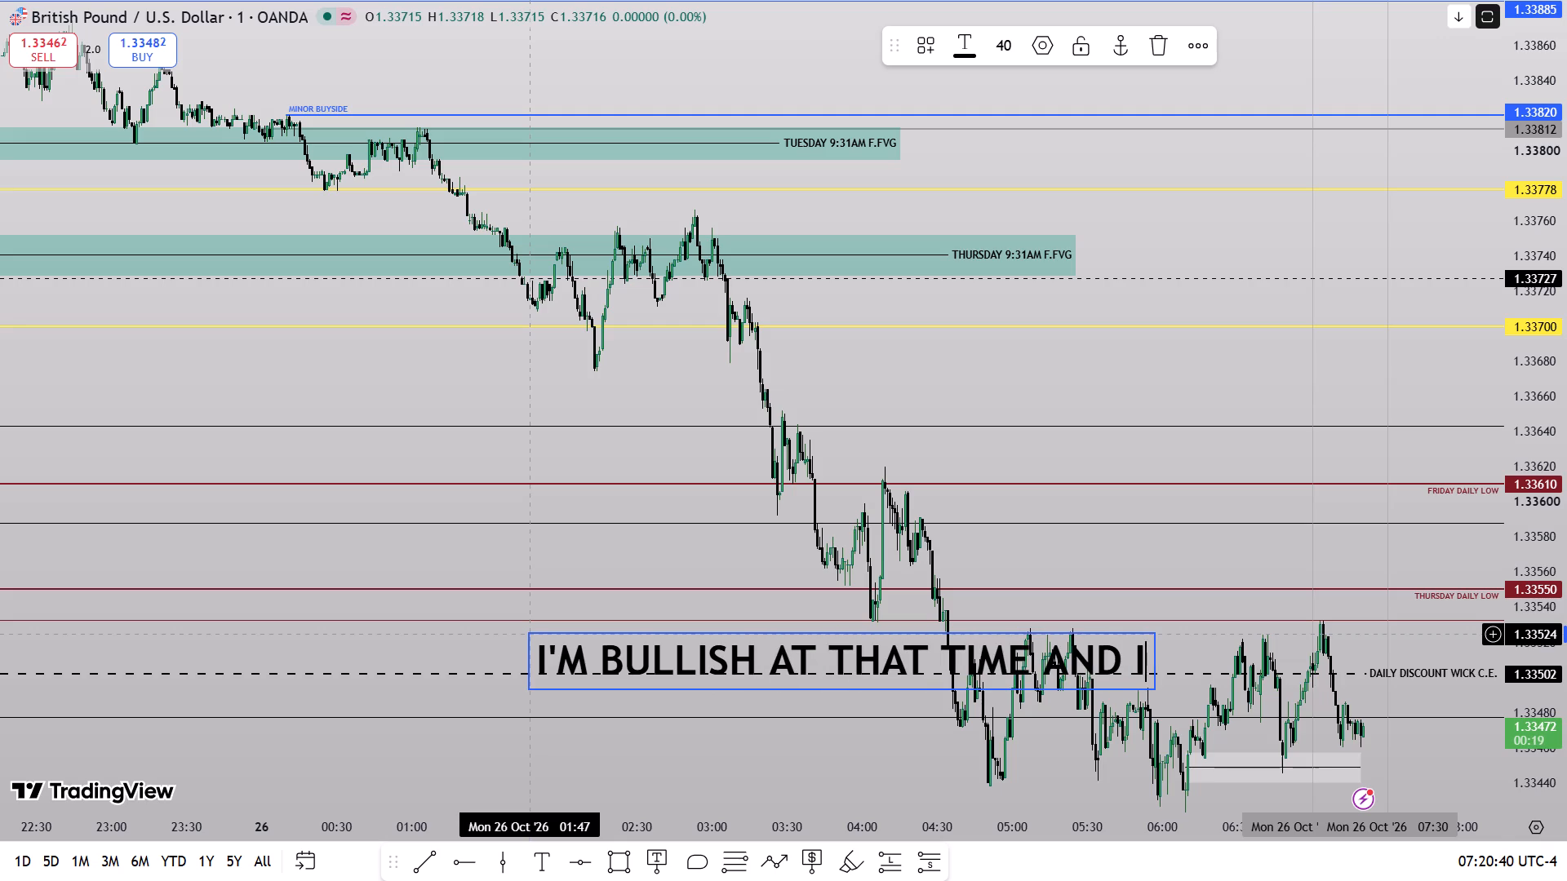
text('M LOOKING)
Add the line "AT THE RELATIVE EQUAL HIGHS AT 1.33885" to the bullish note.
key(Return)
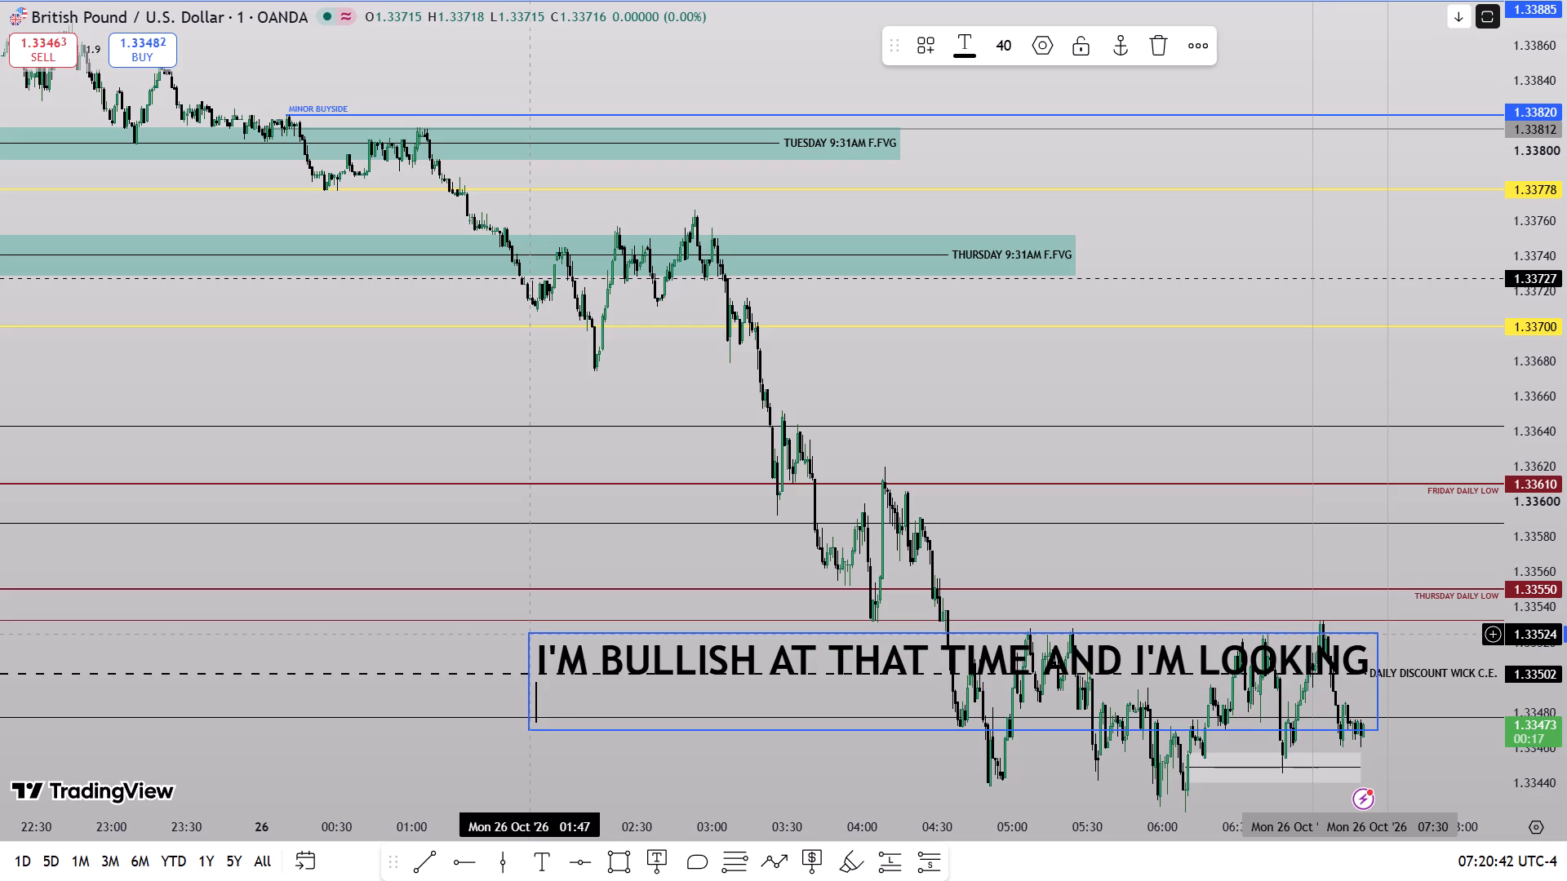
text(AT THE EU)
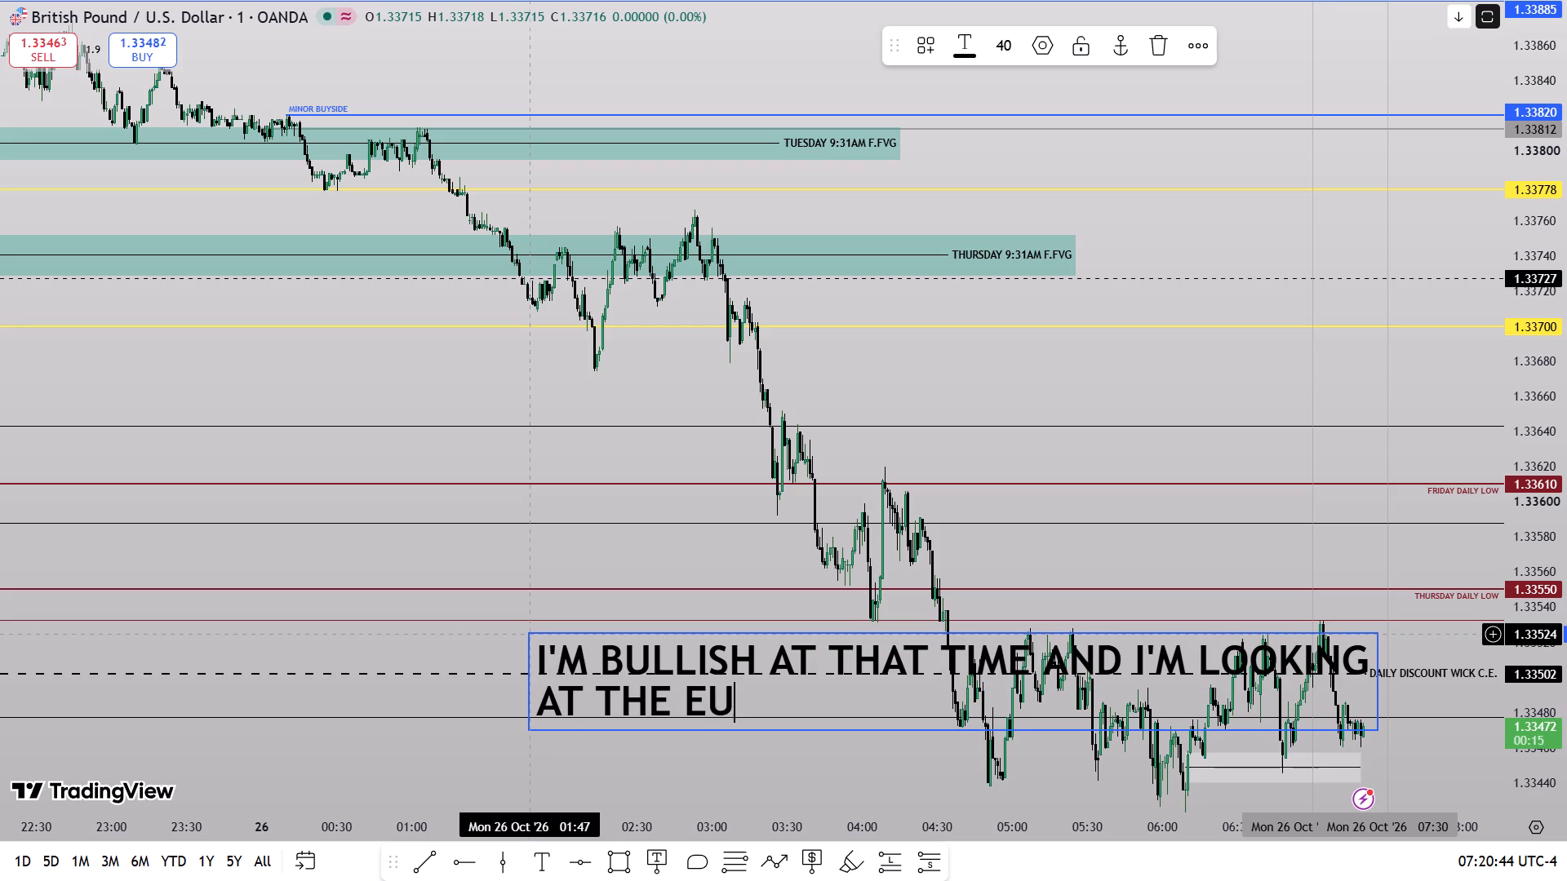
key(BackSpace)
key(BackSpace)
key(BackSpace)
key(space)
text(RELATI)
text(VE EQUAL HIGHS AT 1.33)
text(885)
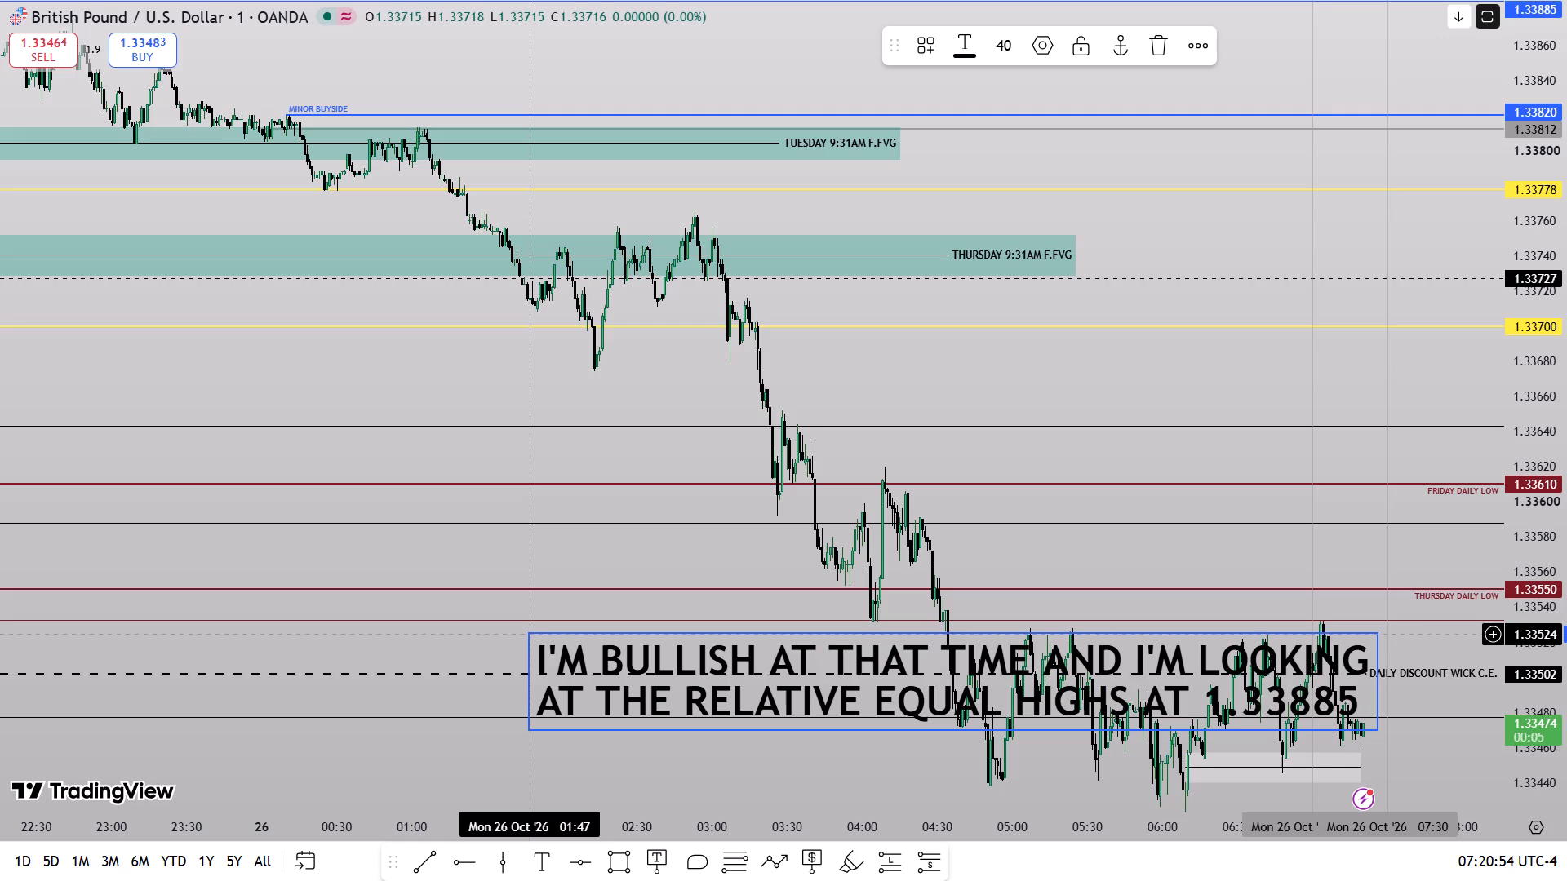
Add the line "PLUS NOW WHAT I SEE IS PRICE DOES NOT" to the bullish note.
key(Return)
text(PLUS NW)
key(BackSpace)
text(OW W)
key(h)
text(AT I SES)
key(BackSpace)
text(E IS PRICE)
key(space)
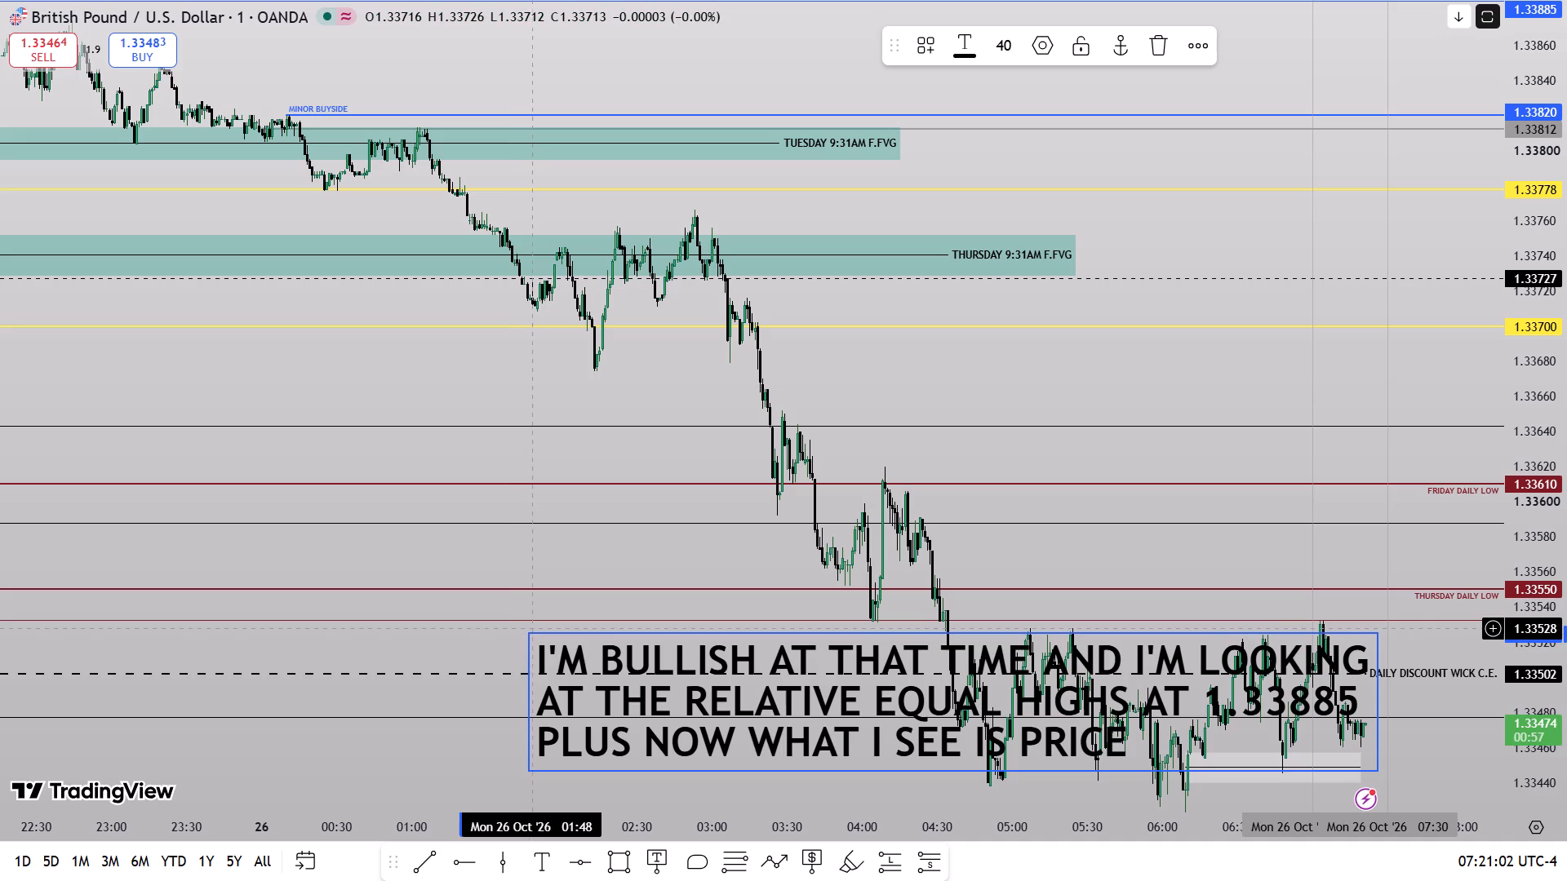
text(DOES NOT)
key(space)
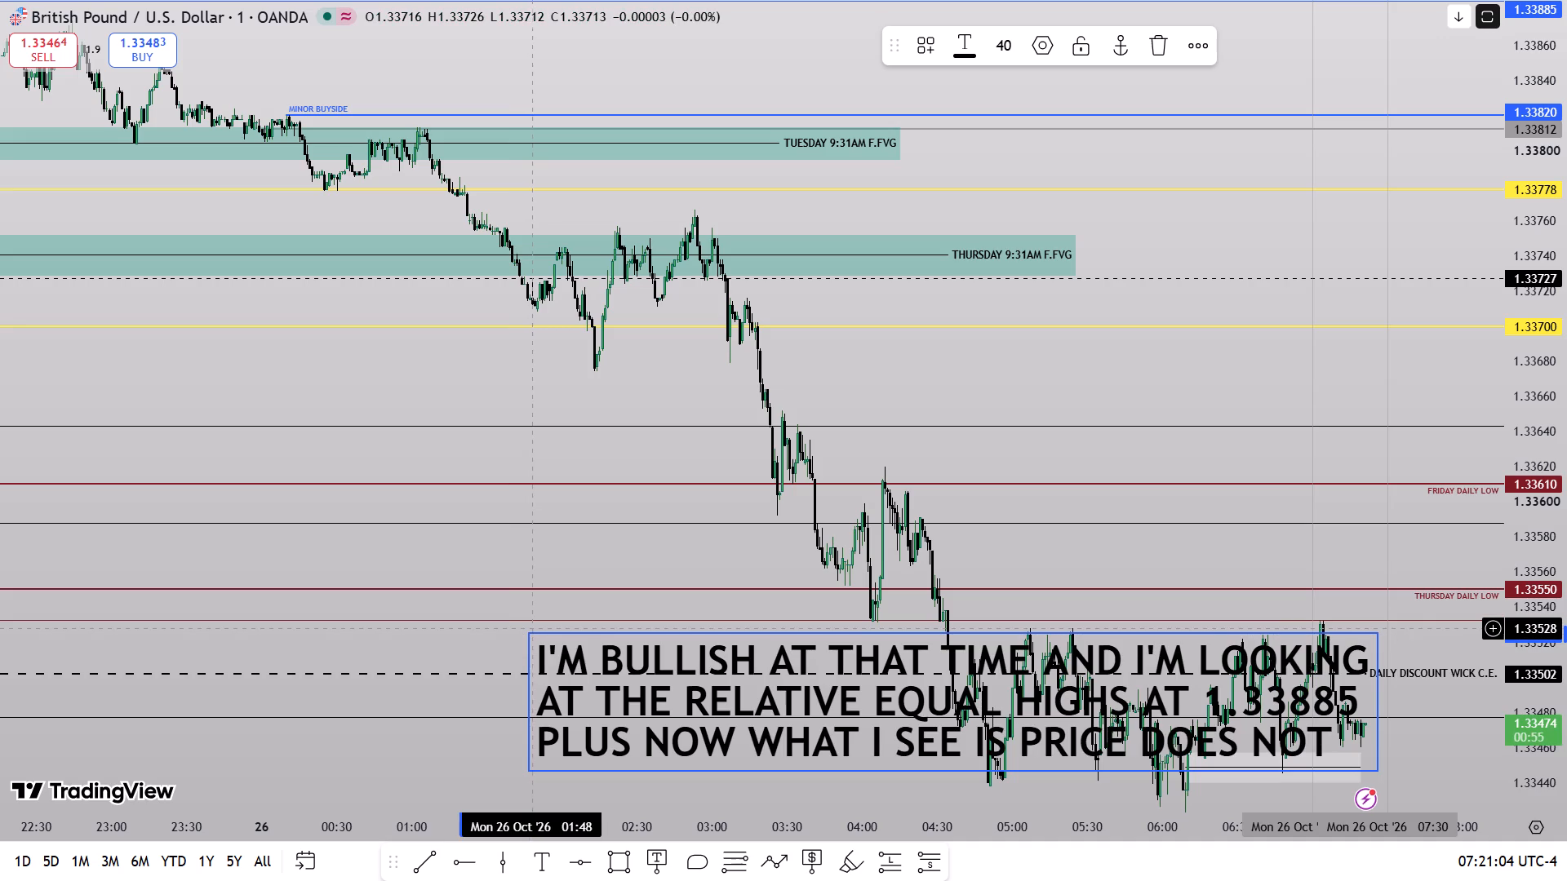
Complete the bullish note with the lines "EVEN TRADED ABOVE MIDNIGHT O.R. HIGH" and "AND THAT WAS LAOS I;M LOOKINF OF OFF".
key(Return)
text(EVEN TRADED ABOVE MID)
text(NIGHR)
key(space)
key(BackSpace)
key(BackSpace)
text(T O.R. HIGH)
key(Return)
text(AND THAT WAS LAOS I;M LOOKINF)
key(space)
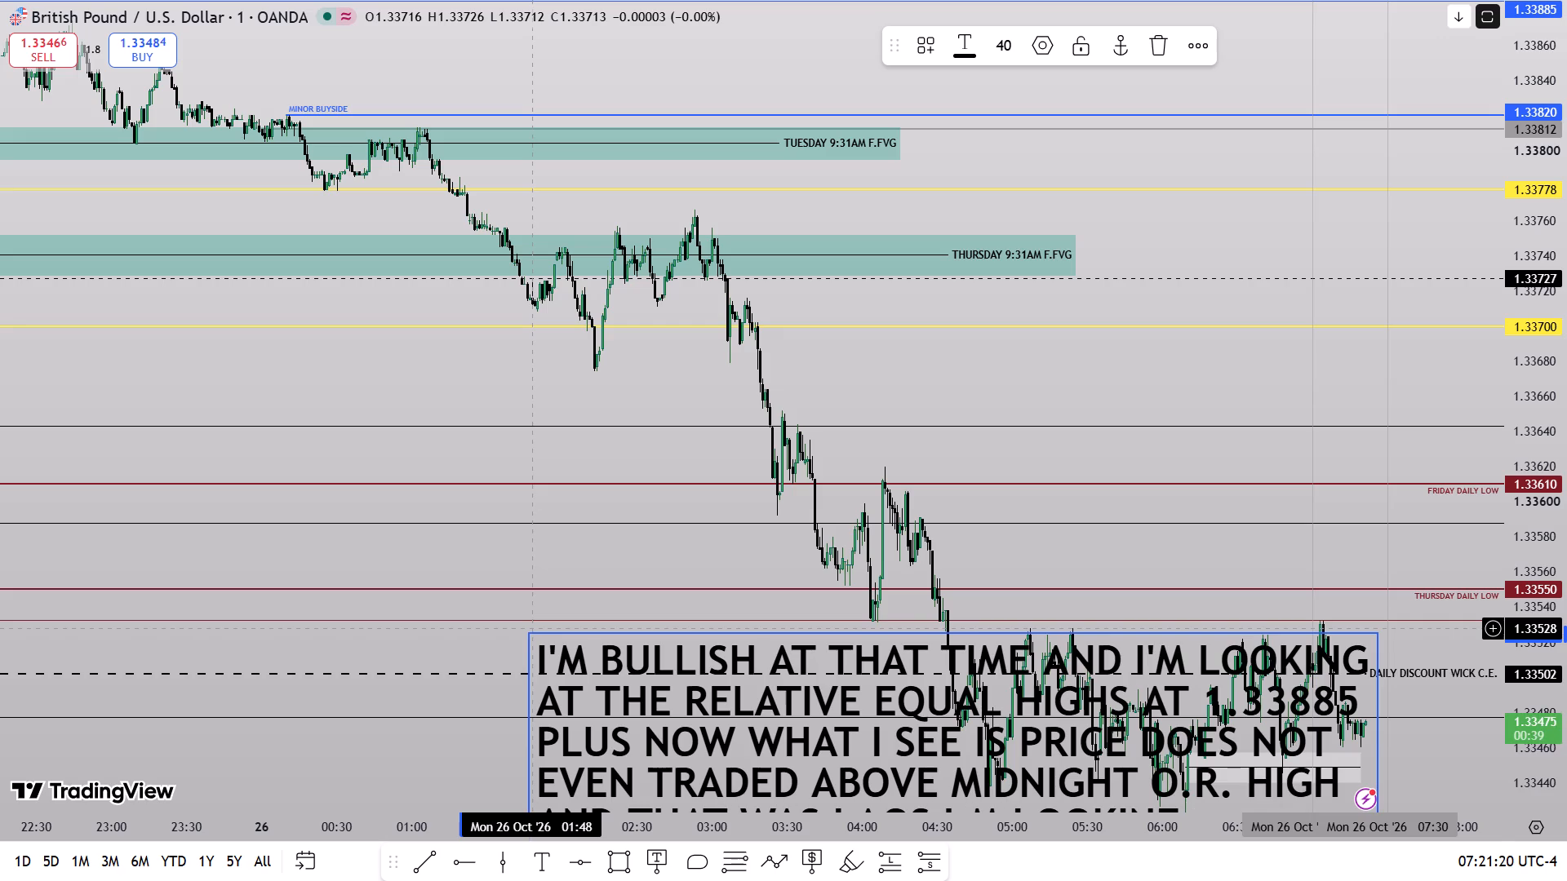
text(OF OFF)
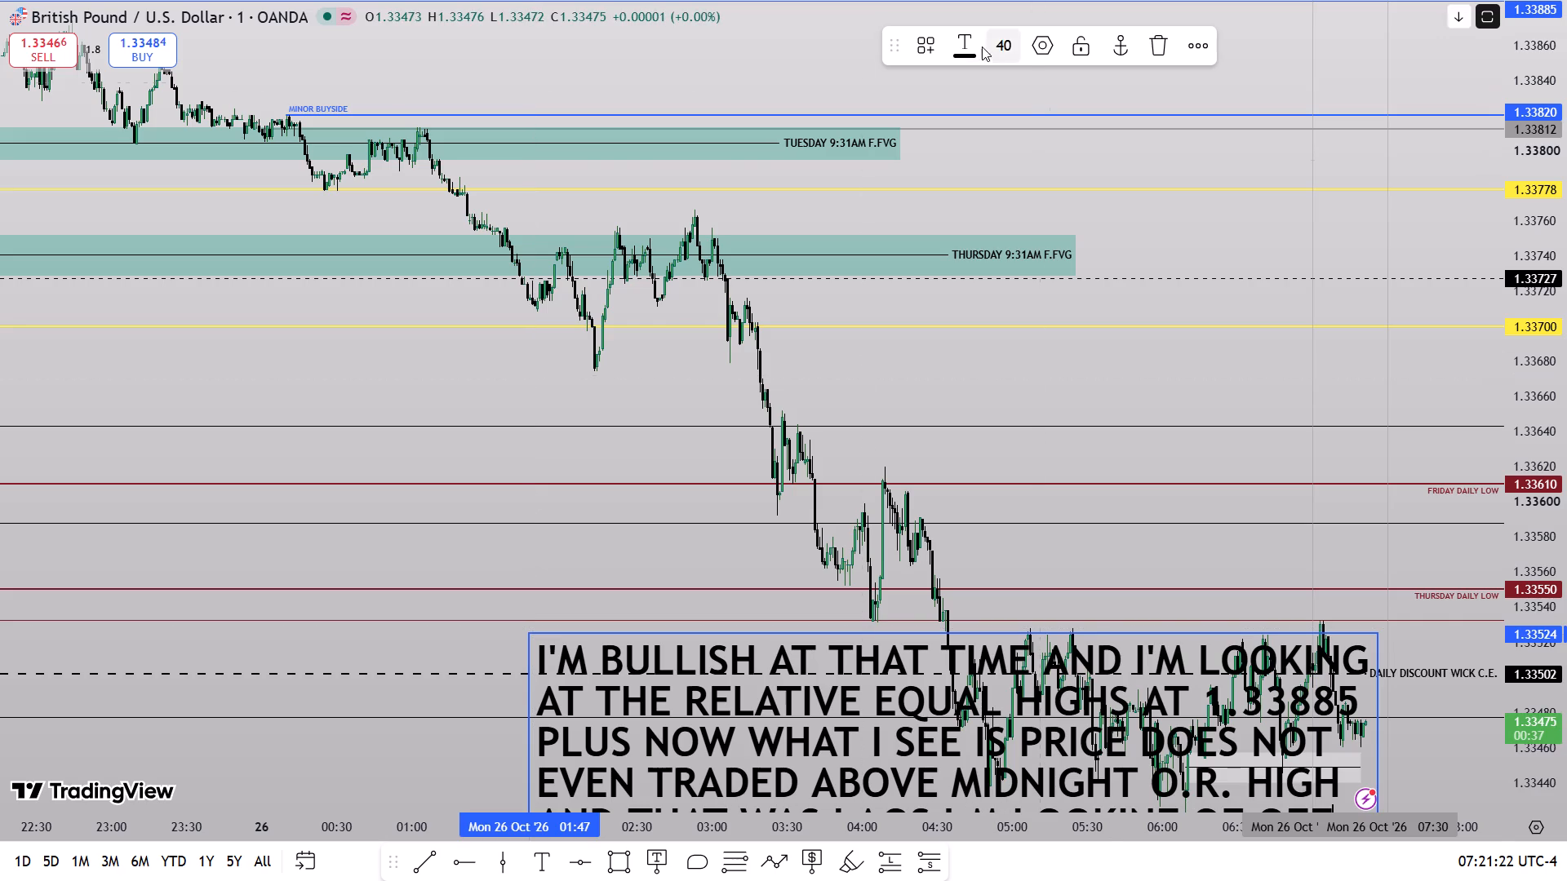
Set the bullish note's font size to 12 and move it to the empty area at about 1.33605 and 23:17.
click(1000, 46)
click(997, 193)
click(655, 560)
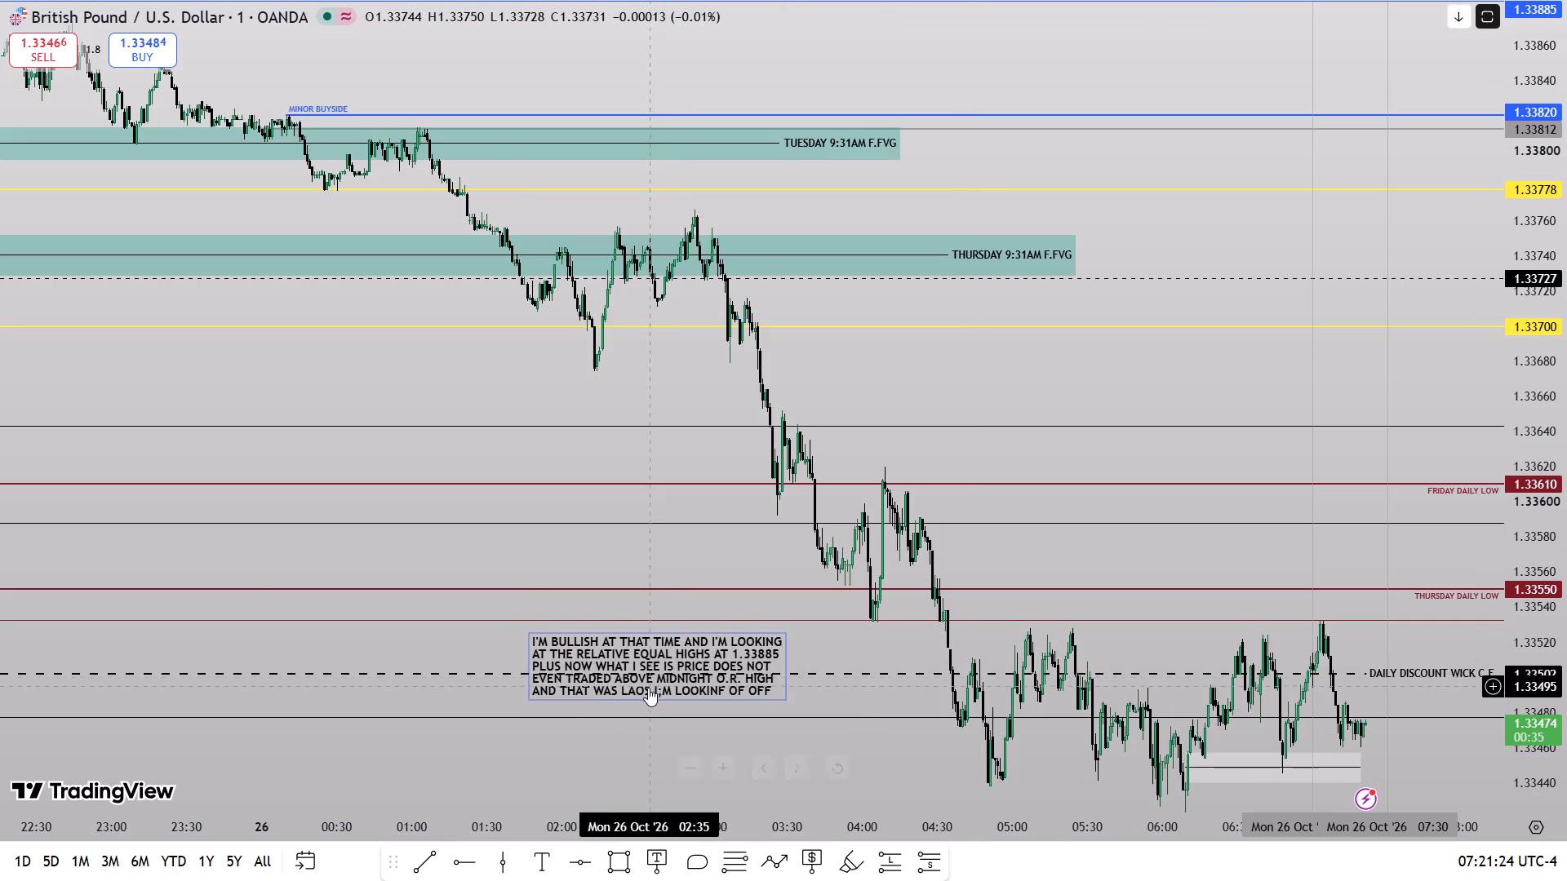
drag(648, 685, 272, 545)
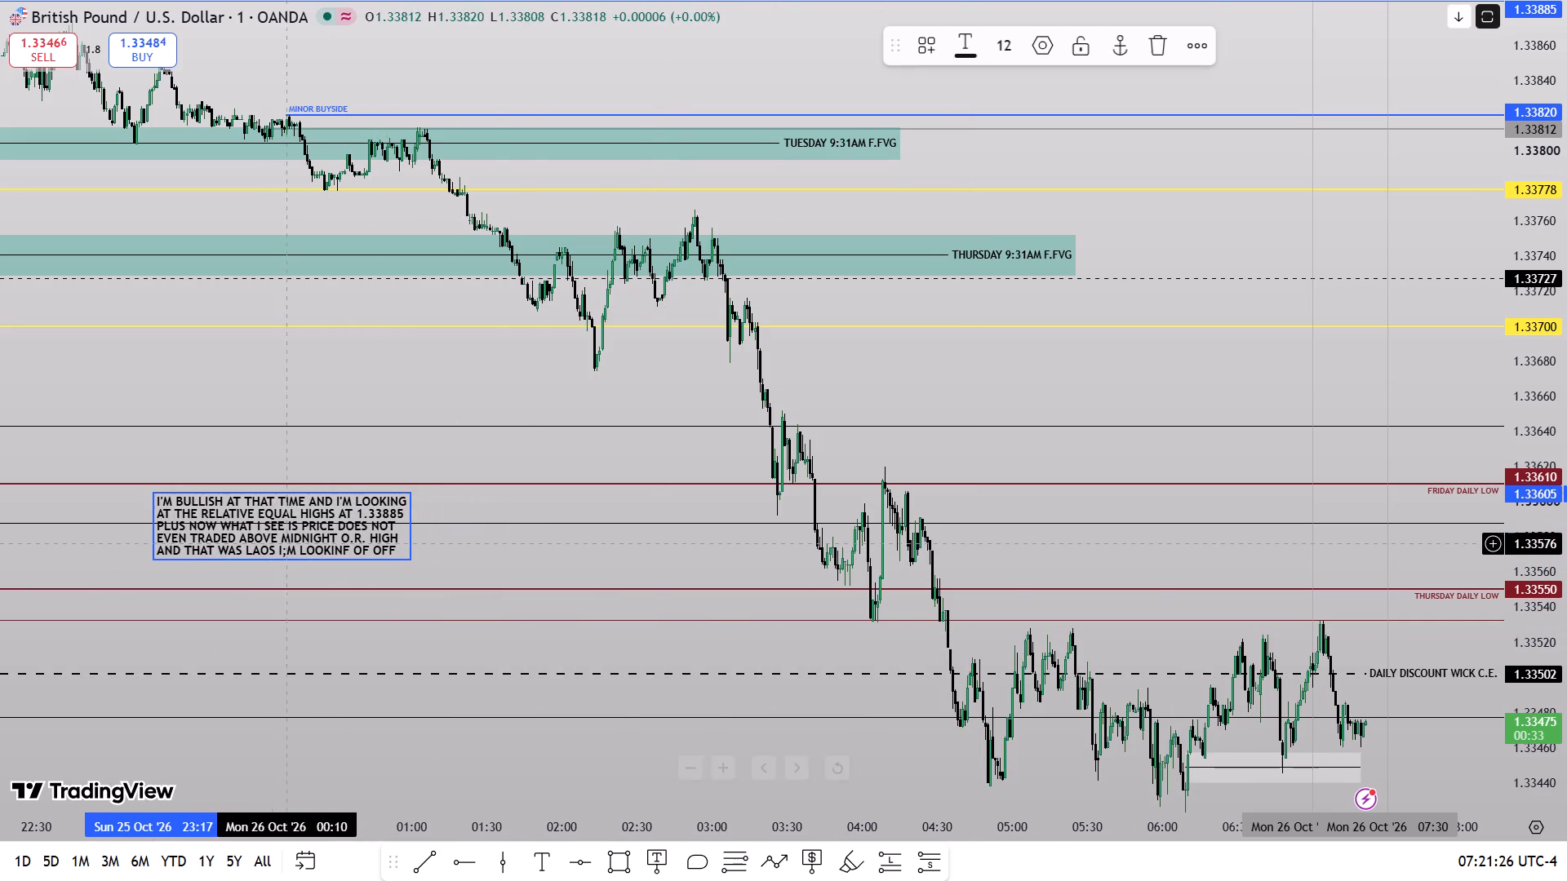
Add a second text note below the first, beginning "WE DO NOT HAVE ANY SILVER BULLET AND ALSO I'M NOT ON MY COMPUTER".
click(544, 856)
click(171, 633)
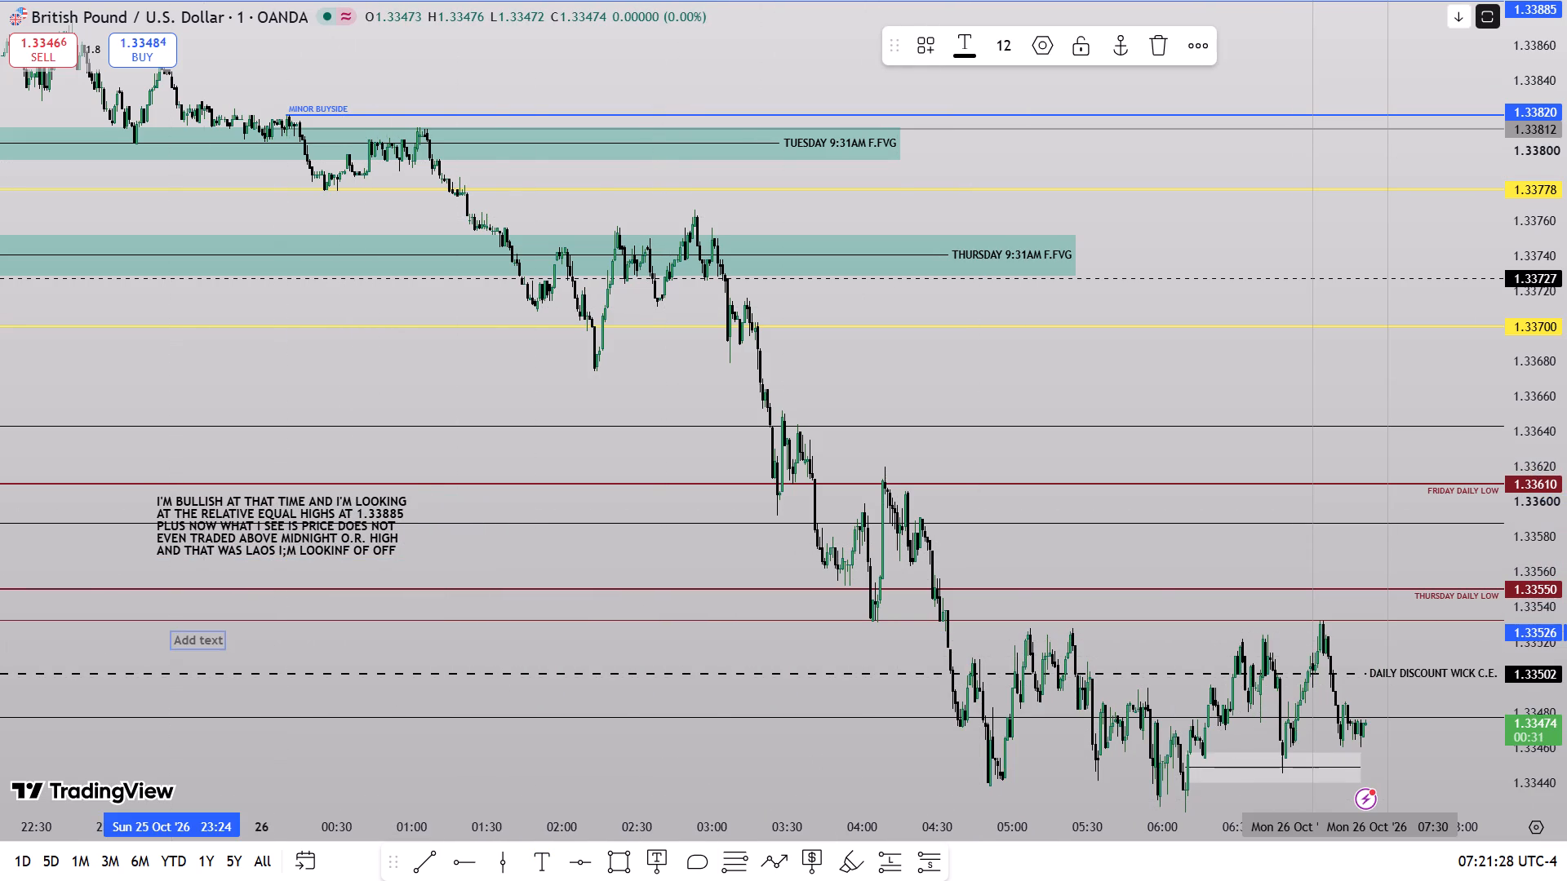
text(WE DO NOT HAVE ANY SILVER BULLET AND ALSO I')
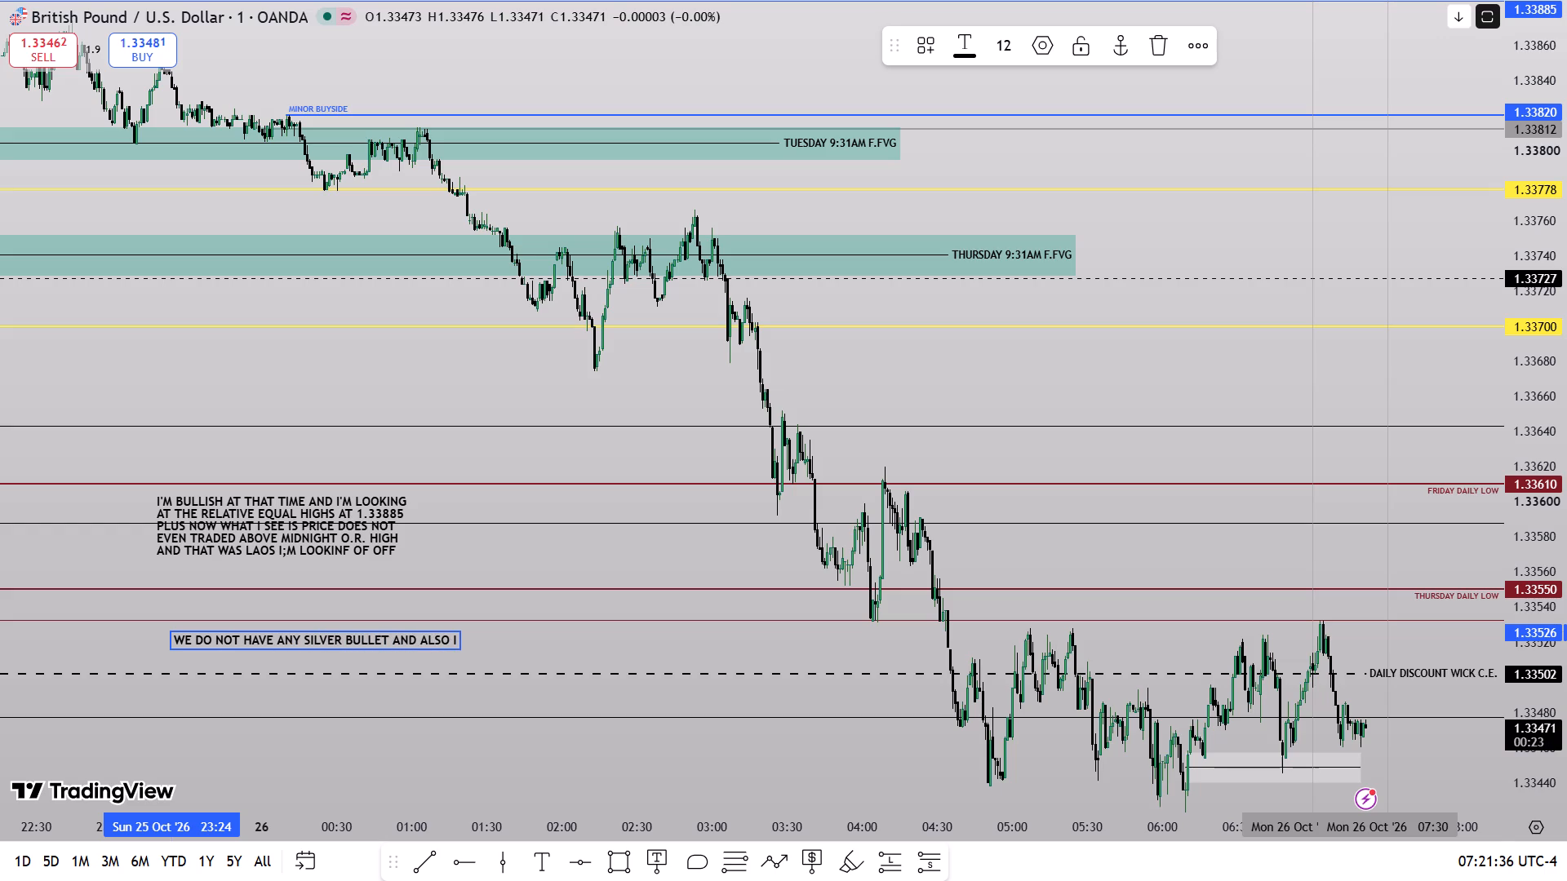
text(M NOT ON MY)
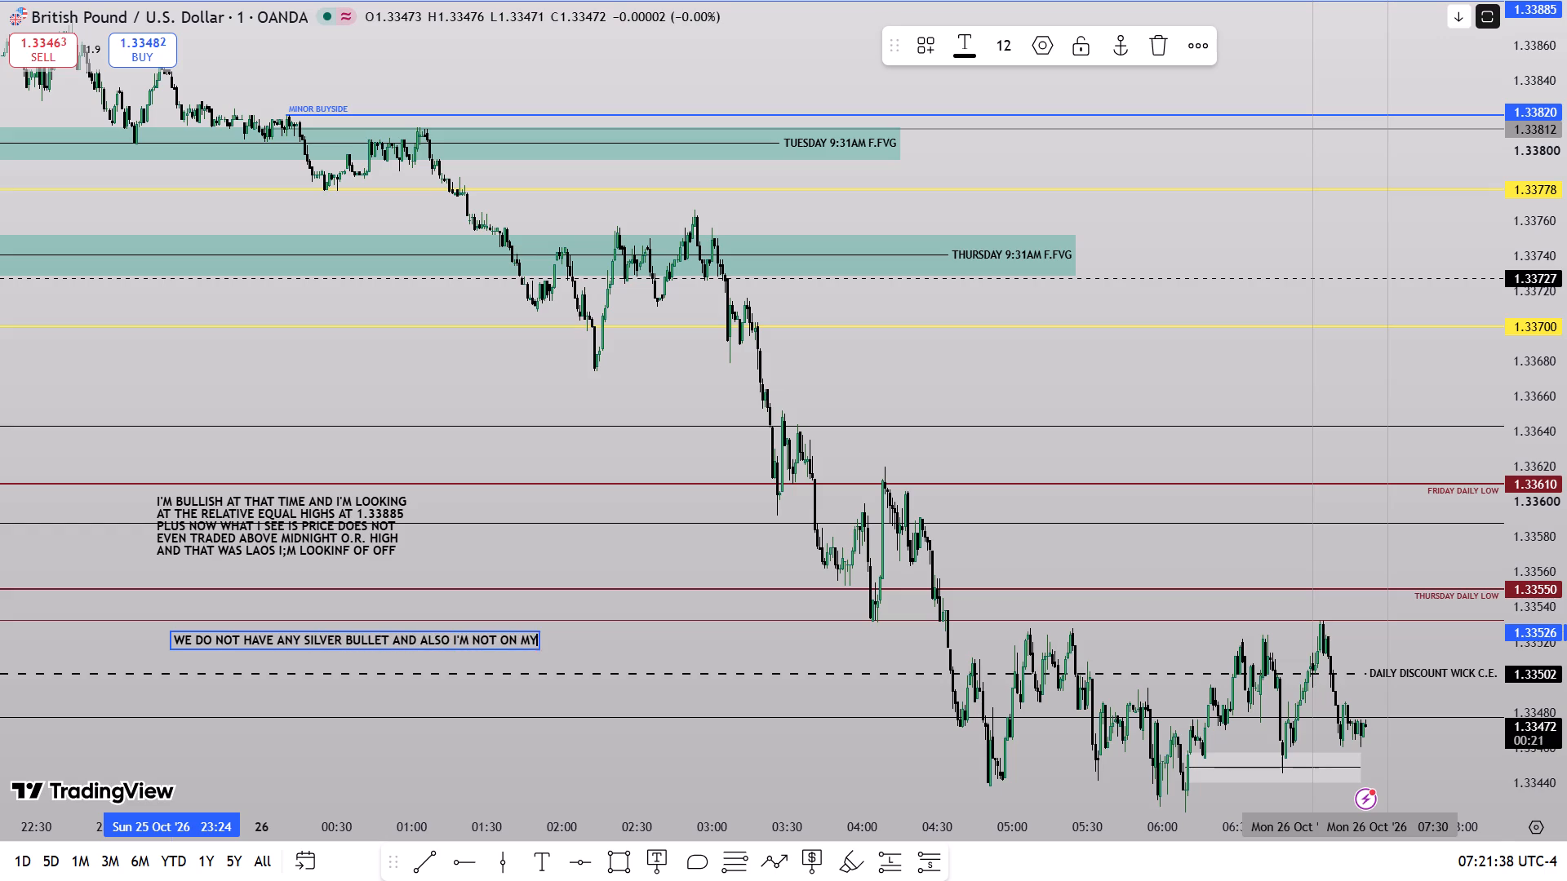
key(space)
text(COMPUTER)
Add the line "SCREEN AT THAT TIME BUT WHAT WE HAVE IS I SAW AMSS2022 MODEL WHERE" to the second note.
key(Return)
text(SCREEN AT THAT TIME BUT WHAT WE HAVE IS)
key(space)
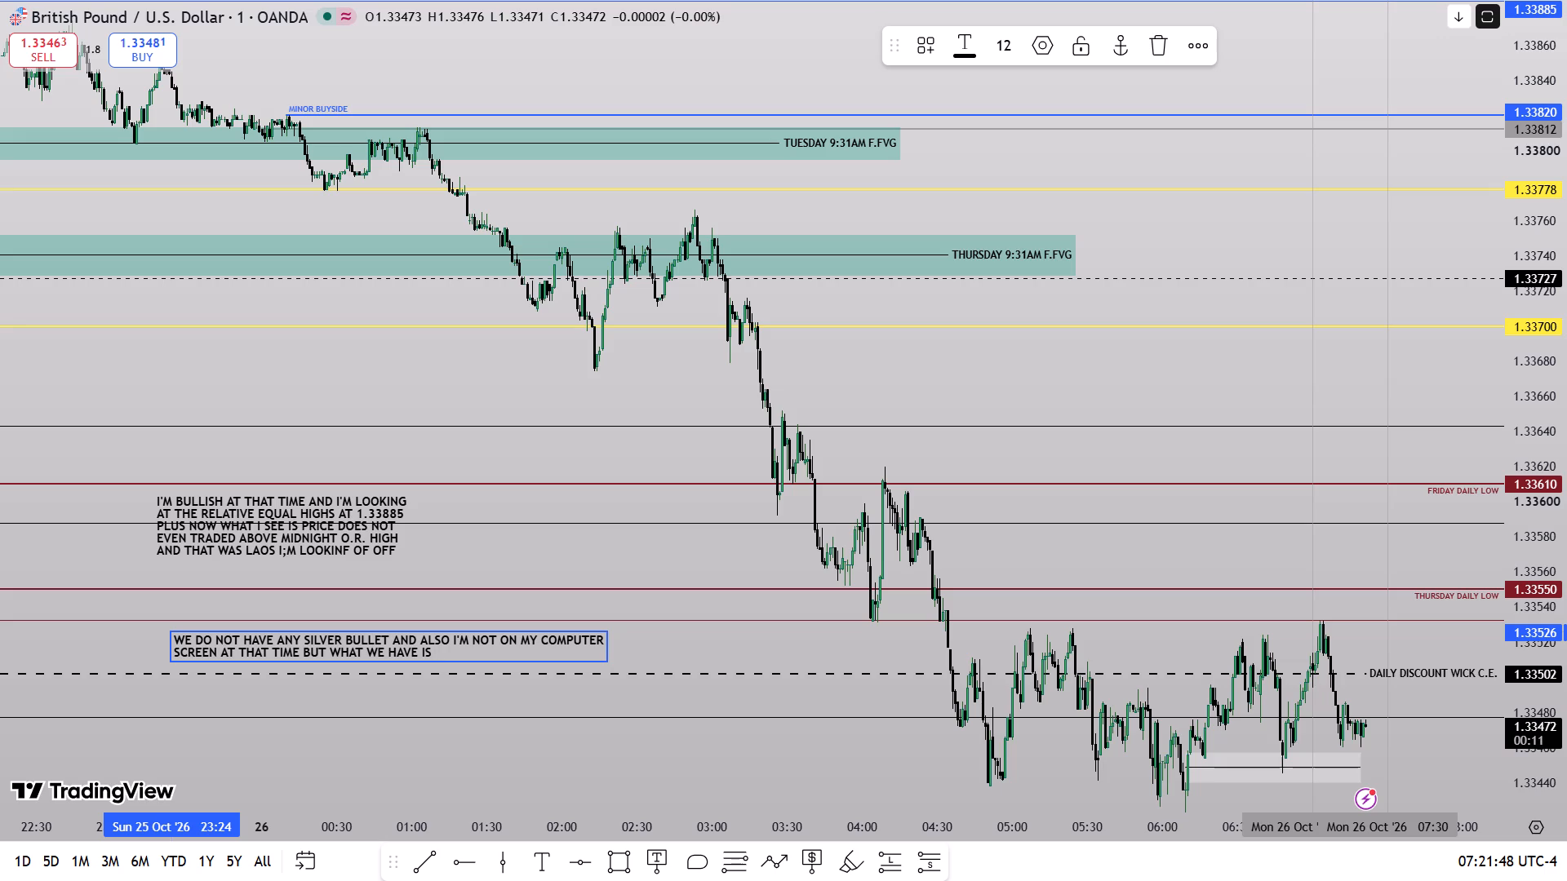
text(I SAW AMSS2022 MODEL WHERE)
Add the line "TE LOW IN 3:50-4:10AM MACRO WHERE I TOOK A TRADE BASED ON MSS 2022" to the second note.
key(Return)
text(TE LOW)
key(space)
text(IN)
key(space)
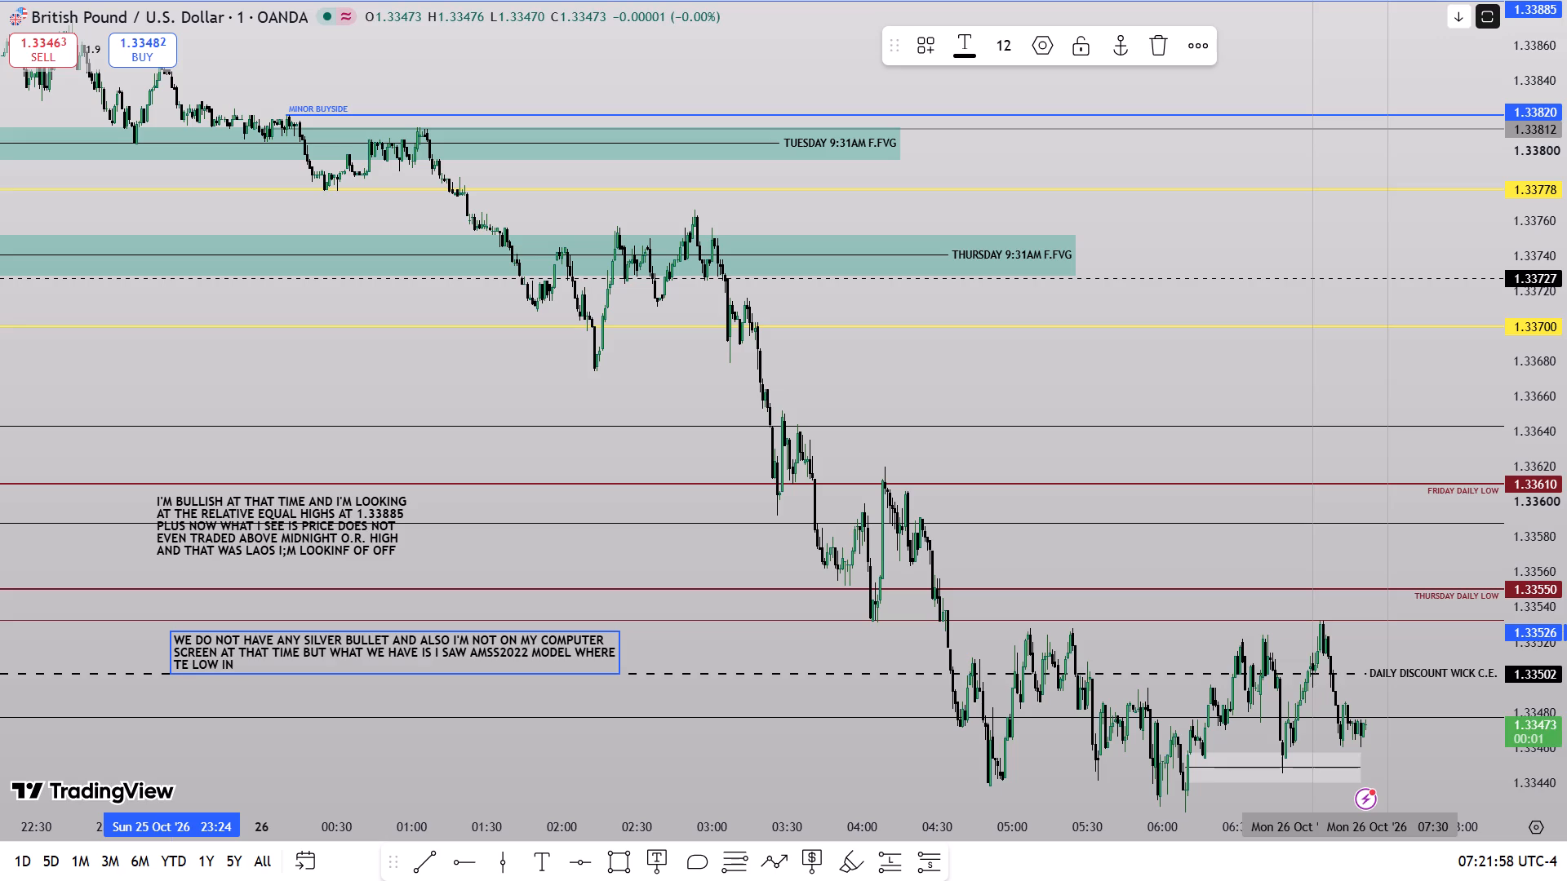
text(3:50-4:10AM)
key(space)
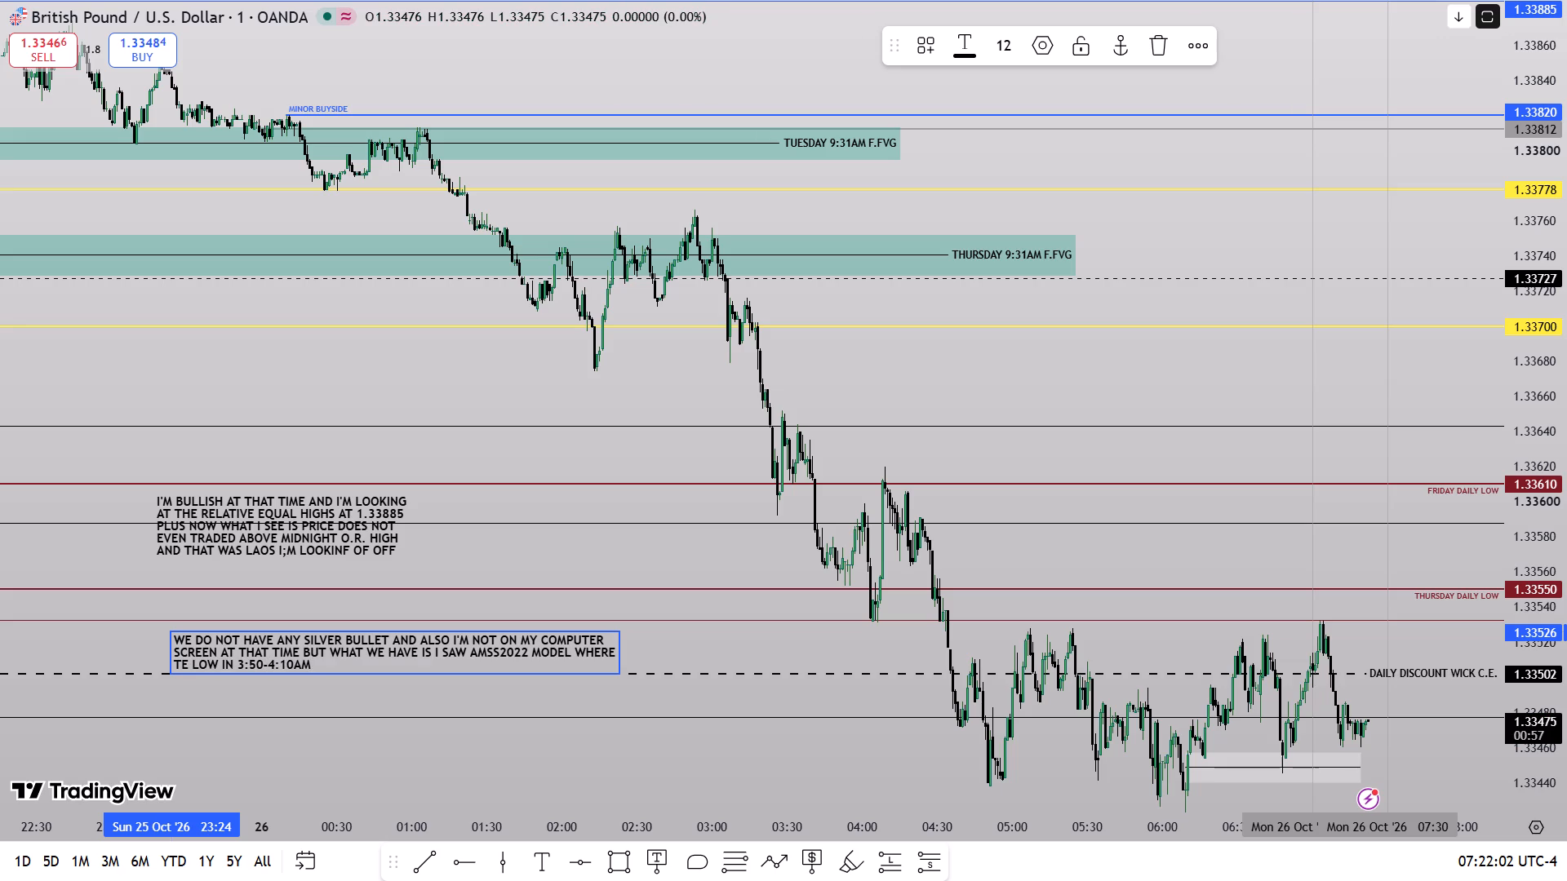
text(MACRO)
key(space)
text(WHR)
key(BackSpace)
text(ERE I TOOK A TRADE BASED ON MSS 2022)
Add the line "HAVE FORCE THURSDAY DAILY LOW CONSIDERING OK'UNTIL THAT" to the second note.
key(Return)
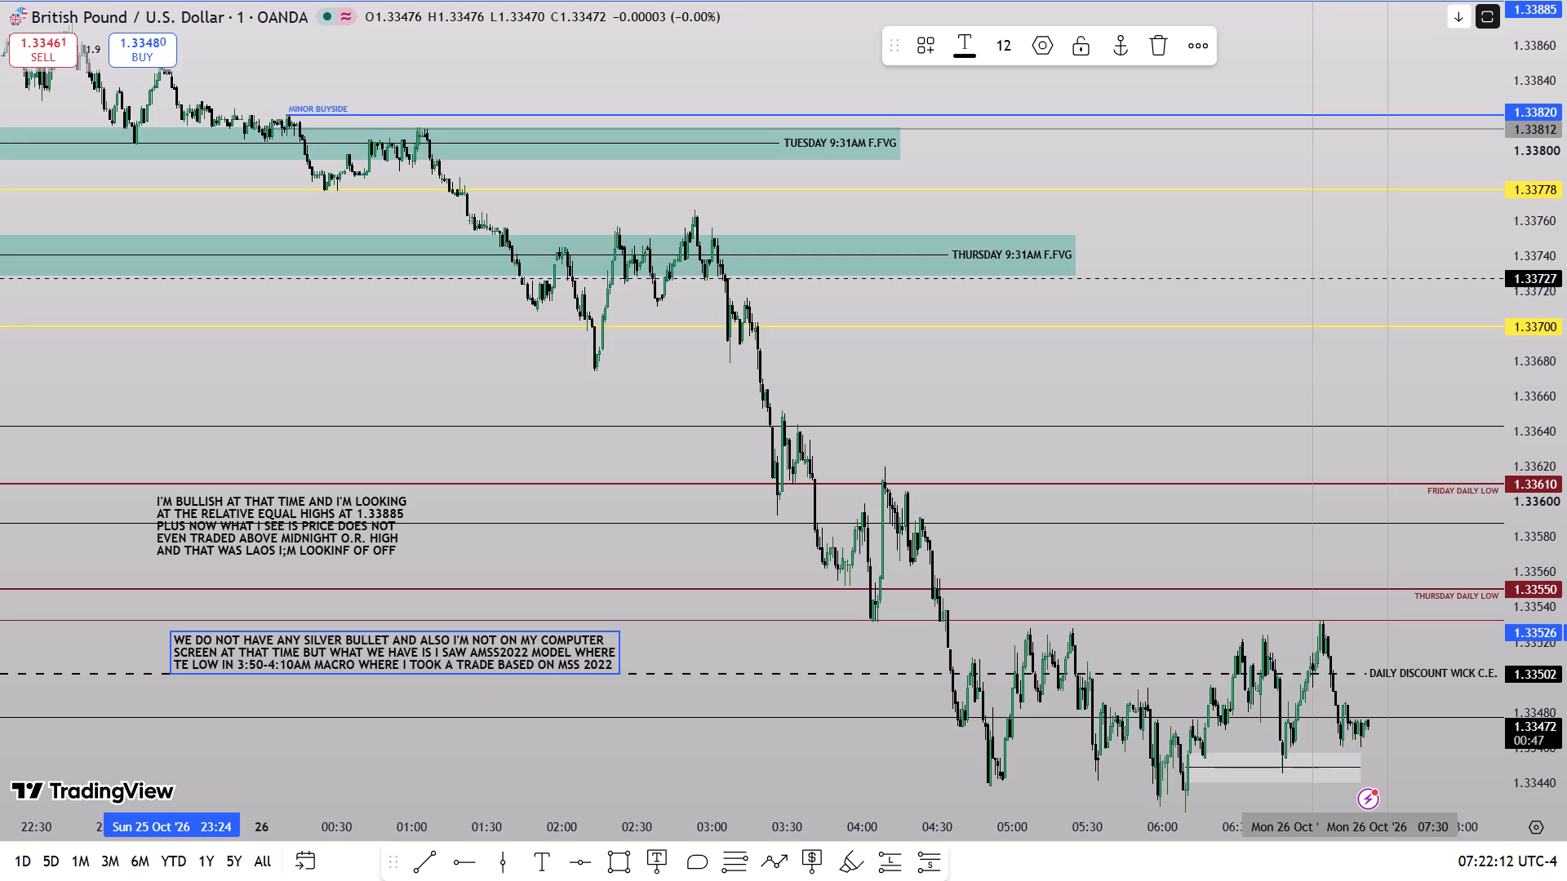
text(HAVE FORCE THURSDAT)
key(space)
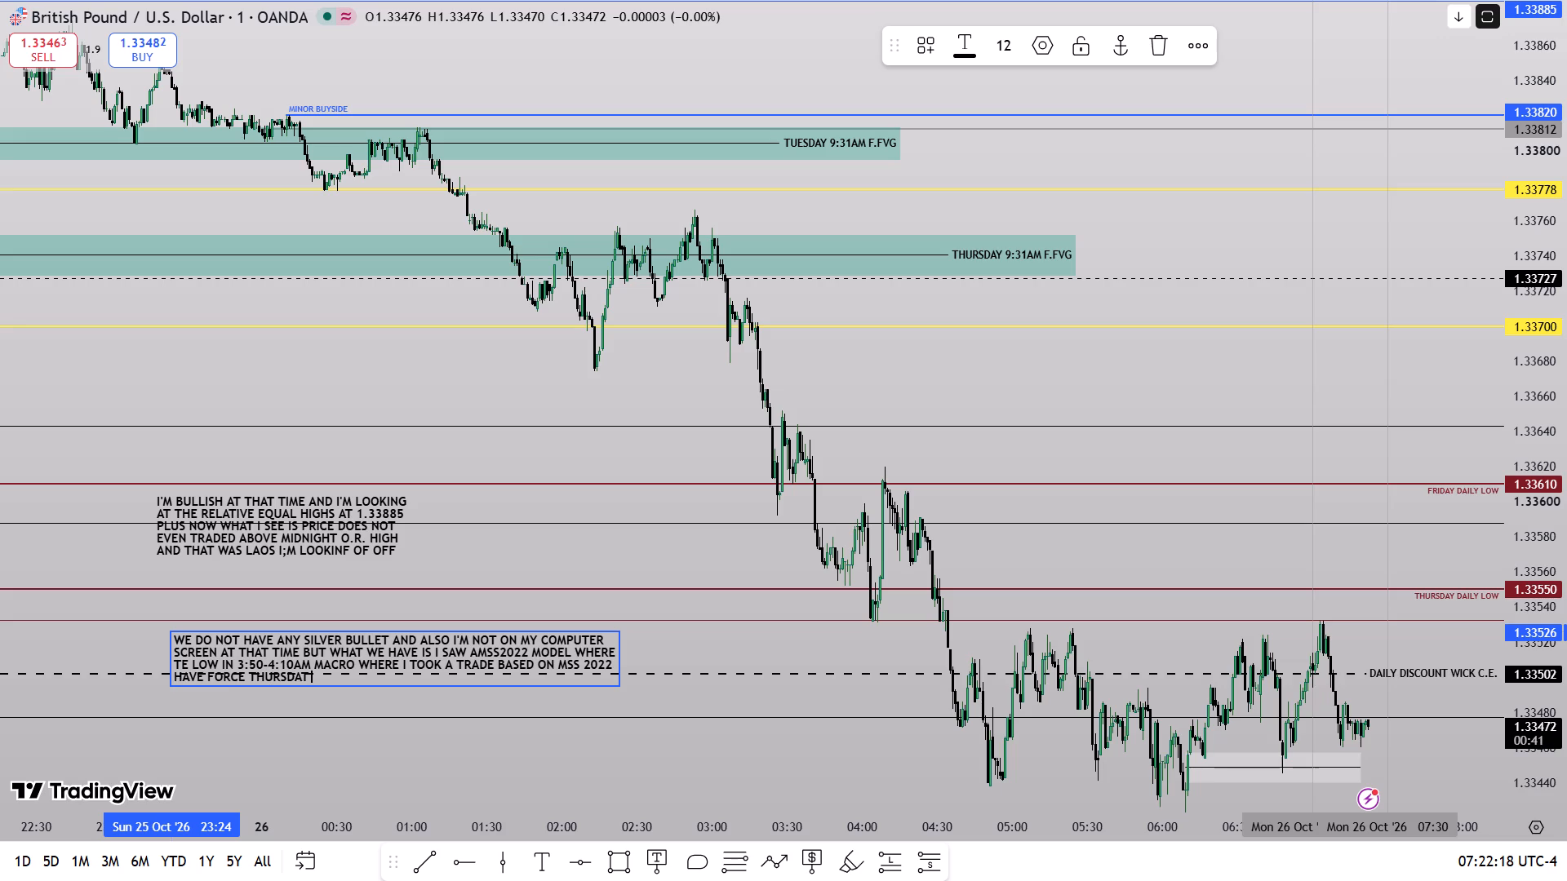
key(BackSpace)
key(BackSpace)
key(u)
key(BackSpace)
text(Y DAILY LOW CONSD)
key(BackSpace)
text(IDERING)
key(space)
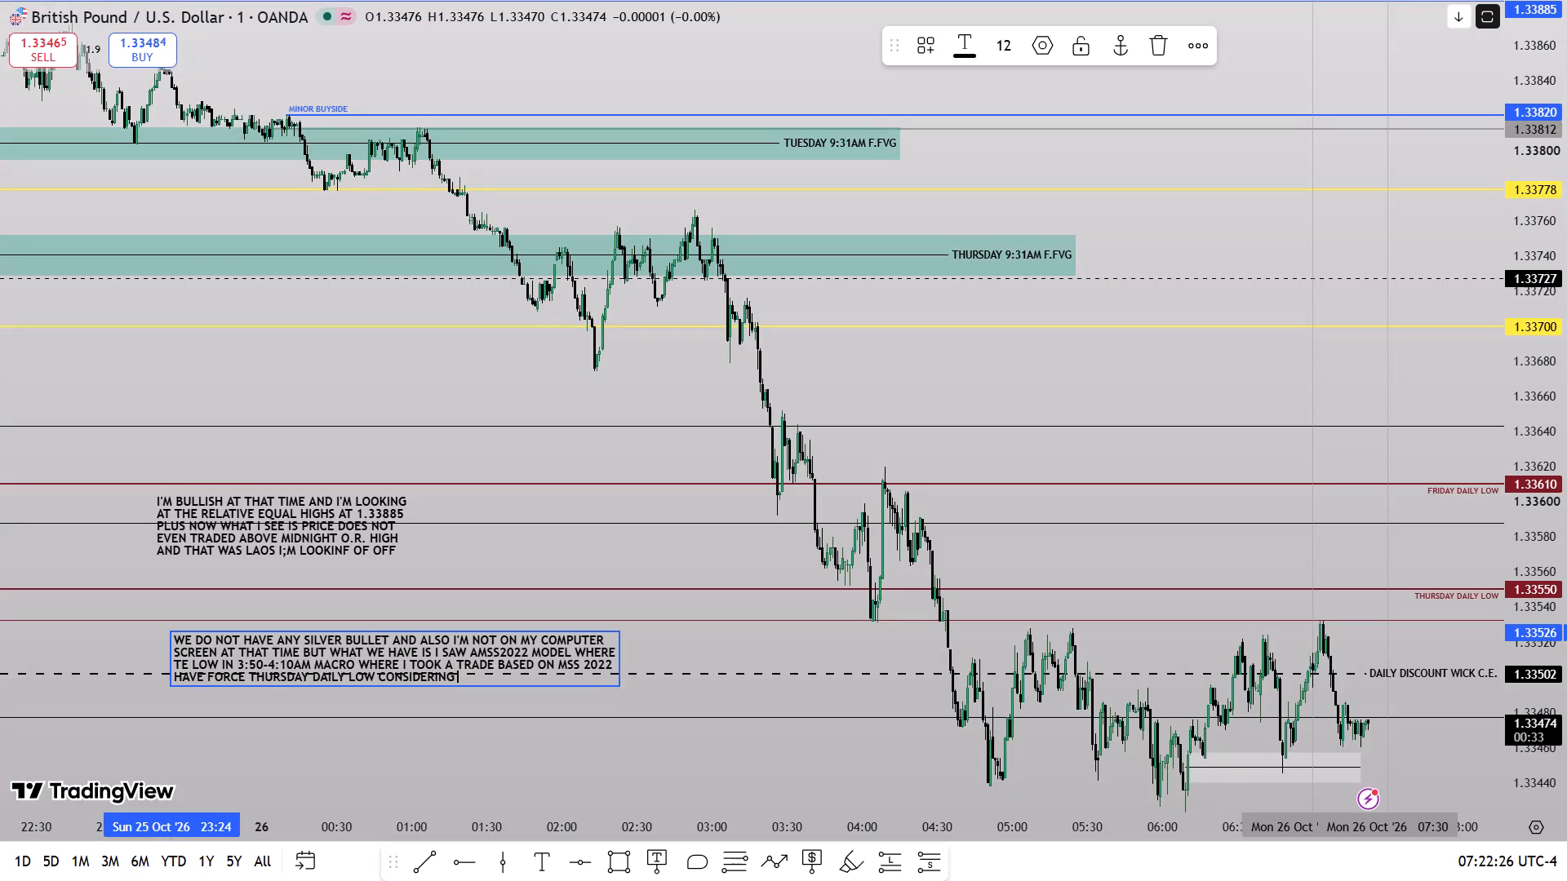
key(k)
key(BackSpace)
text(OK'UNTIL)
key(BackSpace)
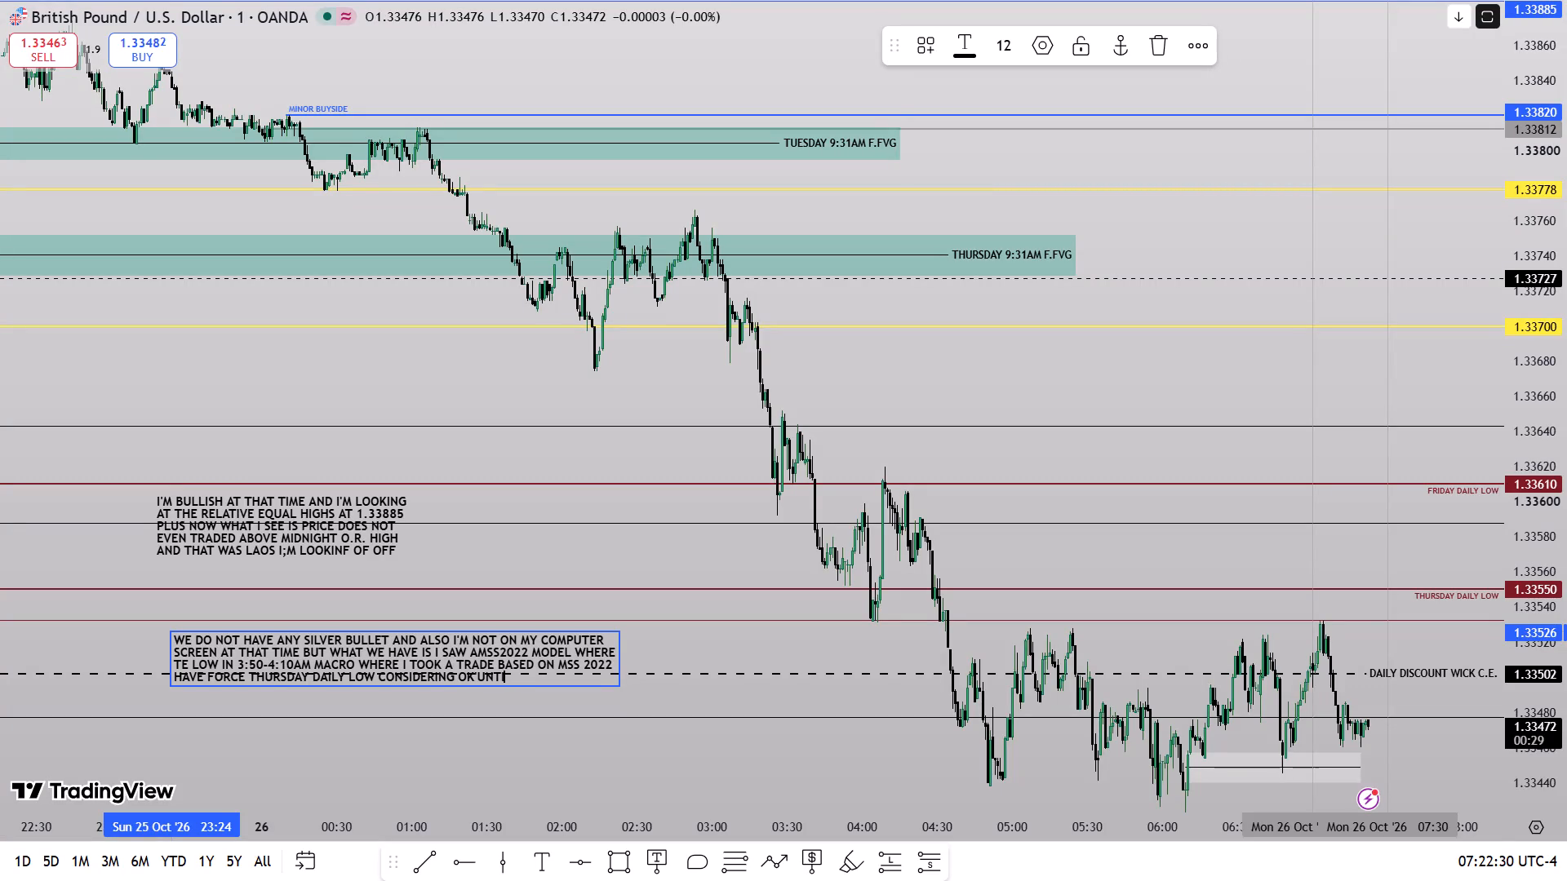
text(L THAT)
key(space)
Add the line "EVERYTHING IS OK THERE FO A TRADE IDEA NOW WHEN WE STOPPED OUT THERE" to the second note.
key(Return)
text(EVERYTHING IS O)
text(KTH)
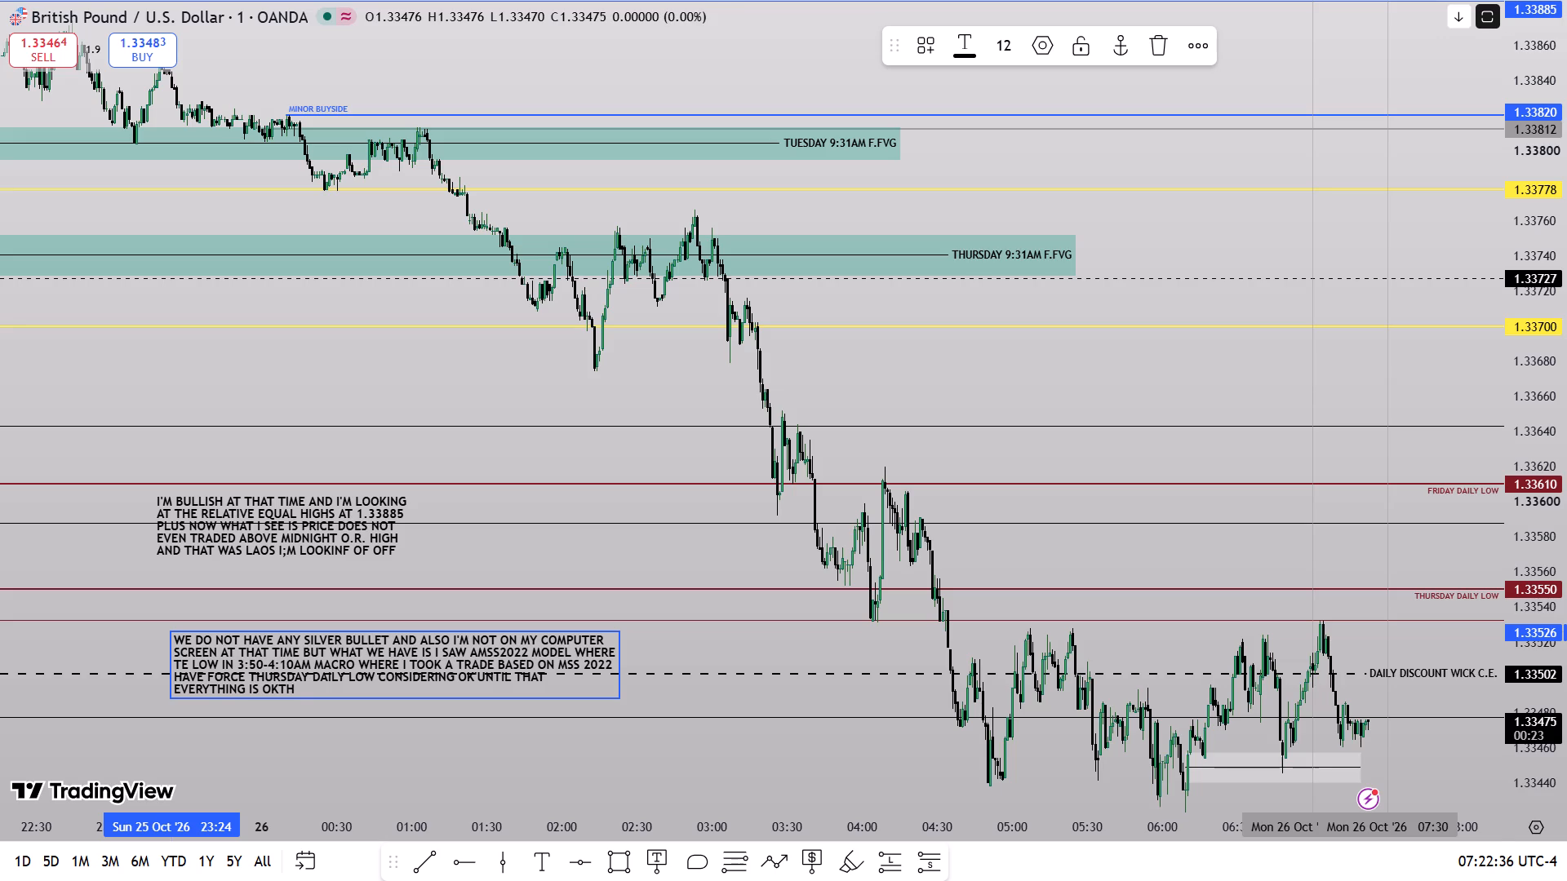
key(BackSpace)
key(BackSpace)
key(space)
text(THERE FO A TRDAE)
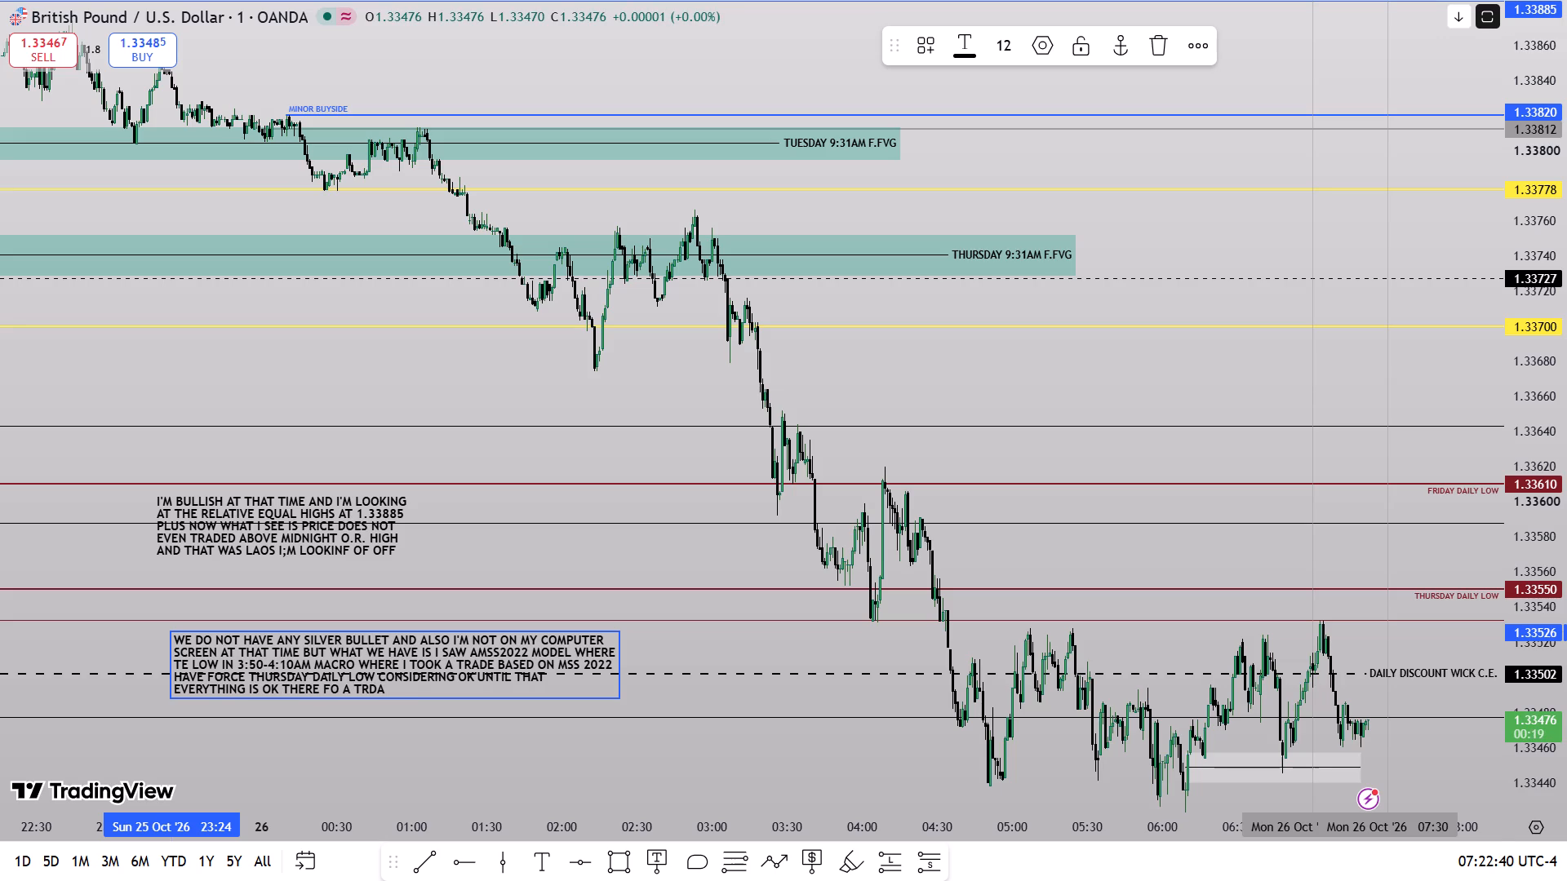
key(space)
key(BackSpace)
key(BackSpace)
key(BackSpace)
key(BackSpace)
key(BackSpace)
text(RADE IDEA NOW WHEN WE STOPPED OUT THER)
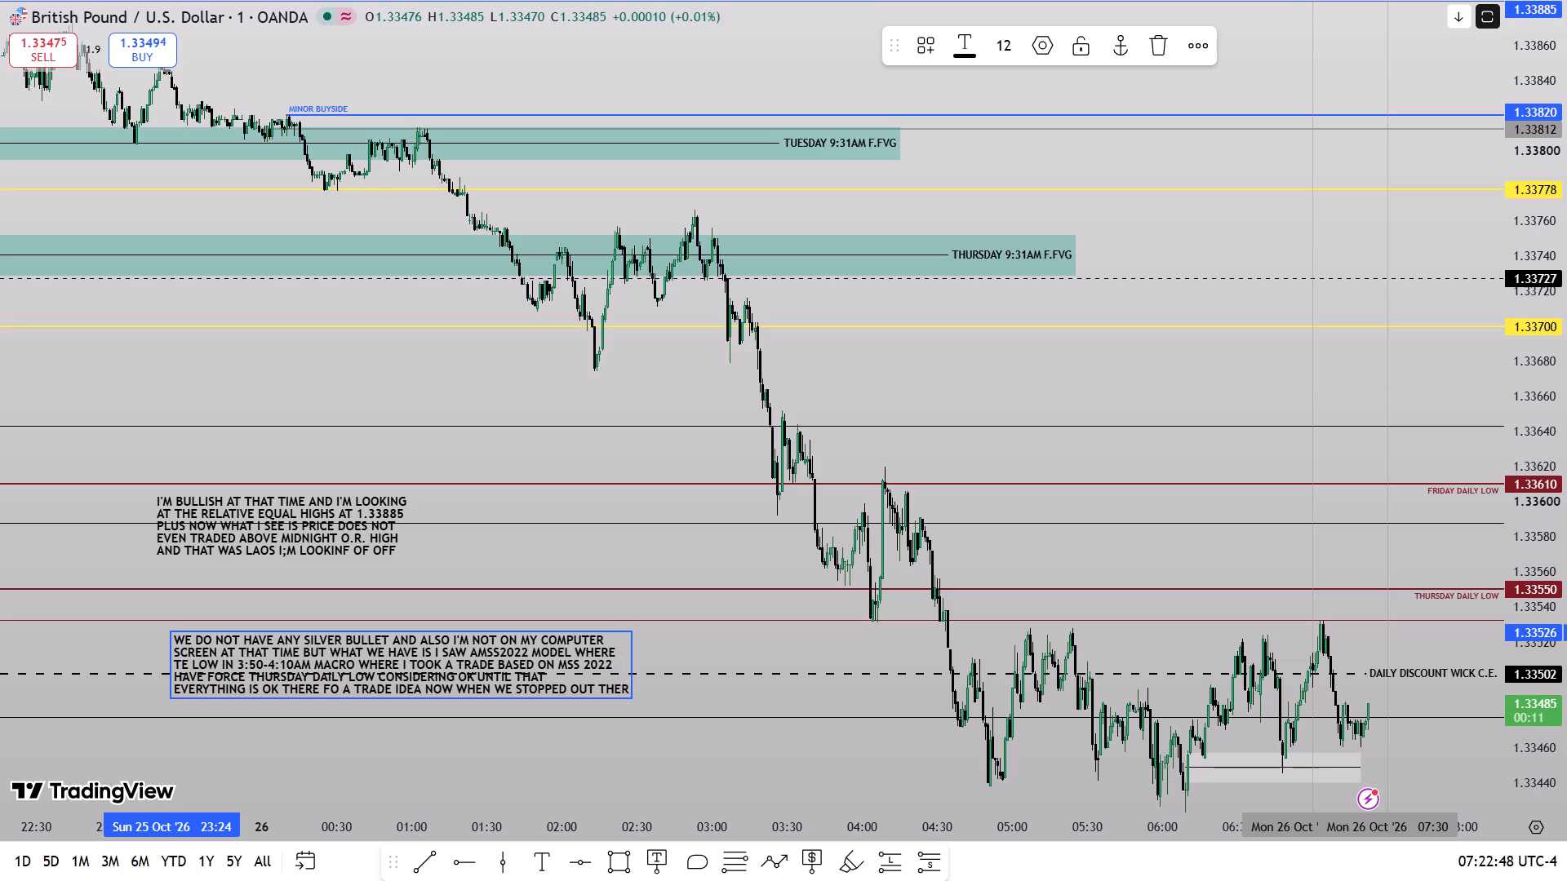
text(E)
Continue the second note with "I'M SITTING IN NY SESSION WATING FOR A MSS AND WAITING FOR A SETUP TO AIM THAT SAME LEVEL.".
key(Return)
text(I'M SITTING IN NY SESSION WATING)
key(space)
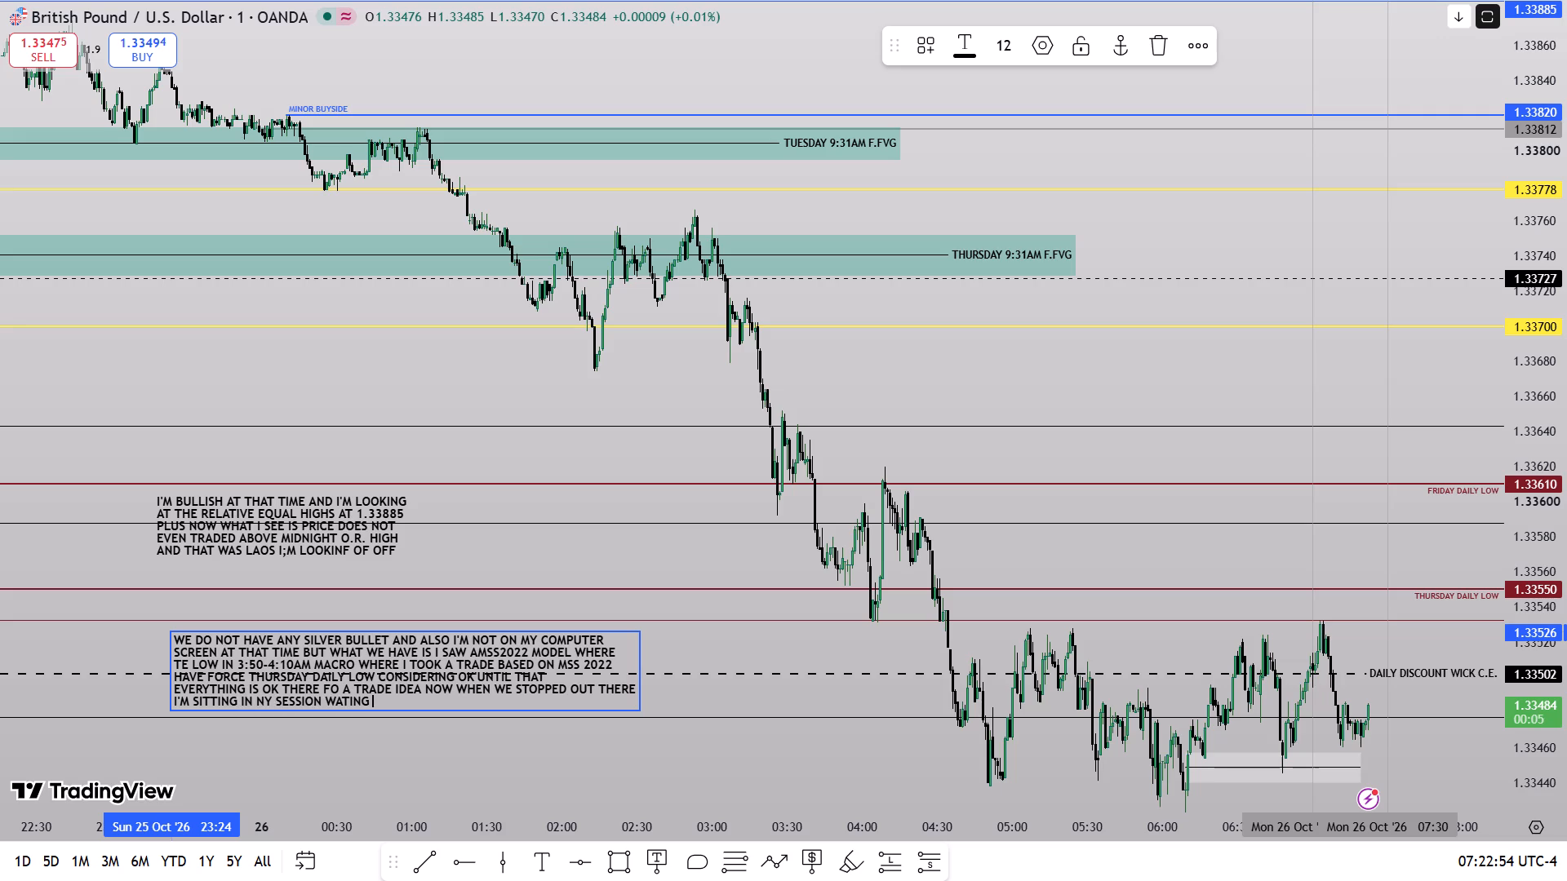
text(FOR A MSS AND WAITN)
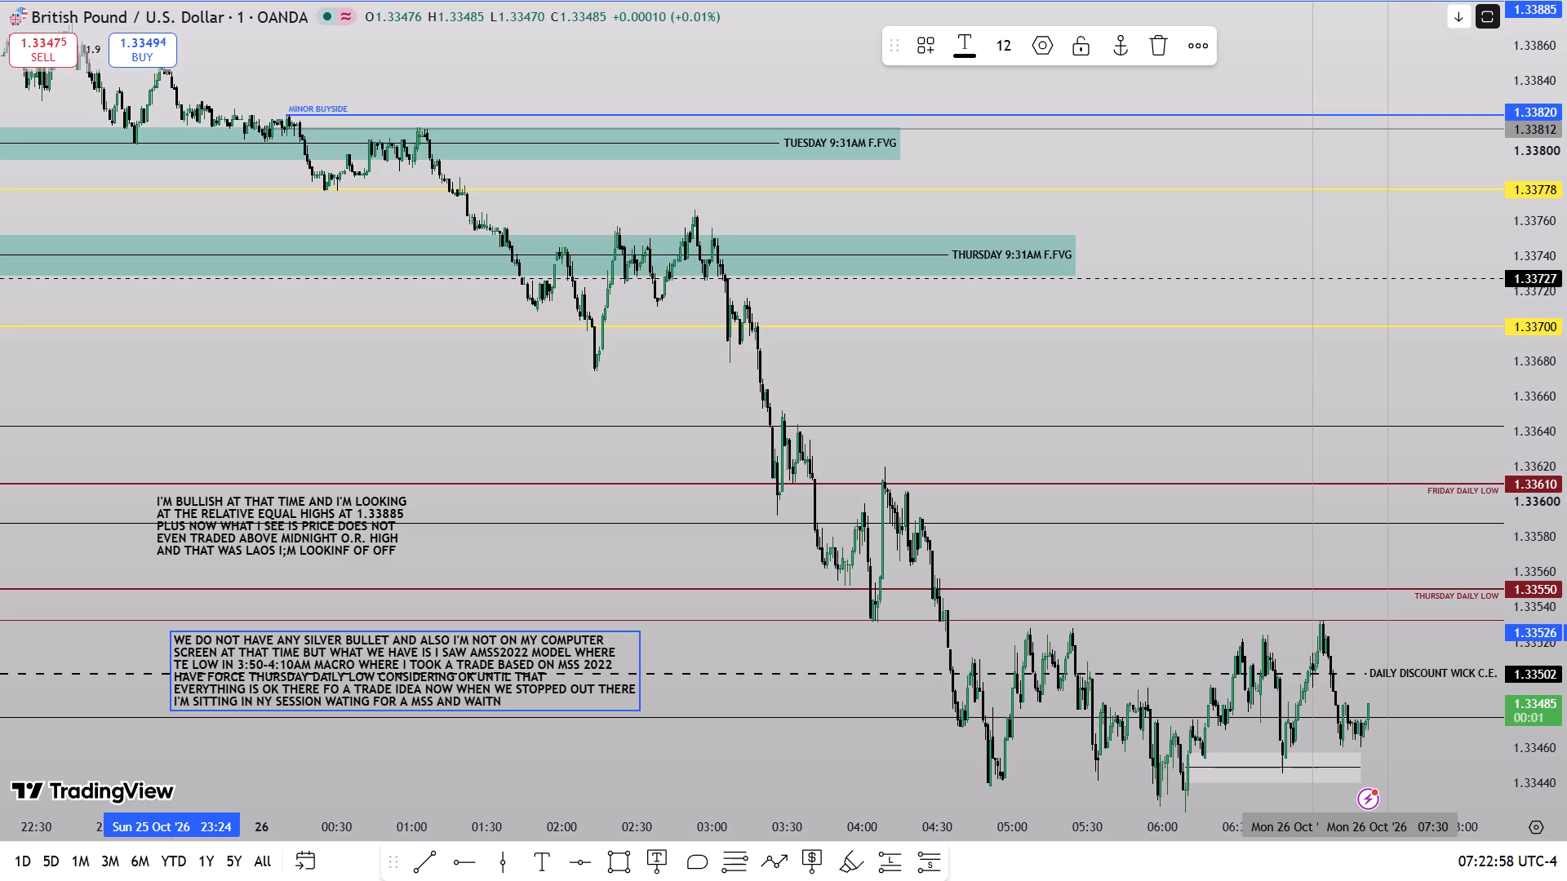
key(BackSpace)
text(ING FOR A SETUP TO AIM)
key(Return)
text(THAT SAME LEVEL)
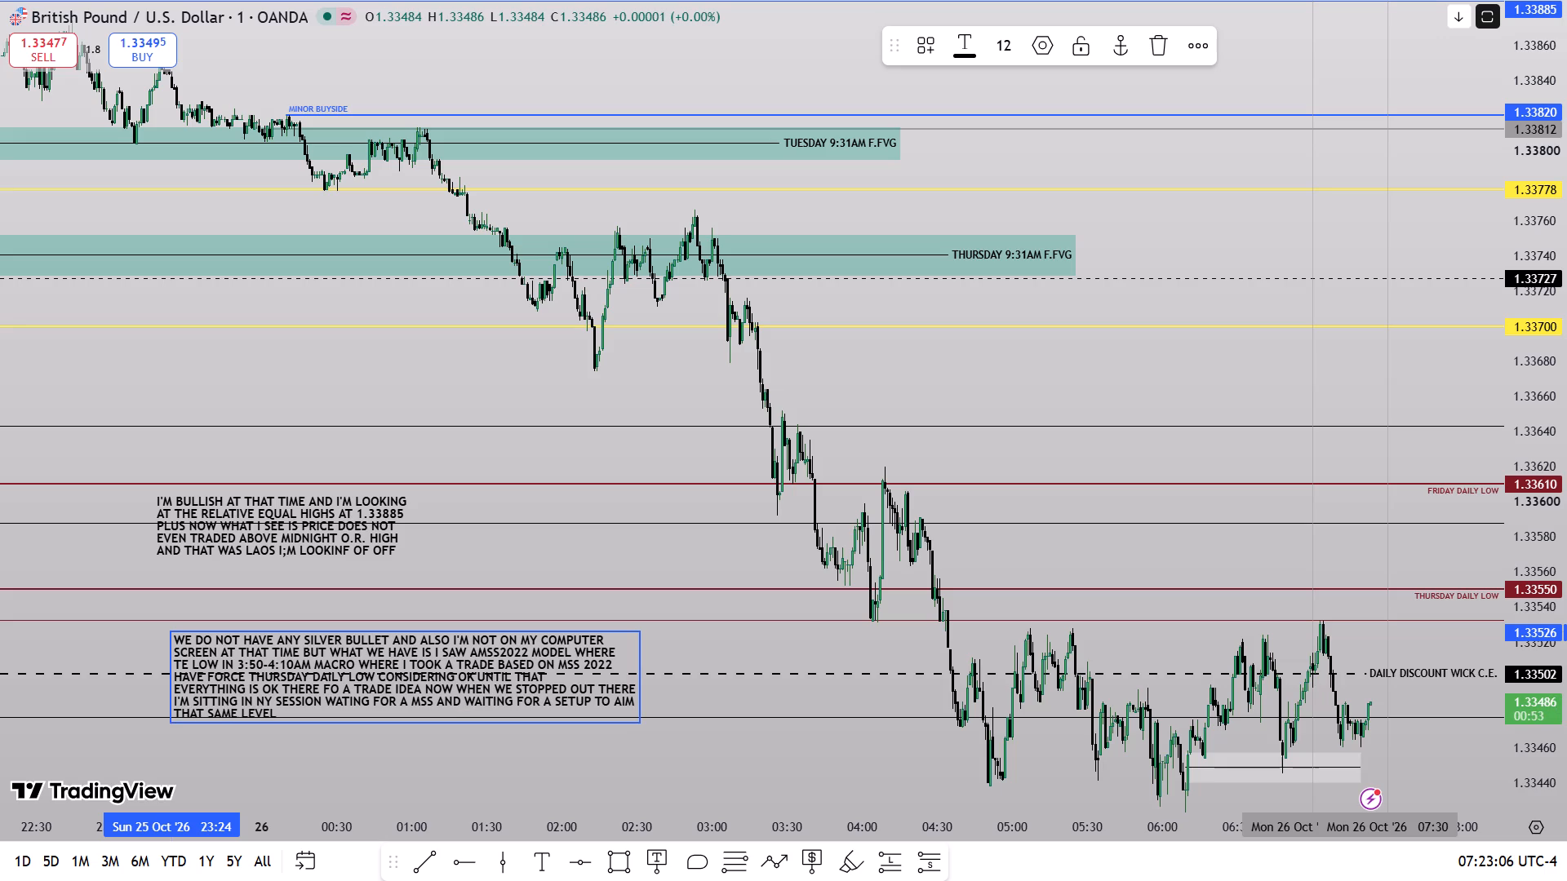
key(period)
Start a new paragraph in the second note with "UNTIL AND UNLESS WE TRADED ABOVE THAT DAILY BISI C.E. ABOVE ON A CLOSING".
key(Return)
key(Return)
text(UNTIL AND UN)
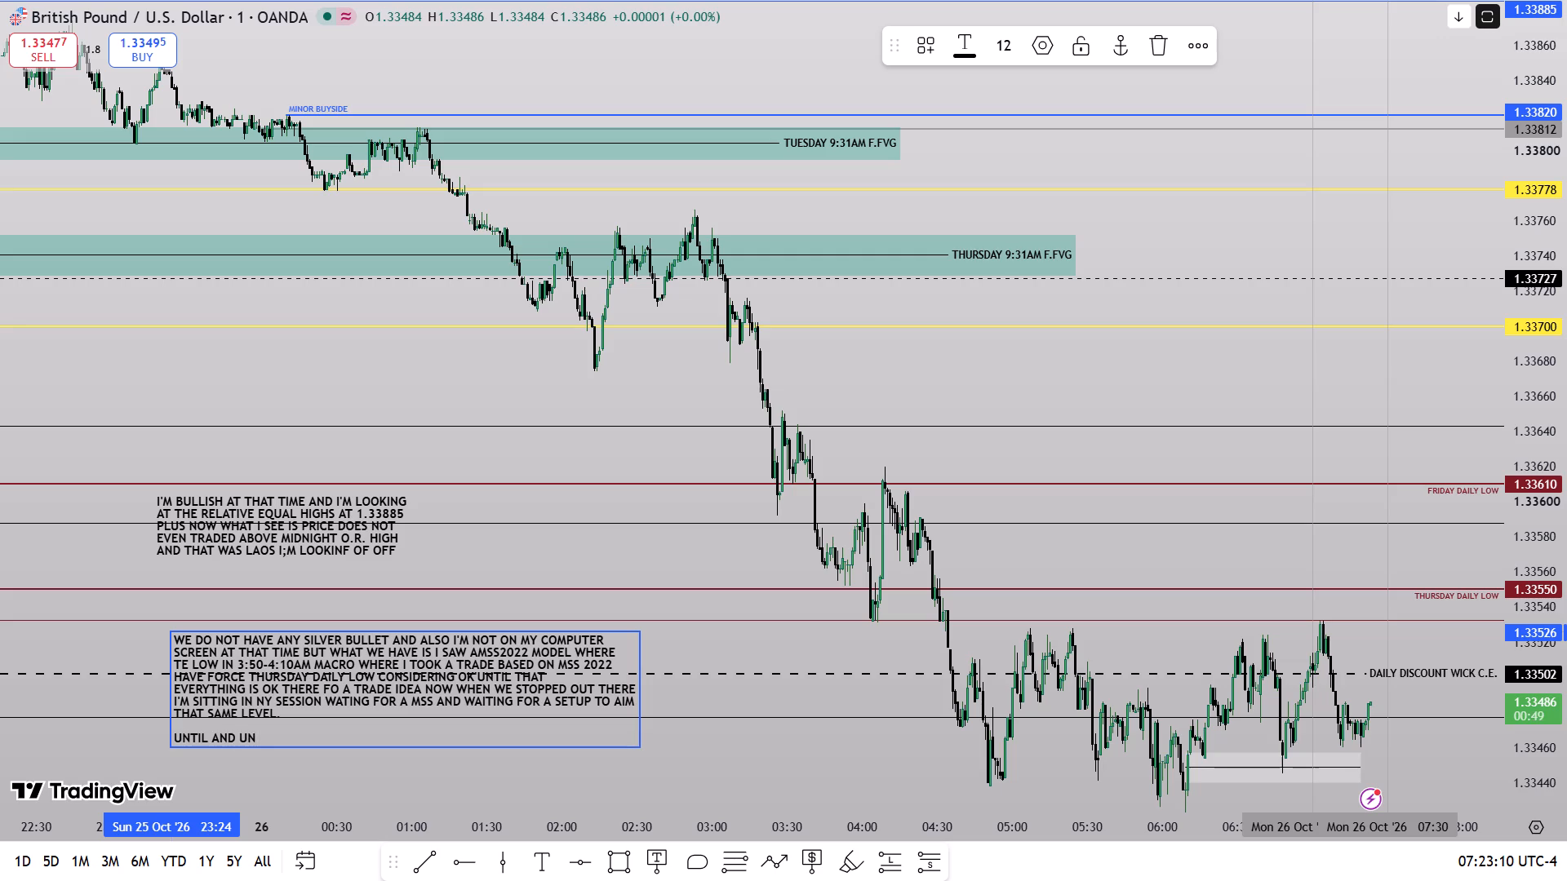
key(k)
key(BackSpace)
text(LESS)
key(space)
text(WE TRDAED)
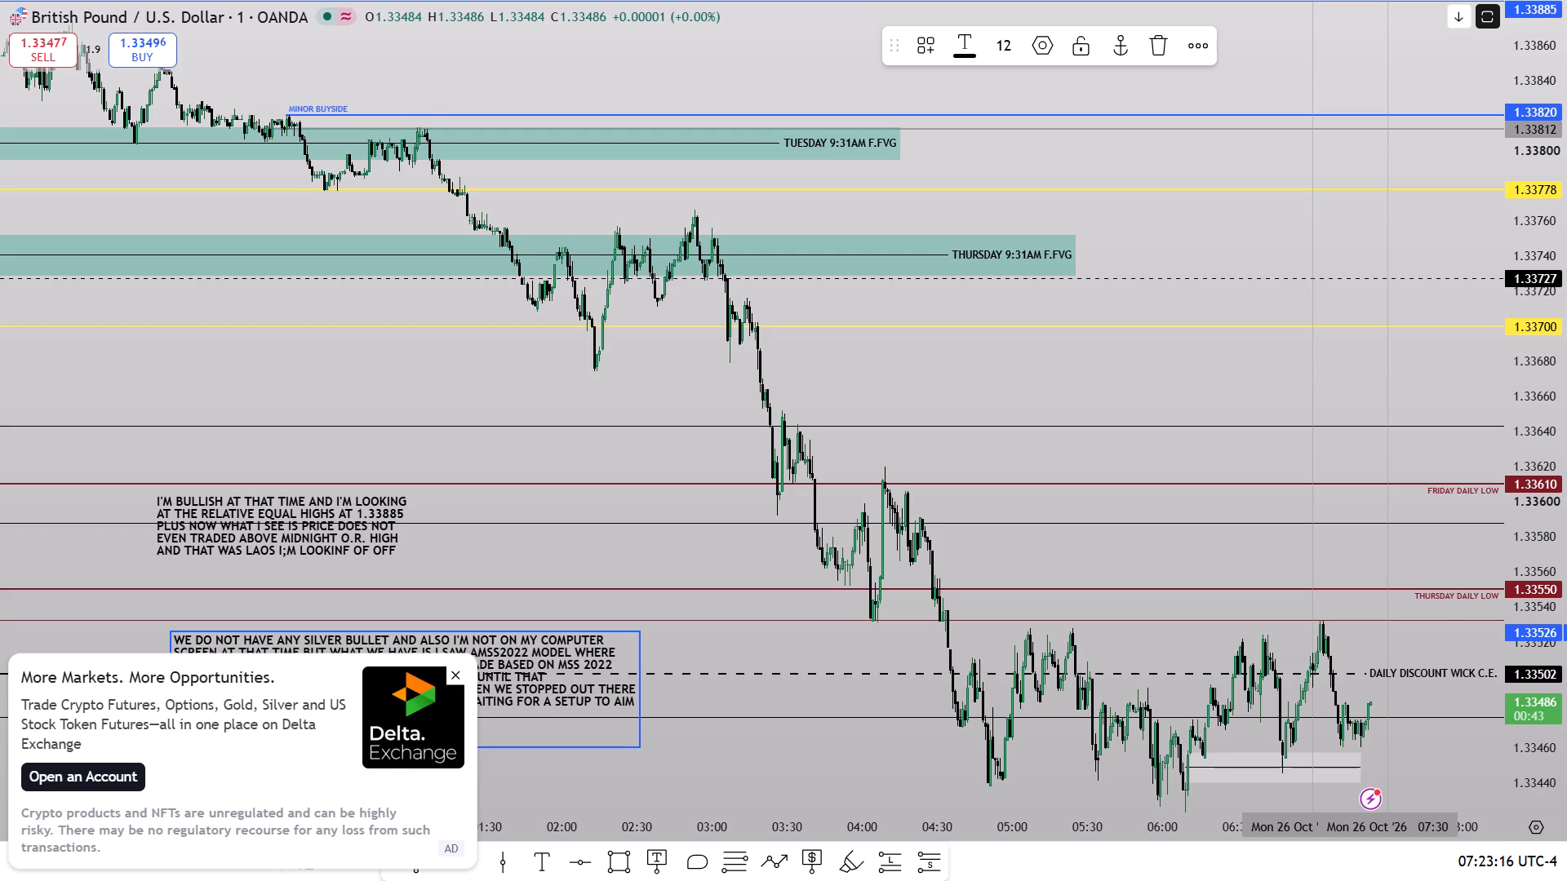
click(453, 676)
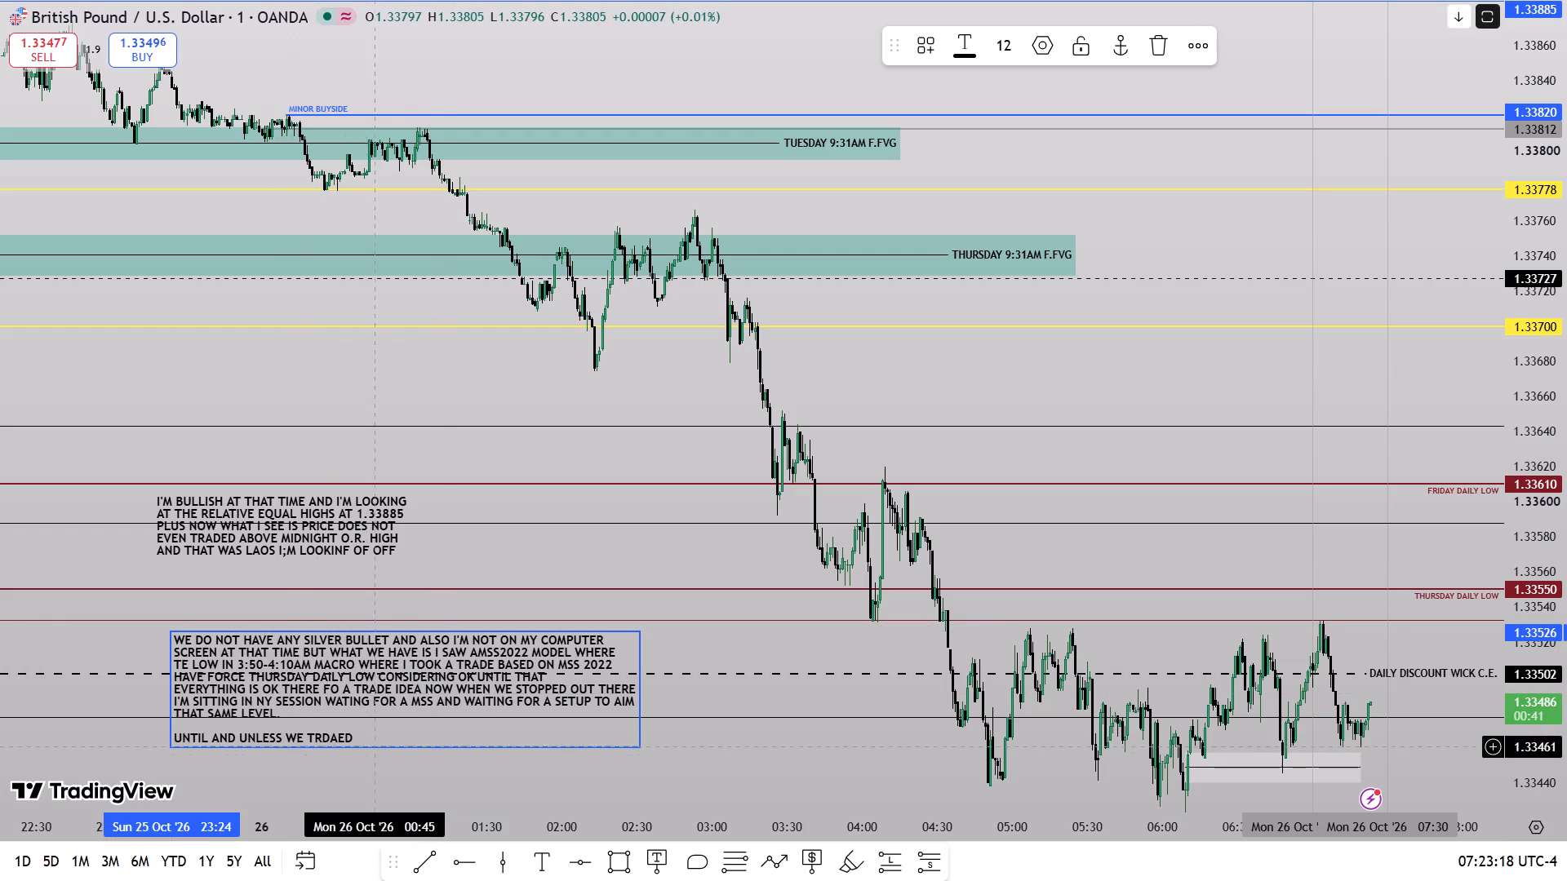
click(372, 744)
key(BackSpace)
key(BackSpace)
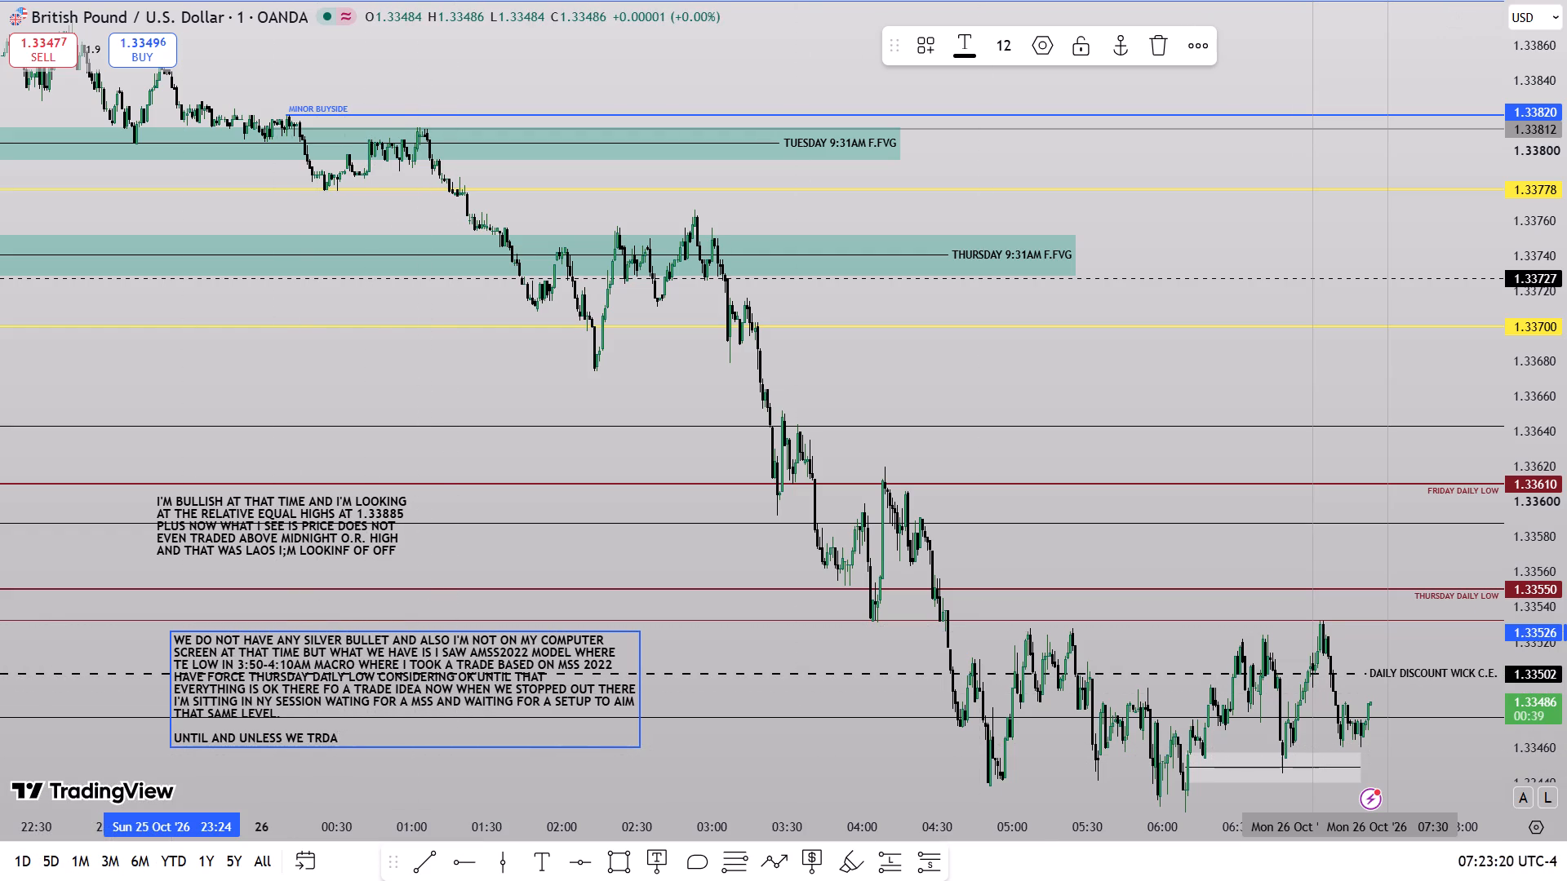
key(BackSpace)
key(BackSpace)
key(BackSpace)
key(r)
text(ADED ABVE)
key(space)
key(BackSpace)
key(BackSpace)
key(BackSpace)
text(OVE THAT DAILY BISI C.E.)
key(space)
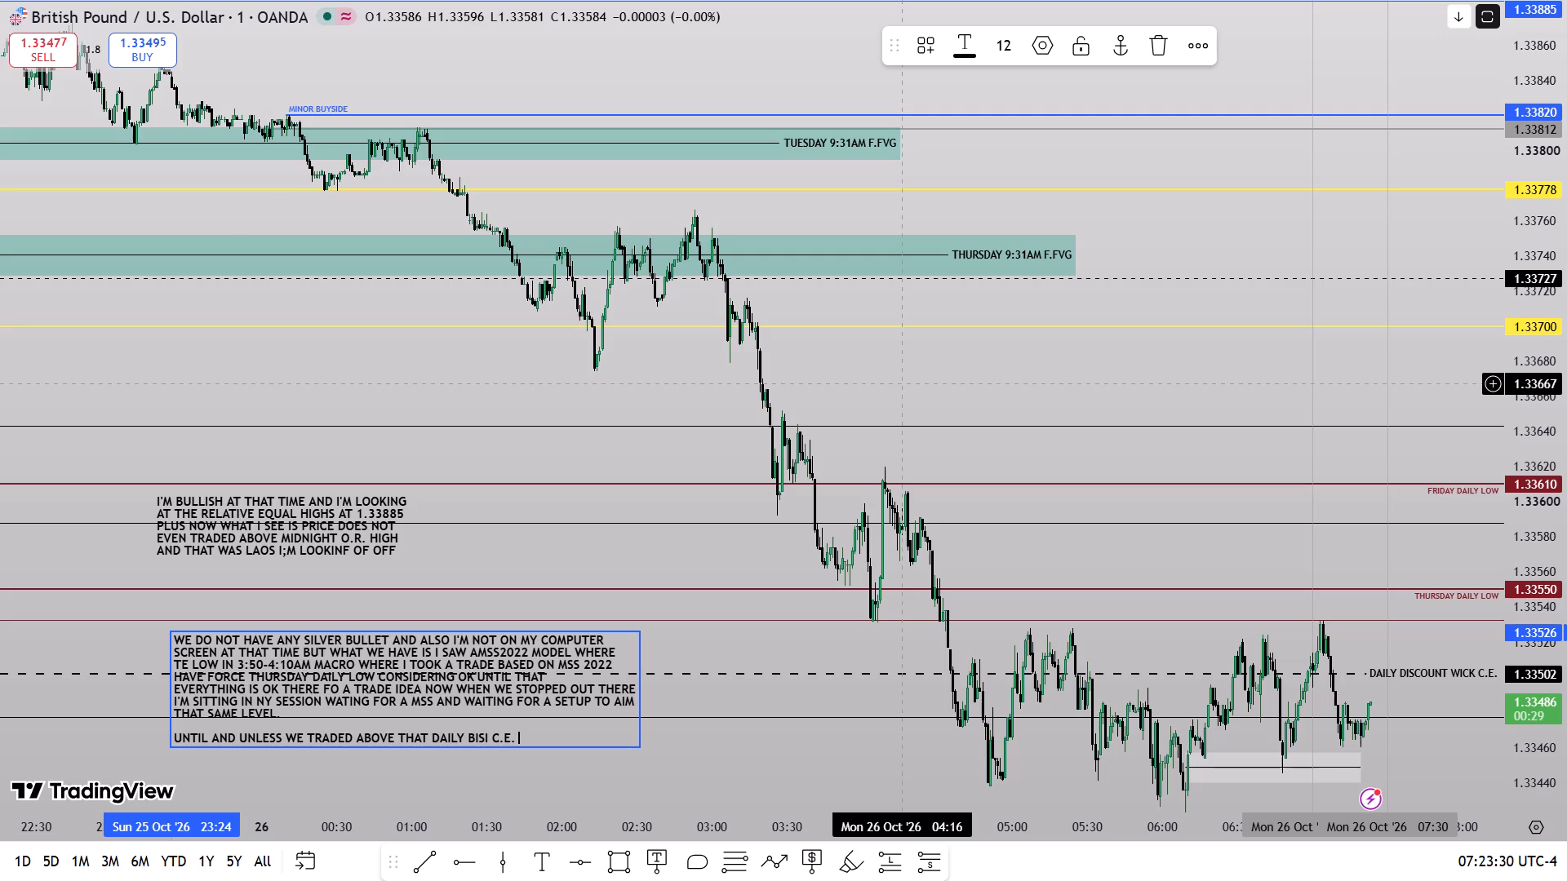
text(ABOVE ON A CLOSING)
key(Return)
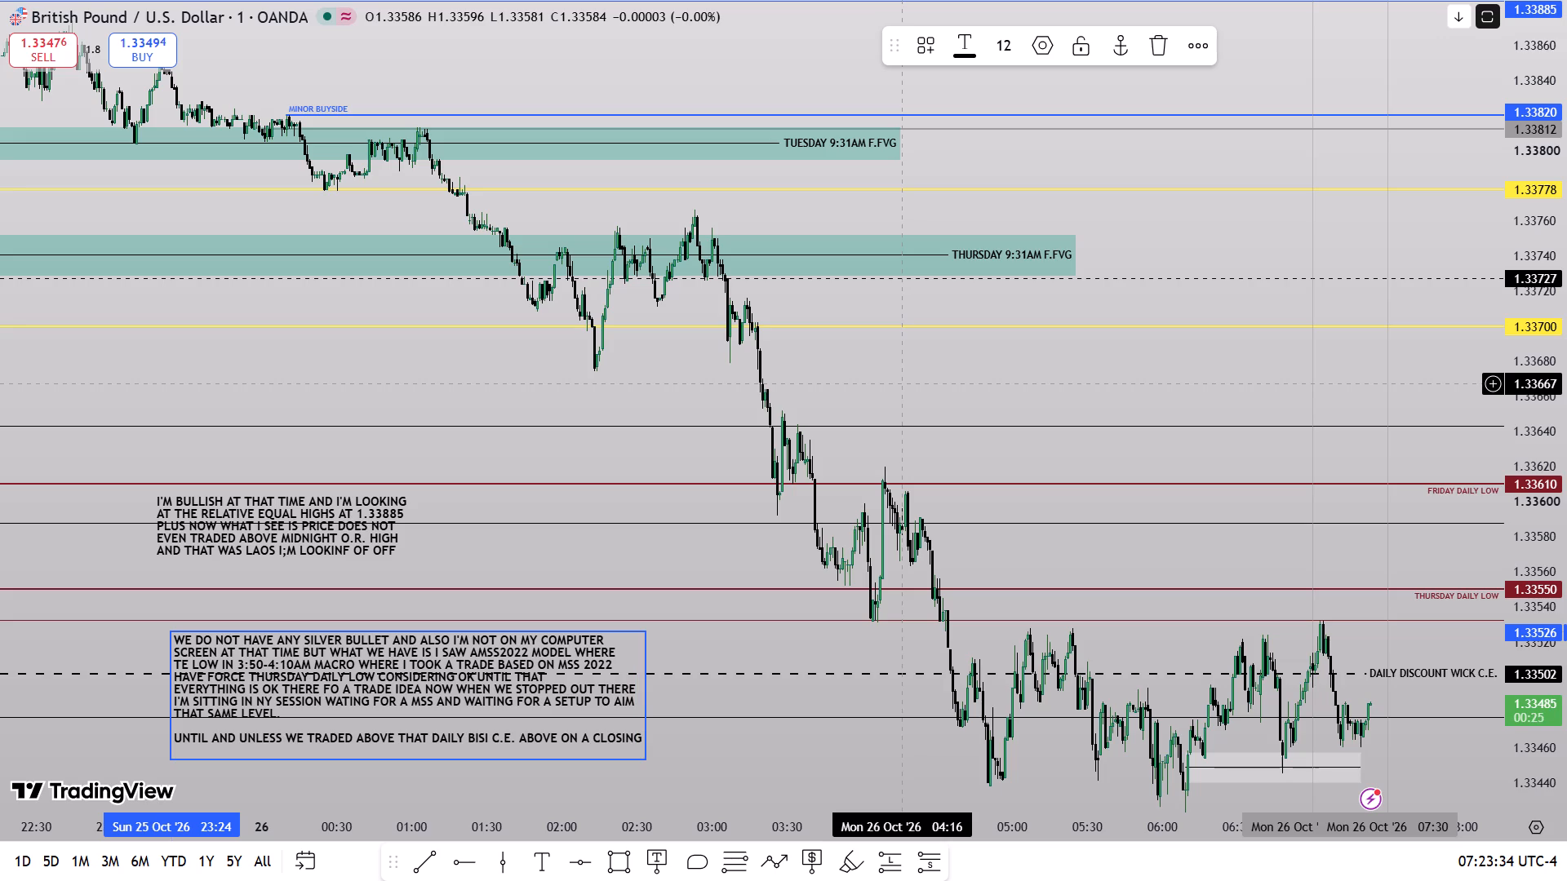
Continue the second note with the line "BASIS I'M STUDYING THAT I'M FOCUS ON MACROS SPECIFICALLY AND BECAUSE OF".
text(BASSI)
key(BackSpace)
key(BackSpace)
text(IS I'M STUDYING THAT I)
key(space)
key(BackSpace)
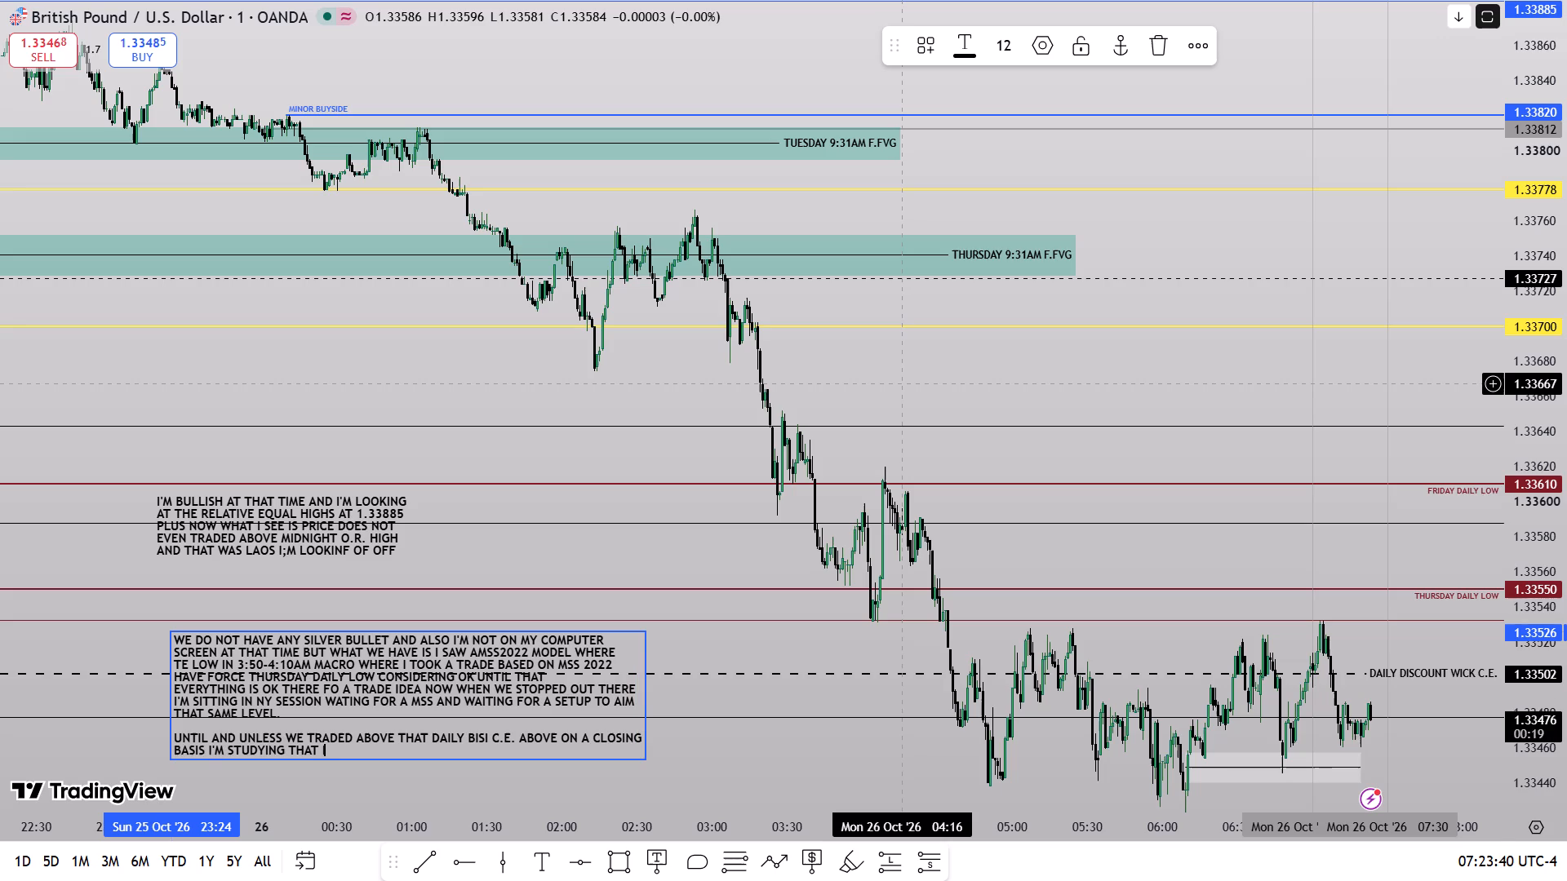
text('M FOCUS A)
key(space)
key(BackSpace)
key(BackSpace)
text(ON MACRO)
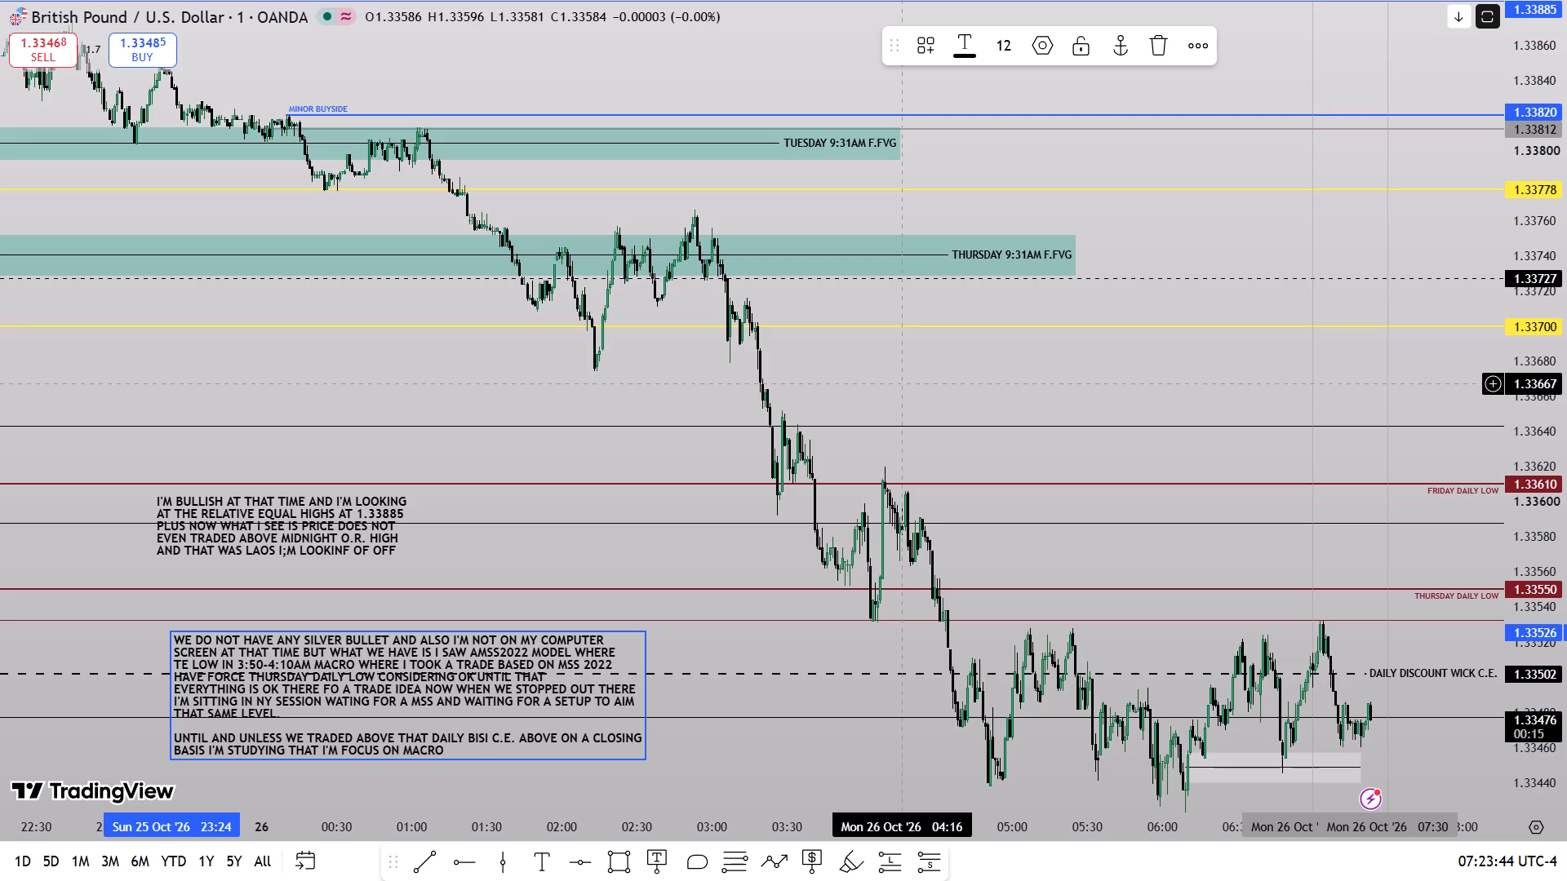
key(space)
key(BackSpace)
text(S SPECIFC)
key(BackSpace)
text(ICALLY AND BECAUSE OD)
key(BackSpace)
text(F)
key(space)
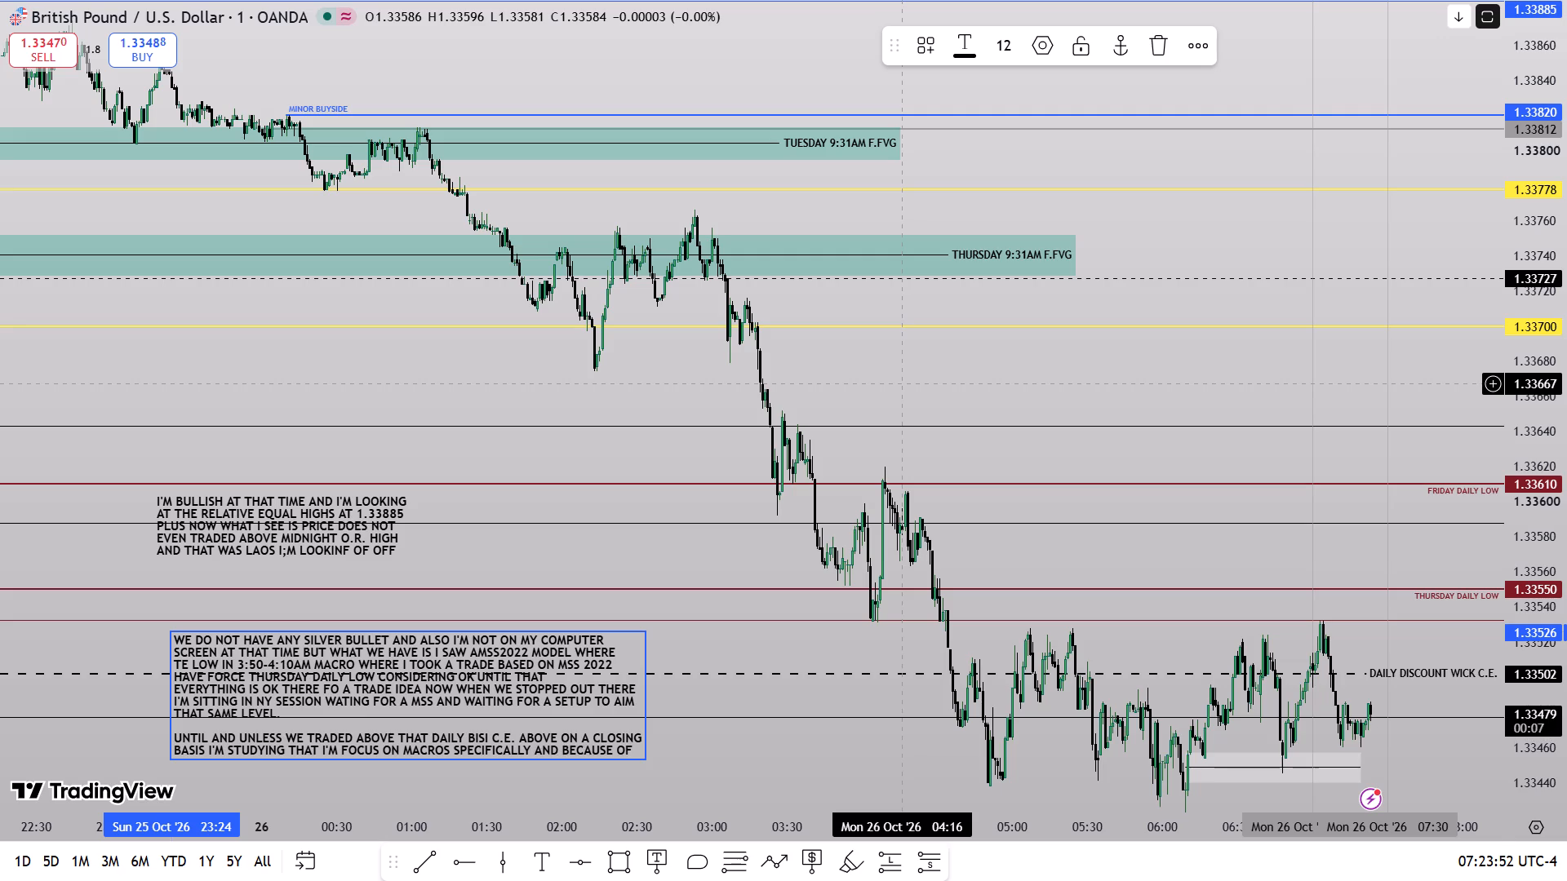
key(Return)
Add the line "NEWS DRIVER MONDAY I'M STILL LOOKING AT MY CHARTS AS WE HAVE FOMC ON" to the second note.
text(NE)
text(WS DRIVER M)
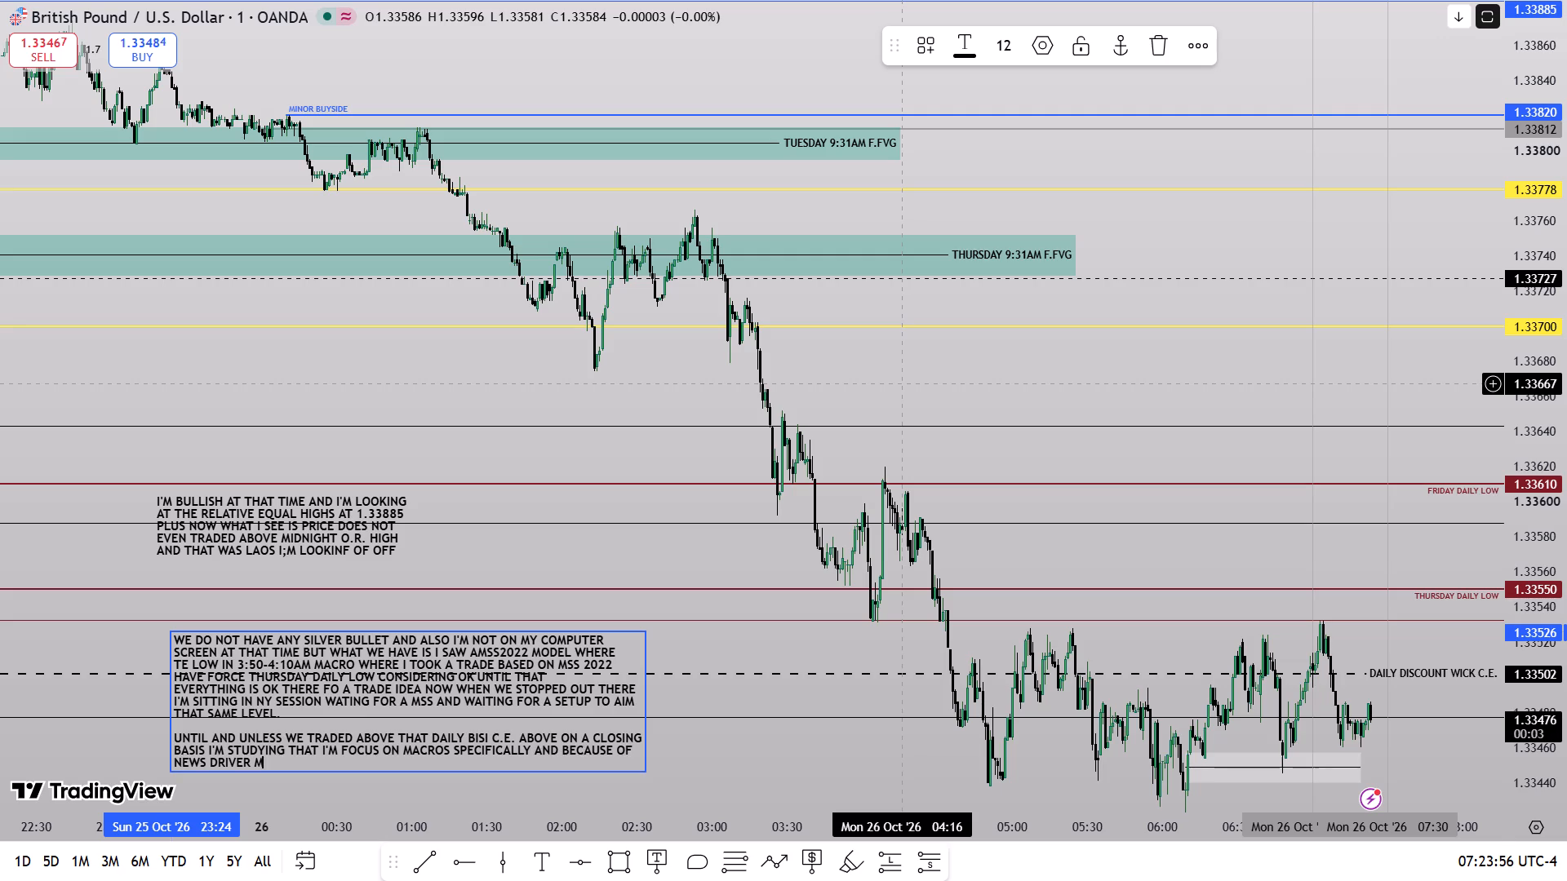
text(ONDAY I)
key(Return)
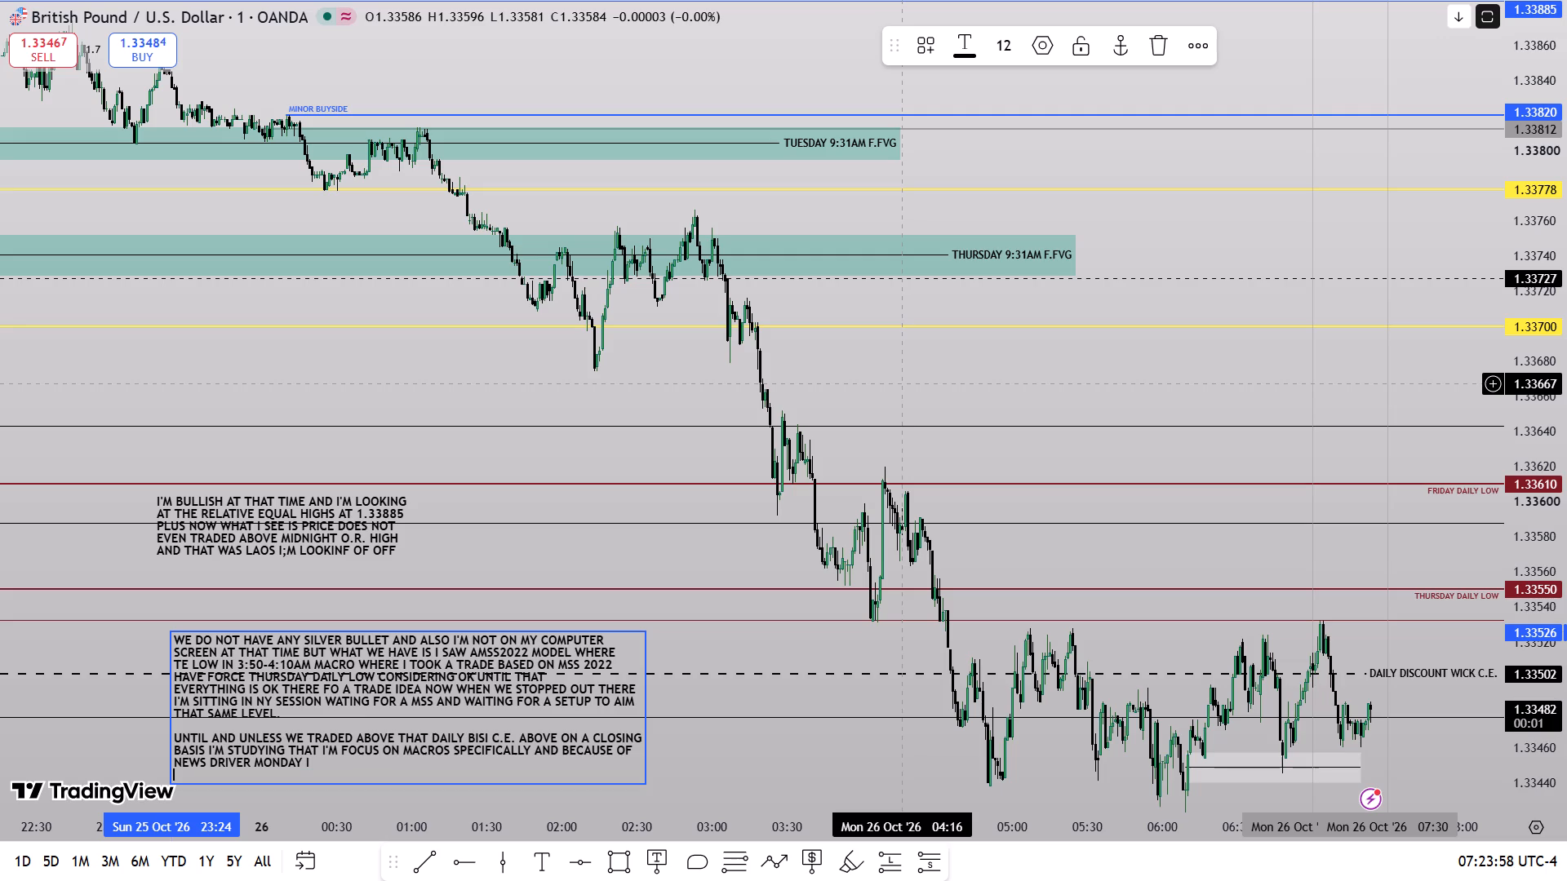
key(BackSpace)
text('M)
key(space)
text(STILL LOOKING AT MY CHARTS AND)
key(space)
key(BackSpace)
key(BackSpace)
key(s)
key(BackSpace)
key(BackSpace)
text(S WE HAVE)
key(space)
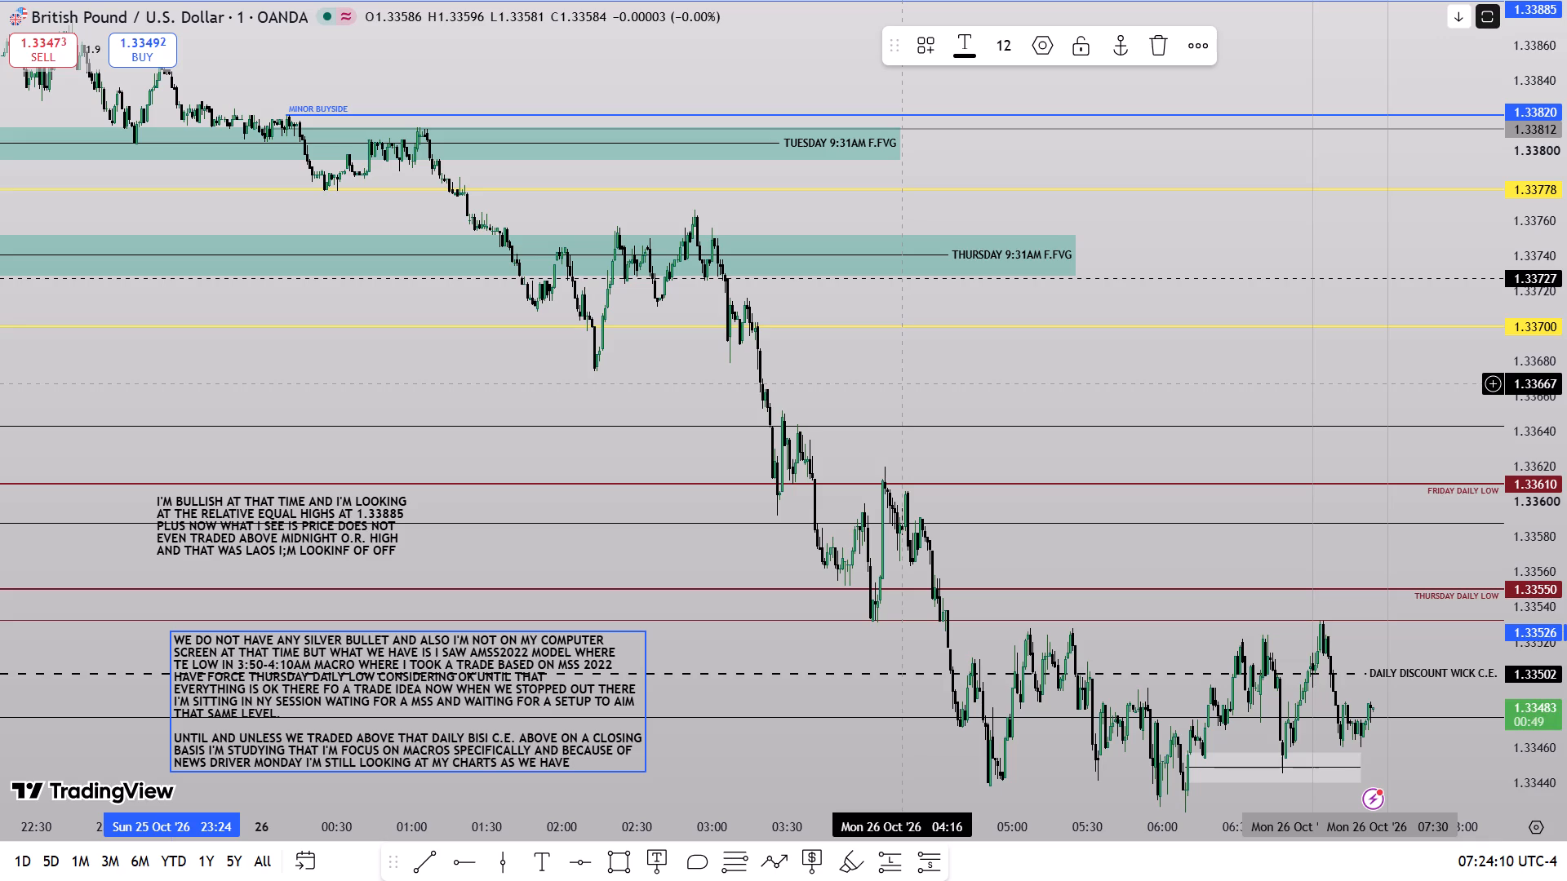
text(FM)
key(BackSpace)
text(OMC ON)
key(Return)
Finish the second note with the word "WEDNESDAY.", correcting its spelling, and leave text editing.
text(WEDNESDAU.)
click(571, 551)
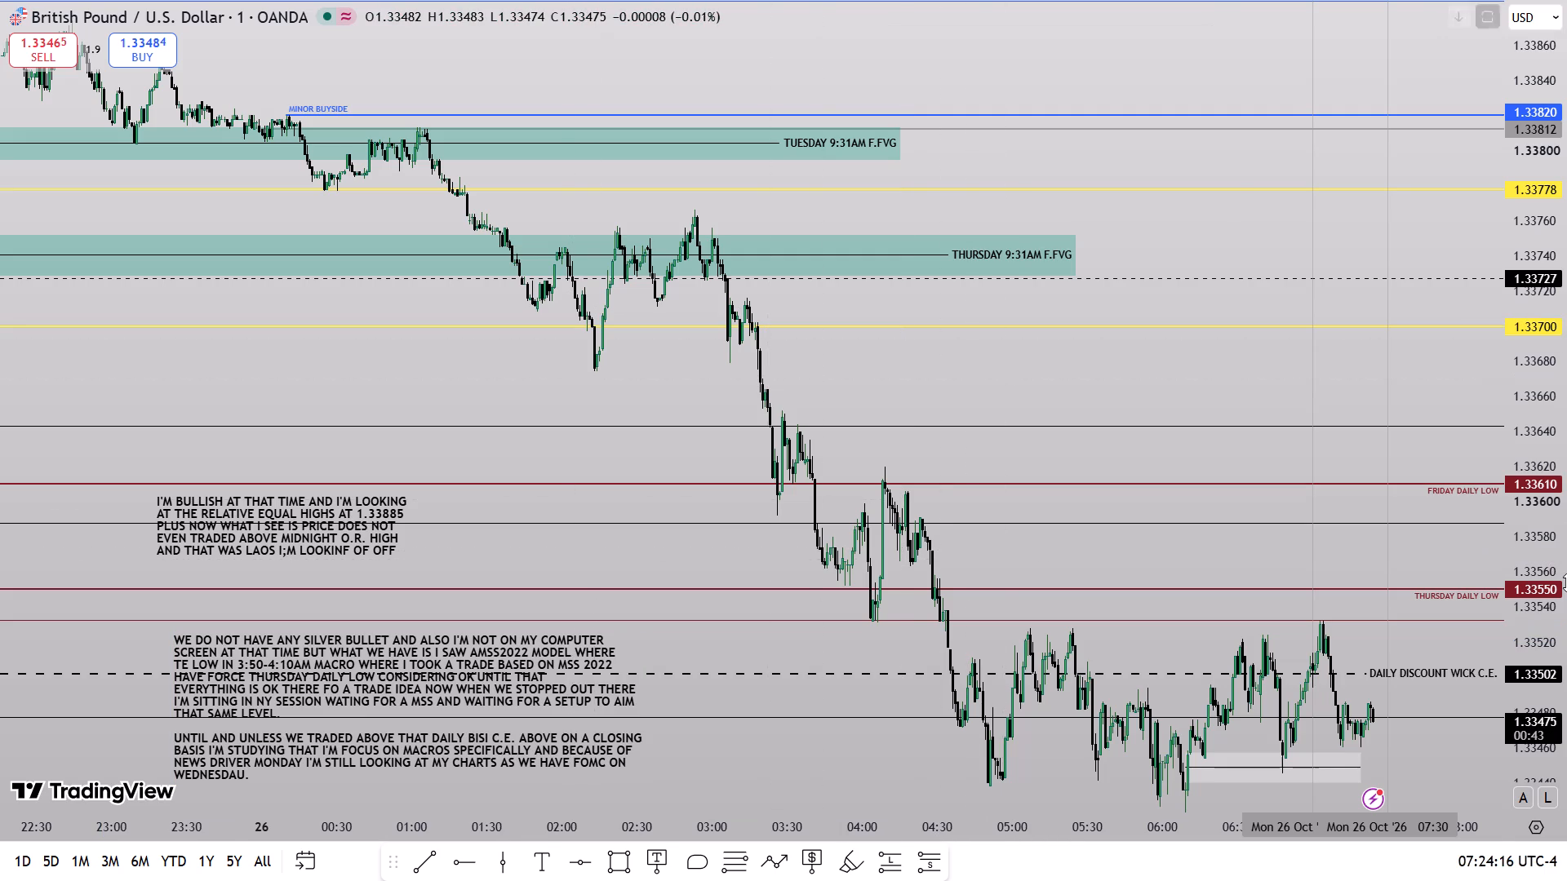
key(s)
click(231, 781)
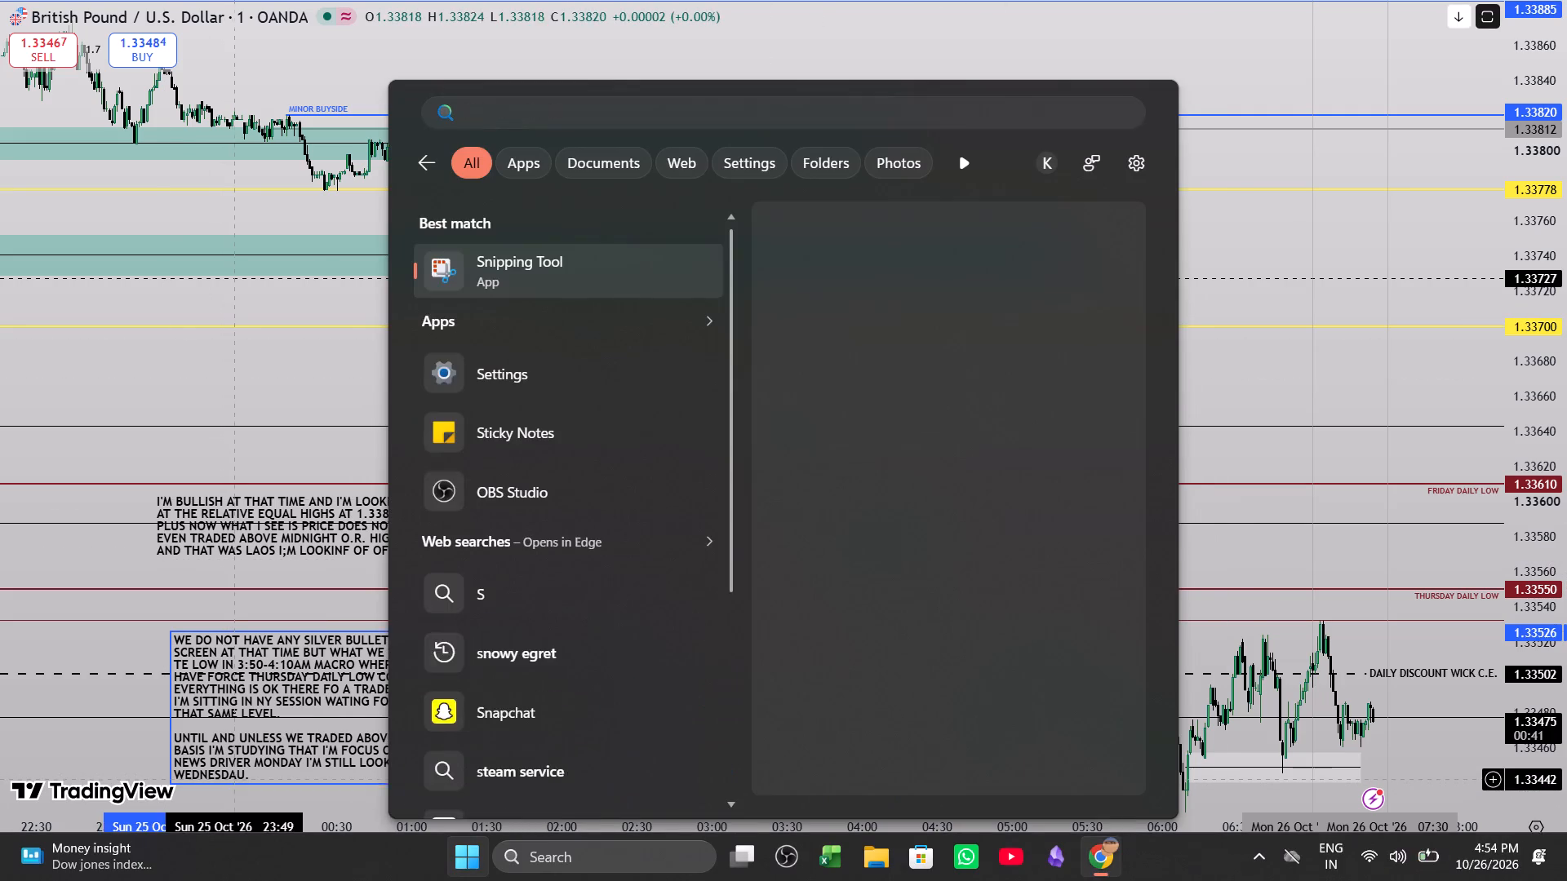
click(244, 778)
key(Left)
key(BackSpace)
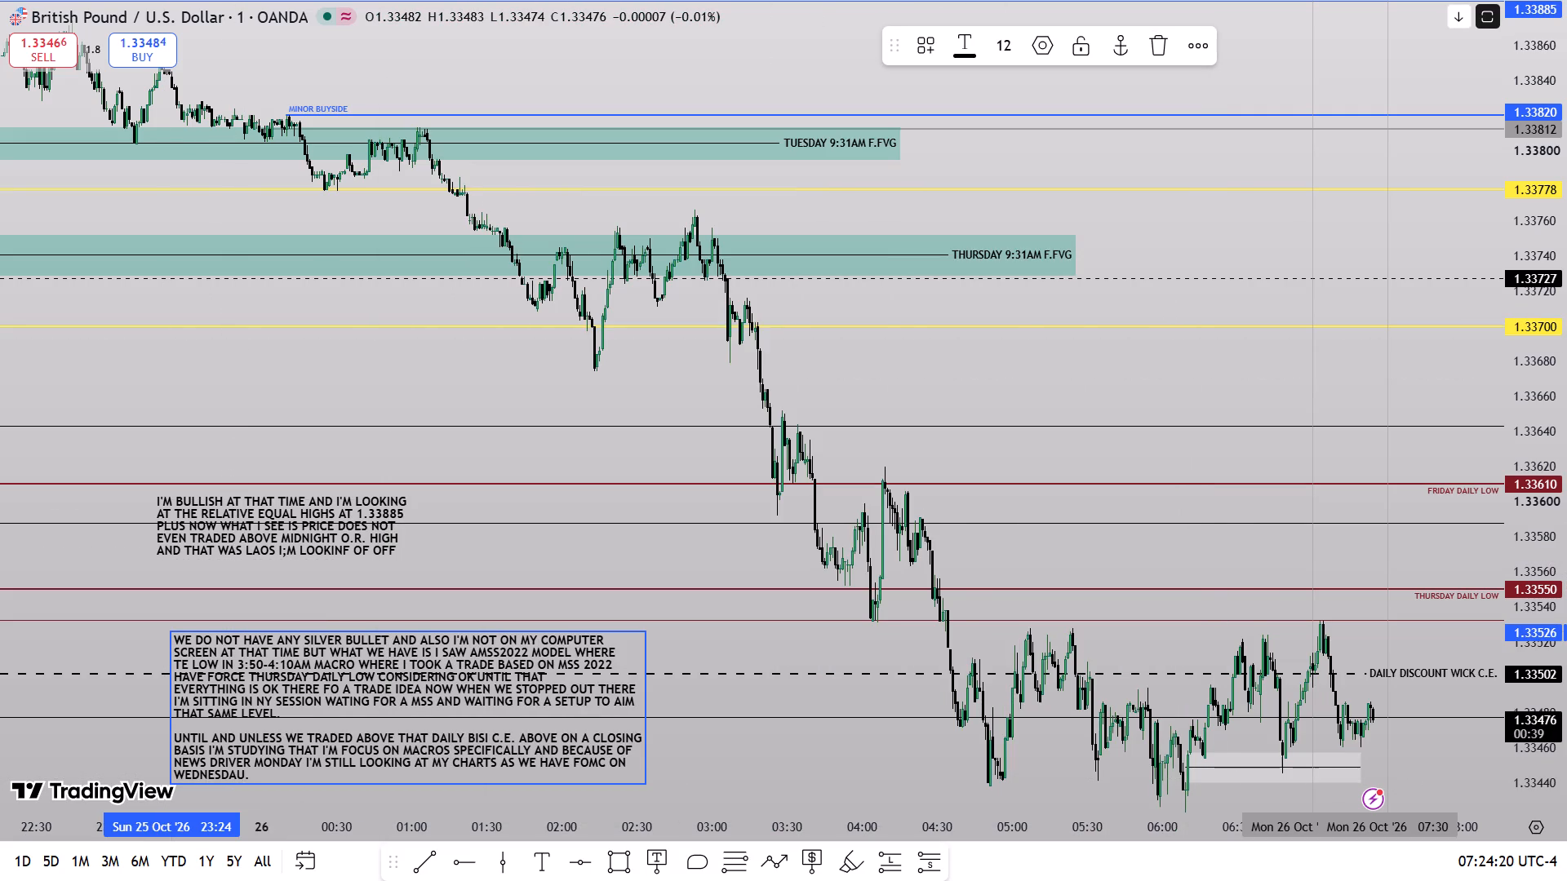
key(y)
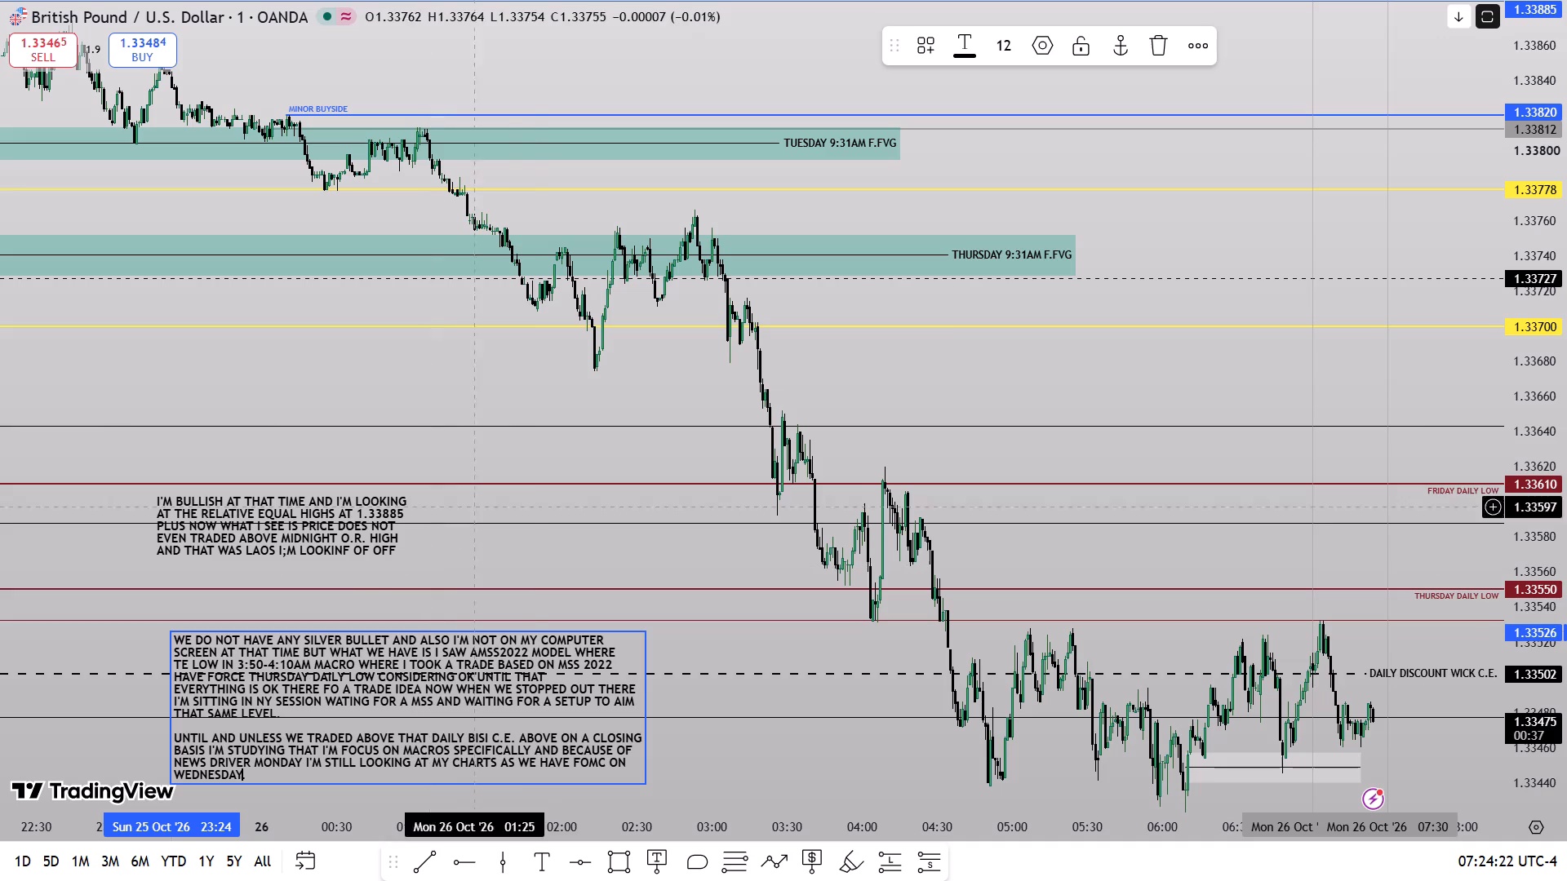
click(535, 403)
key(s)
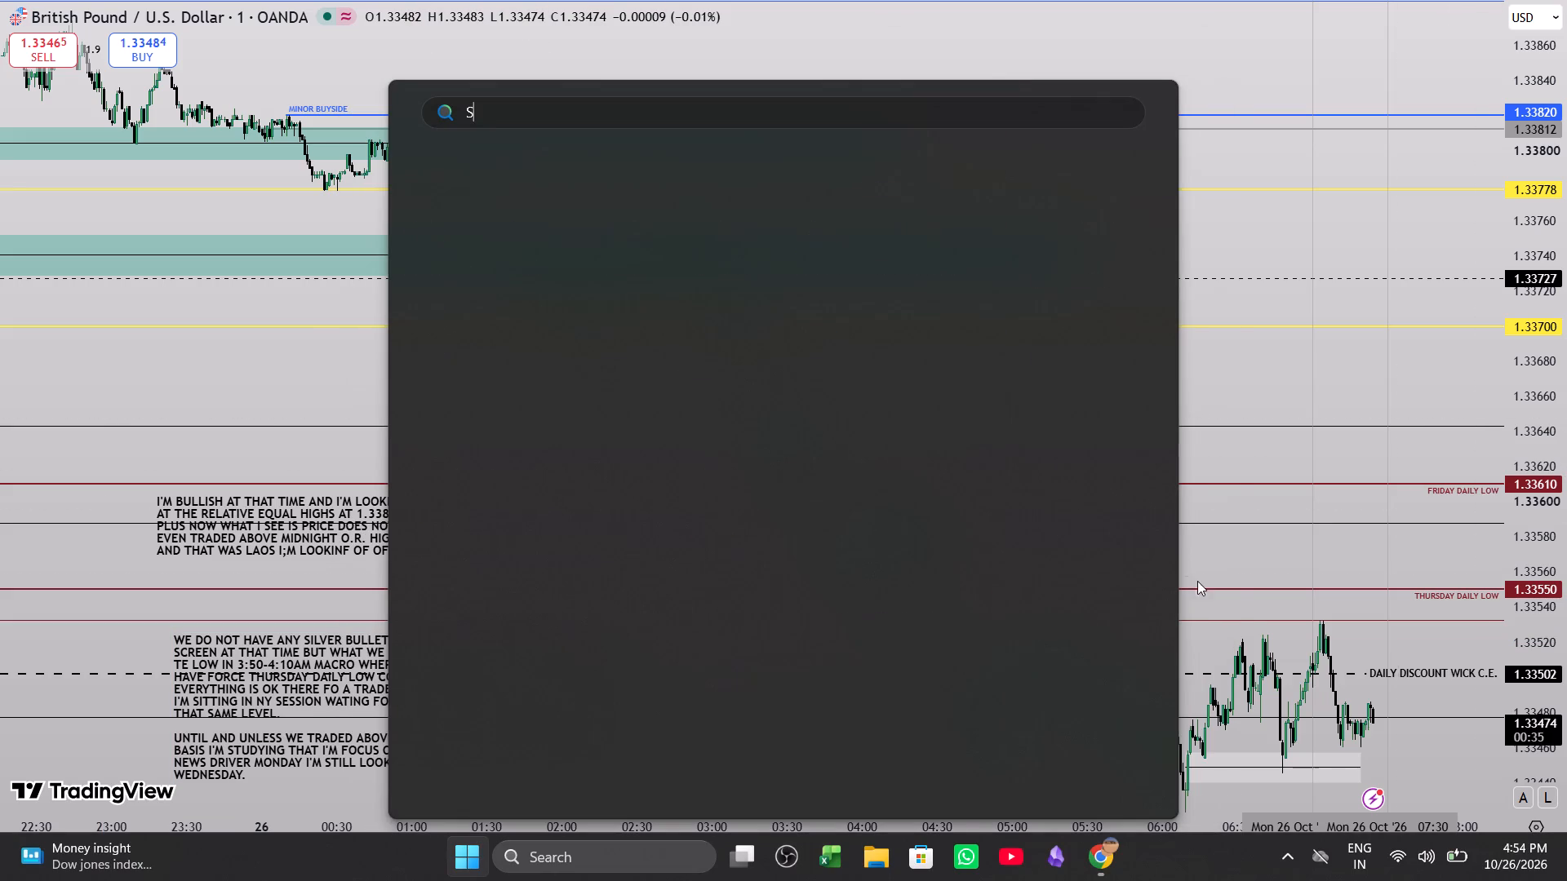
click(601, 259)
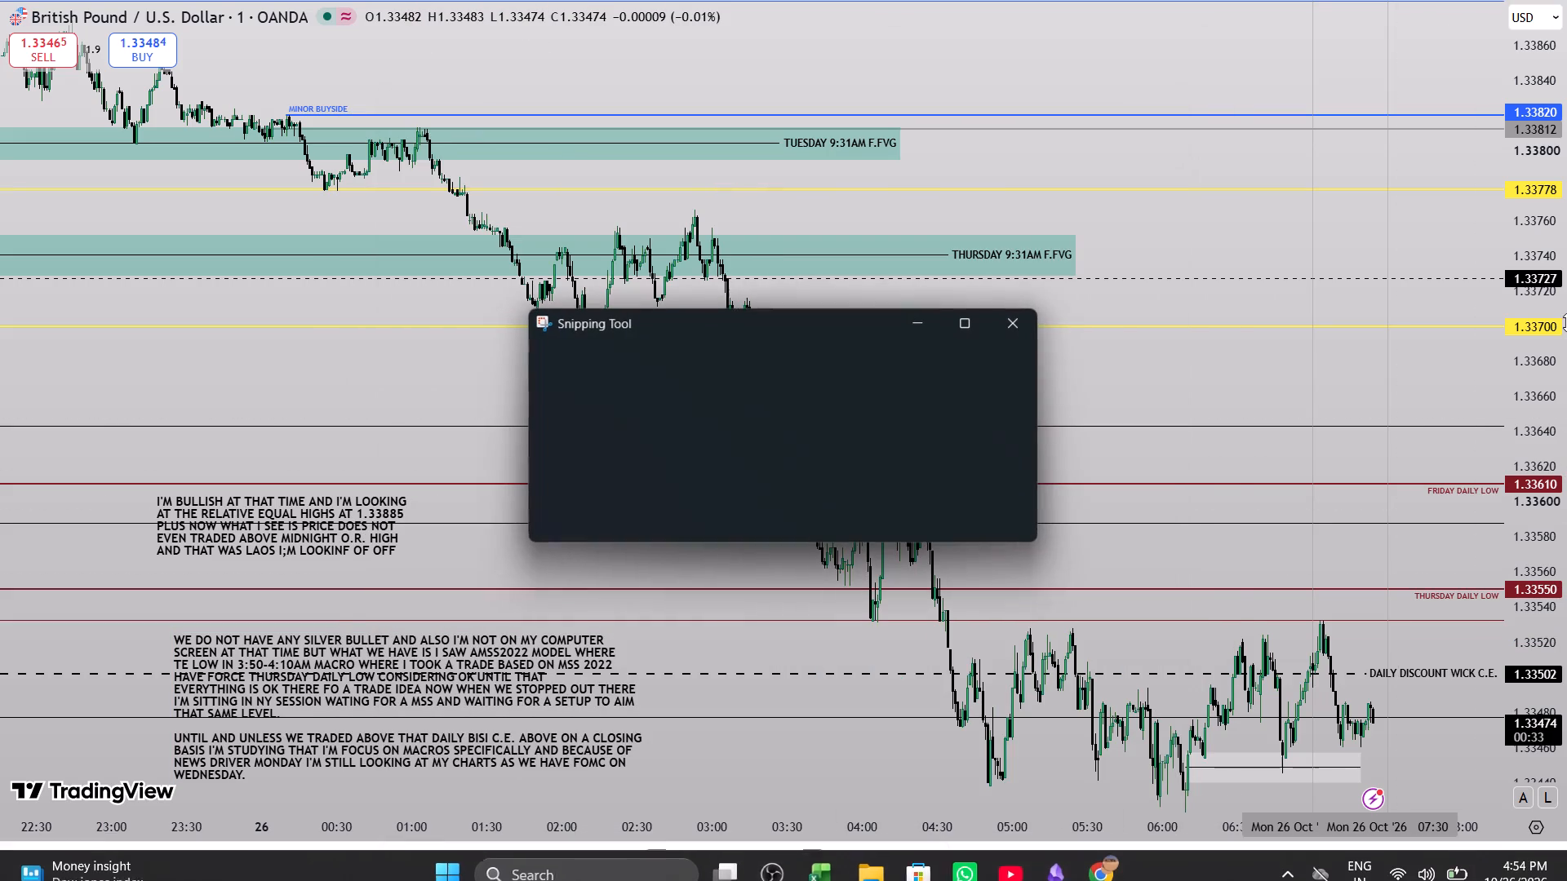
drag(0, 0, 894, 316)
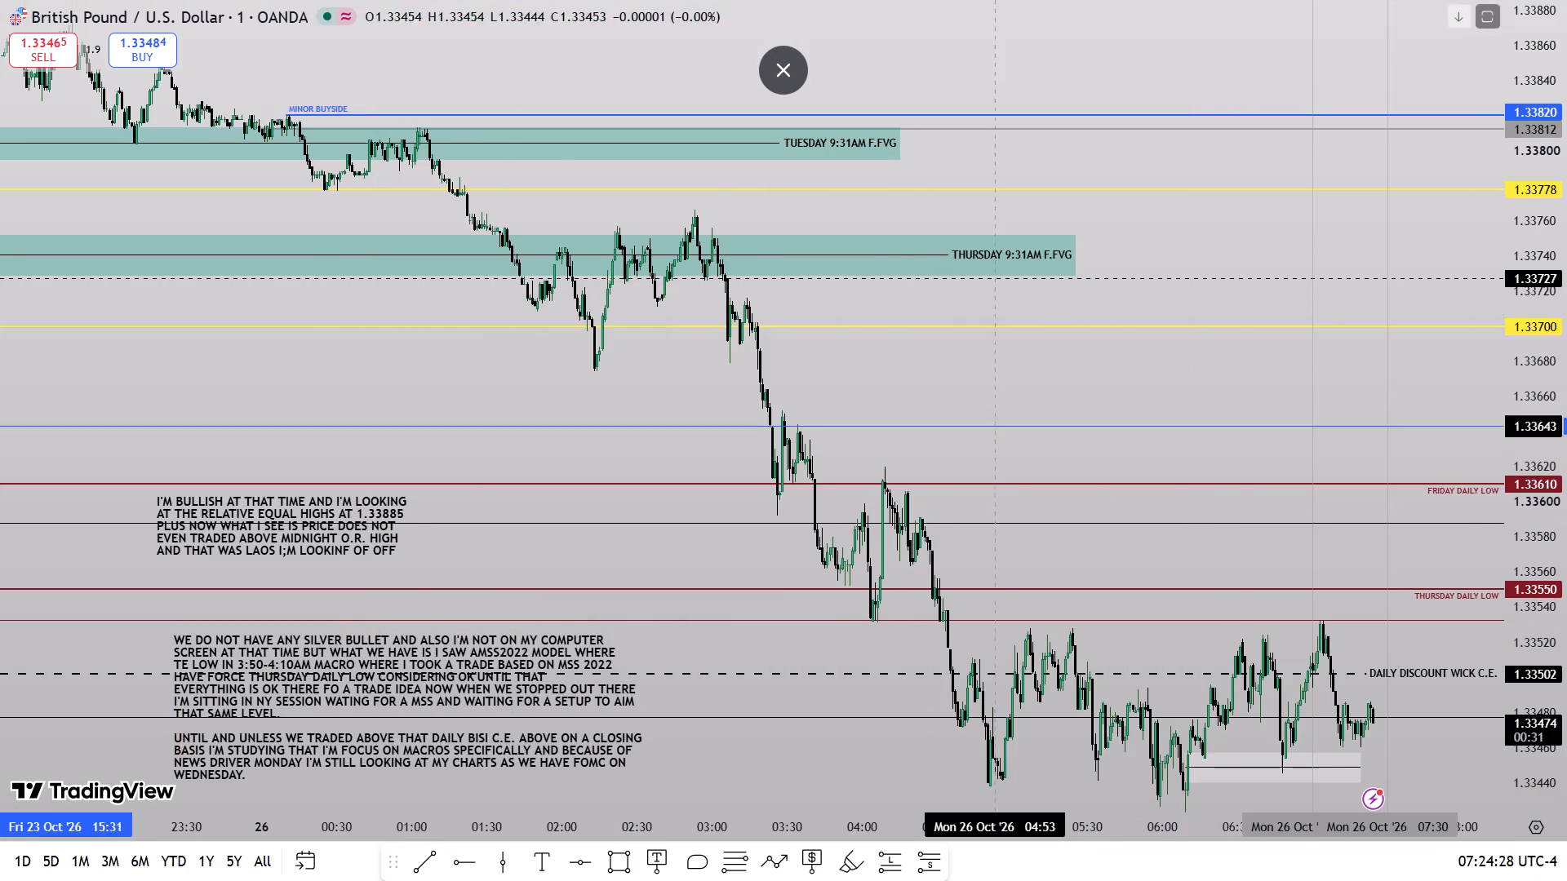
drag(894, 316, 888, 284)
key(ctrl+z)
Capture the full GBPUSD chart with both notes as a screenshot using Snipping Tool.
drag(868, 337, 877, 294)
key(s)
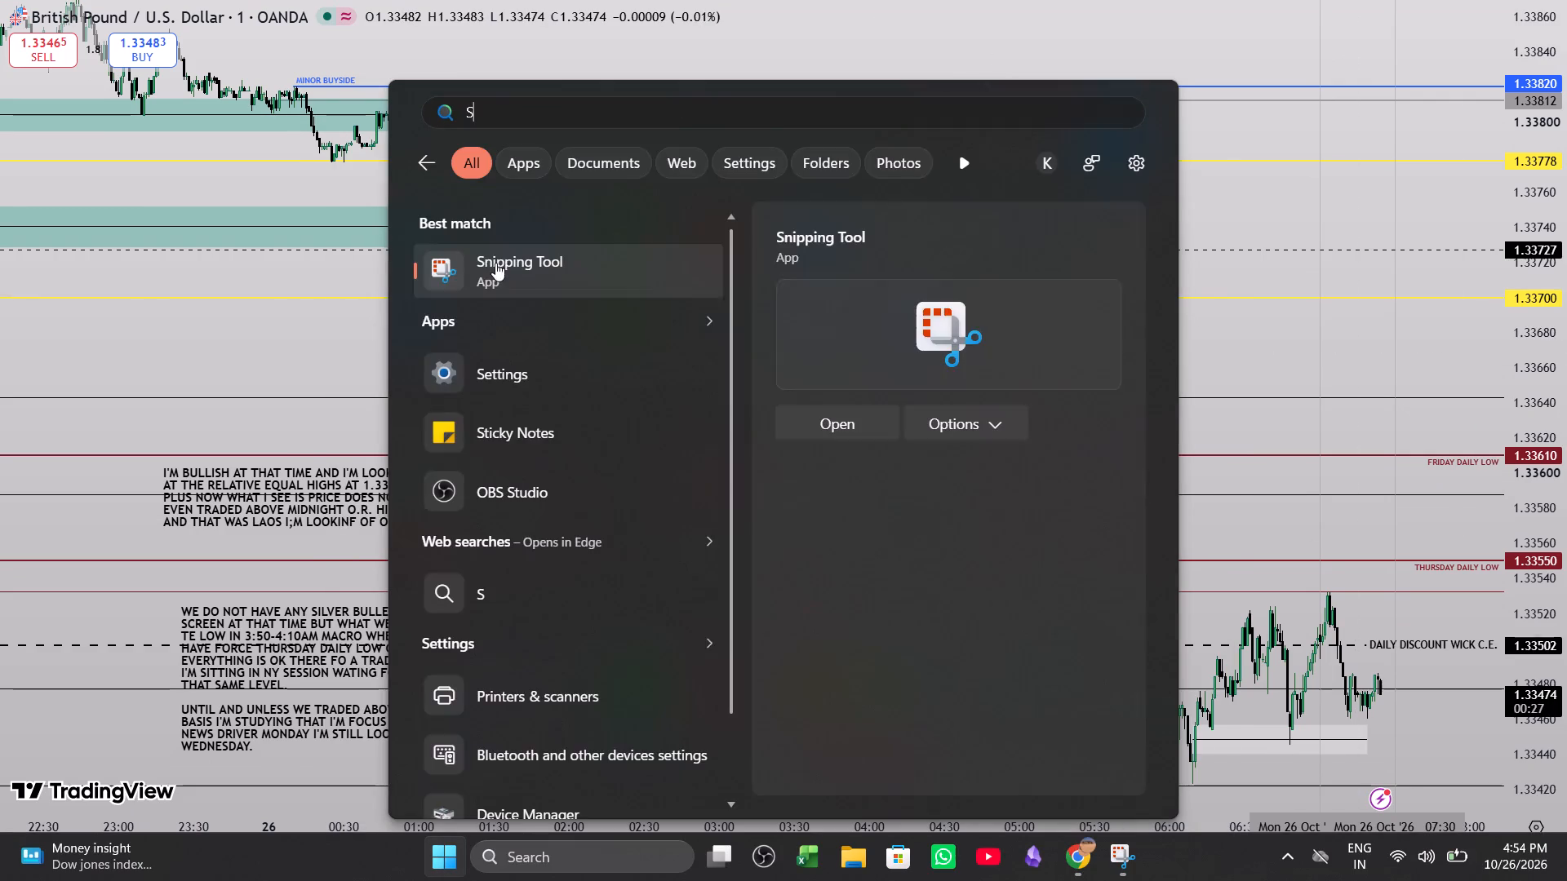
click(497, 265)
click(603, 359)
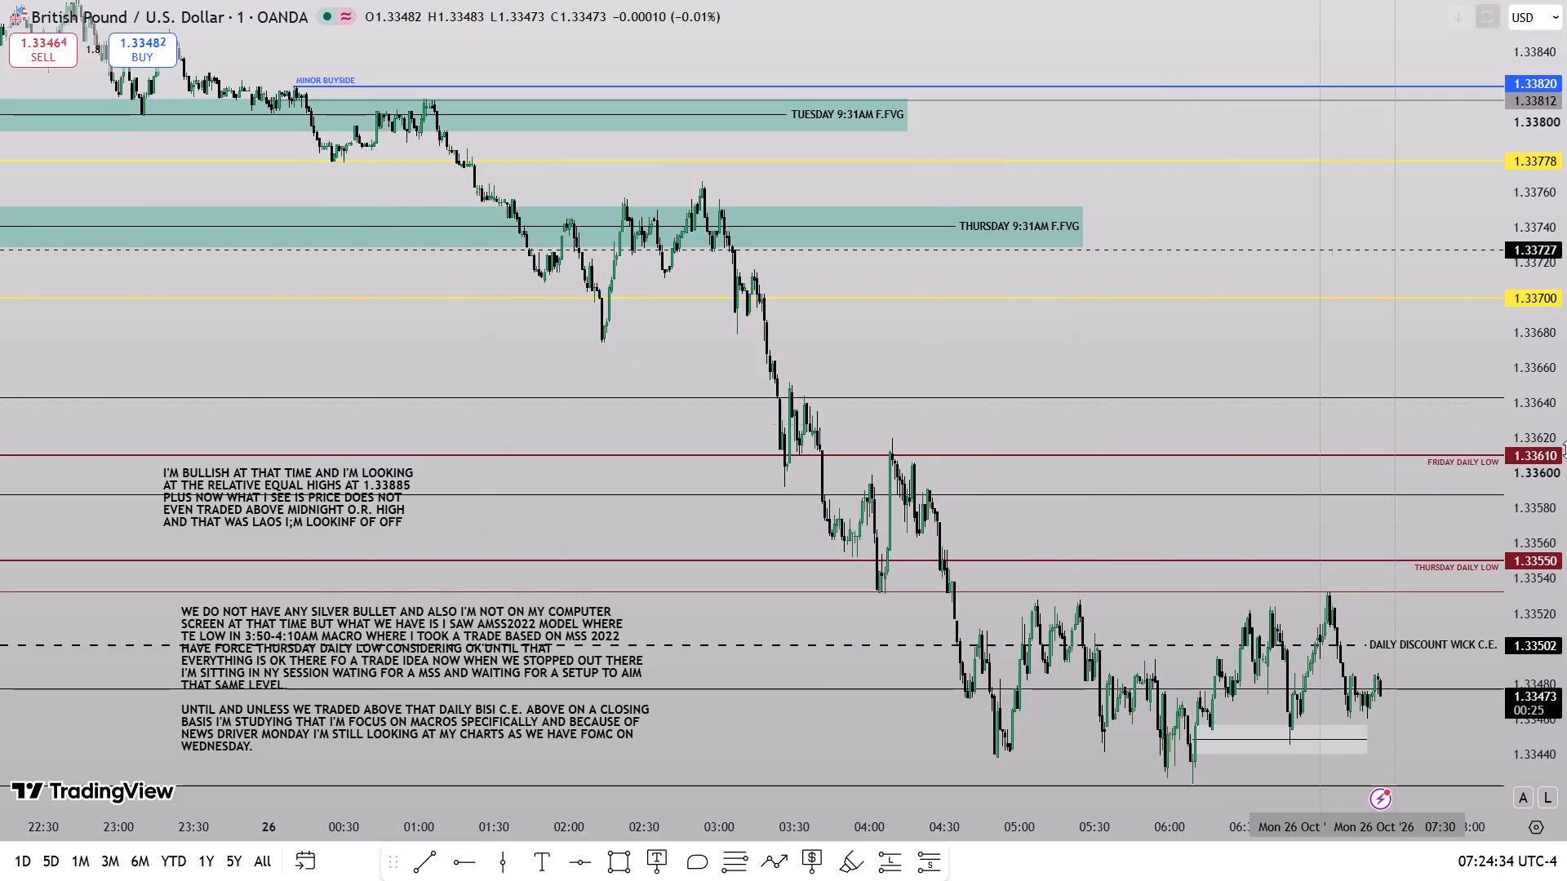
drag(2, 2, 1566, 880)
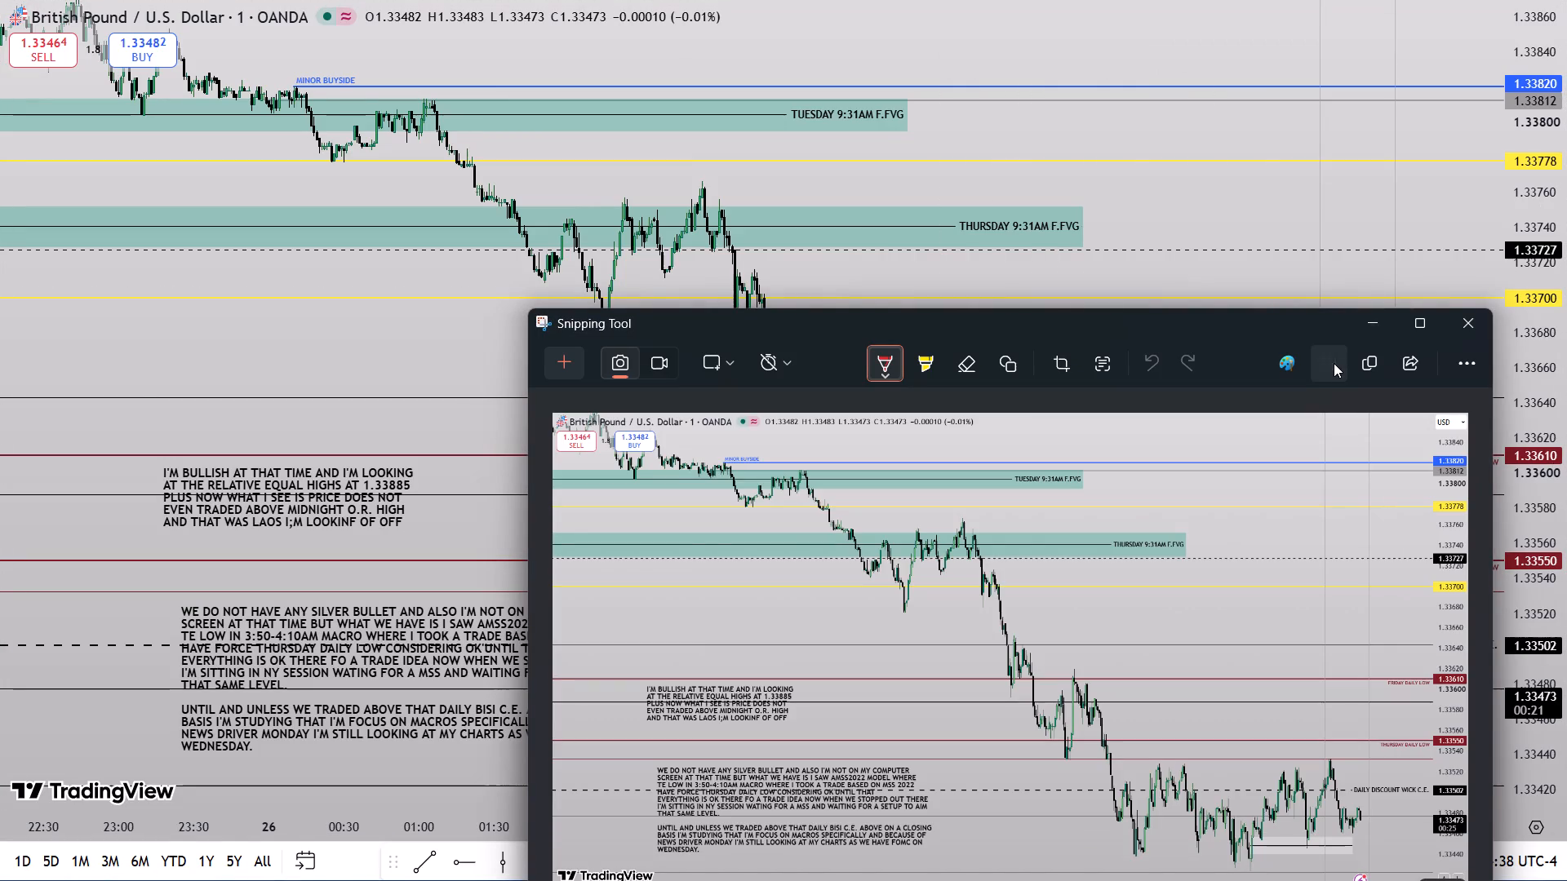
Start saving the screenshot and choose the OCTOBER 2026 folder on Local Disk (D:) as the location.
click(1334, 363)
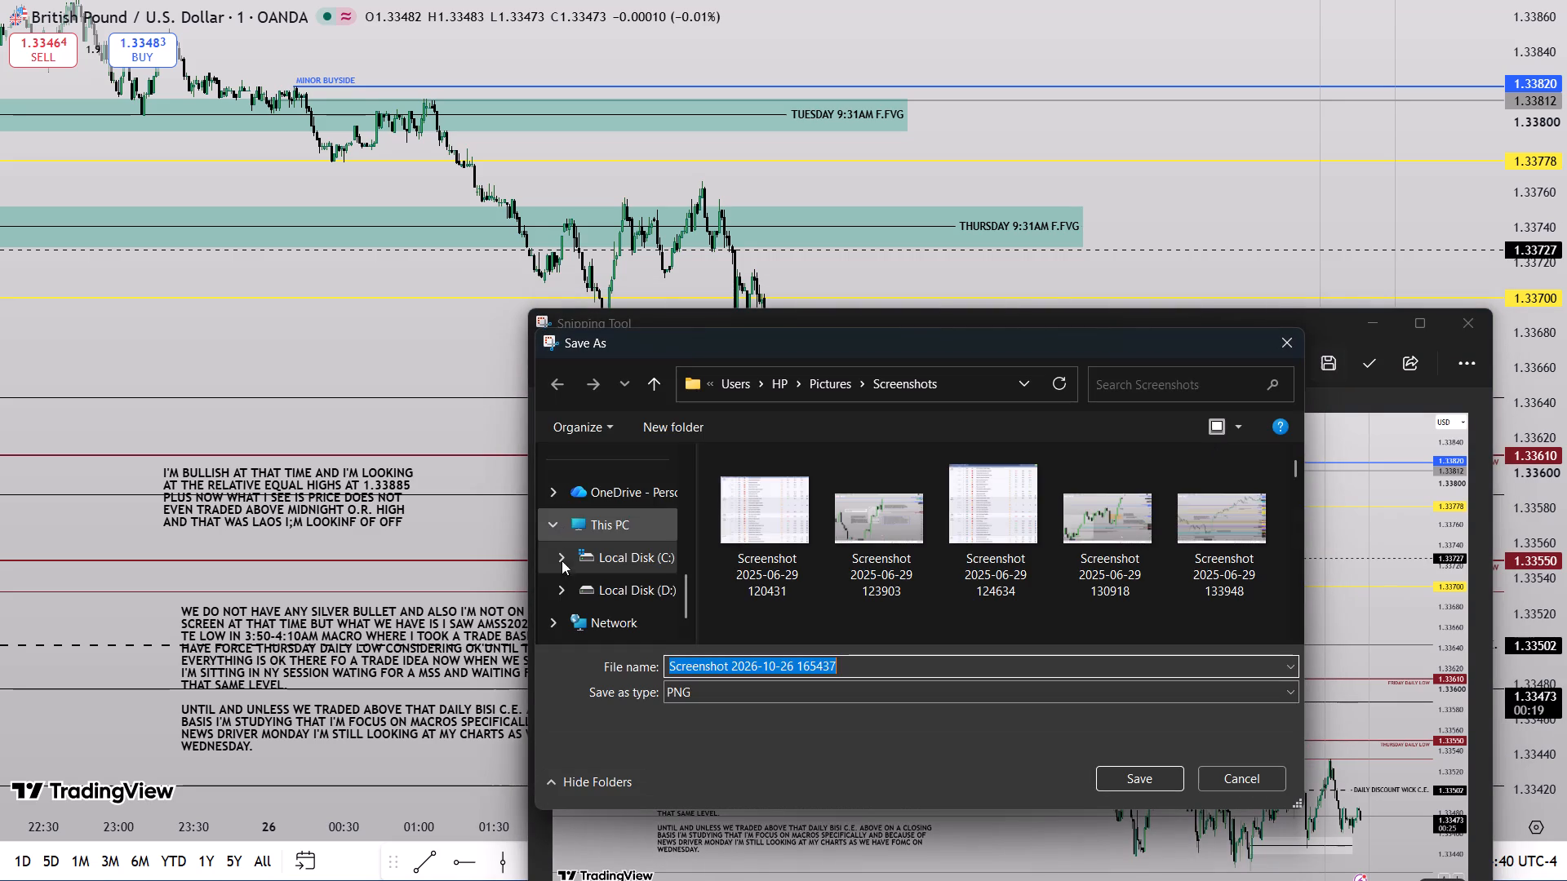
click(598, 597)
scroll(849, 575, down, 5)
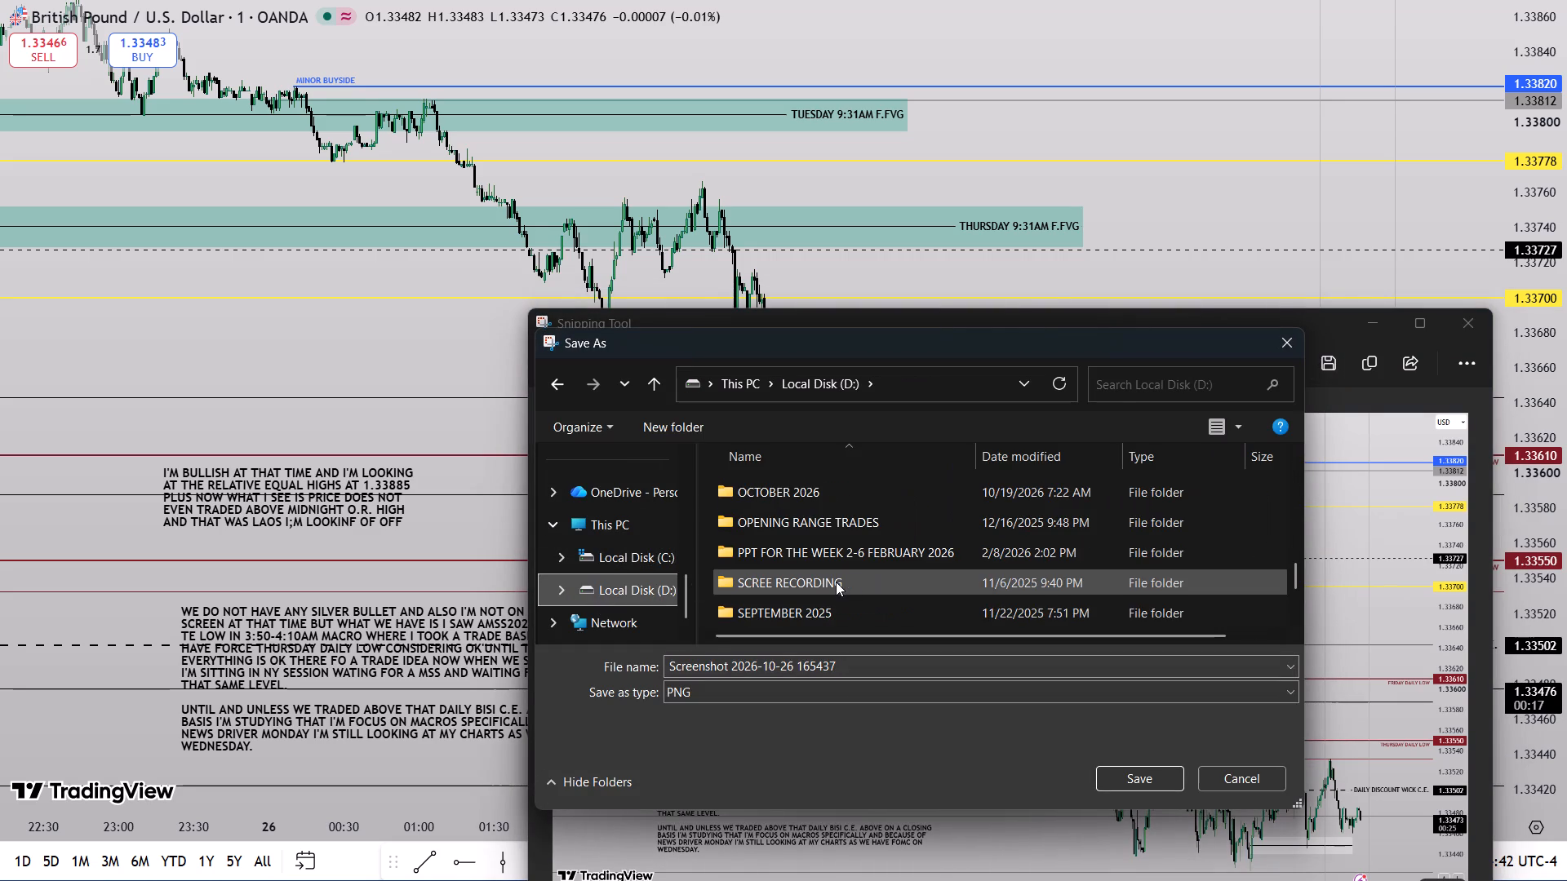
scroll(836, 582, down, 2)
scroll(836, 582, up, 2)
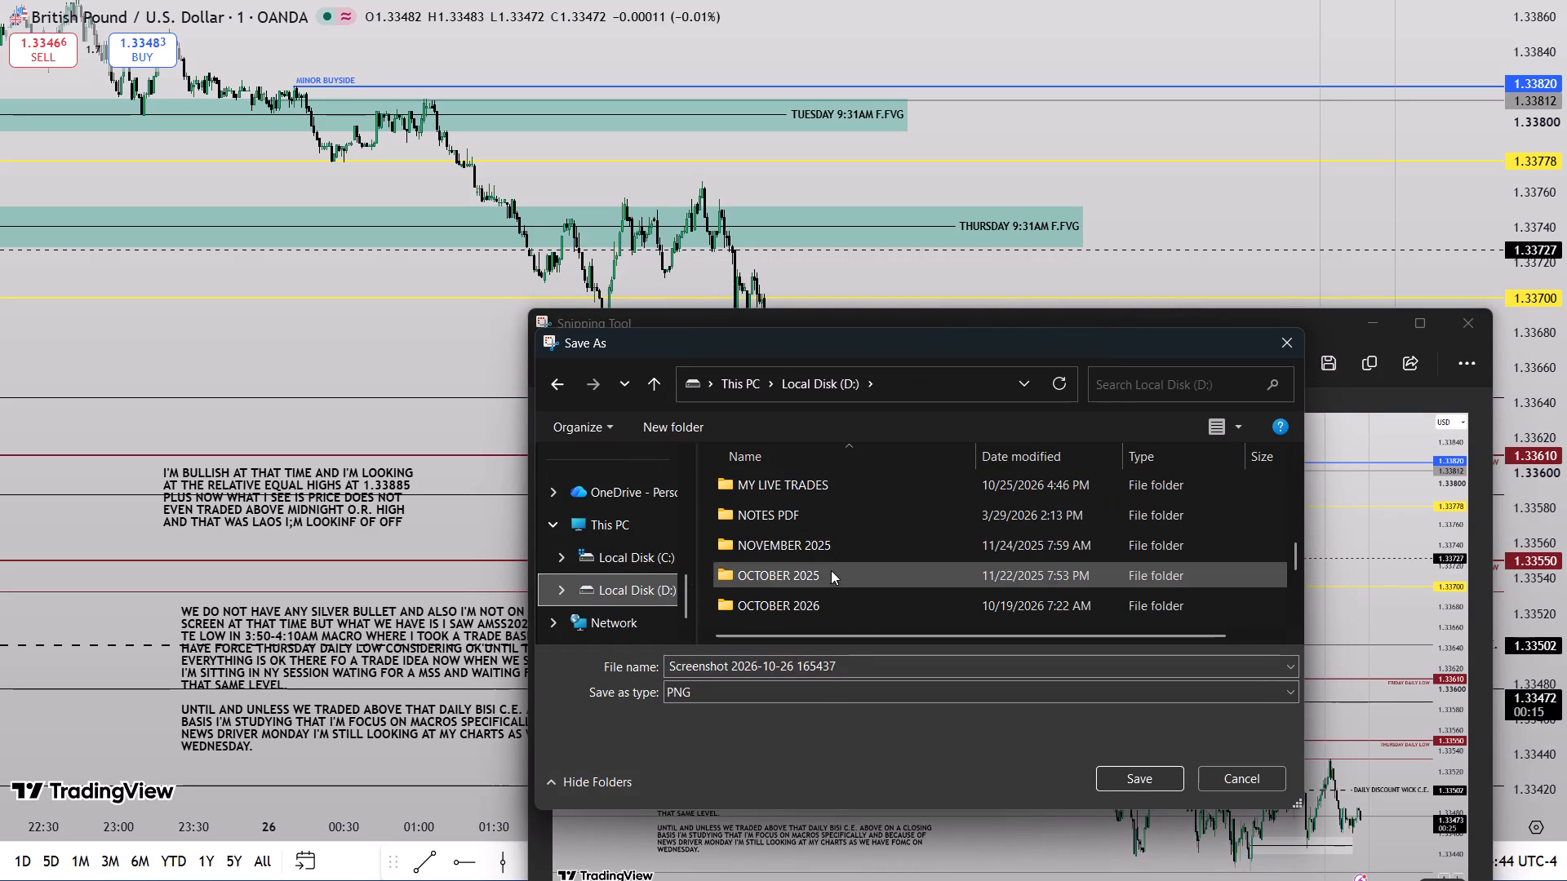
double_click(828, 594)
click(792, 695)
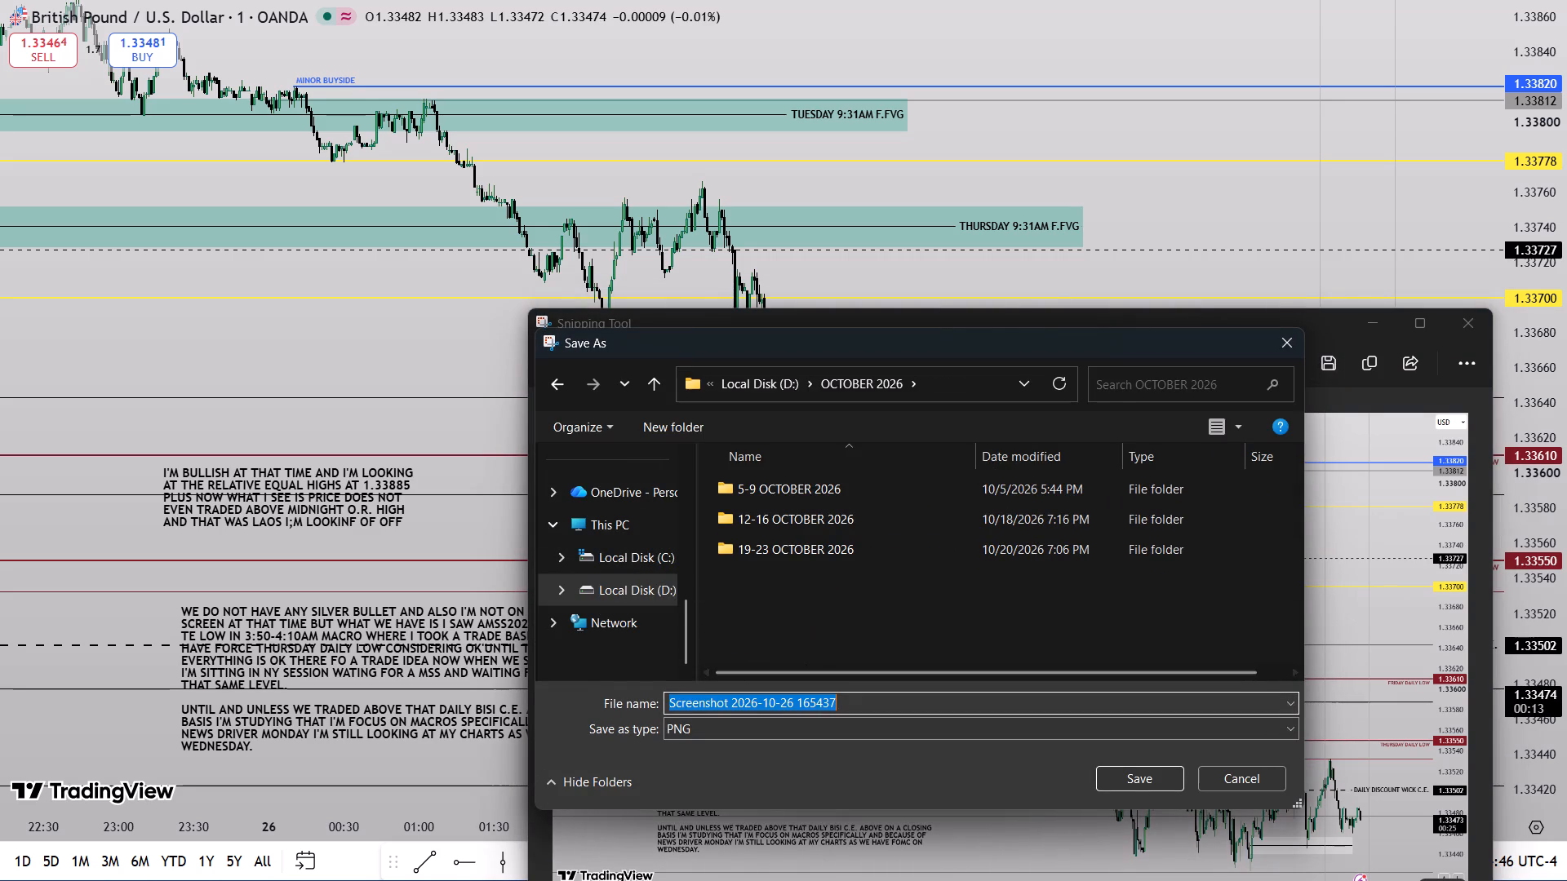
Create a folder named "26-30 OCTOBER 2026" inside the OCTOBER 2026 folder.
click(835, 626)
key(ctrl+shift+n)
key(BackSpace)
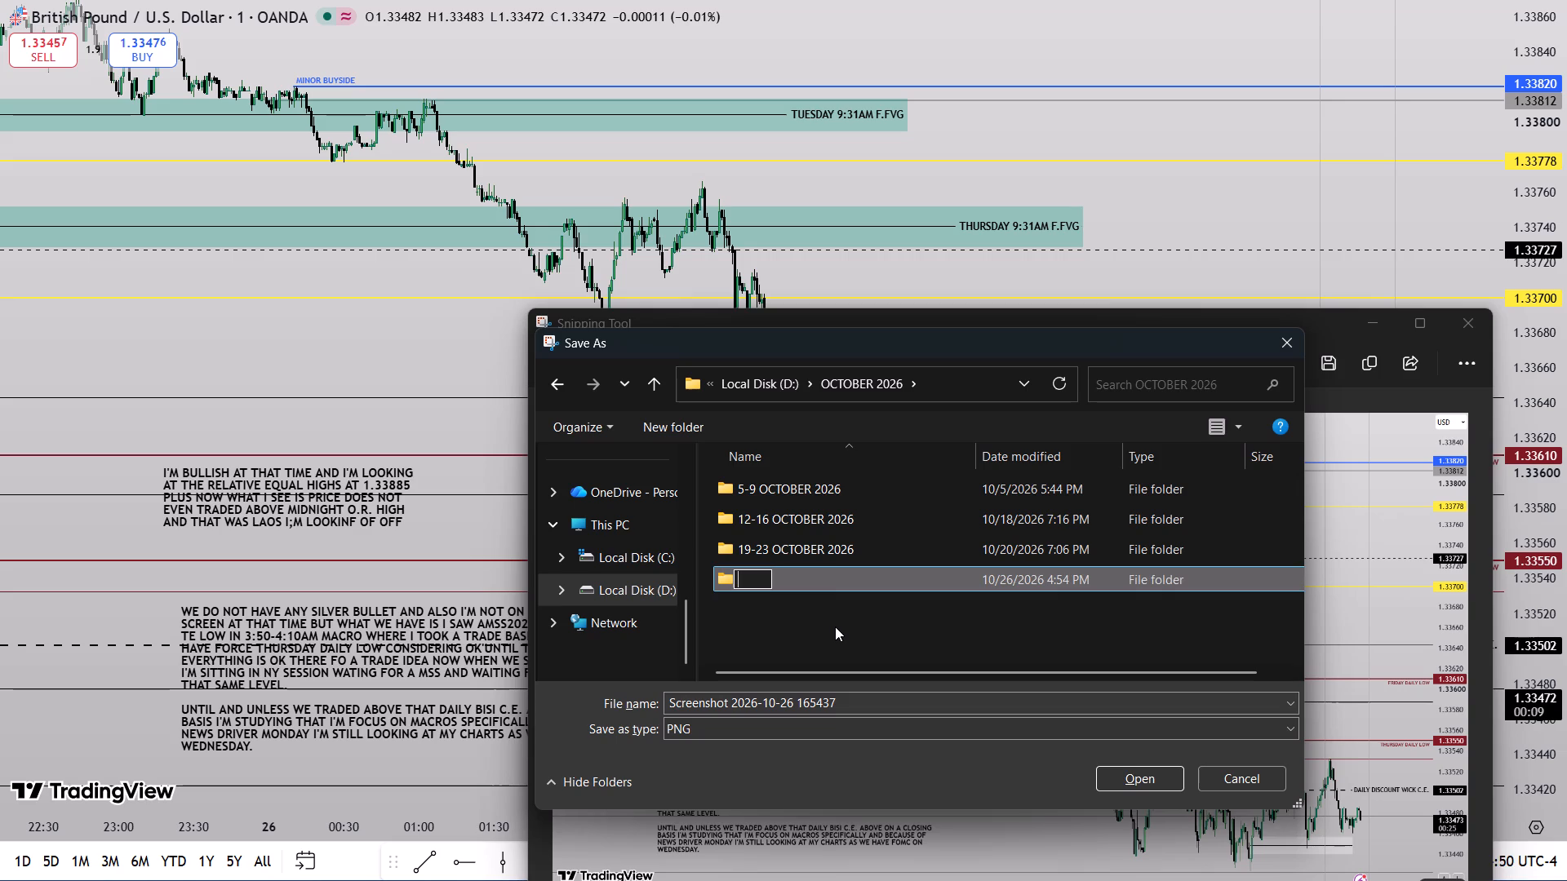
text(26-)
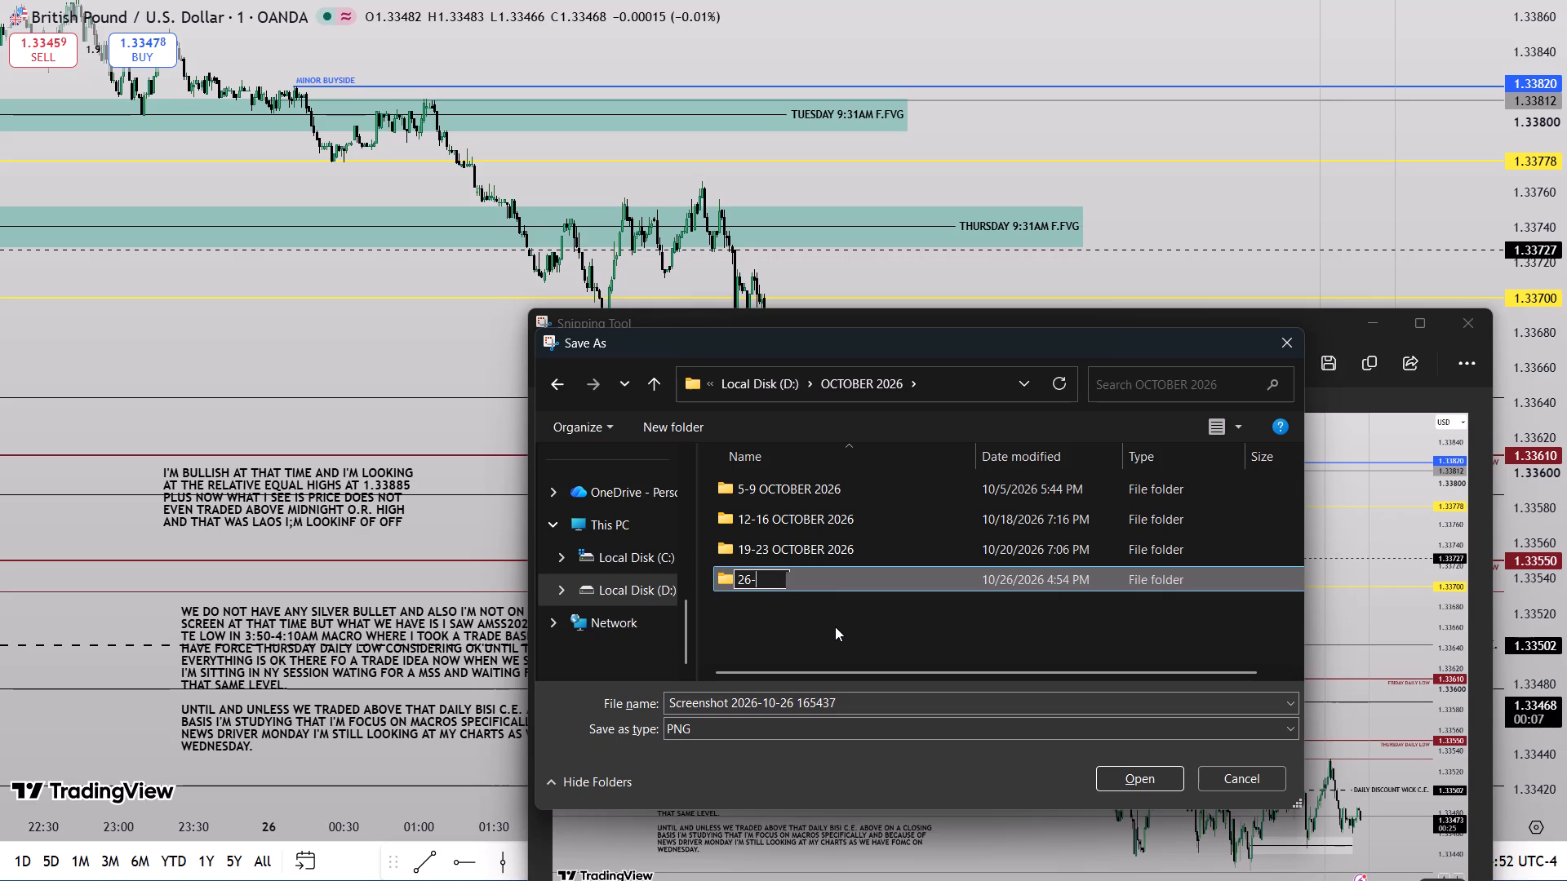
text(30 OCTOBER 2026)
click(835, 626)
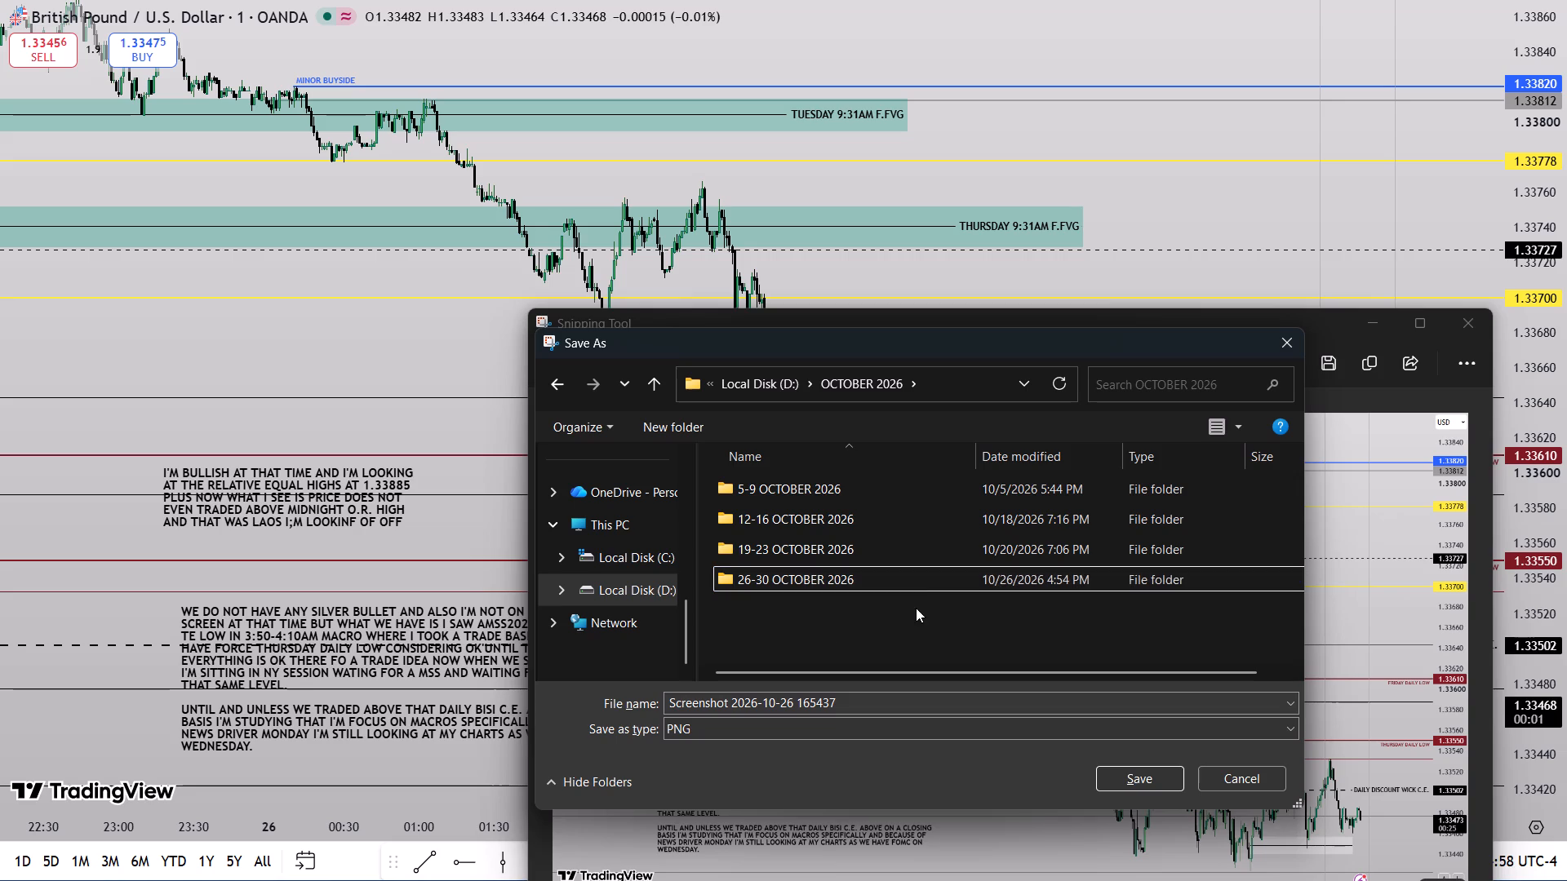
Save the screenshot in the 26-30 OCTOBER 2026 folder as a JPG named "26 OCTOBER 2026 MONDAY NY SESSION PRE REVIEW" and close Snipping Tool.
double_click(918, 582)
click(829, 718)
click(834, 706)
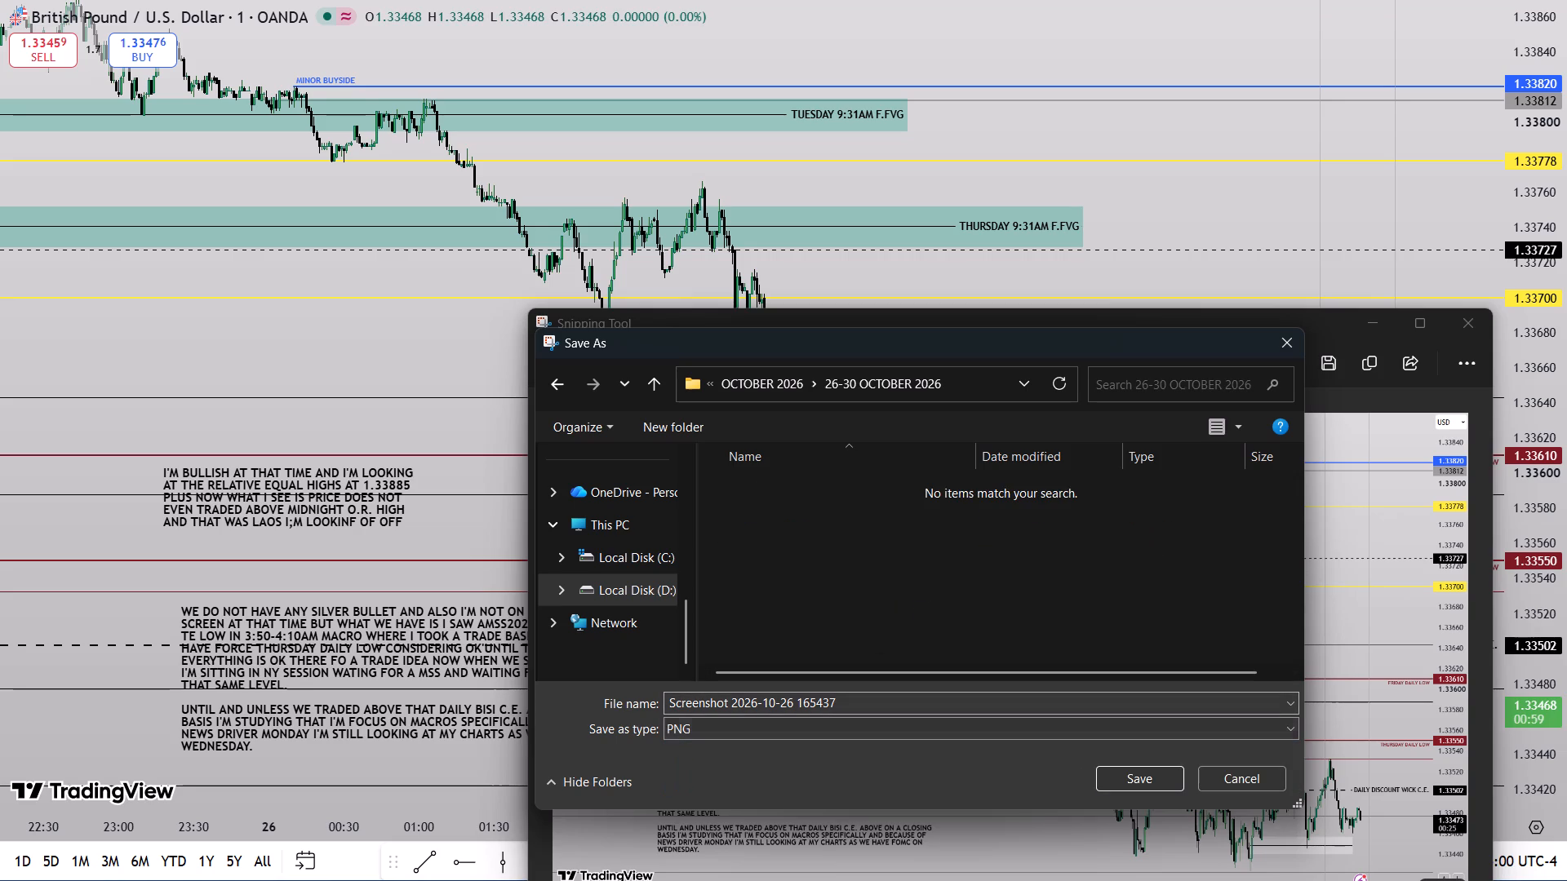
click(809, 723)
click(726, 765)
click(757, 712)
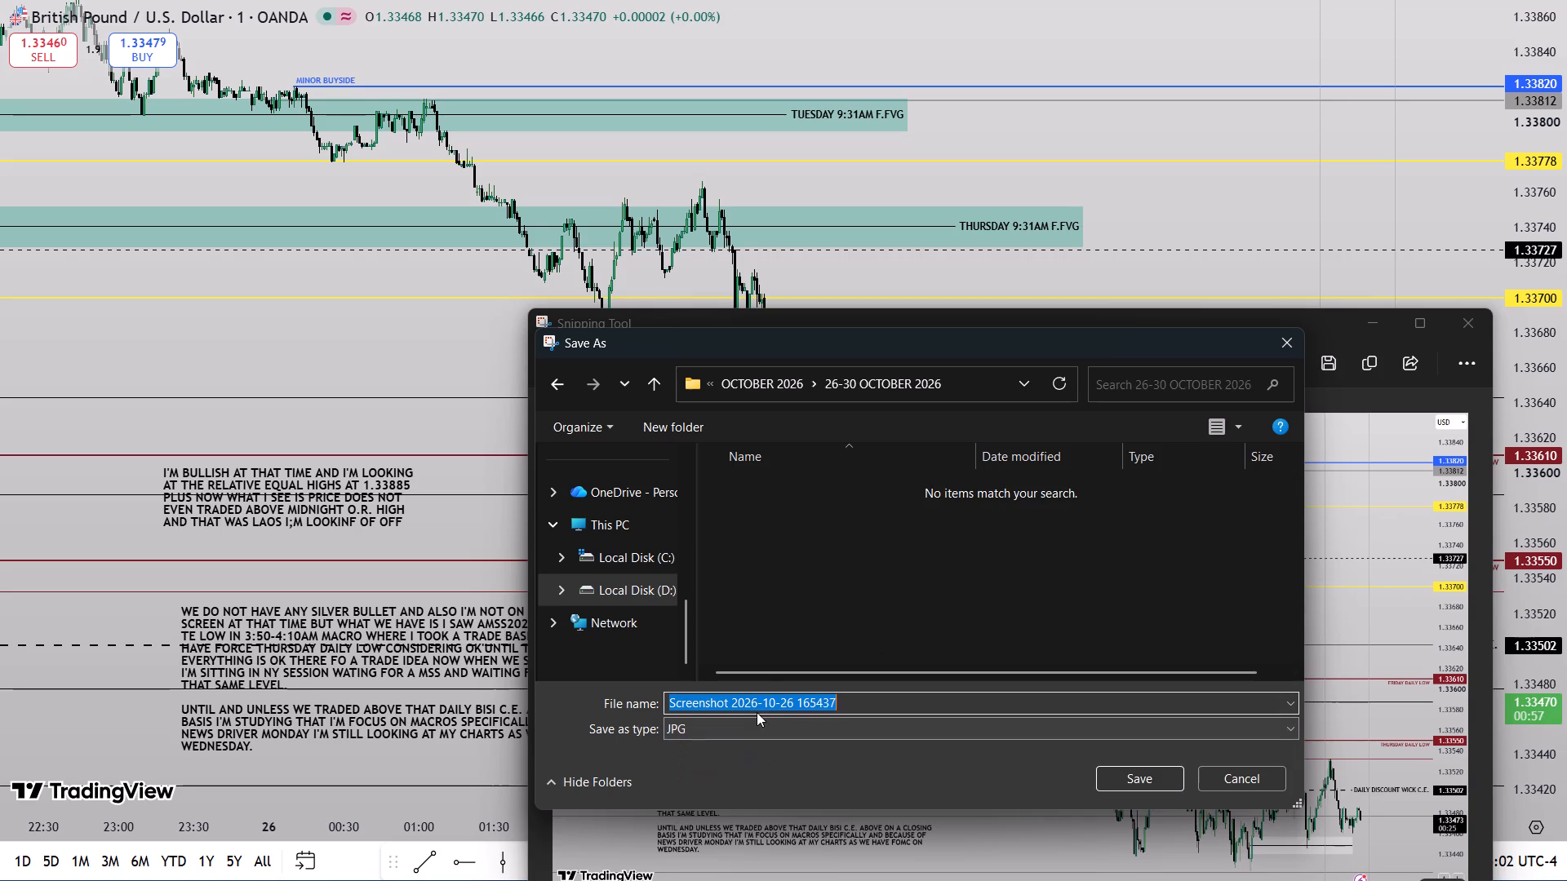
key(BackSpace)
text(26 OCTOBER 2026 MONDAY NY SESSION PRE)
key(space)
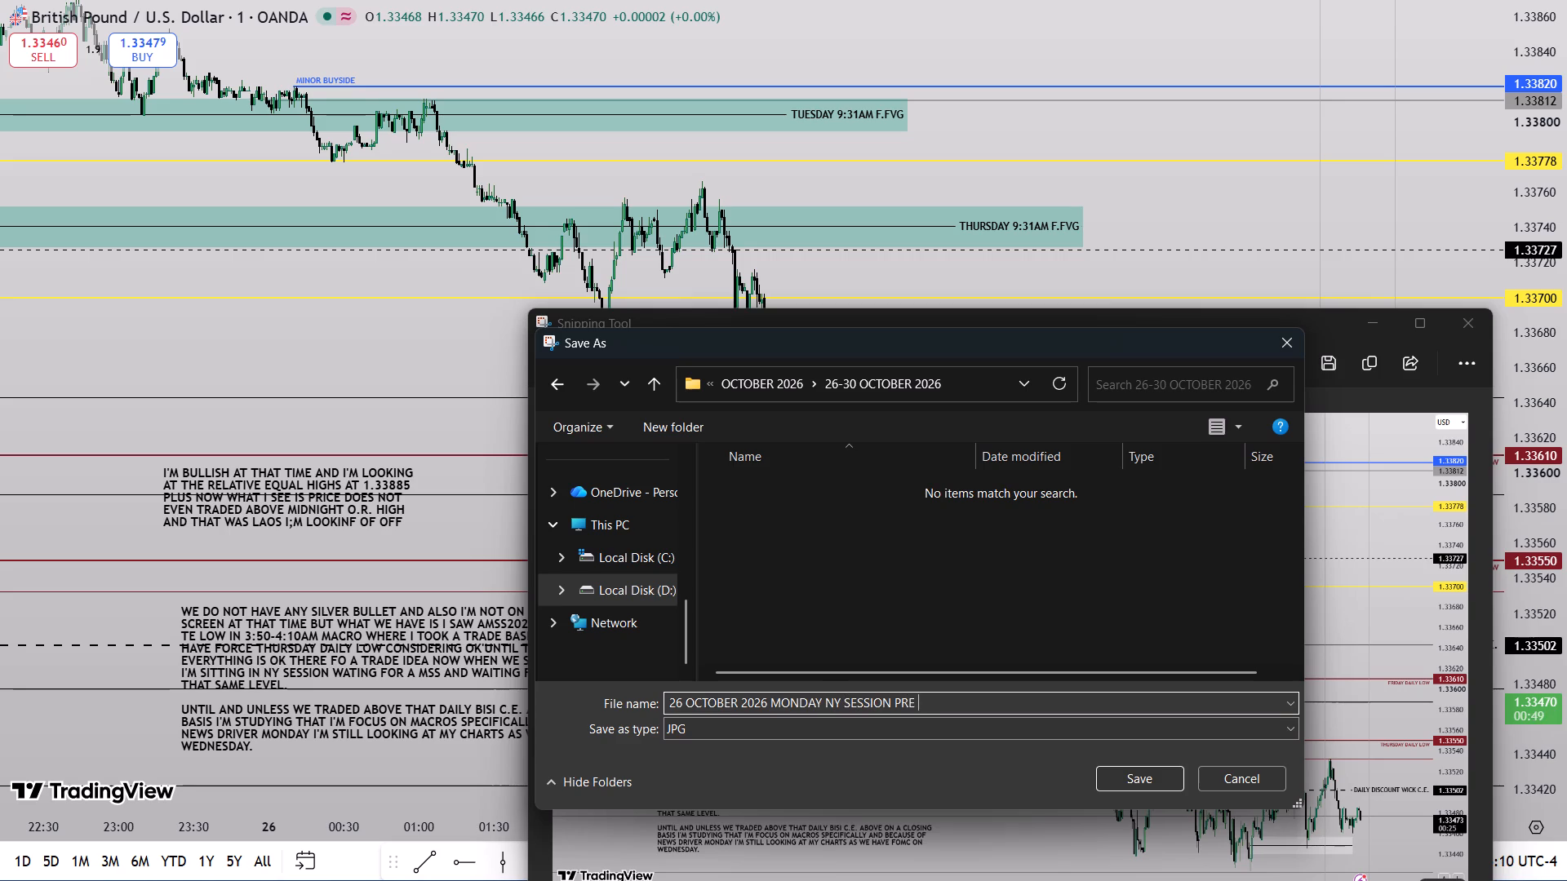
text(REVIEW)
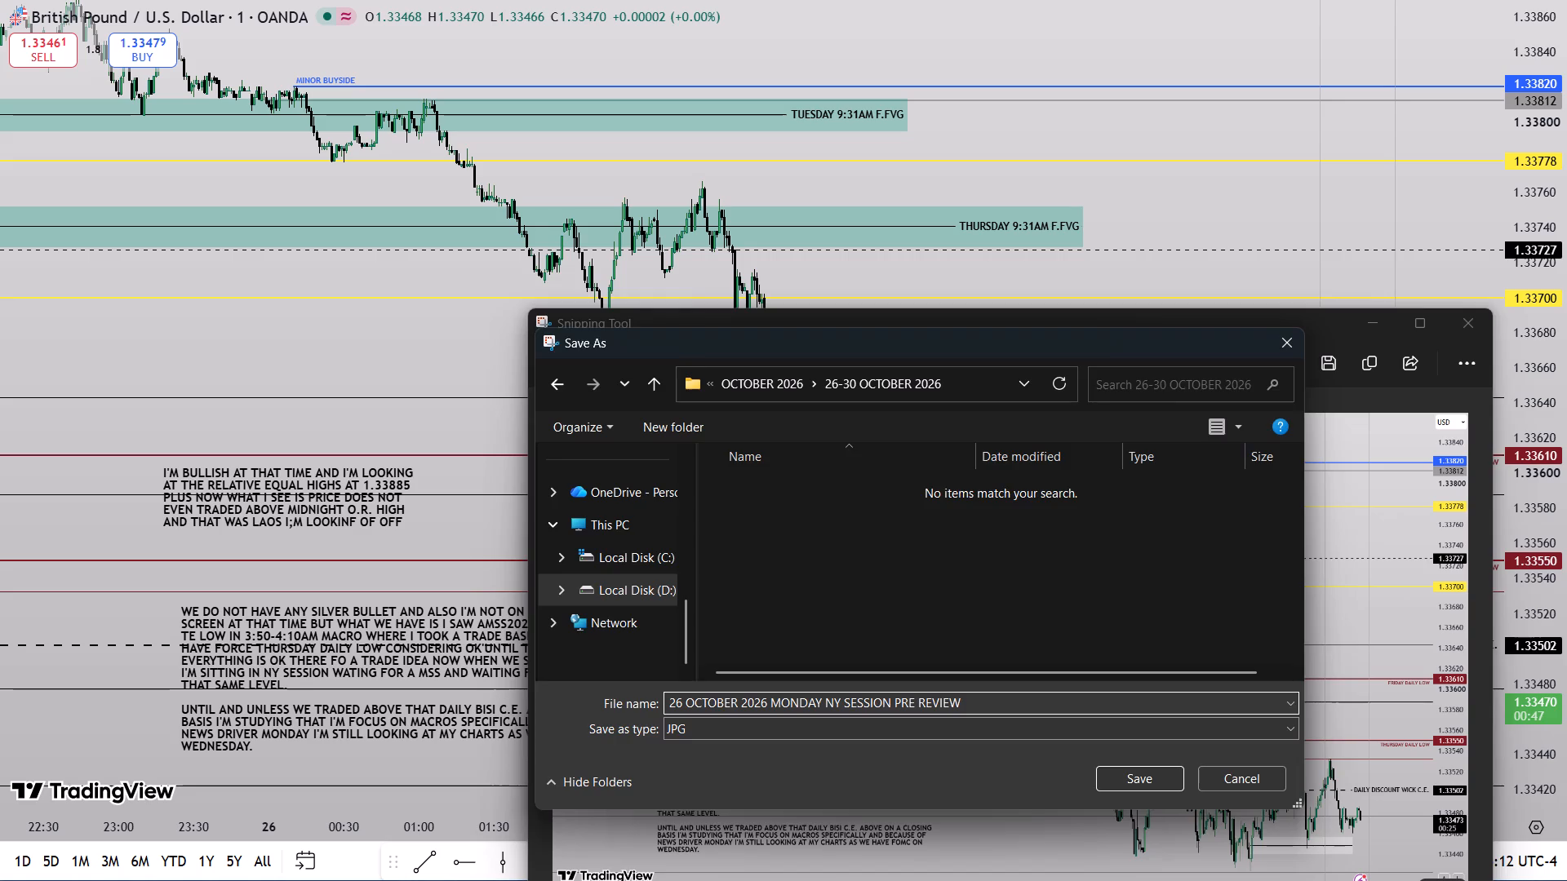
key(Return)
click(1486, 323)
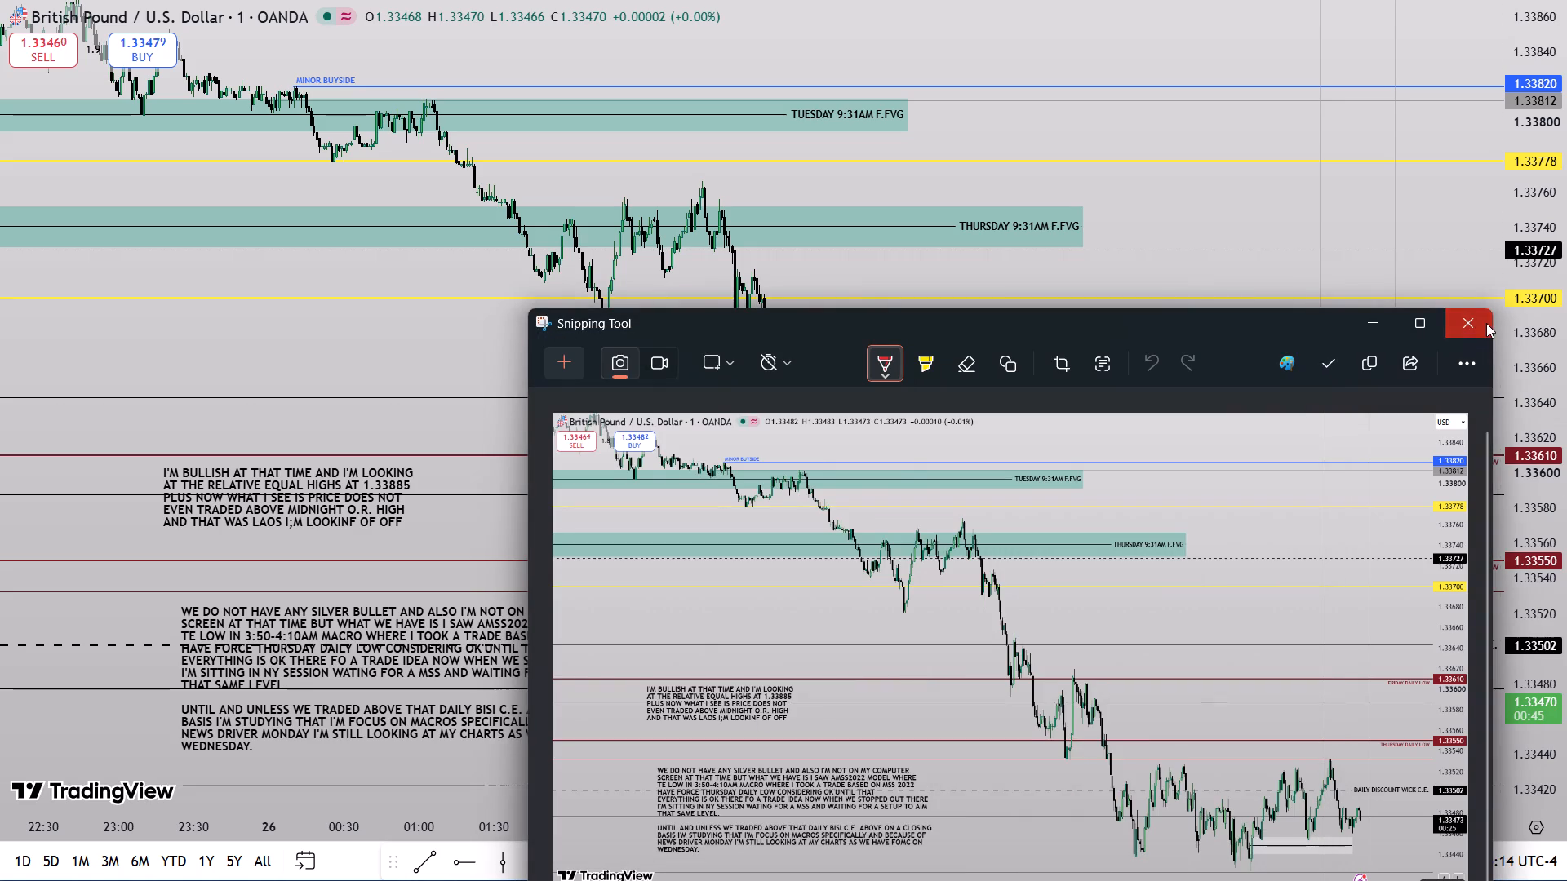
Delete both text notes from the GBPUSD chart.
click(361, 483)
click(1159, 48)
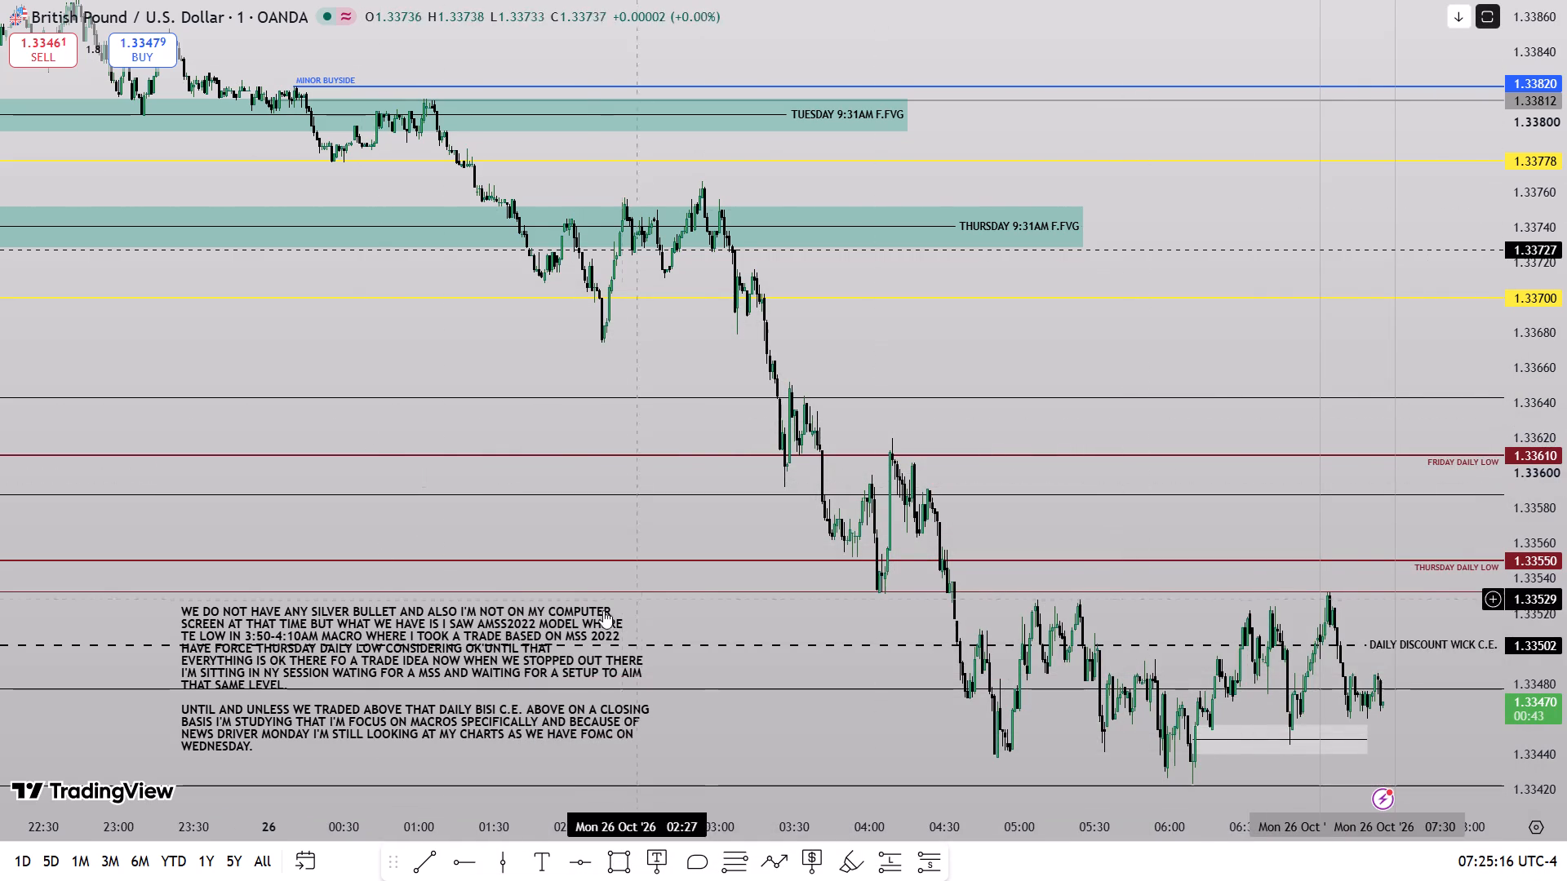
click(587, 626)
click(1157, 59)
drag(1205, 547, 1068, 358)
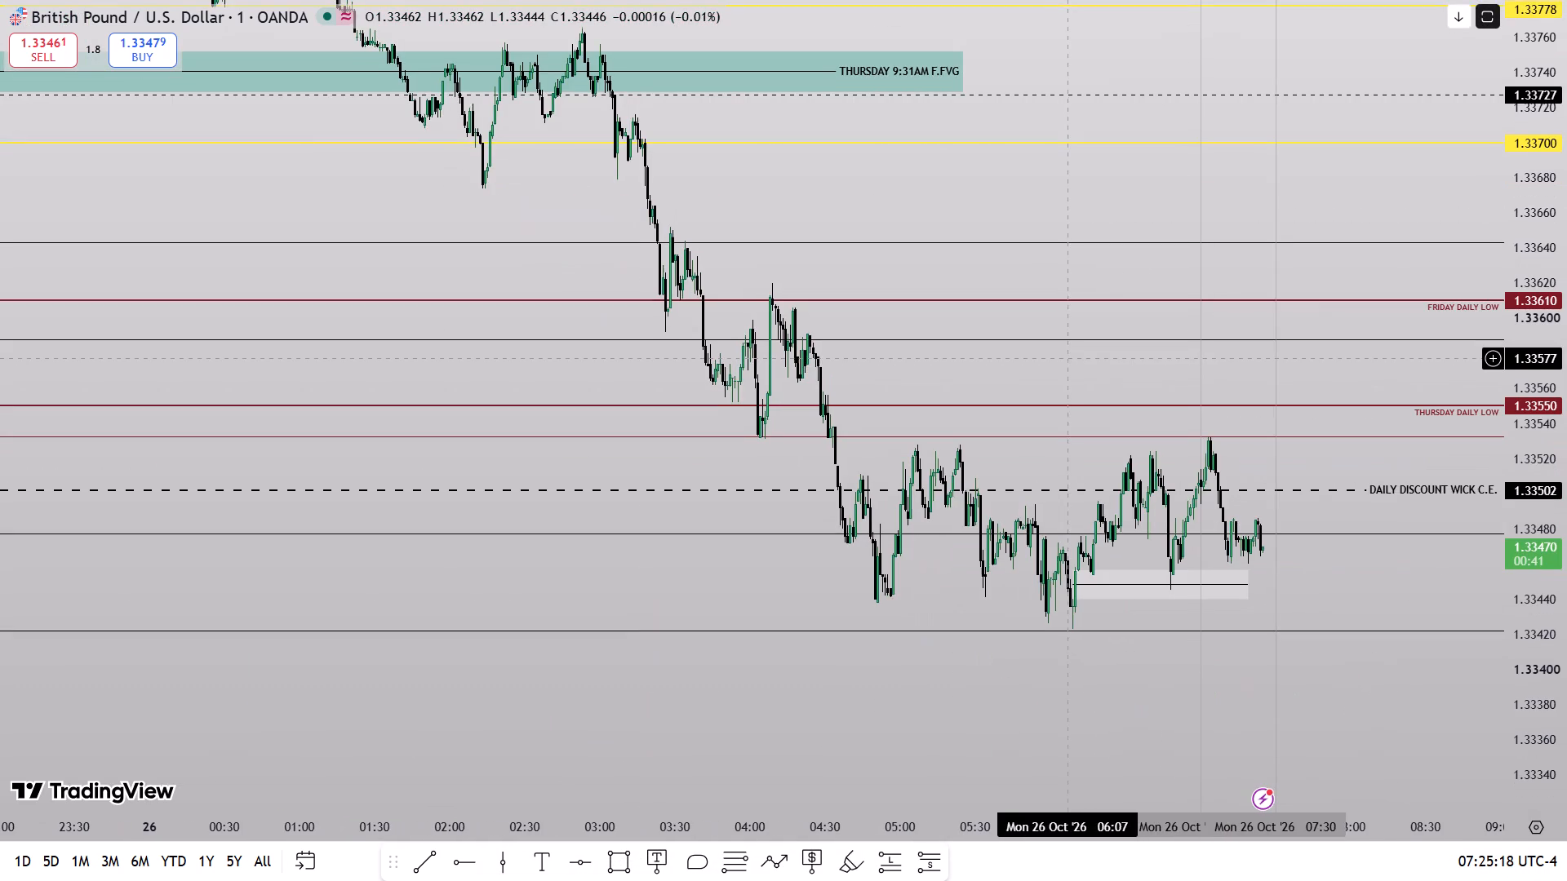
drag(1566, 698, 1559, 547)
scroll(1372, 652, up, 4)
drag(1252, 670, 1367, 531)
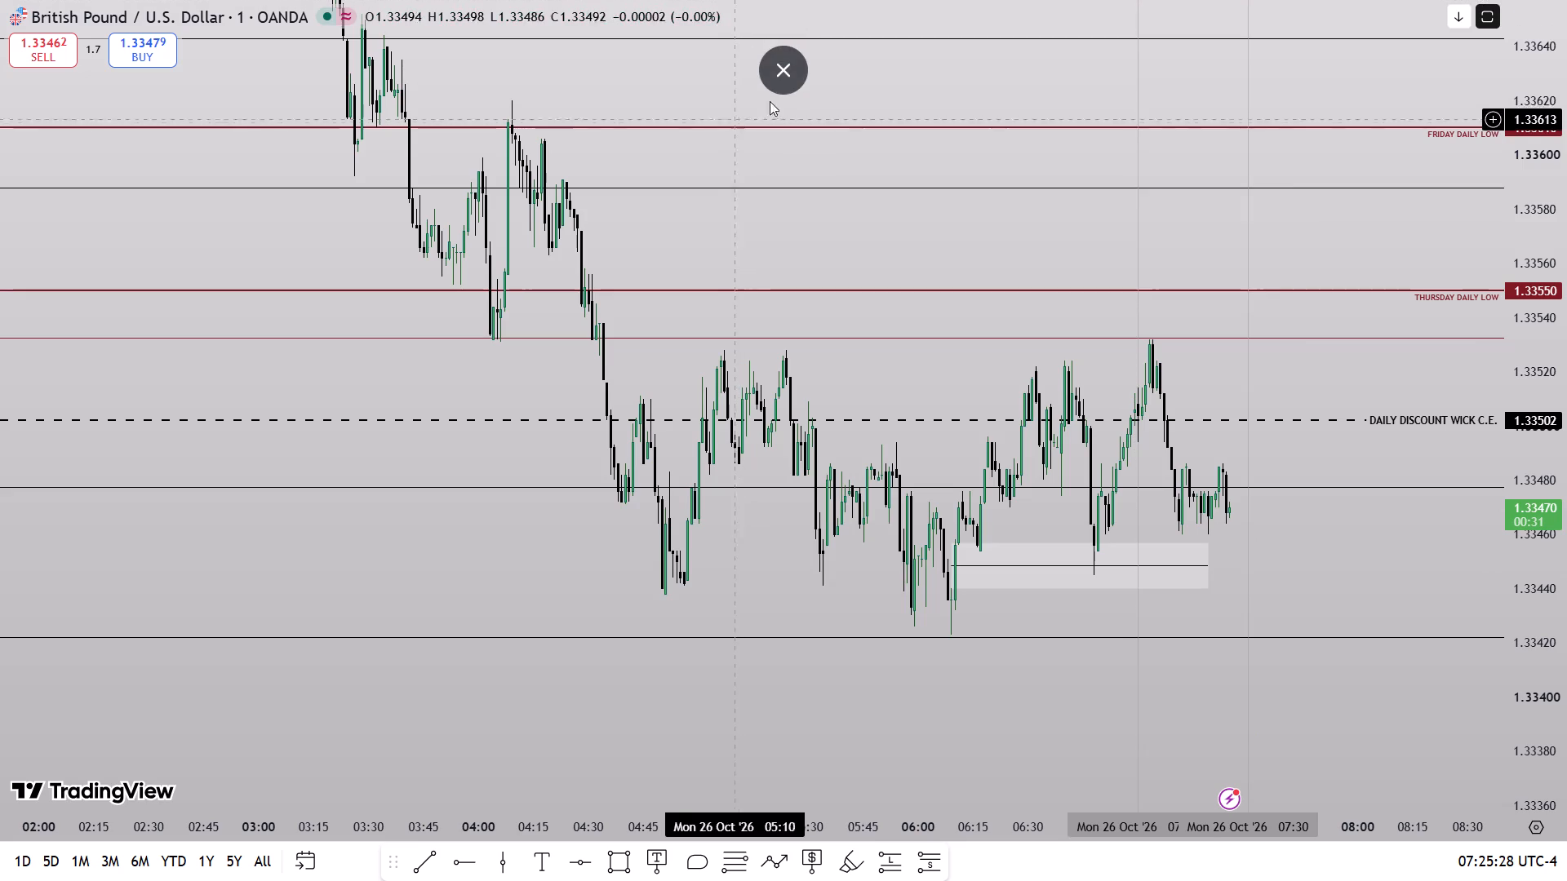
Exit the chart's full-screen view and minimize the browser window to reach the desktop.
click(786, 80)
click(1445, 0)
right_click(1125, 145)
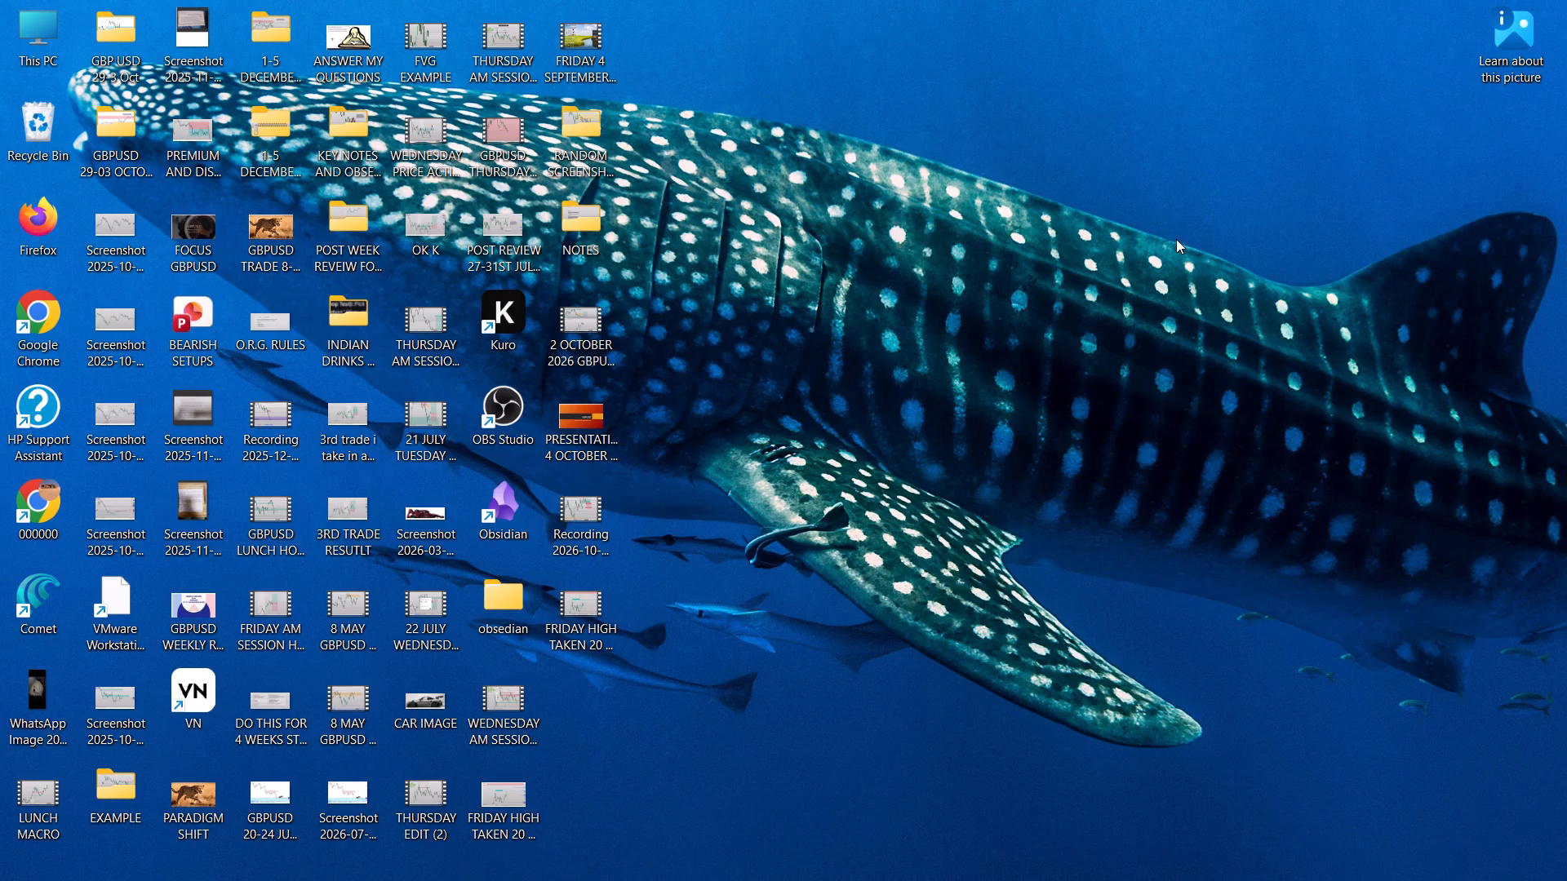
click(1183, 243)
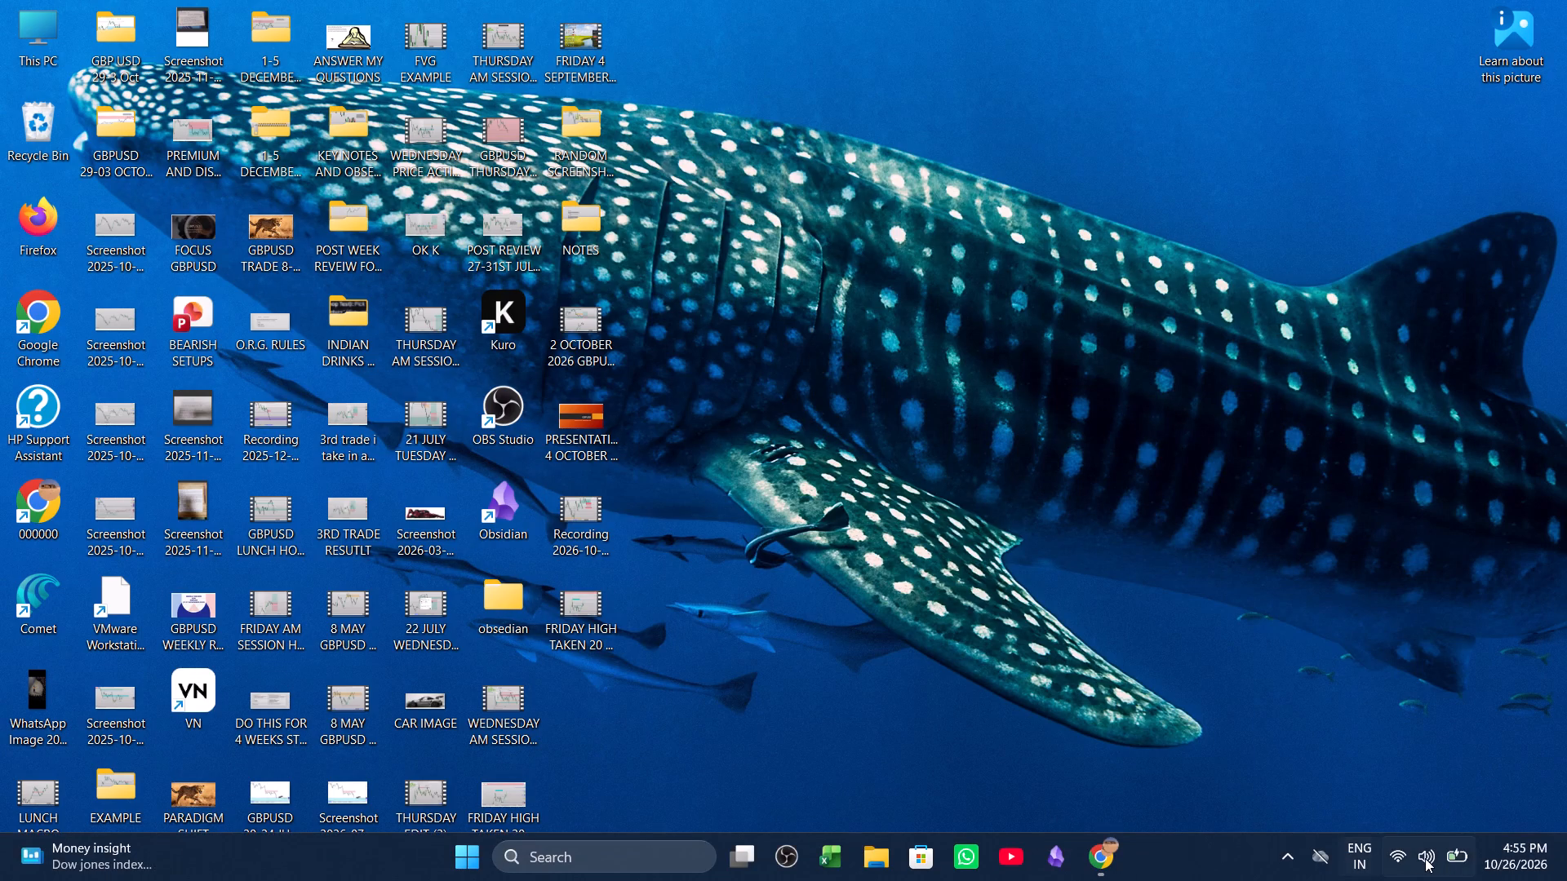
Turn on Night light in the Windows quick settings.
click(1436, 858)
click(1358, 584)
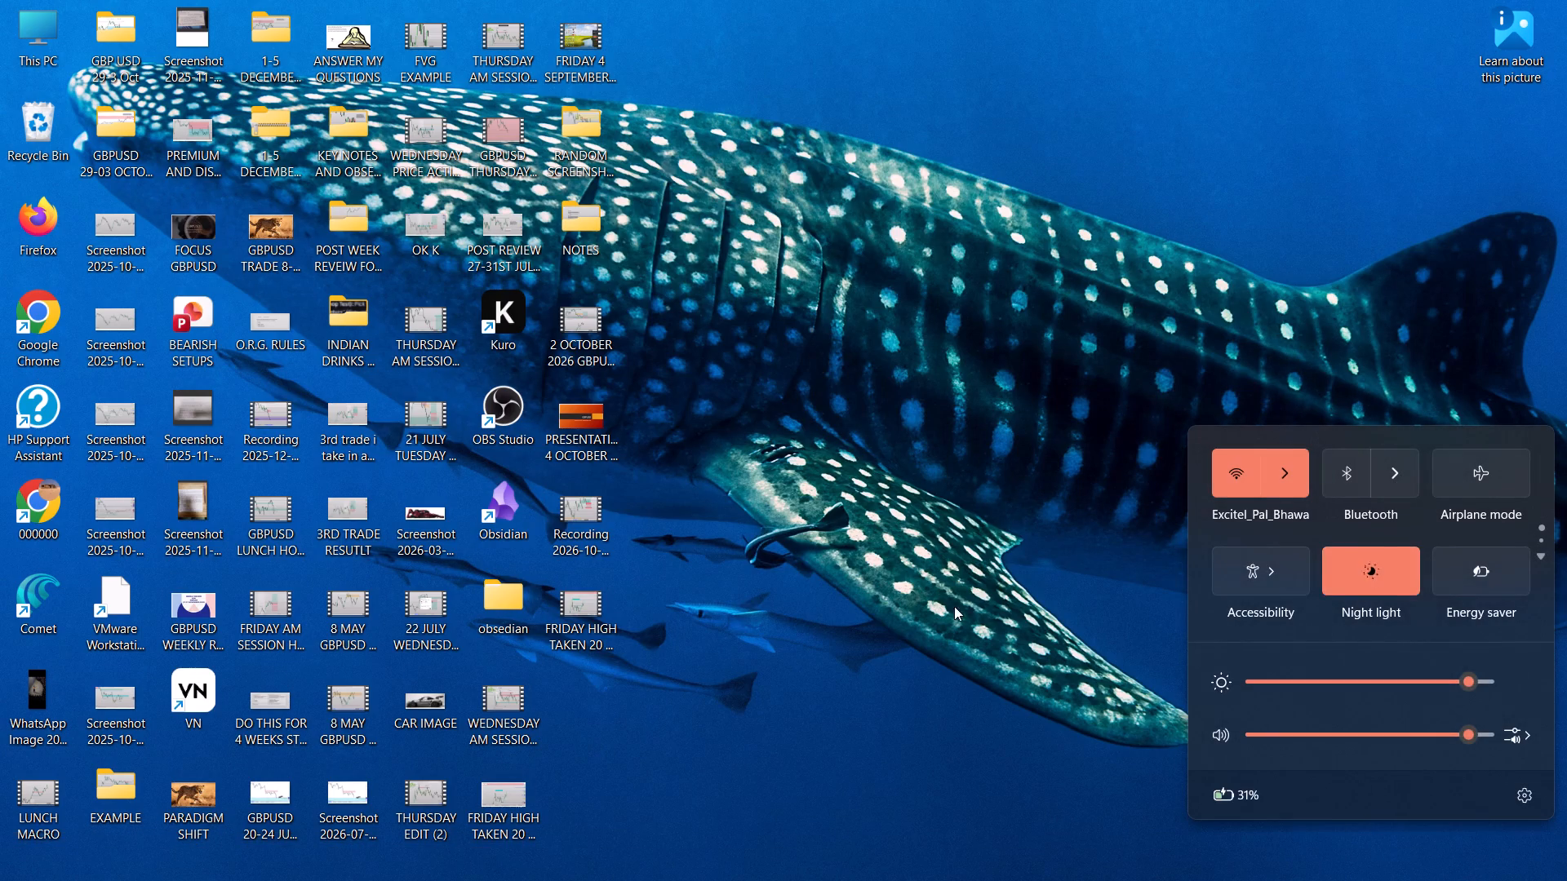
drag(954, 606, 954, 585)
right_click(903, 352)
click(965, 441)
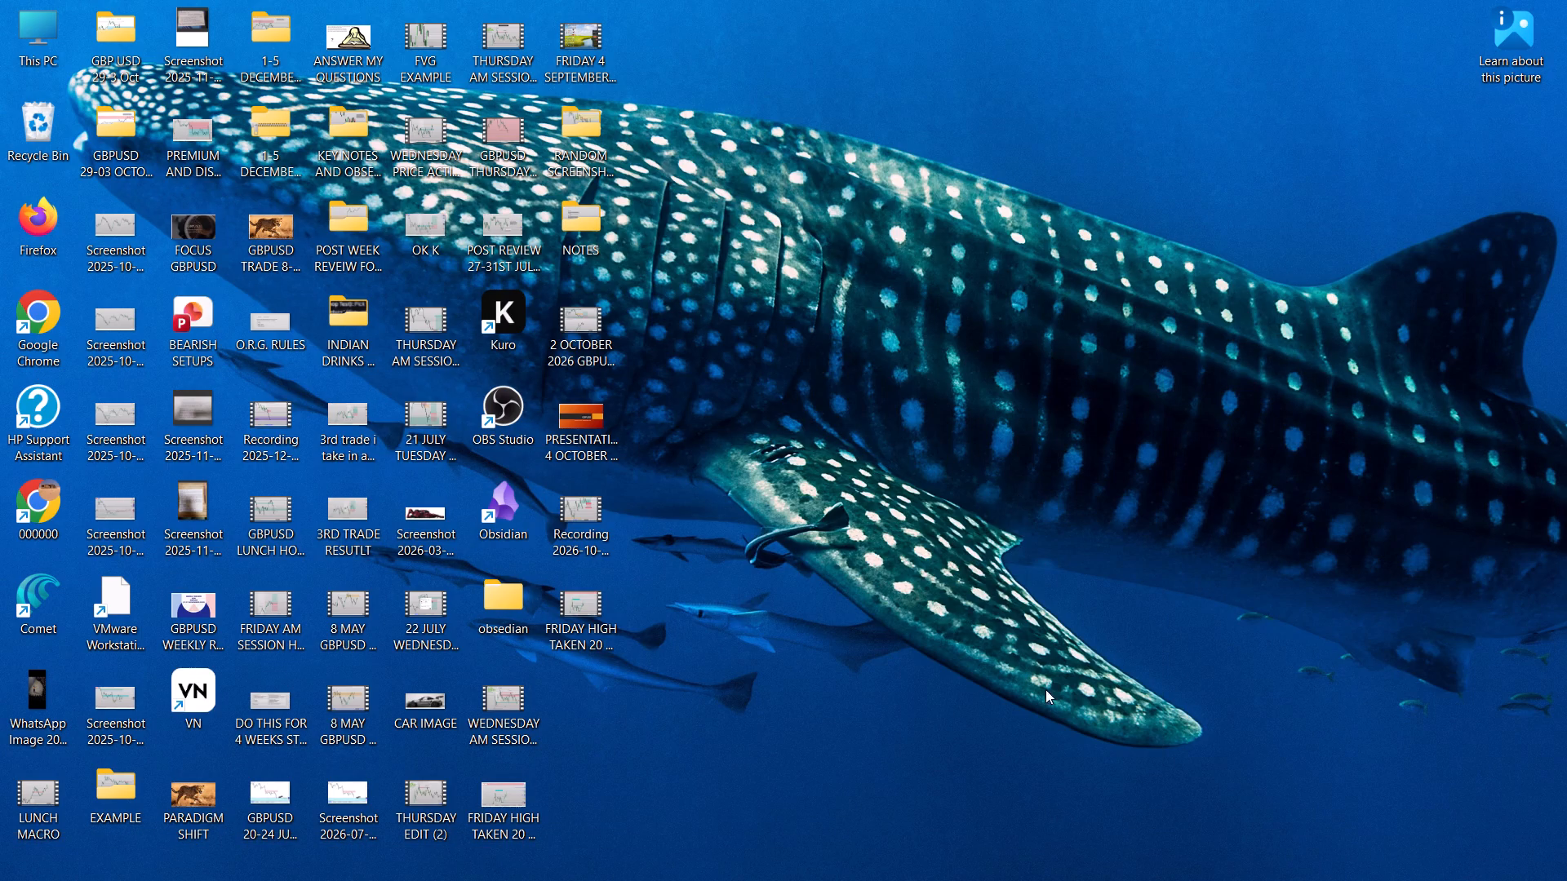
Fine-tune the system volume to a high level just below maximum.
click(1430, 852)
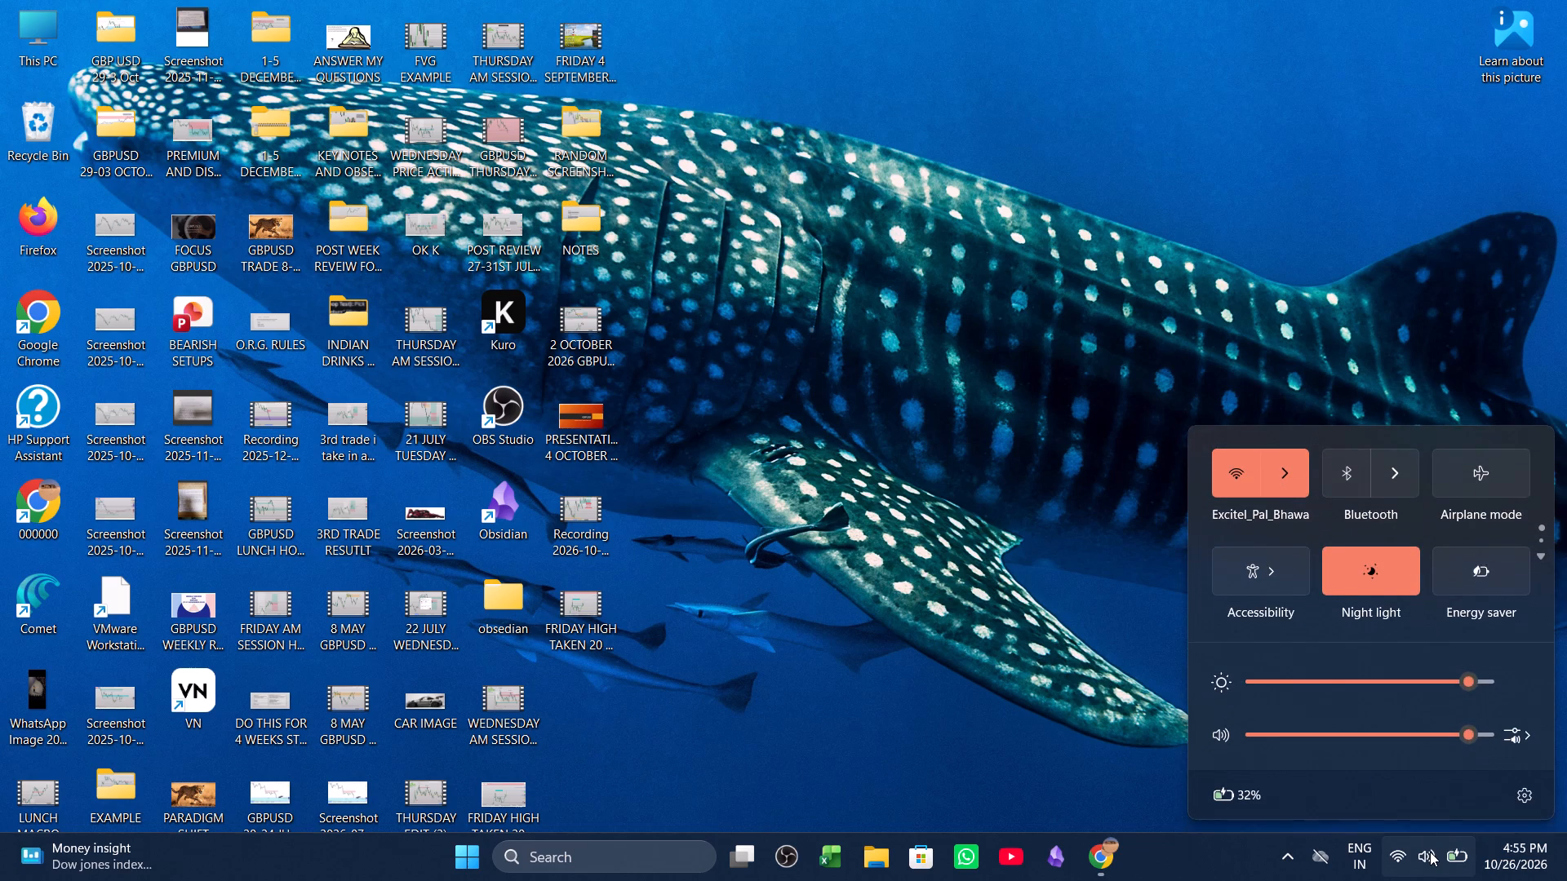
drag(1464, 734, 1470, 771)
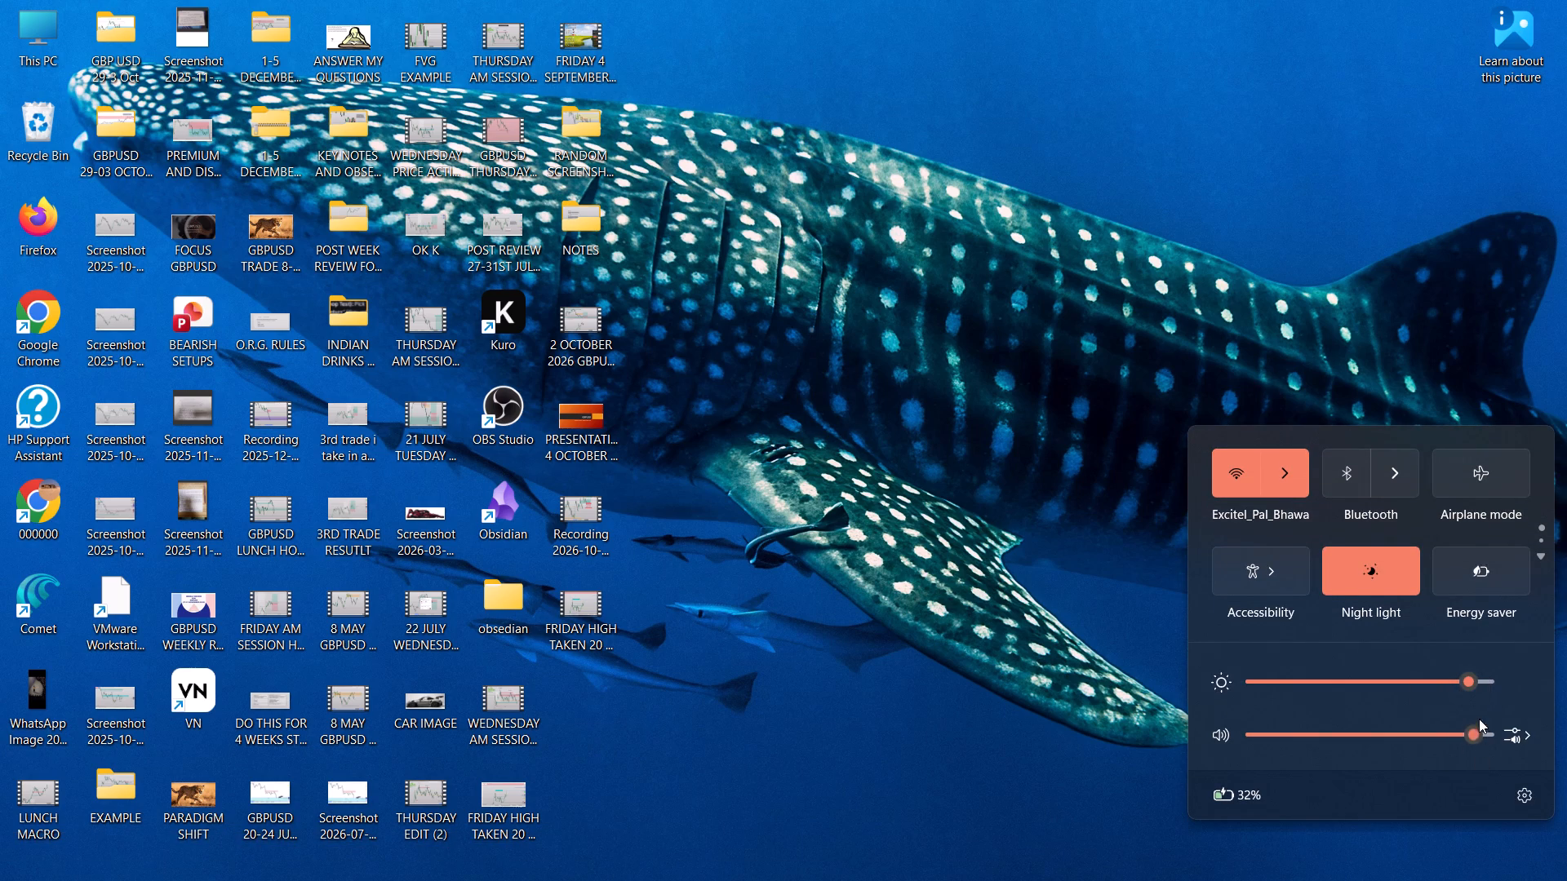
click(1423, 734)
click(1476, 733)
click(1450, 735)
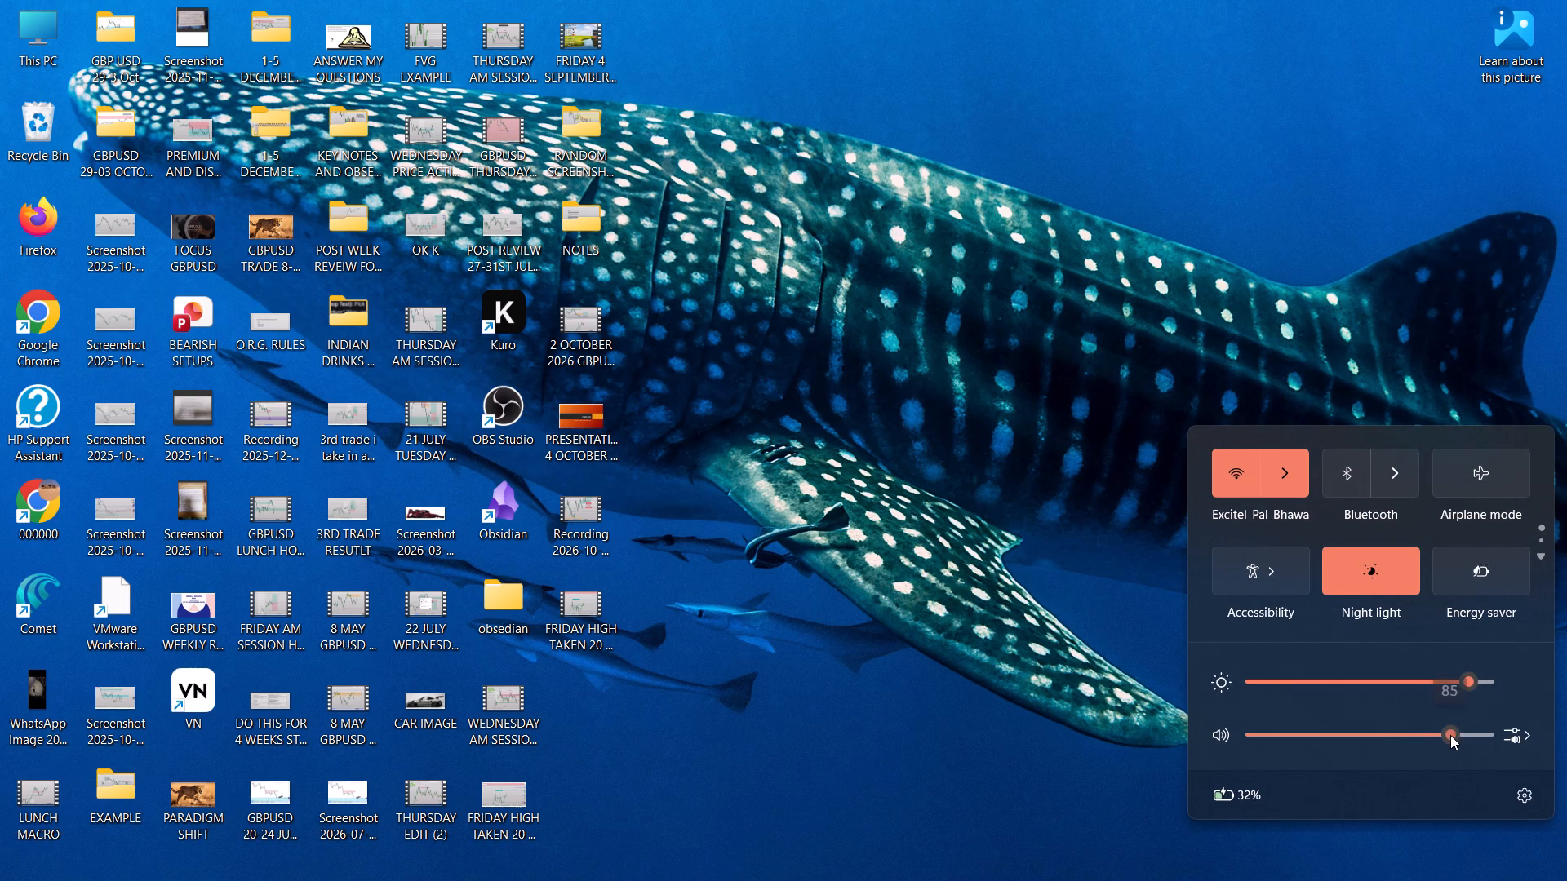
click(1467, 739)
Raise the screen brightness slightly so it is close to maximum.
click(1484, 680)
click(1446, 683)
click(1478, 683)
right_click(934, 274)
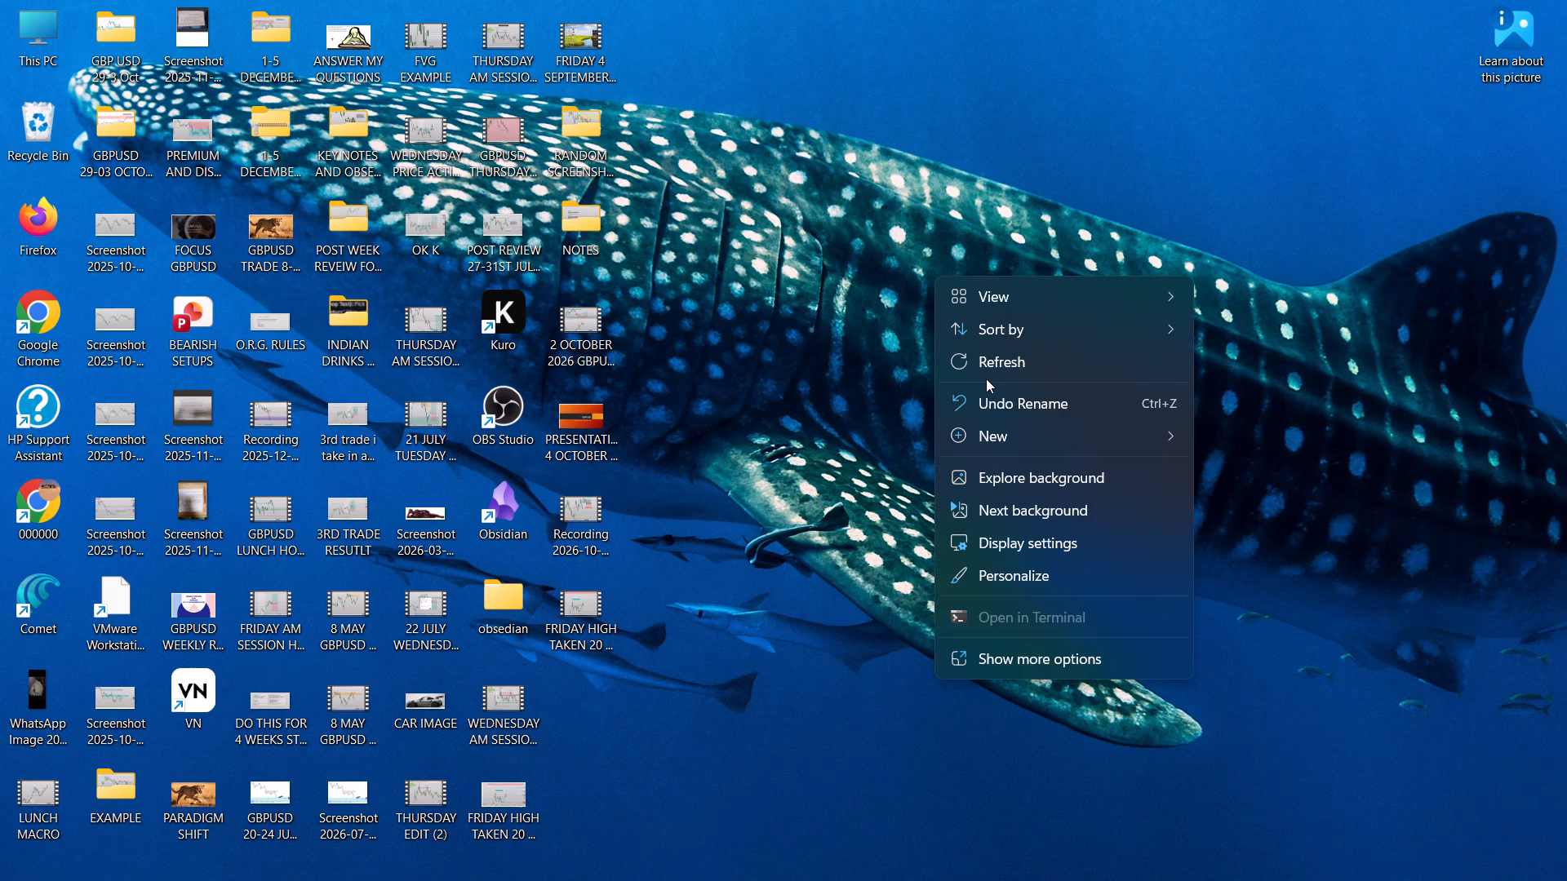
Refresh the desktop, switch back to Chrome and display the GBPUSD chart in full screen.
click(1003, 358)
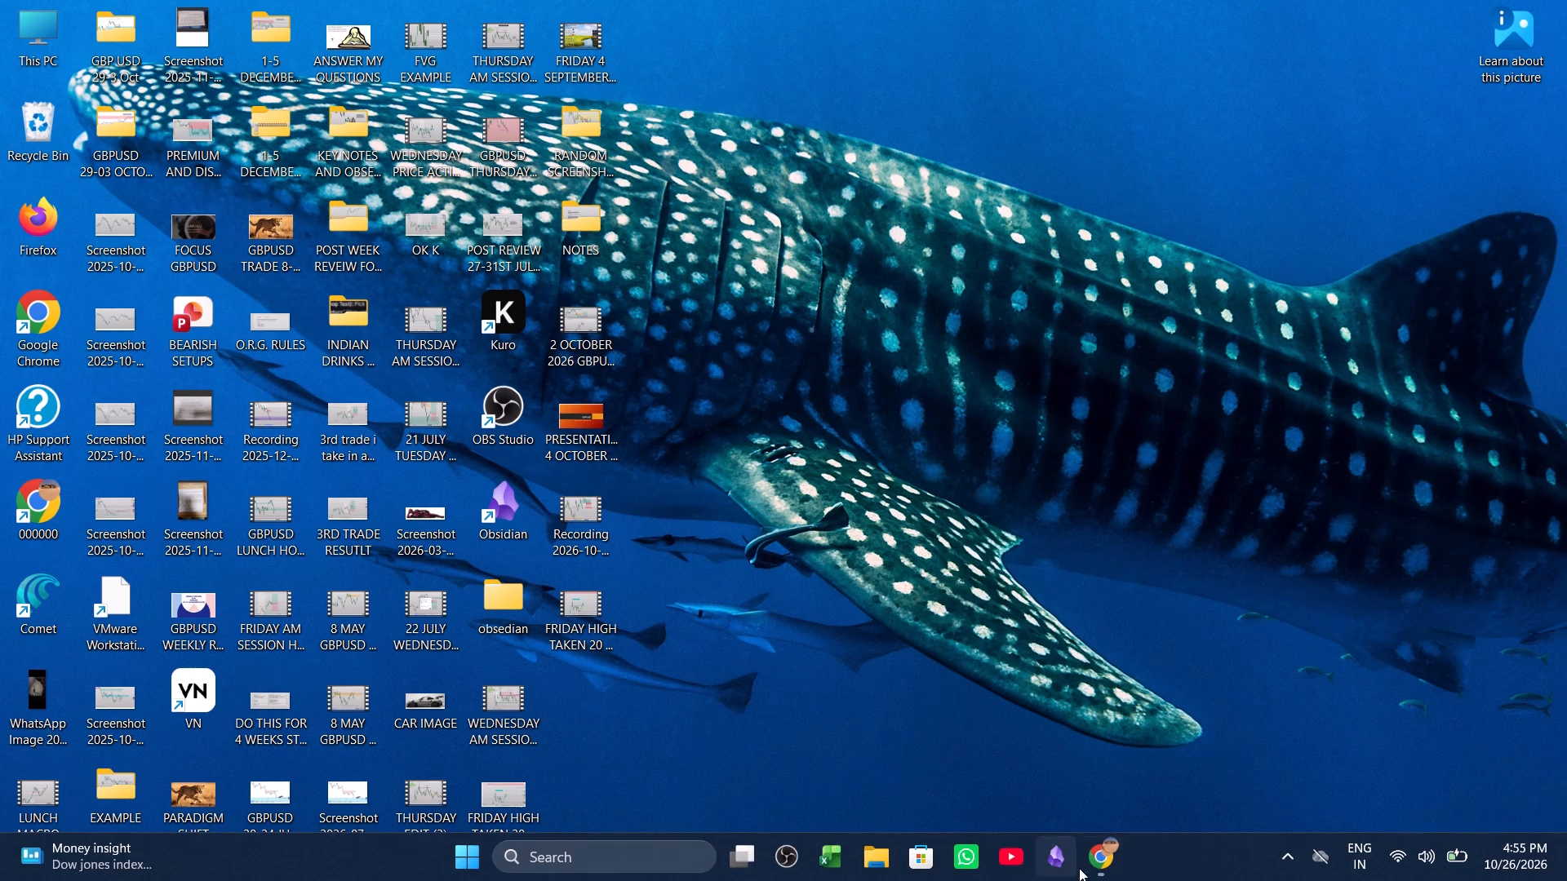
click(1109, 871)
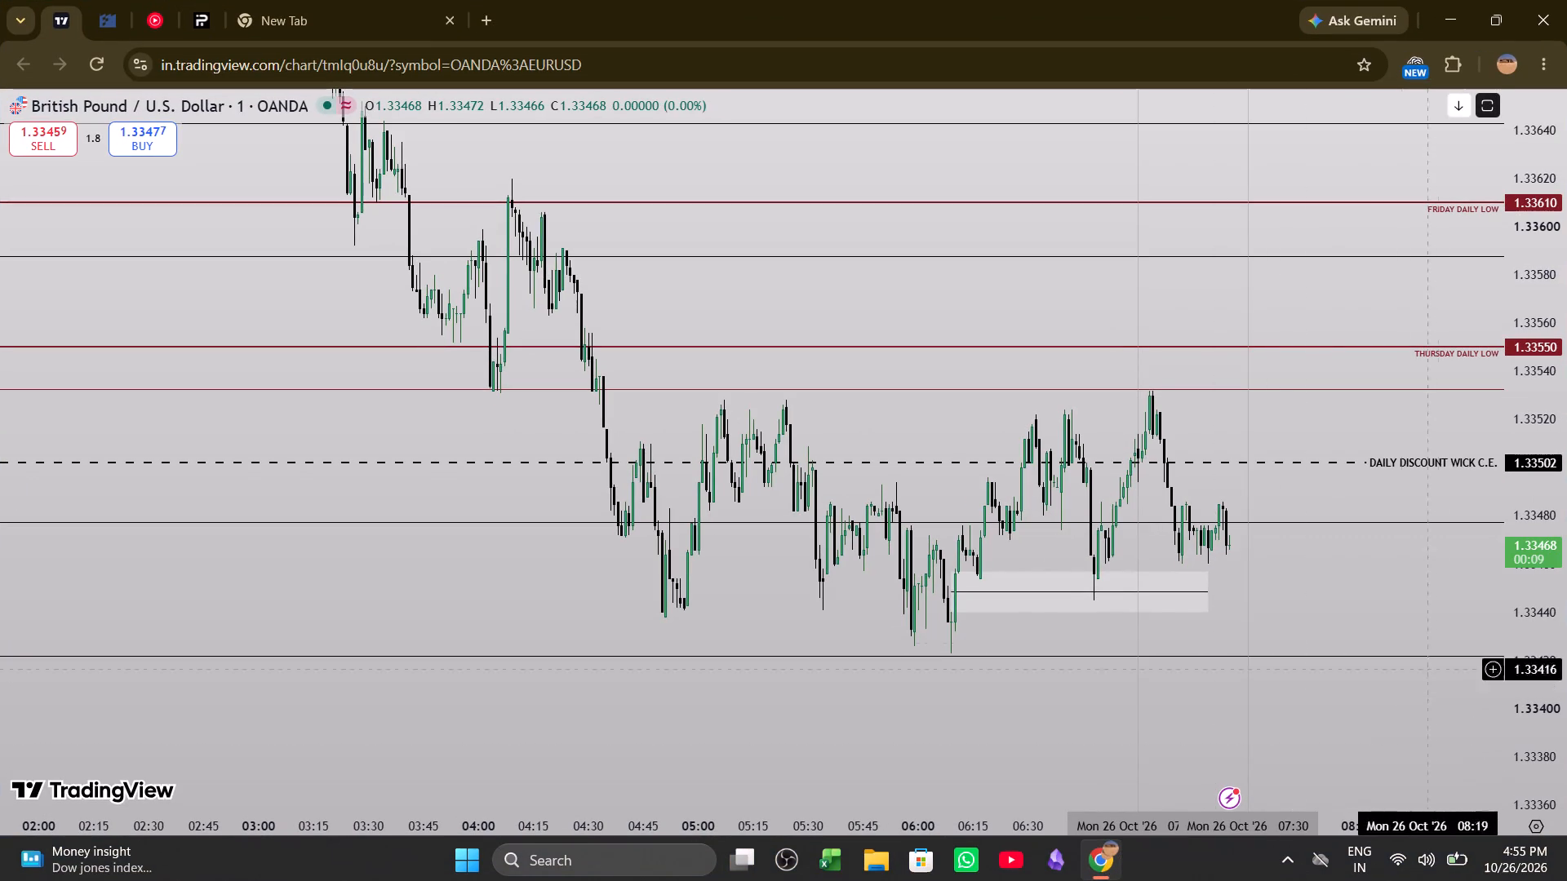
click(1554, 69)
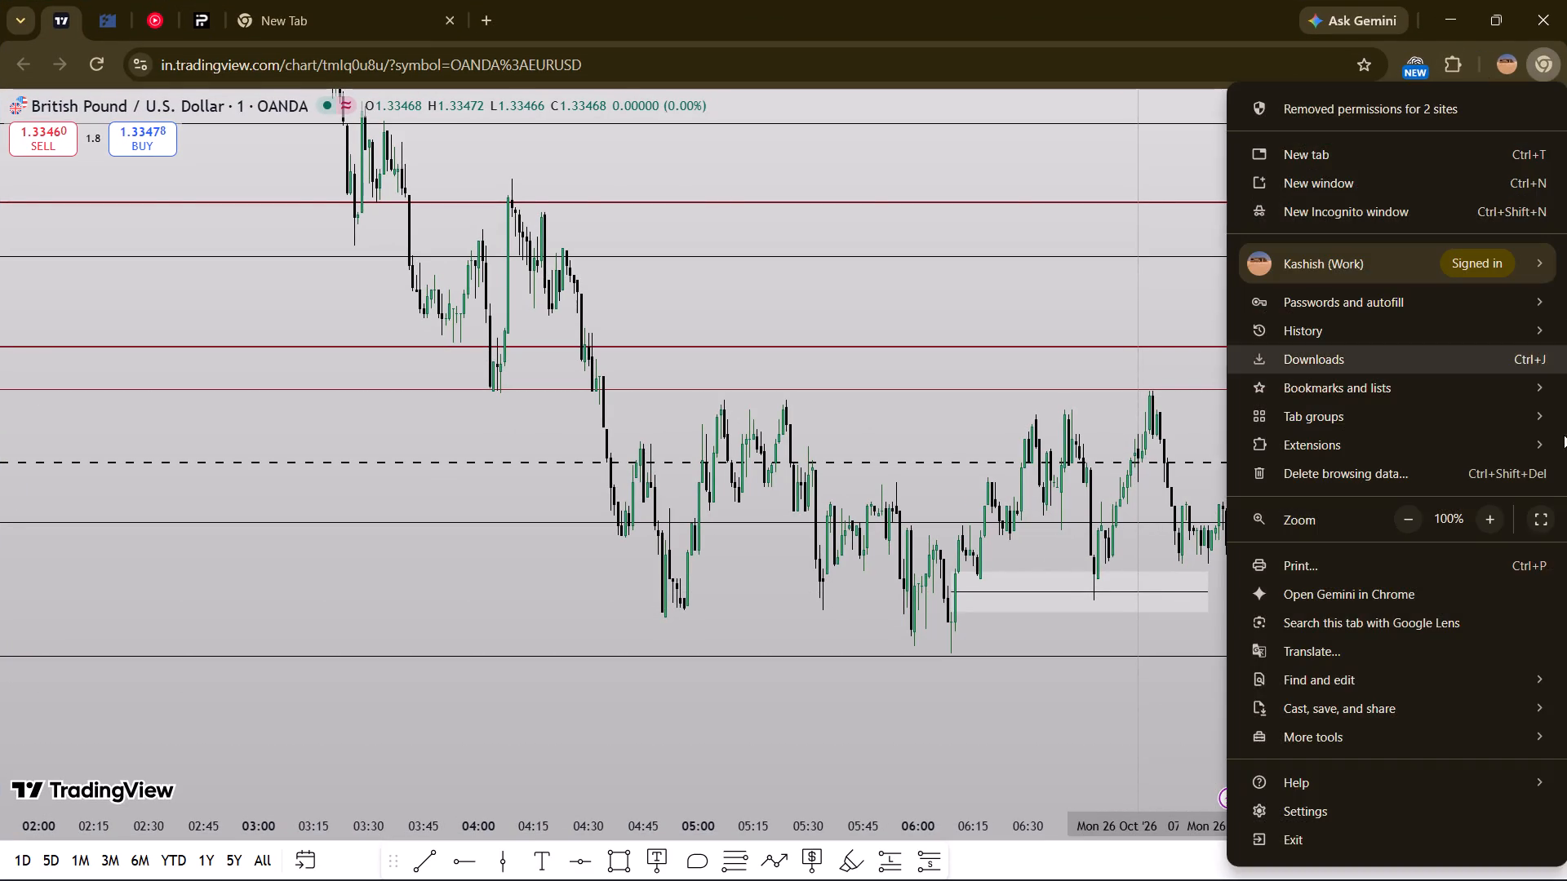
click(1551, 526)
Examine the recent GBPUSD 1-minute price action around the white zone and the DAILY DISCOUNT WICK C.E. line.
scroll(1312, 655, up, 6)
drag(1227, 595, 1359, 508)
drag(1566, 650, 1545, 522)
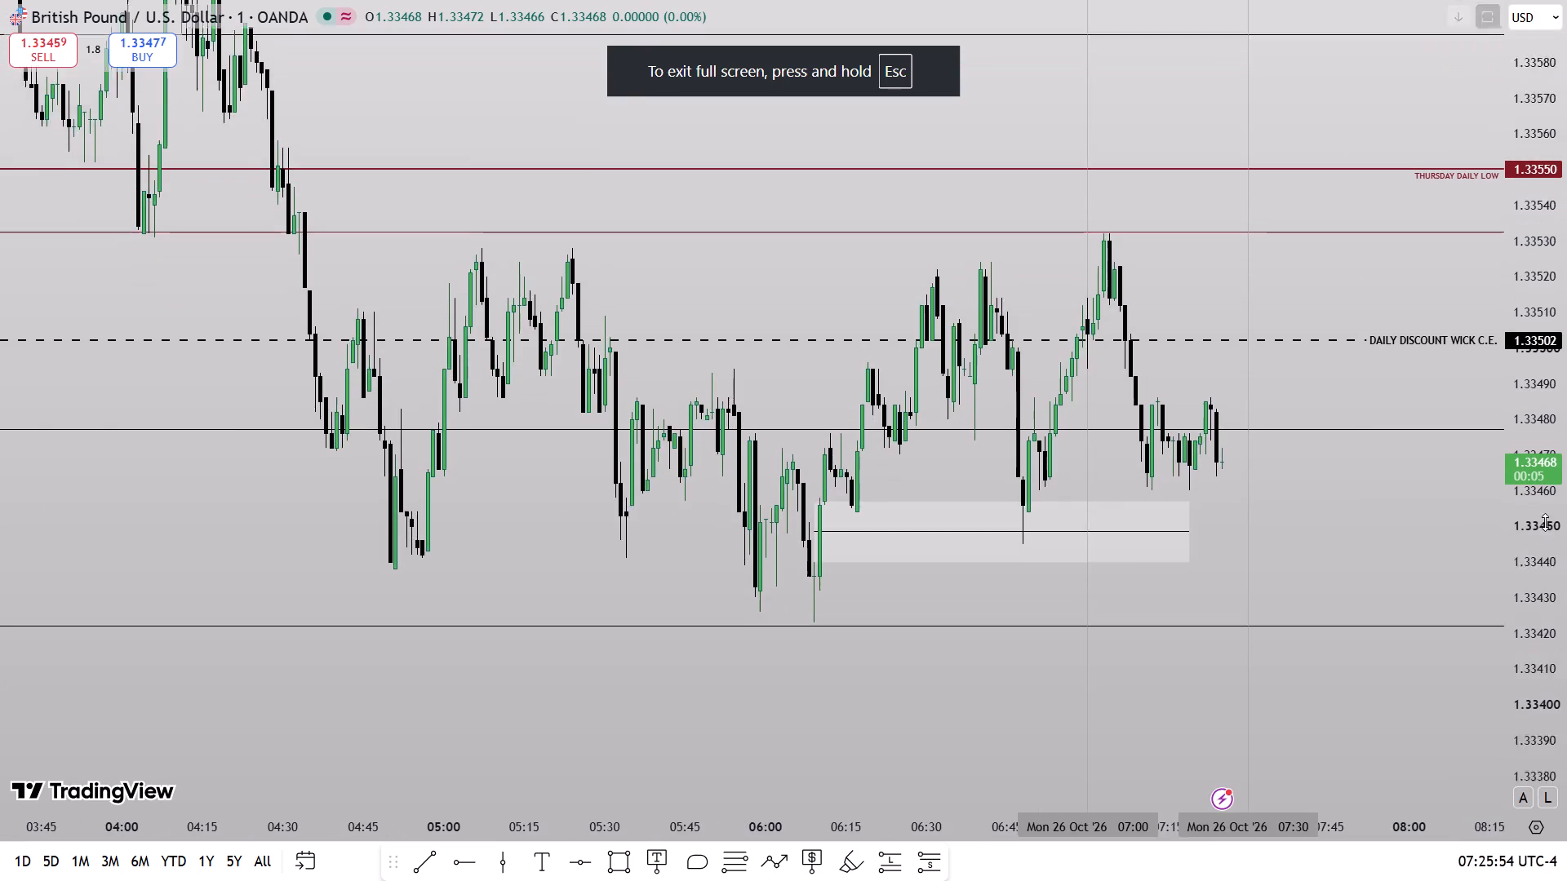
drag(1545, 522, 1546, 524)
scroll(1304, 693, up, 3)
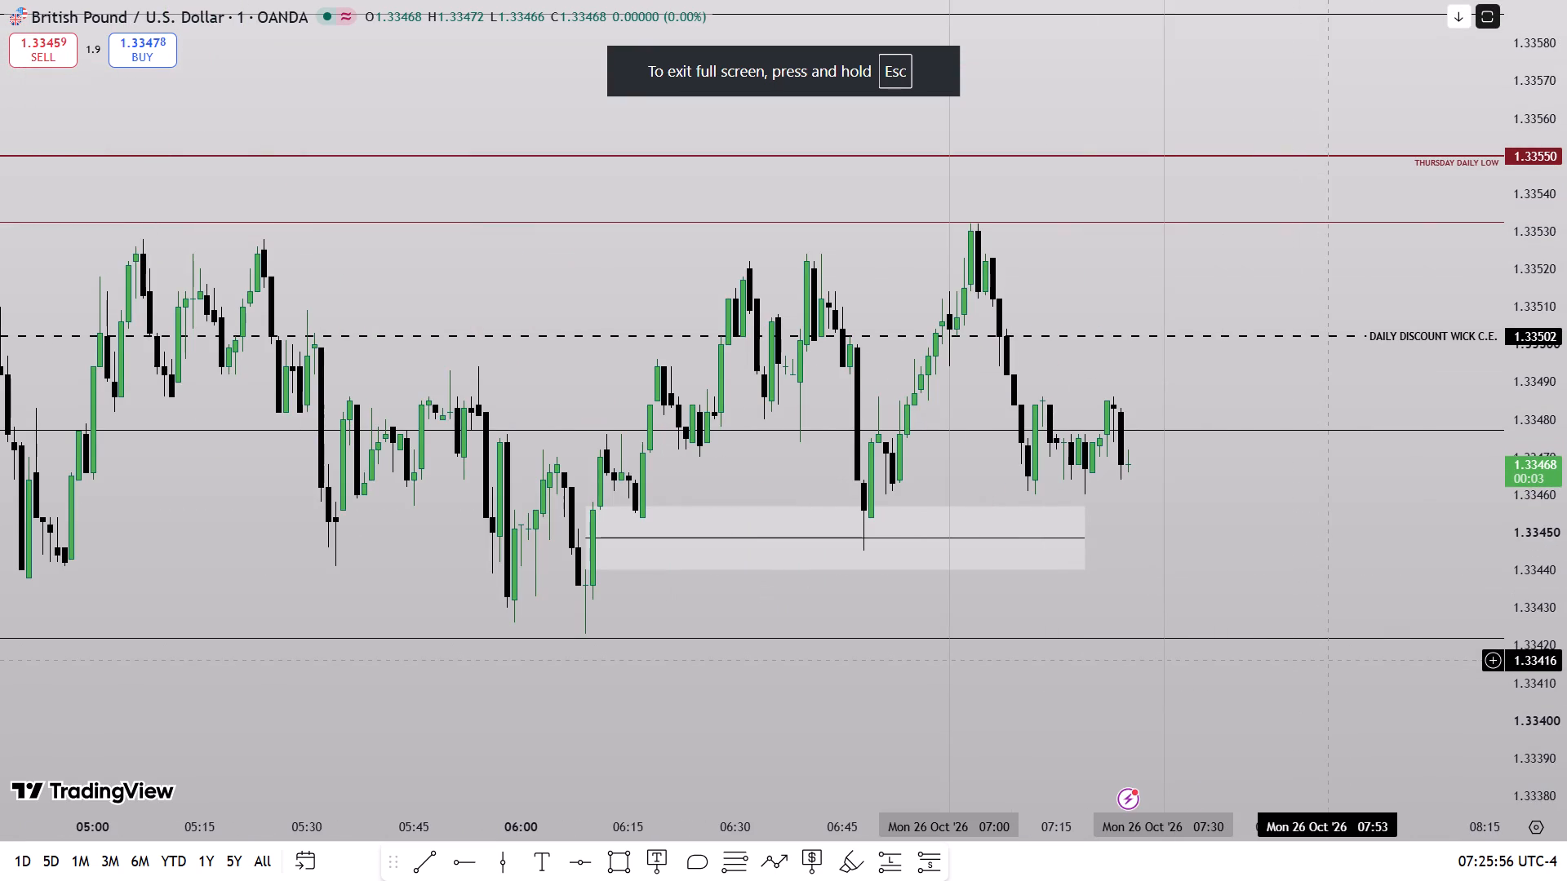
drag(1267, 565, 1184, 595)
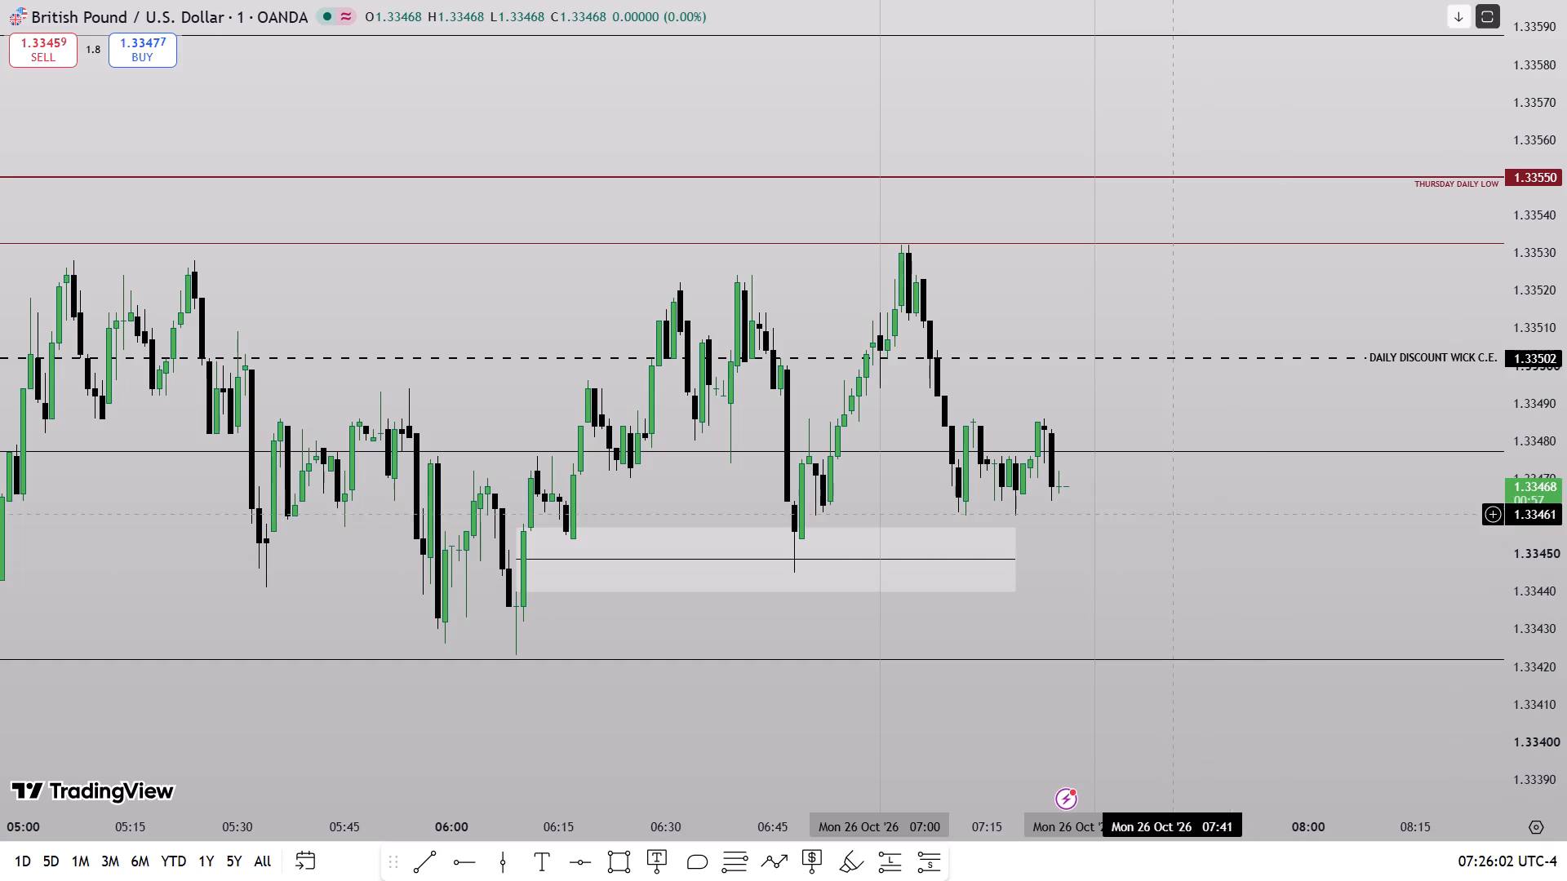
drag(1183, 541, 1271, 601)
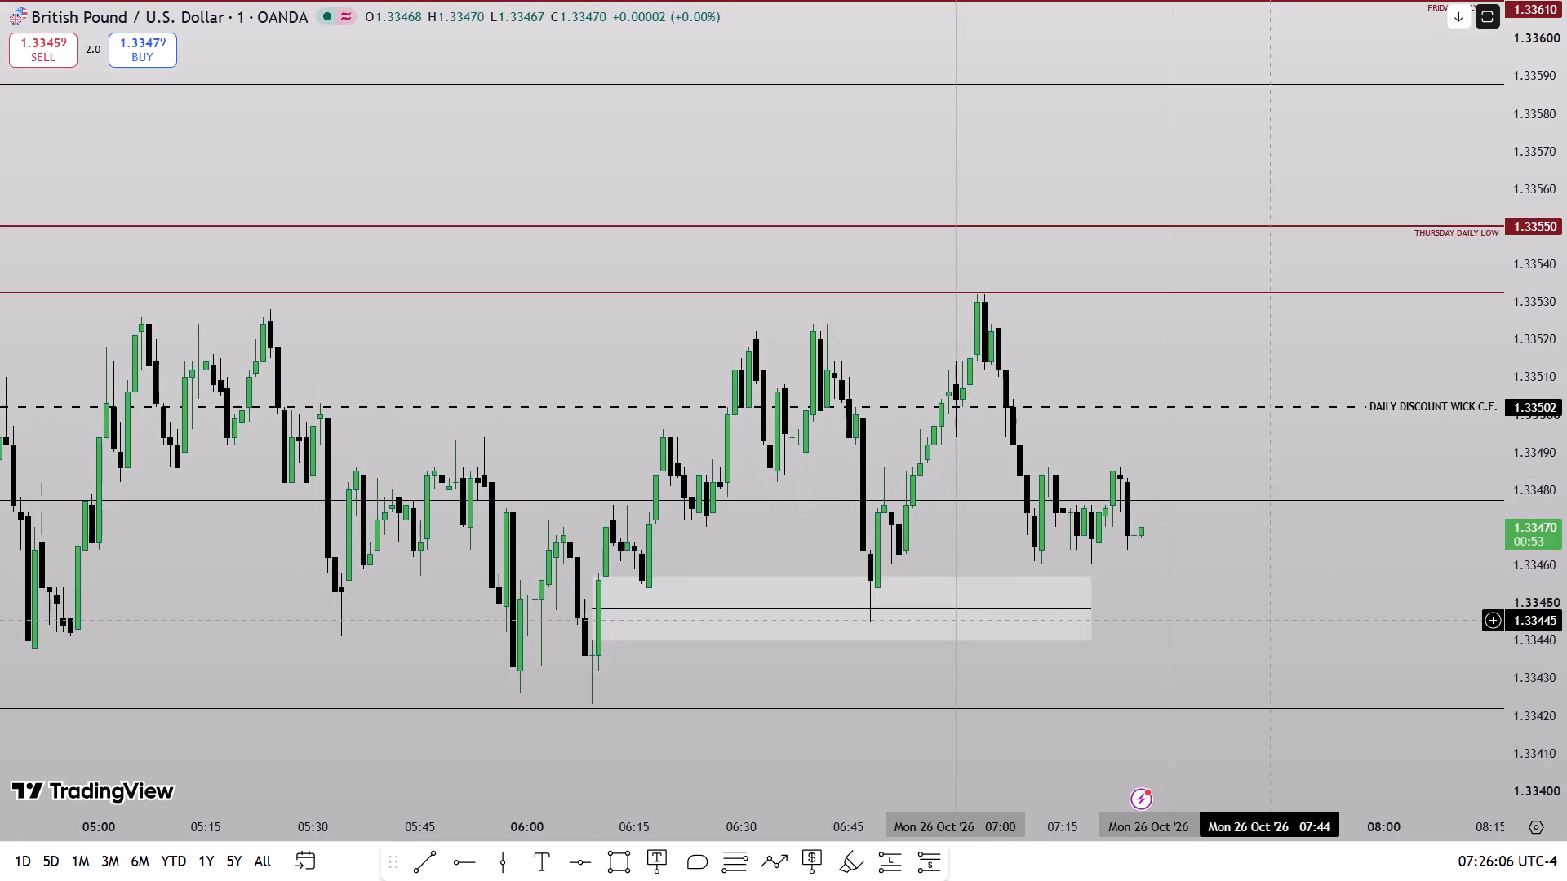
drag(1267, 620, 1313, 600)
drag(1312, 609, 1120, 547)
drag(1566, 682, 1542, 506)
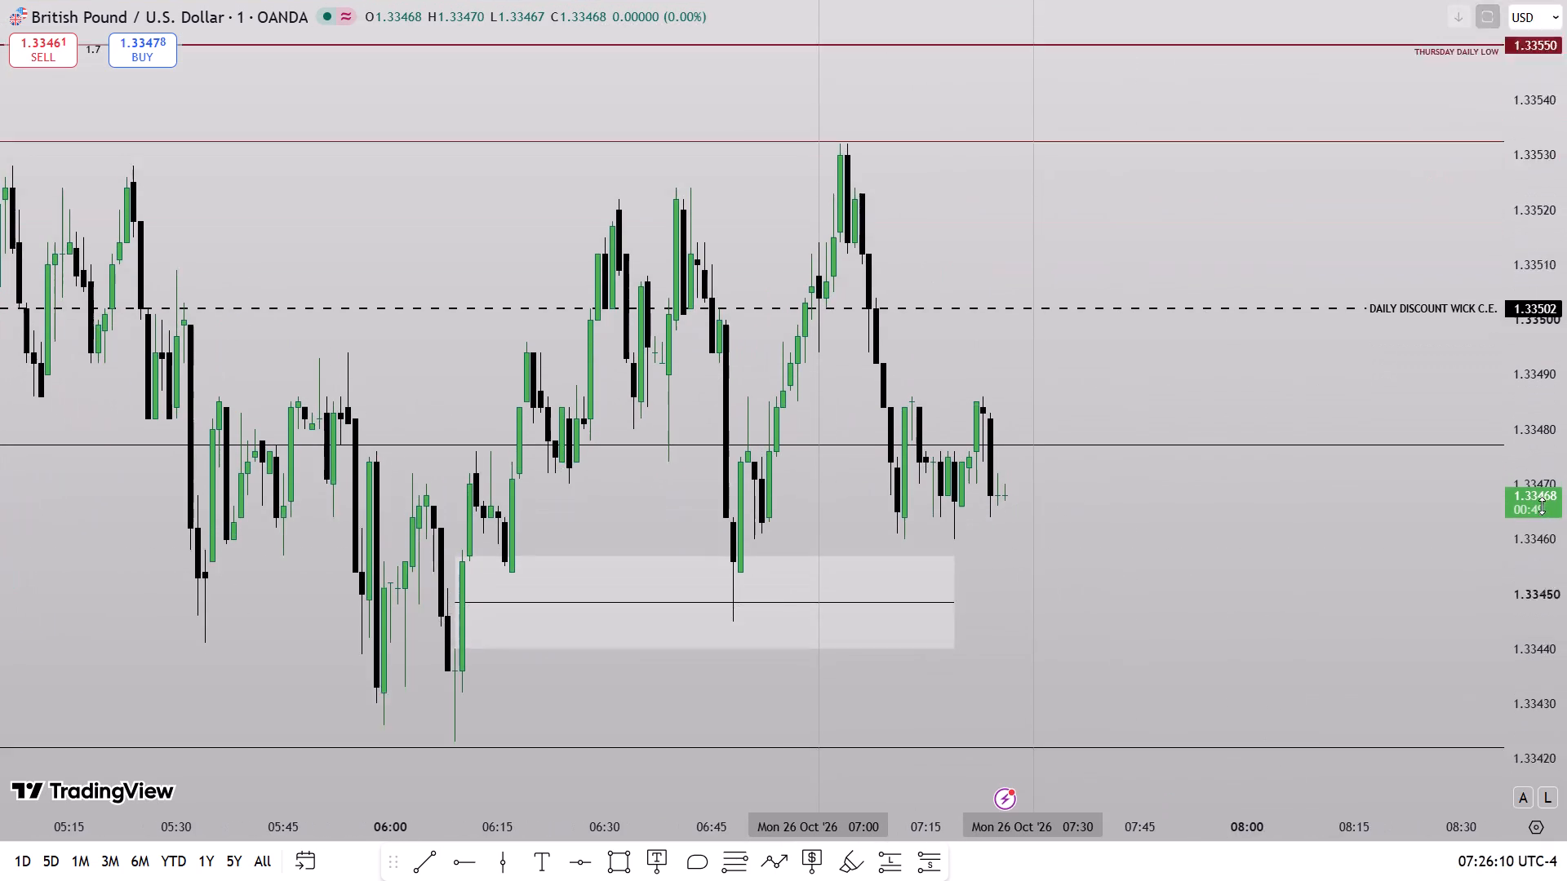
drag(1542, 506, 1540, 502)
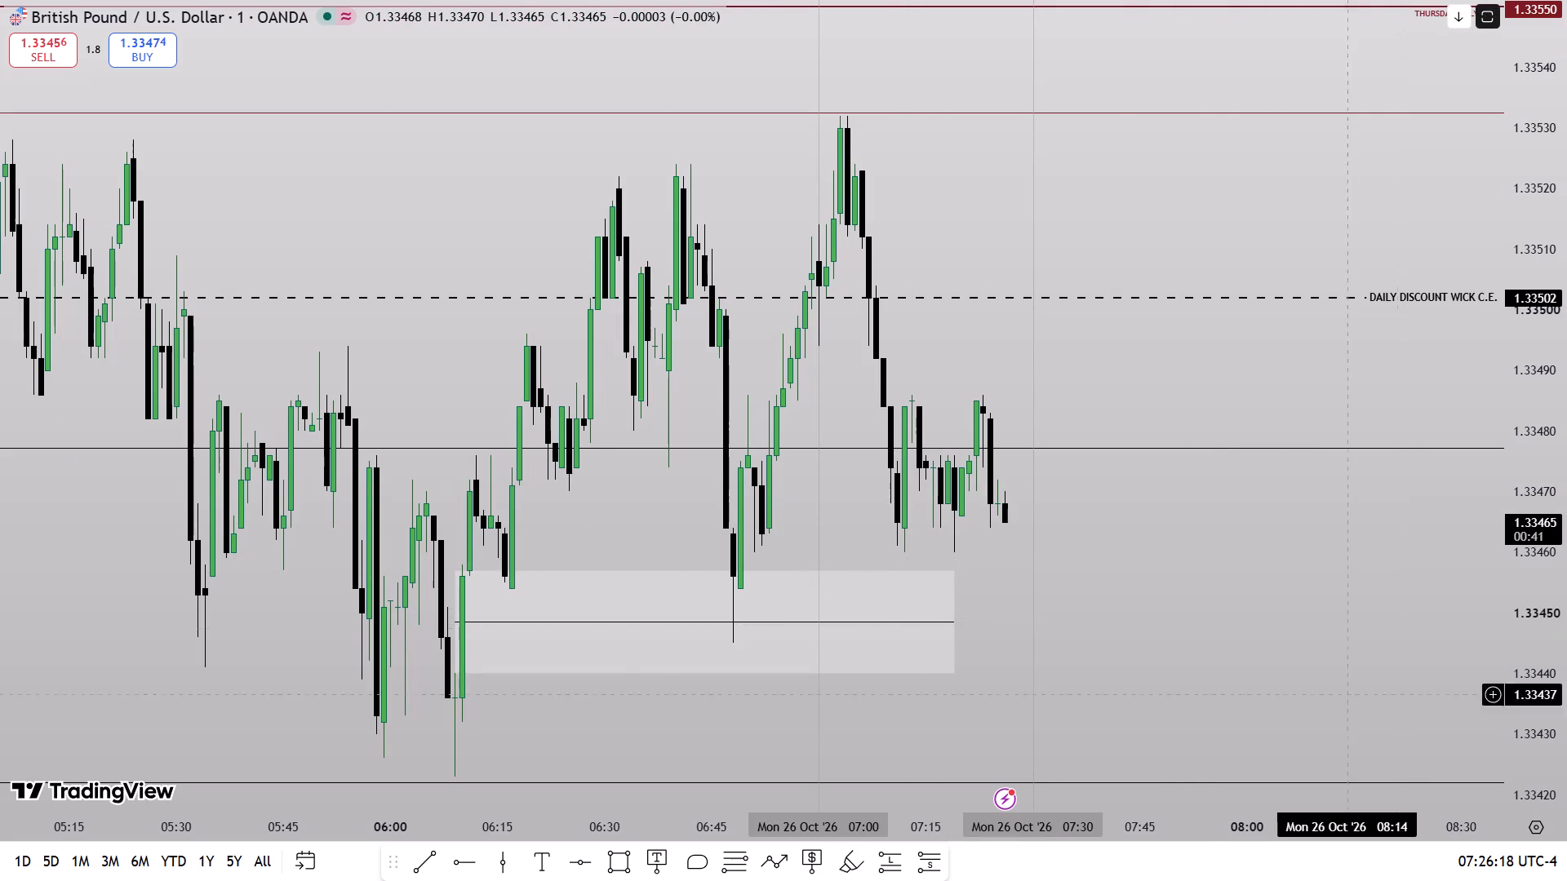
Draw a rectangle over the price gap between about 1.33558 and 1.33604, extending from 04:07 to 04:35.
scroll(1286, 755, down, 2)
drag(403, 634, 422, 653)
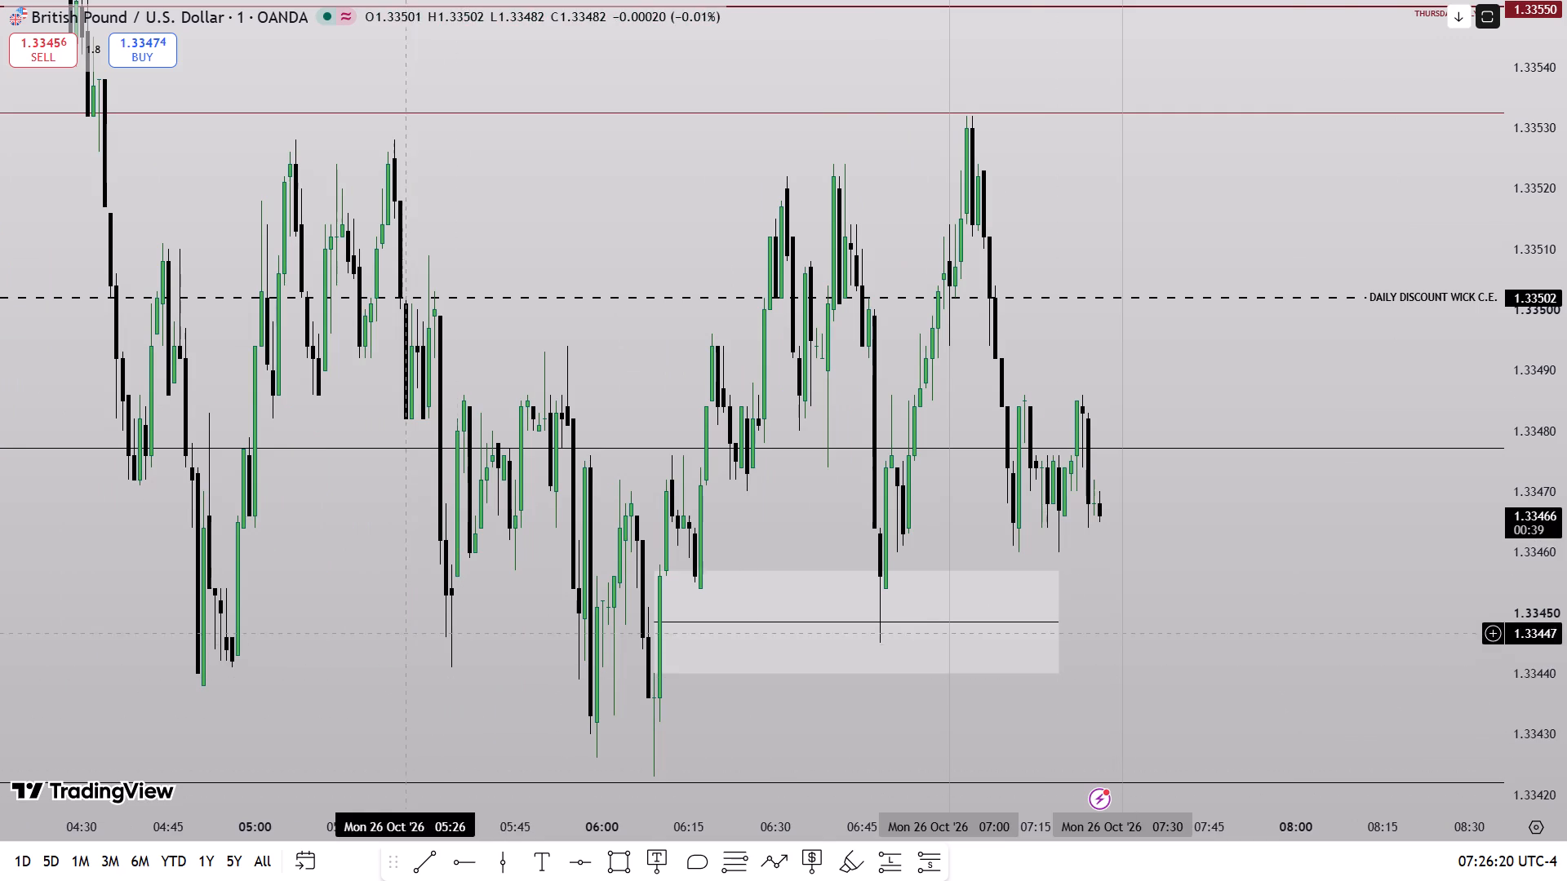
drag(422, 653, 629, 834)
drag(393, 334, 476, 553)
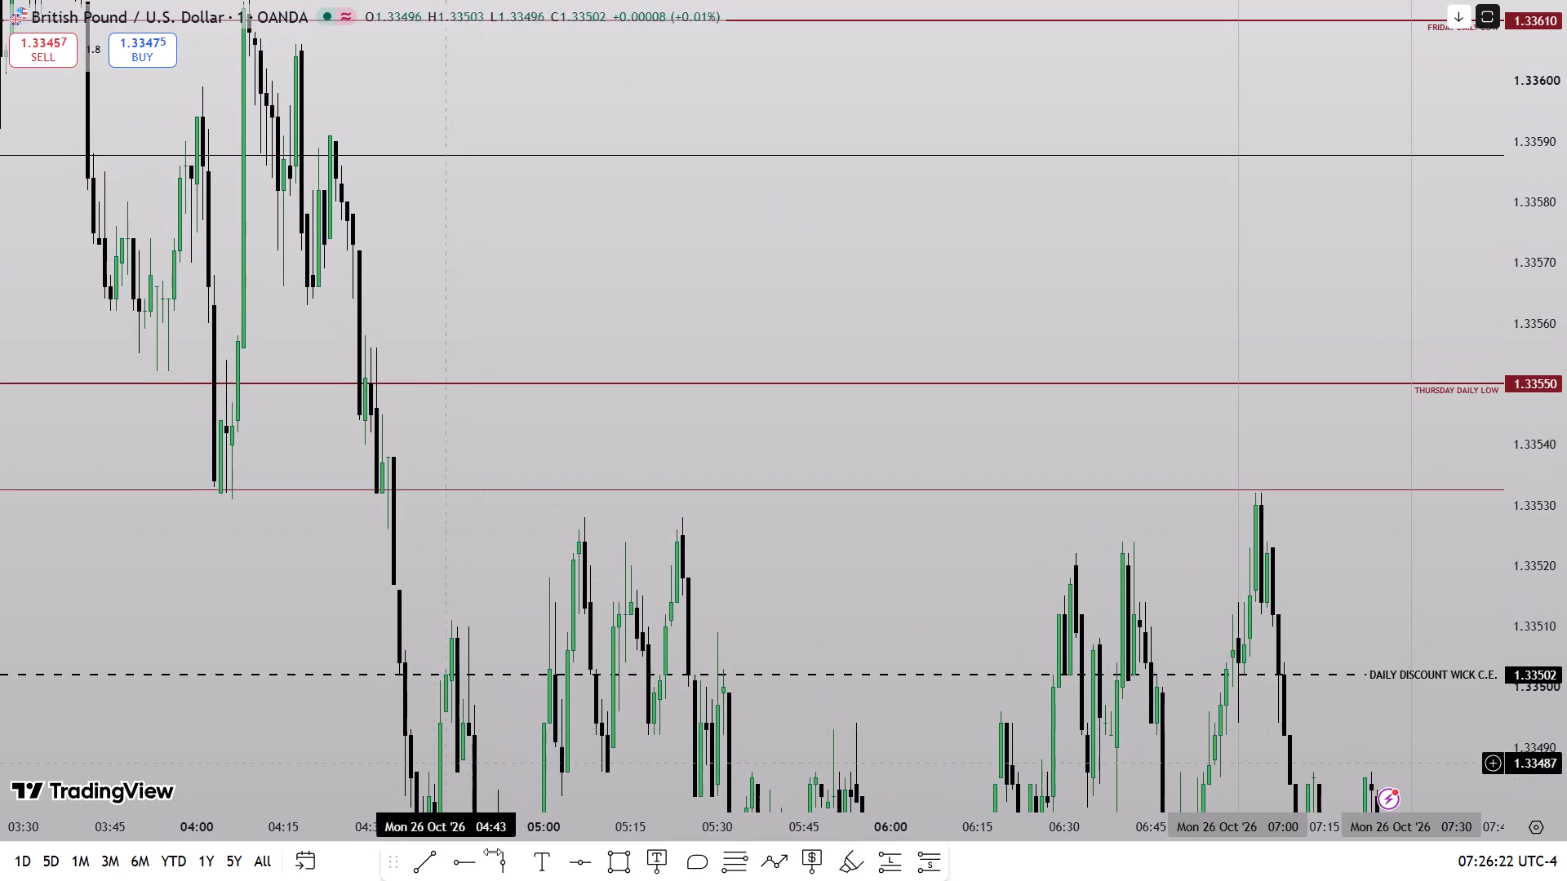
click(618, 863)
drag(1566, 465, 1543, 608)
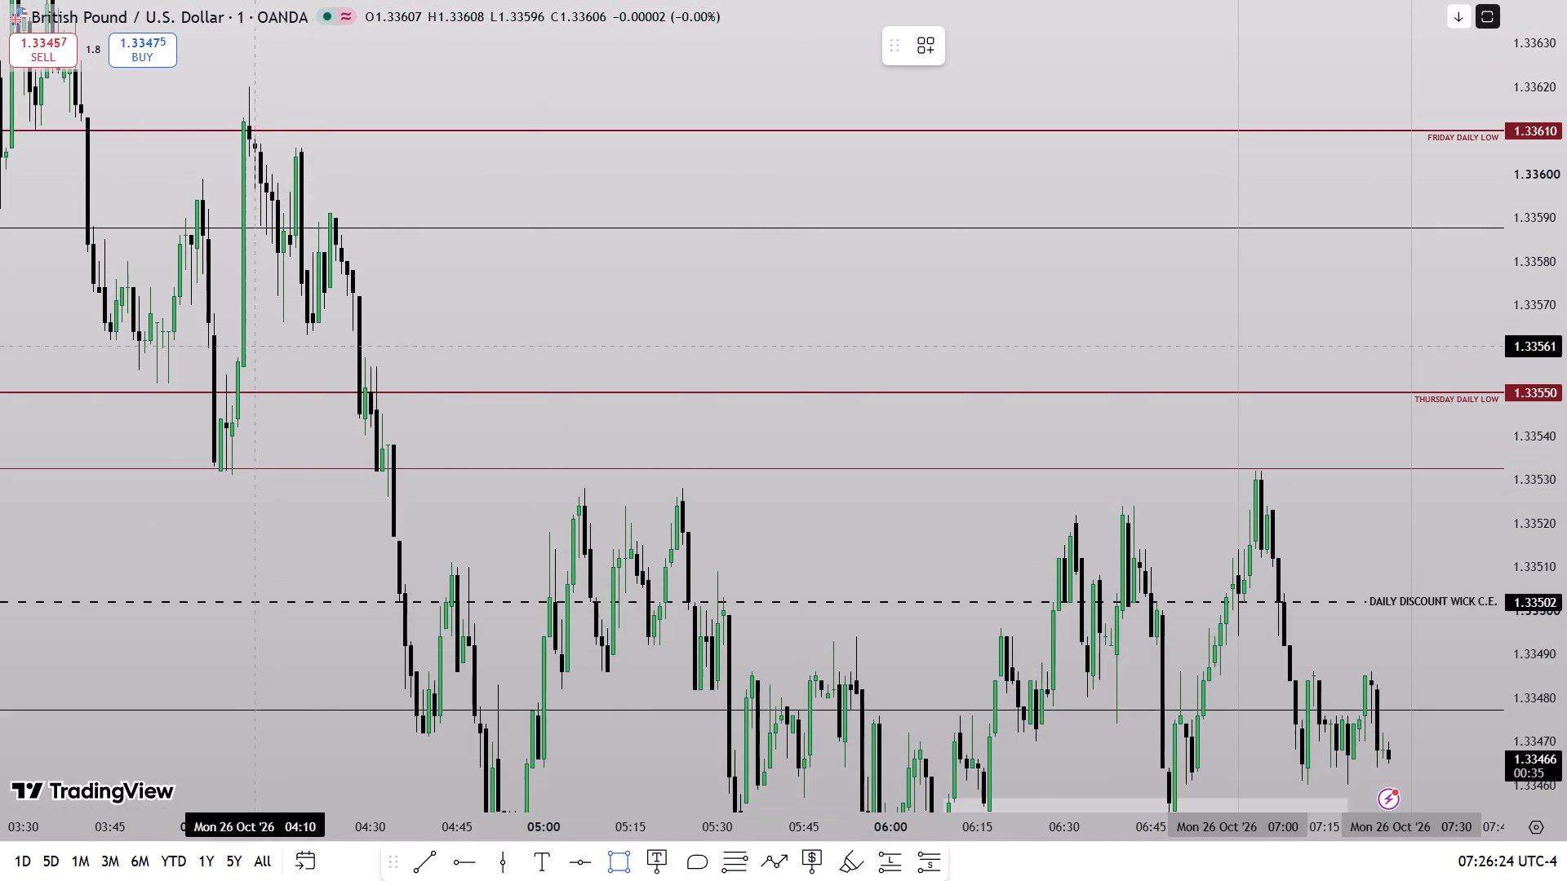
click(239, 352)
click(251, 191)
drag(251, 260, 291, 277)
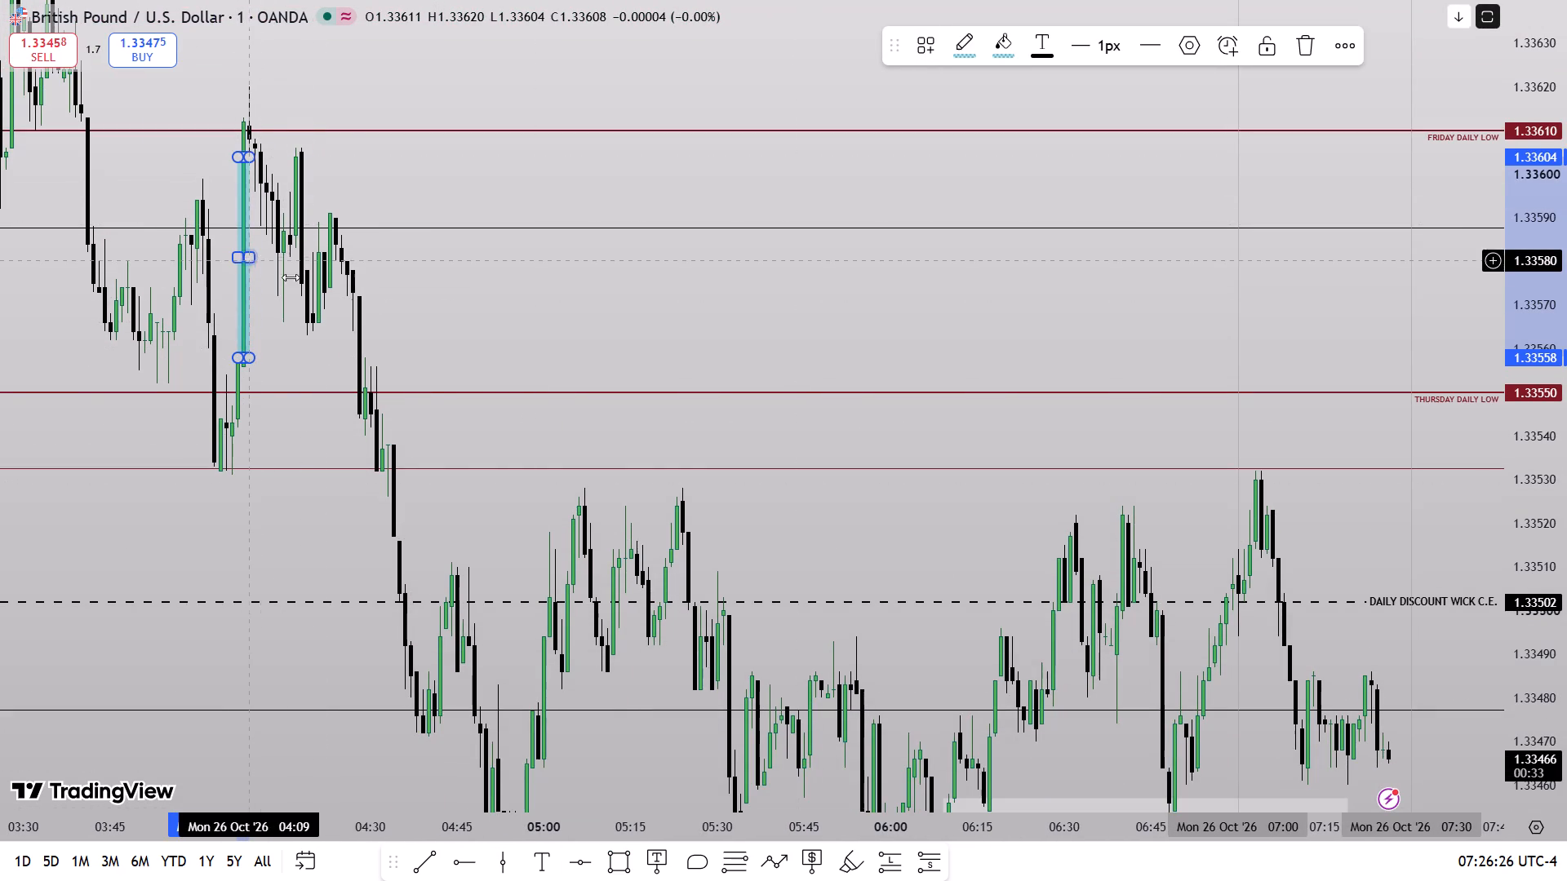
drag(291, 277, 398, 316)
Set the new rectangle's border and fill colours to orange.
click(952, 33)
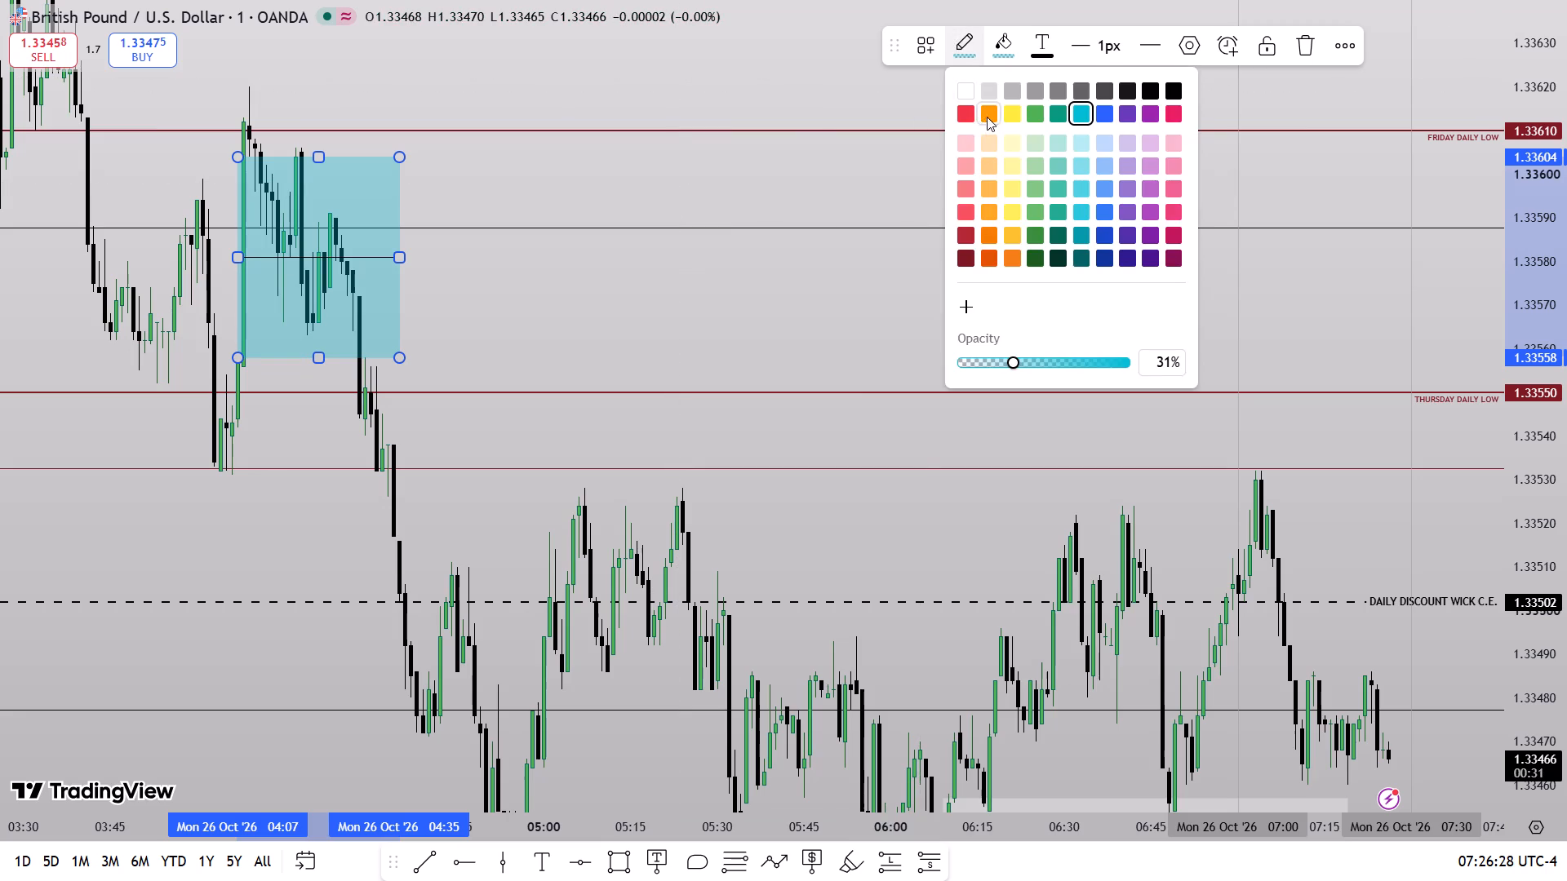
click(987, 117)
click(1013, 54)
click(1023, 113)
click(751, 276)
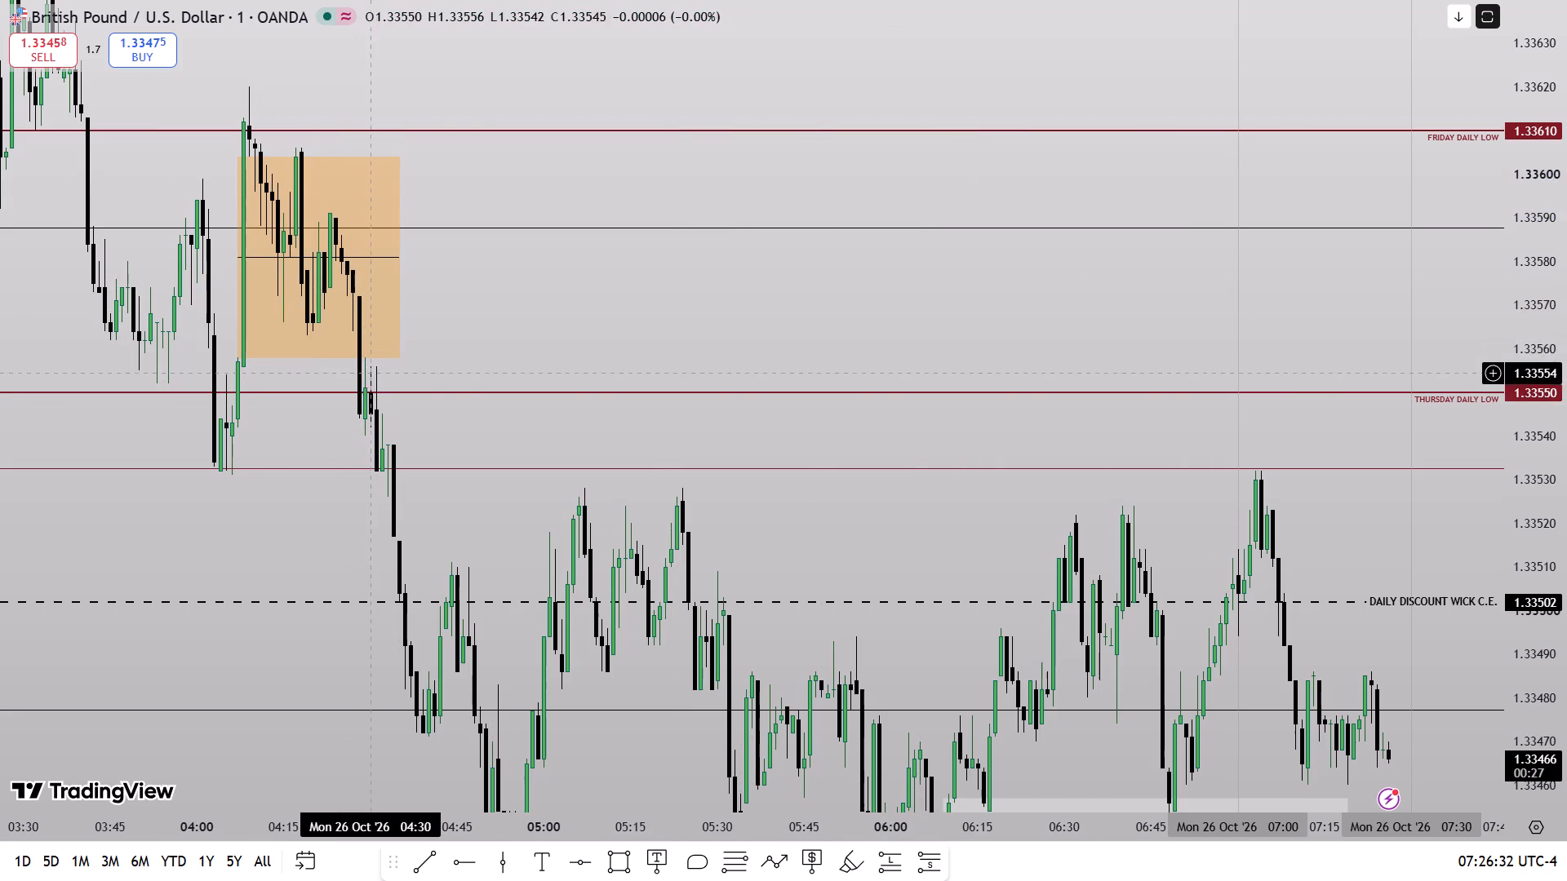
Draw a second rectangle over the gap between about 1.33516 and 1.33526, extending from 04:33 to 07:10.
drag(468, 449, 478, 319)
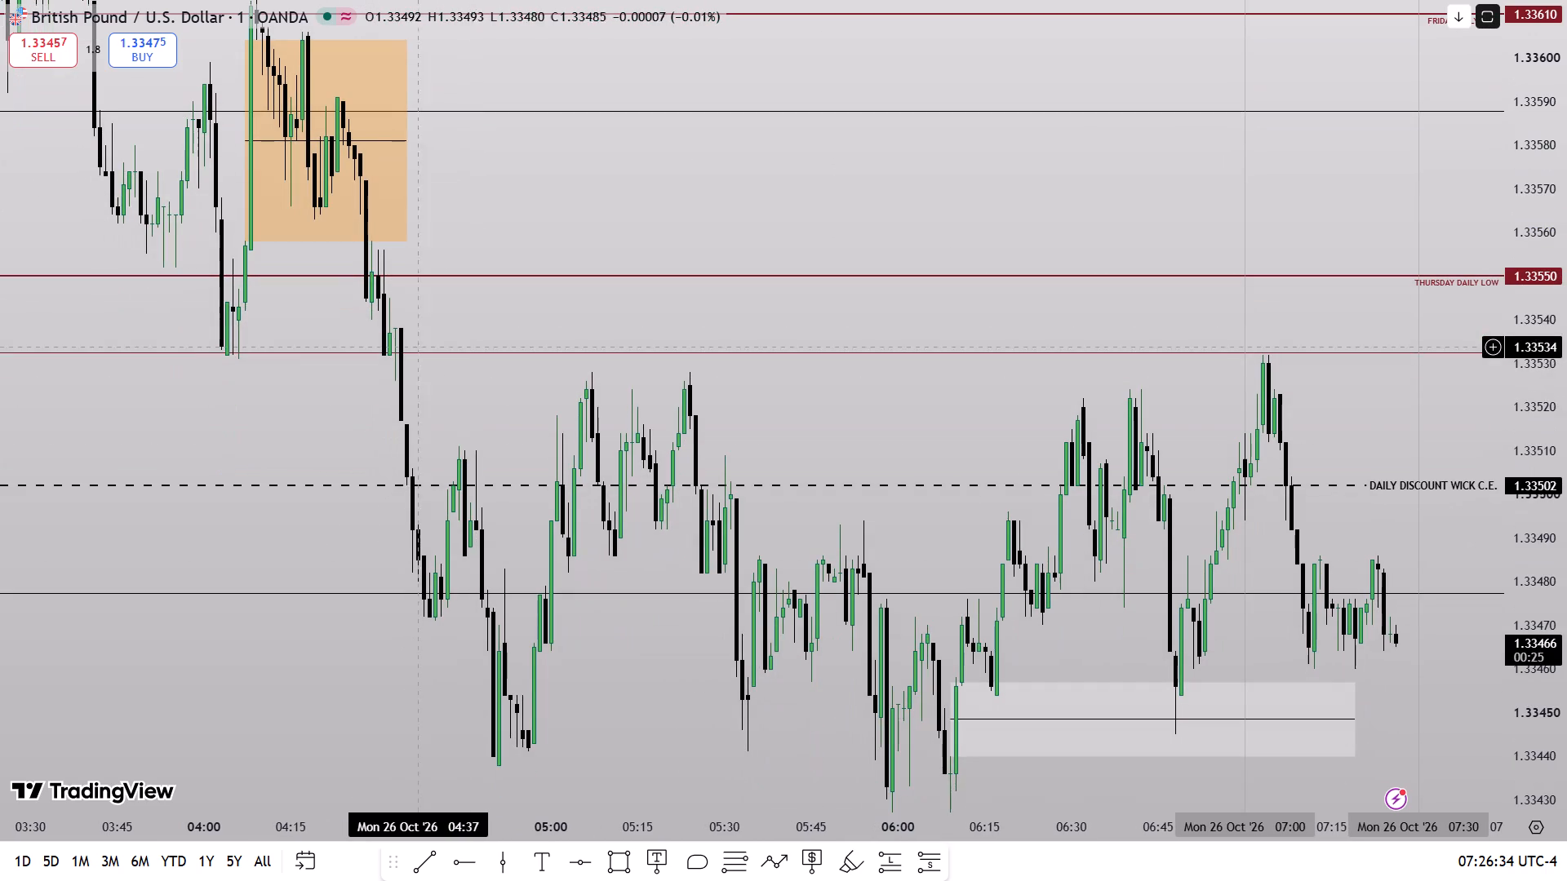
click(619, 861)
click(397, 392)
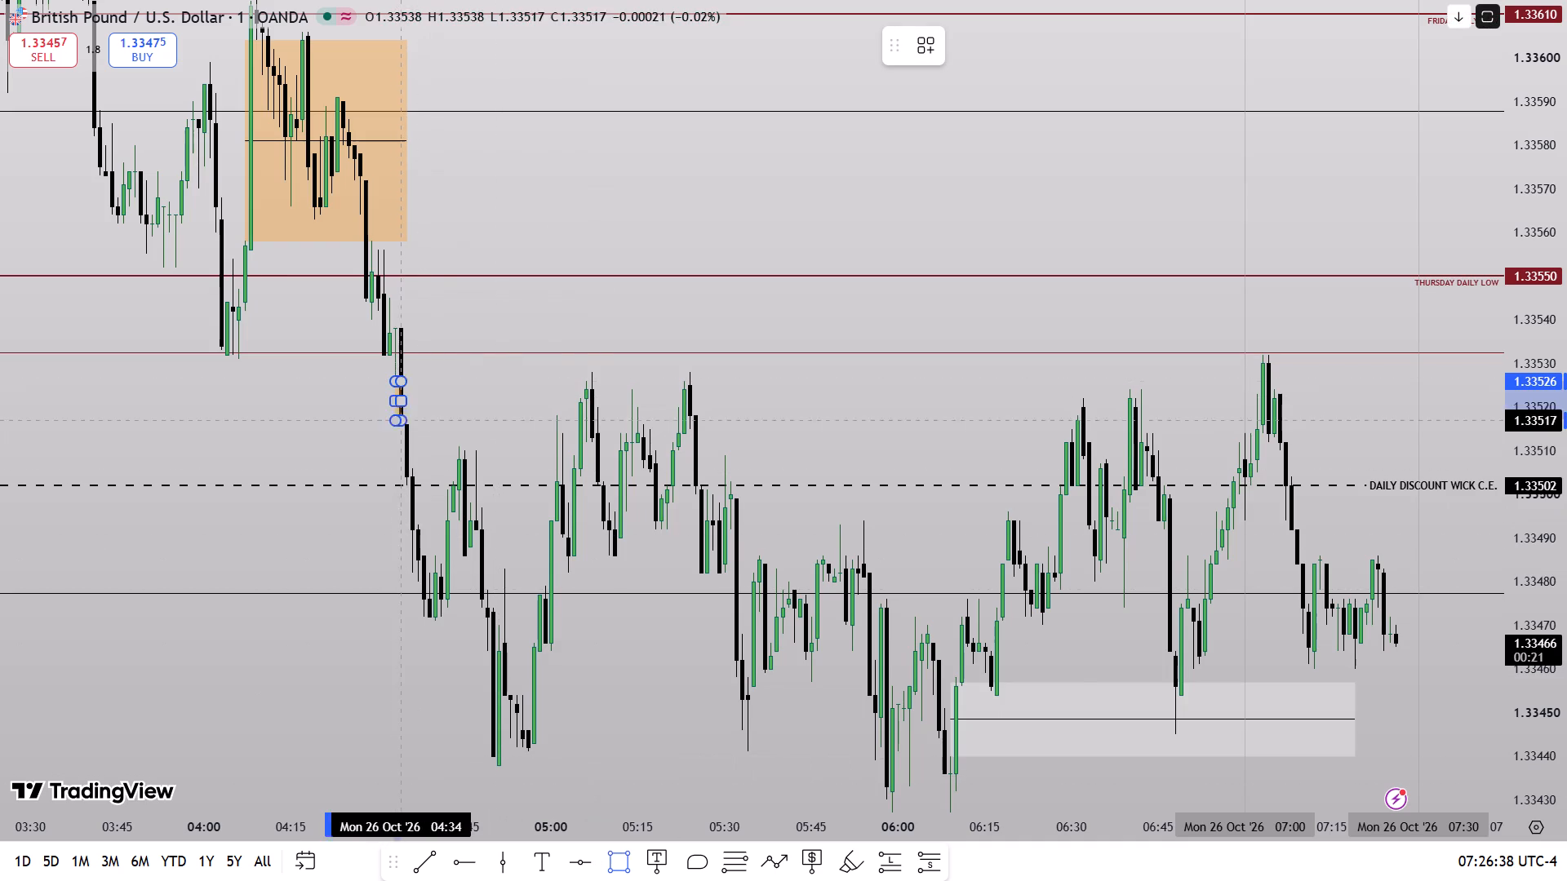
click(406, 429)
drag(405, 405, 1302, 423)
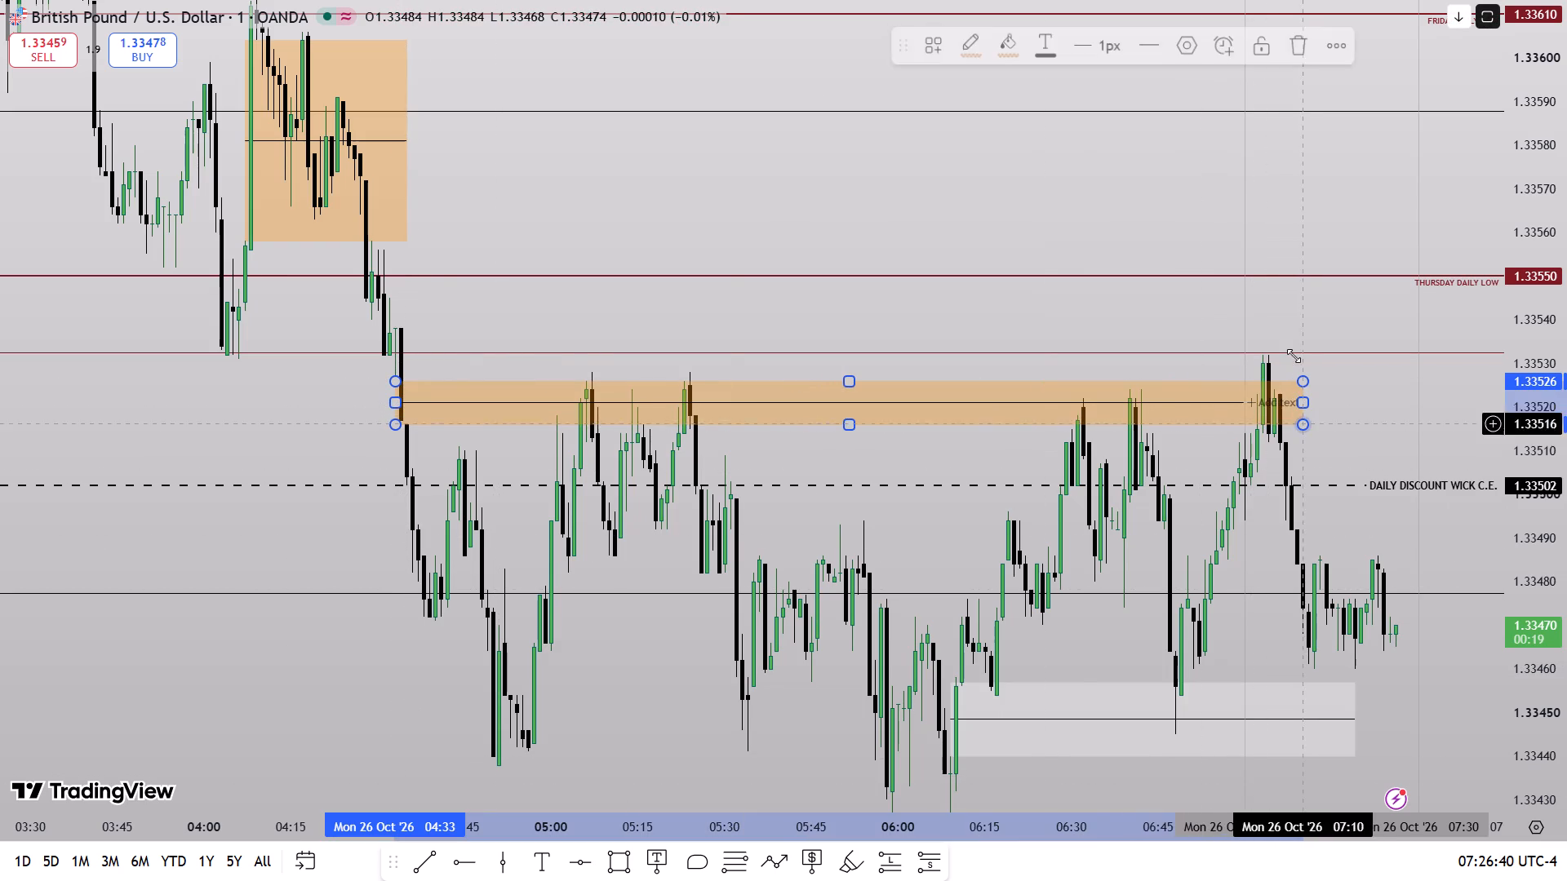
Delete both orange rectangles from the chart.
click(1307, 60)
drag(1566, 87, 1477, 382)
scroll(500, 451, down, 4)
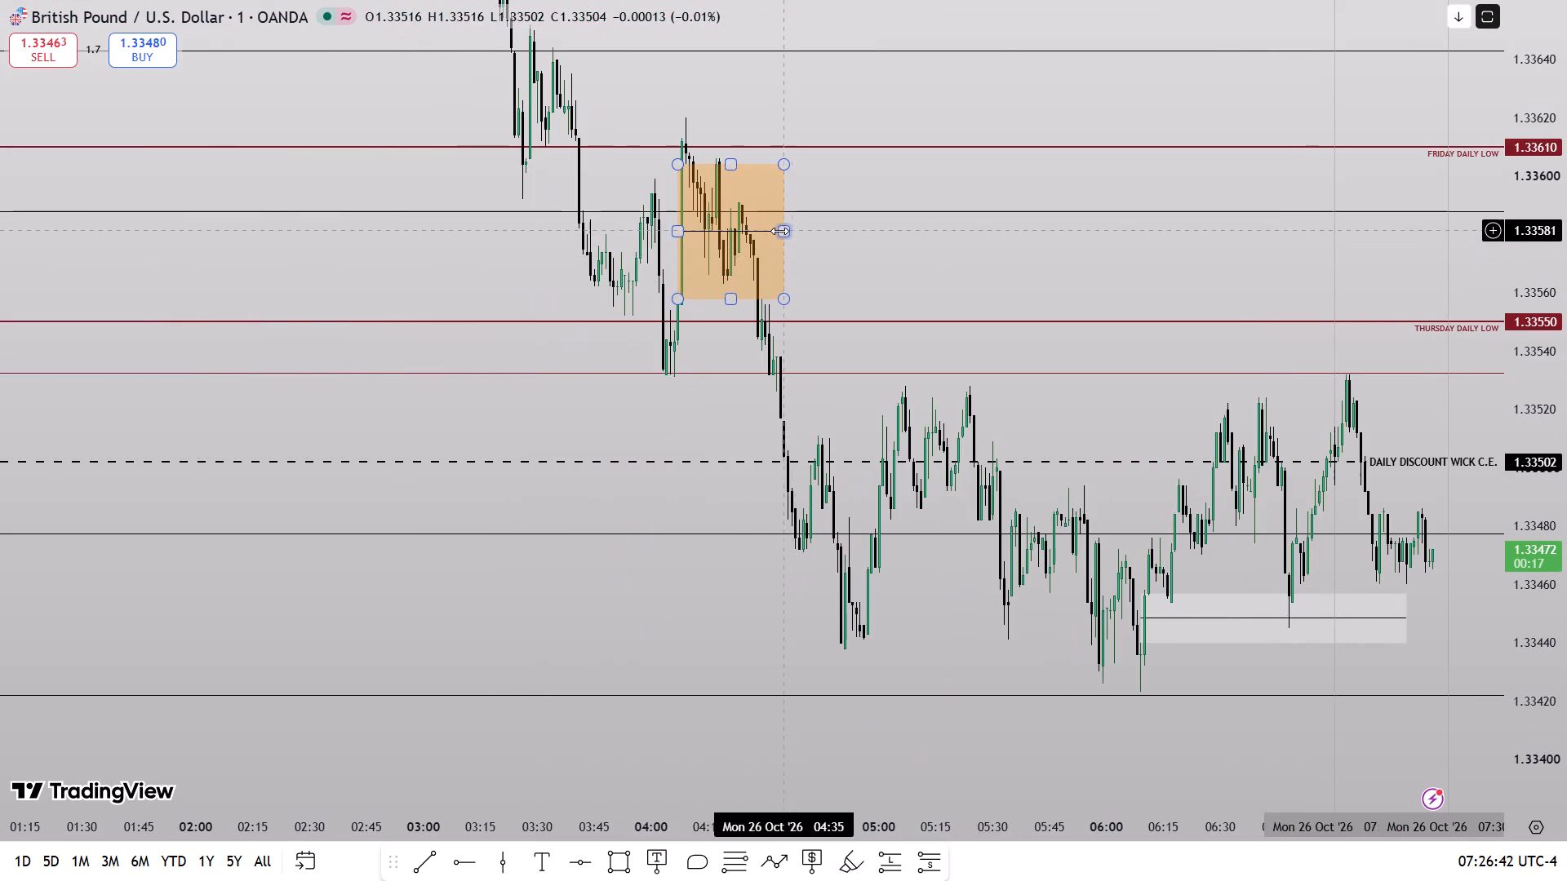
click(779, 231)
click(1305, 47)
Shorten the white rectangle below current price so its later edge ends at 07:00.
drag(918, 641, 573, 460)
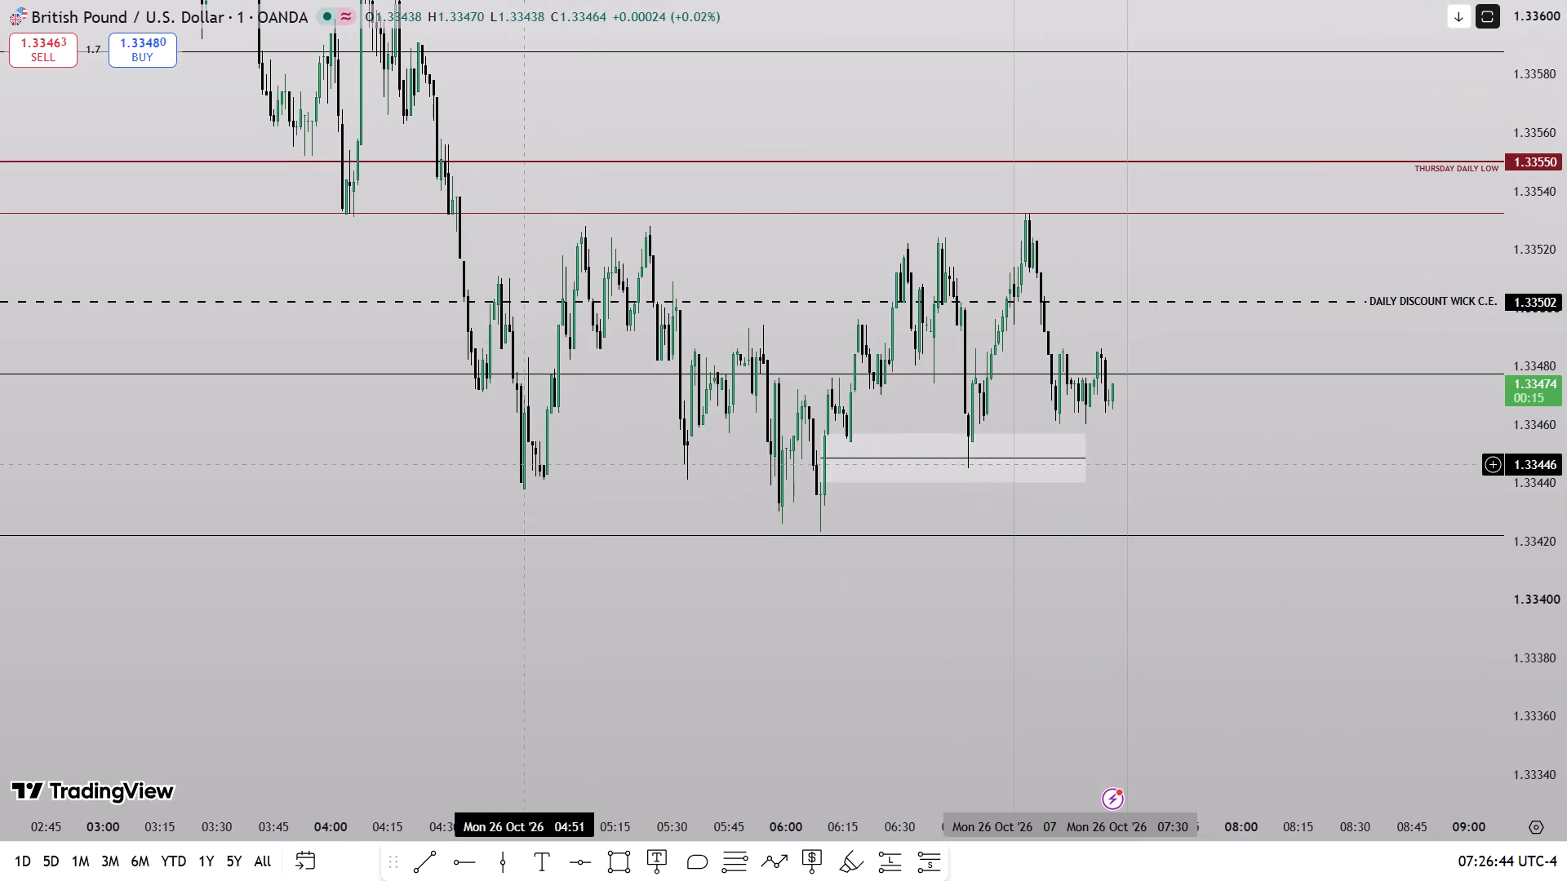
scroll(1228, 653, up, 3)
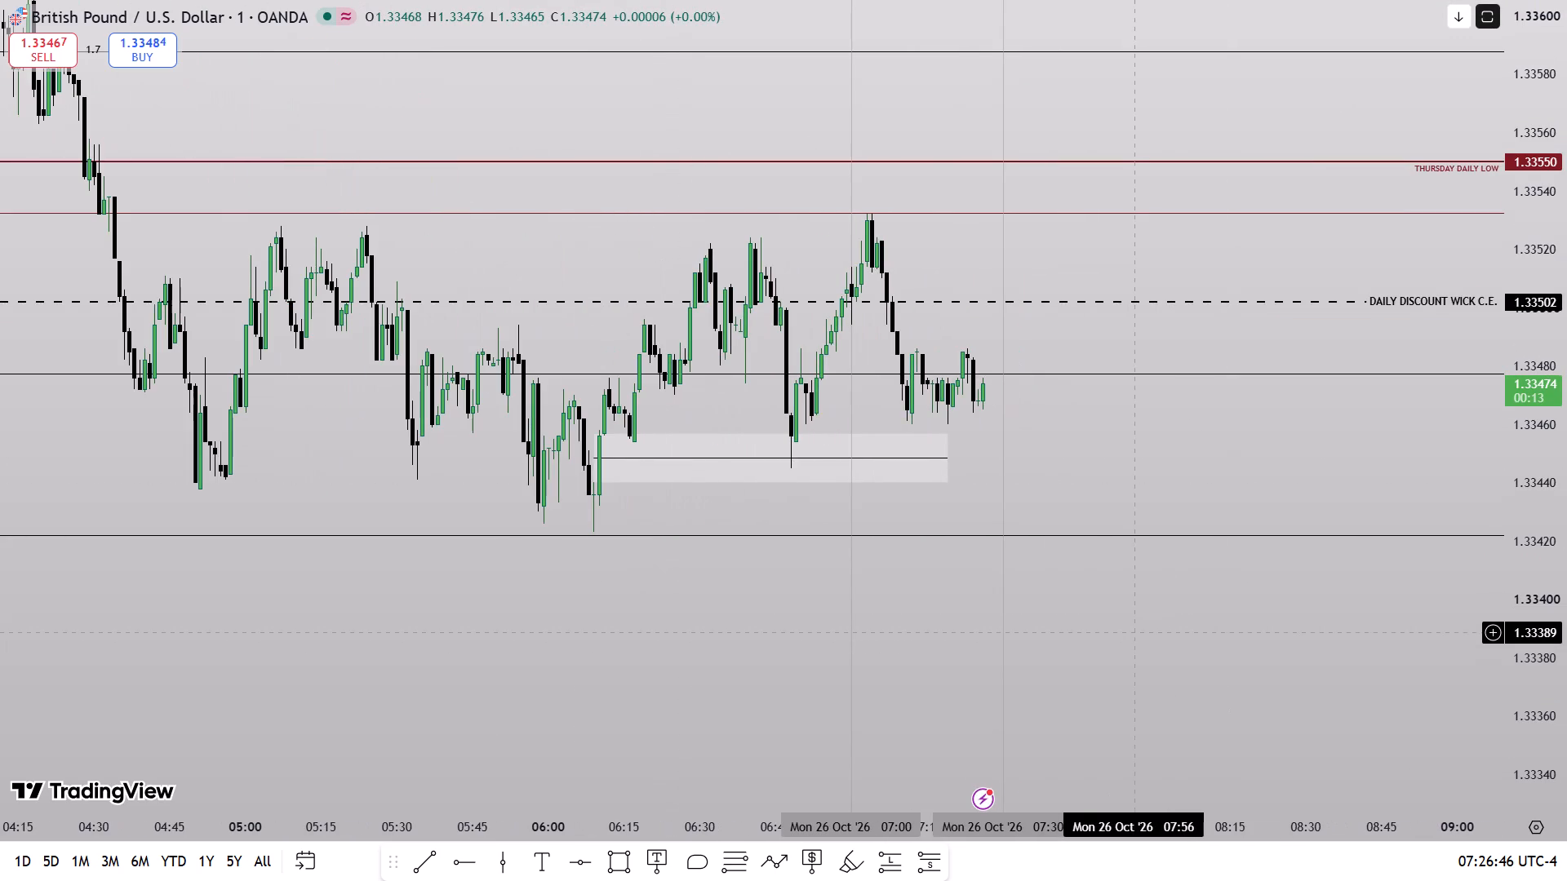
drag(1107, 635, 1112, 693)
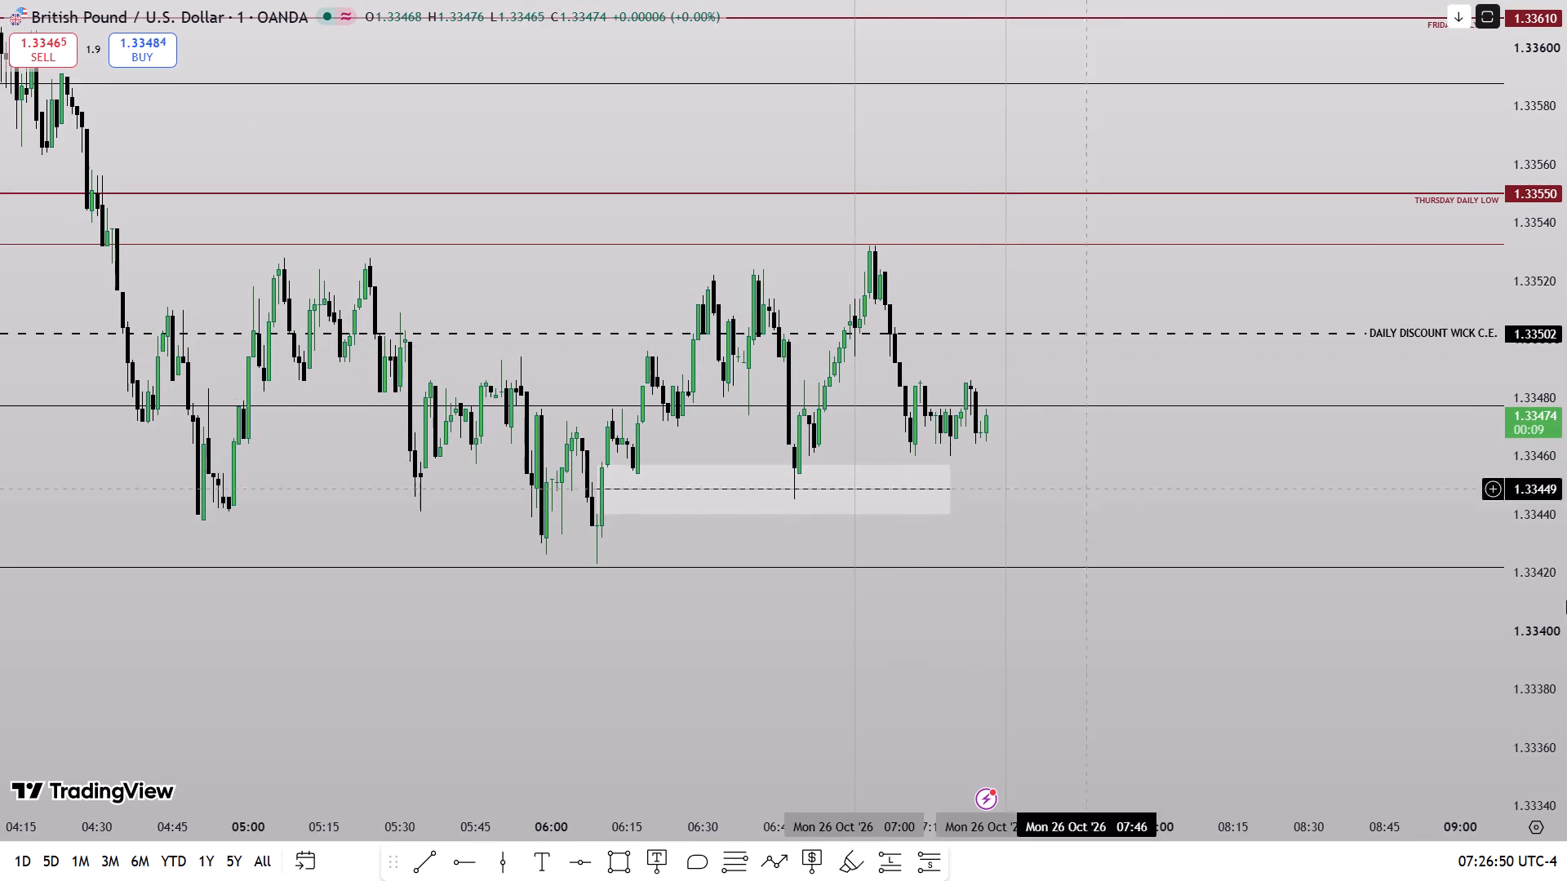
drag(1566, 686, 1560, 443)
scroll(1148, 507, up, 2)
drag(1023, 489, 1019, 551)
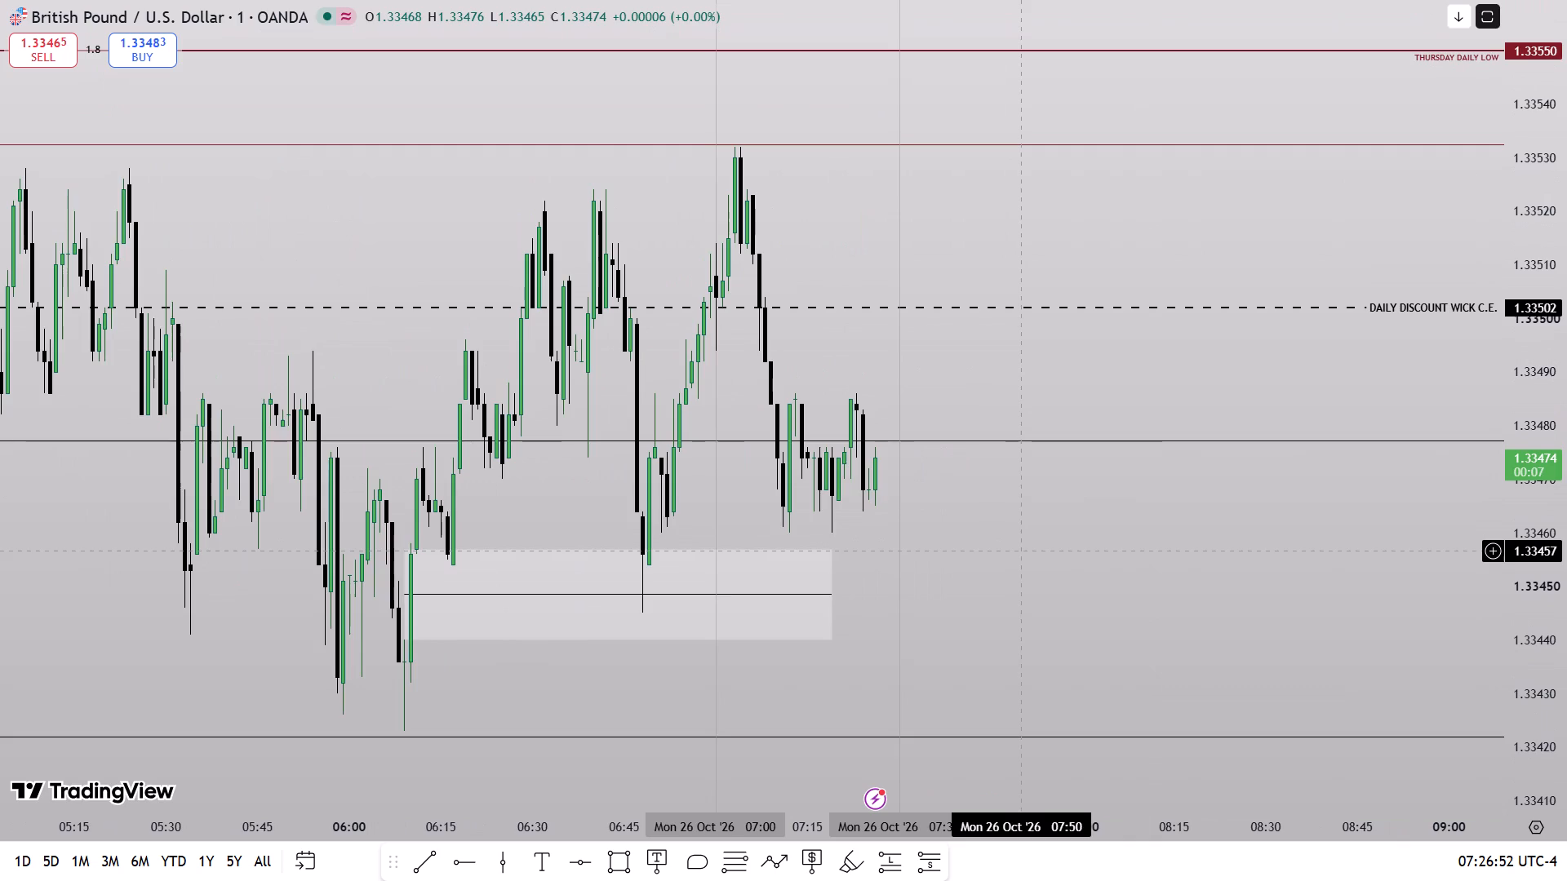
drag(1019, 572, 1267, 540)
drag(1566, 564, 1556, 437)
scroll(1258, 519, up, 3)
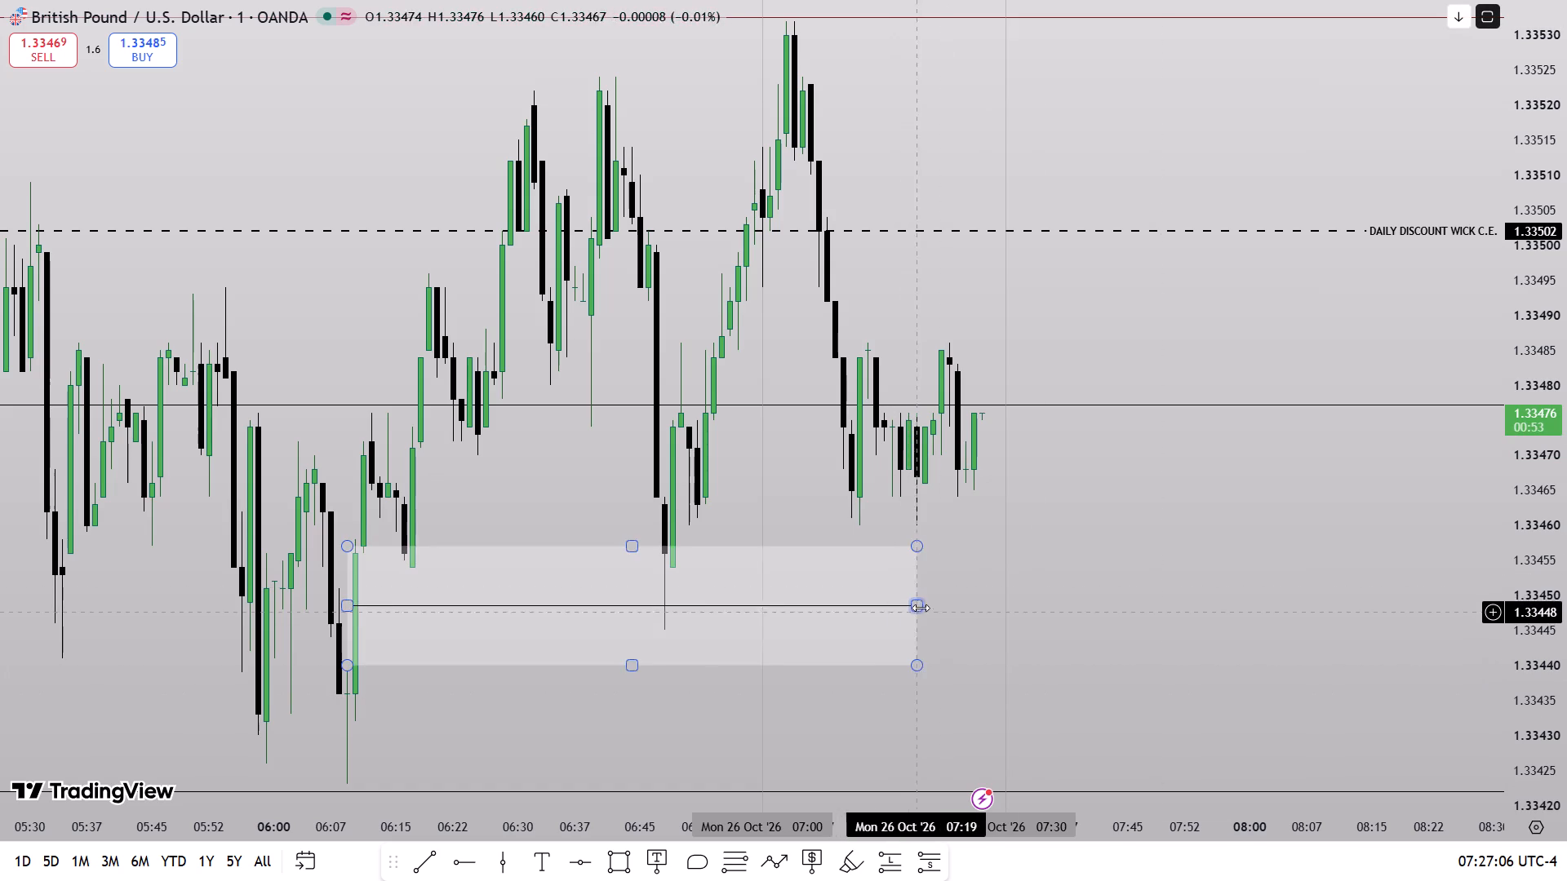
drag(922, 606, 759, 626)
click(856, 629)
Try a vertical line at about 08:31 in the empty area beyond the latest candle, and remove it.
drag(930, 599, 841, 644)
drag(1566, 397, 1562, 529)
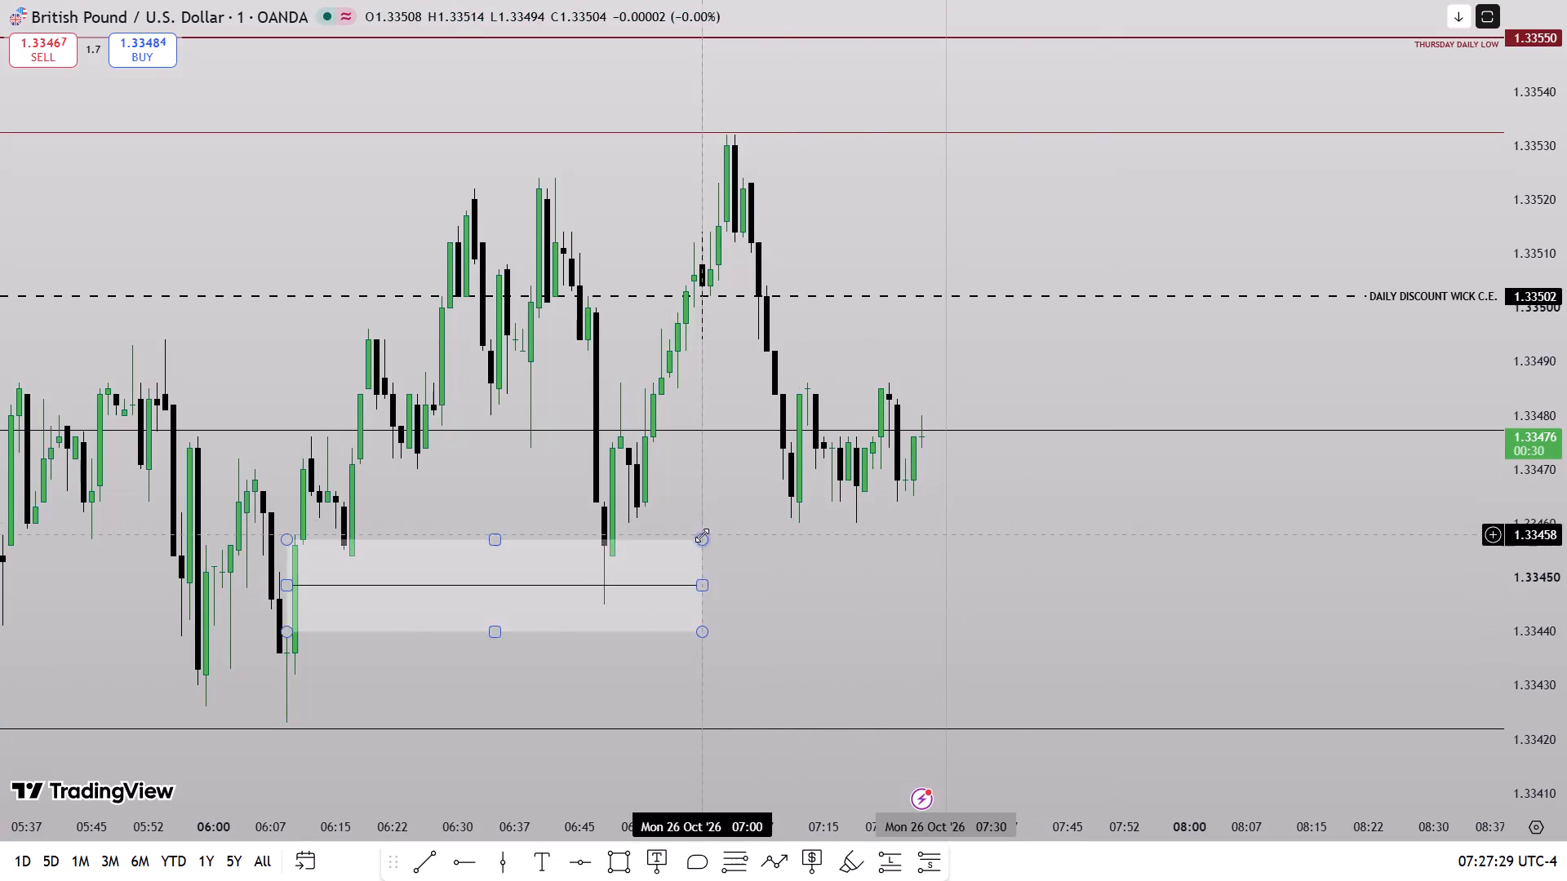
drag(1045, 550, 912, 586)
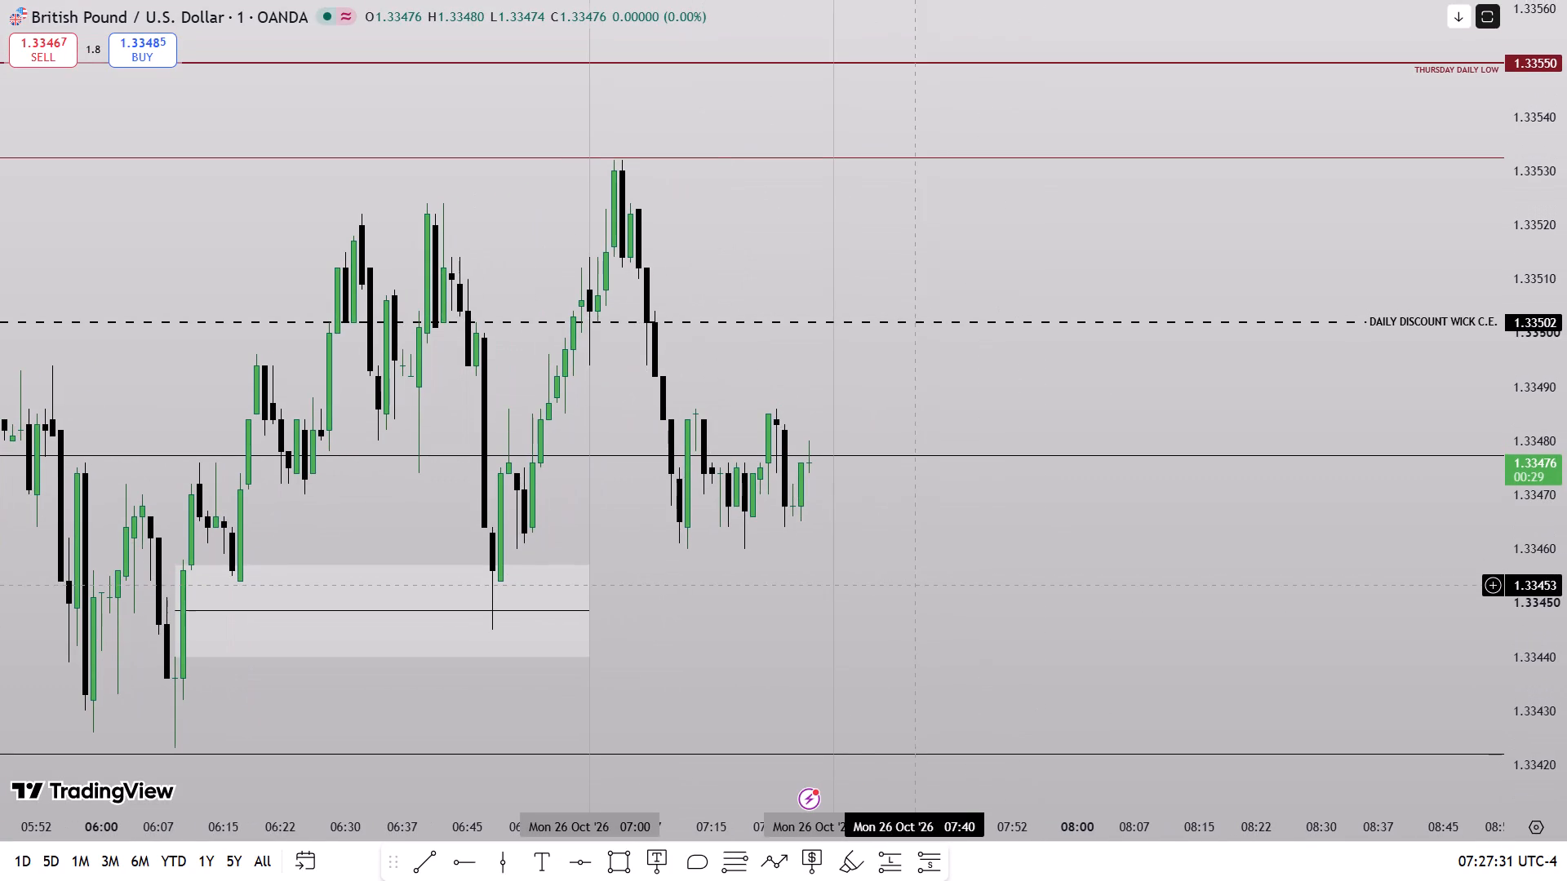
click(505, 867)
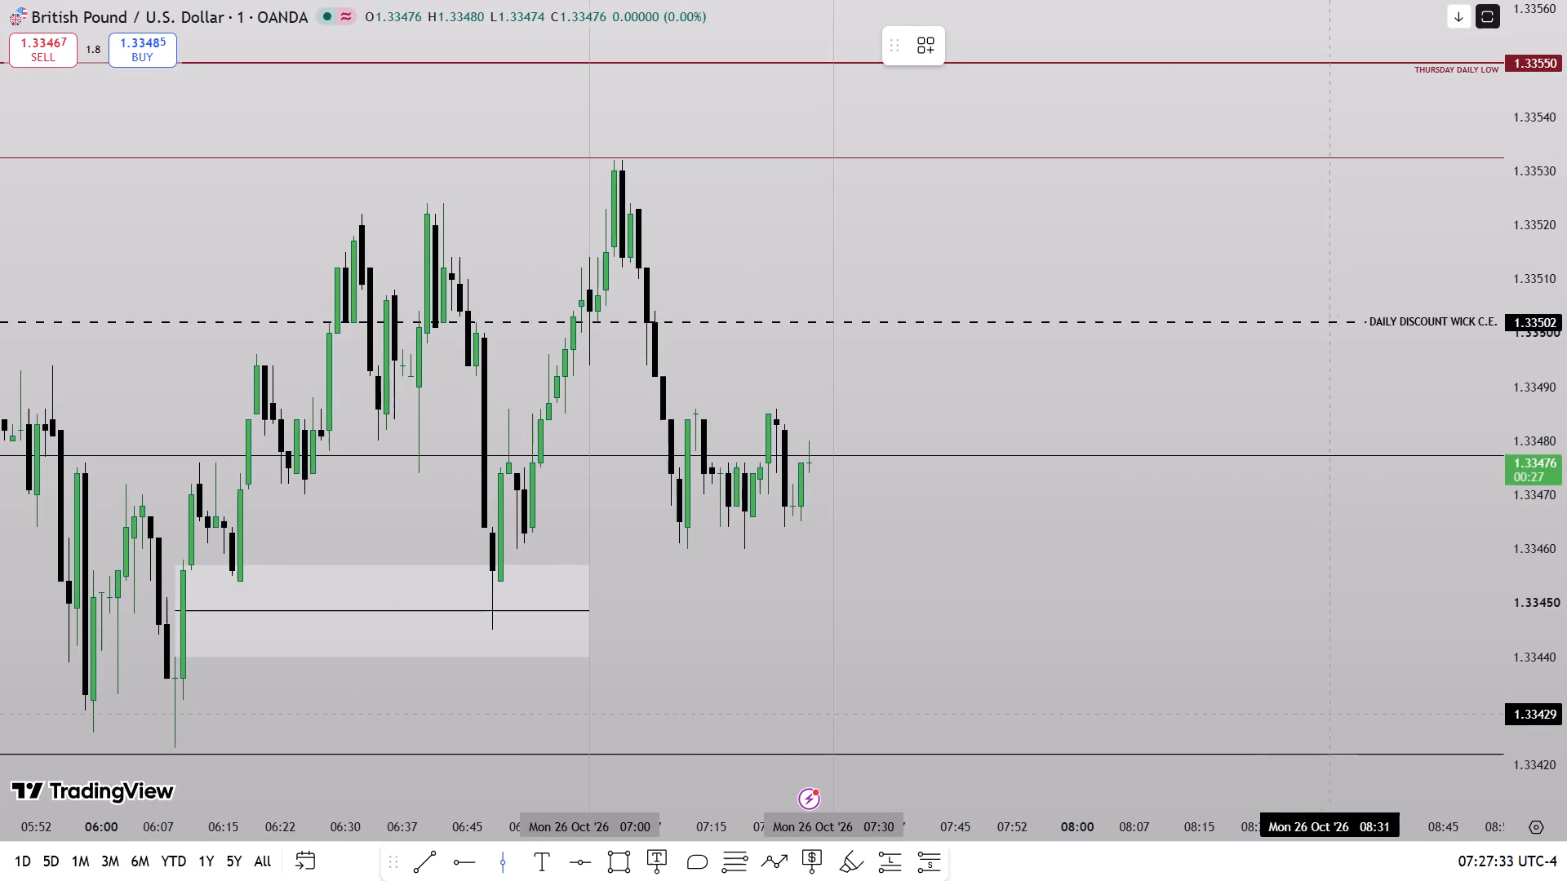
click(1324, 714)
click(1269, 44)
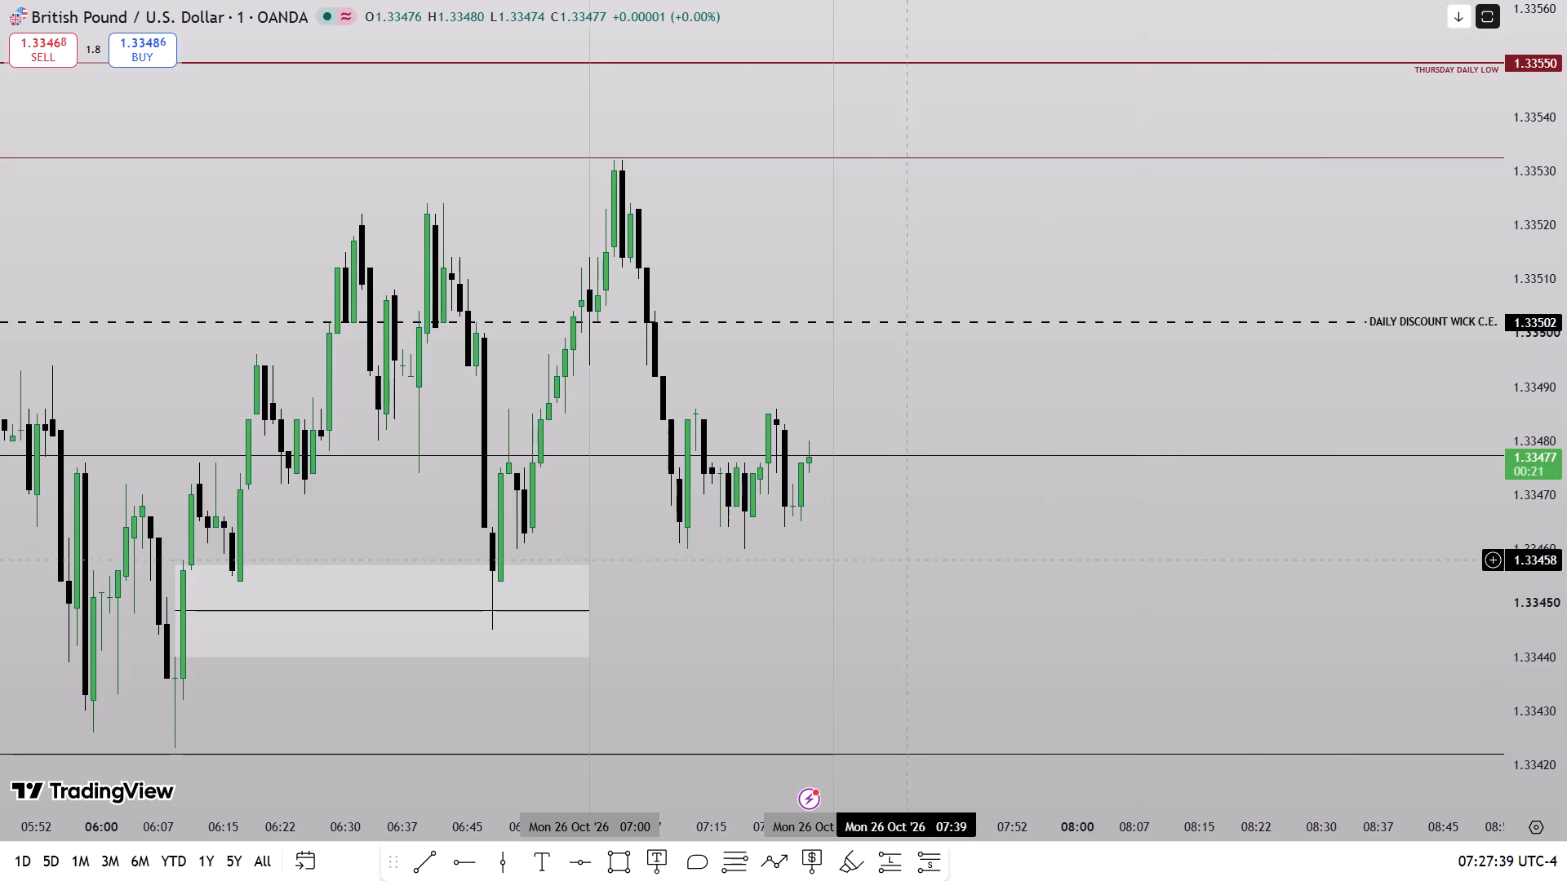
Draw a rectangle on GBPUSD over the gap between 1.33507 and 1.33516, extending from 07:01 to 07:14.
drag(872, 536, 908, 573)
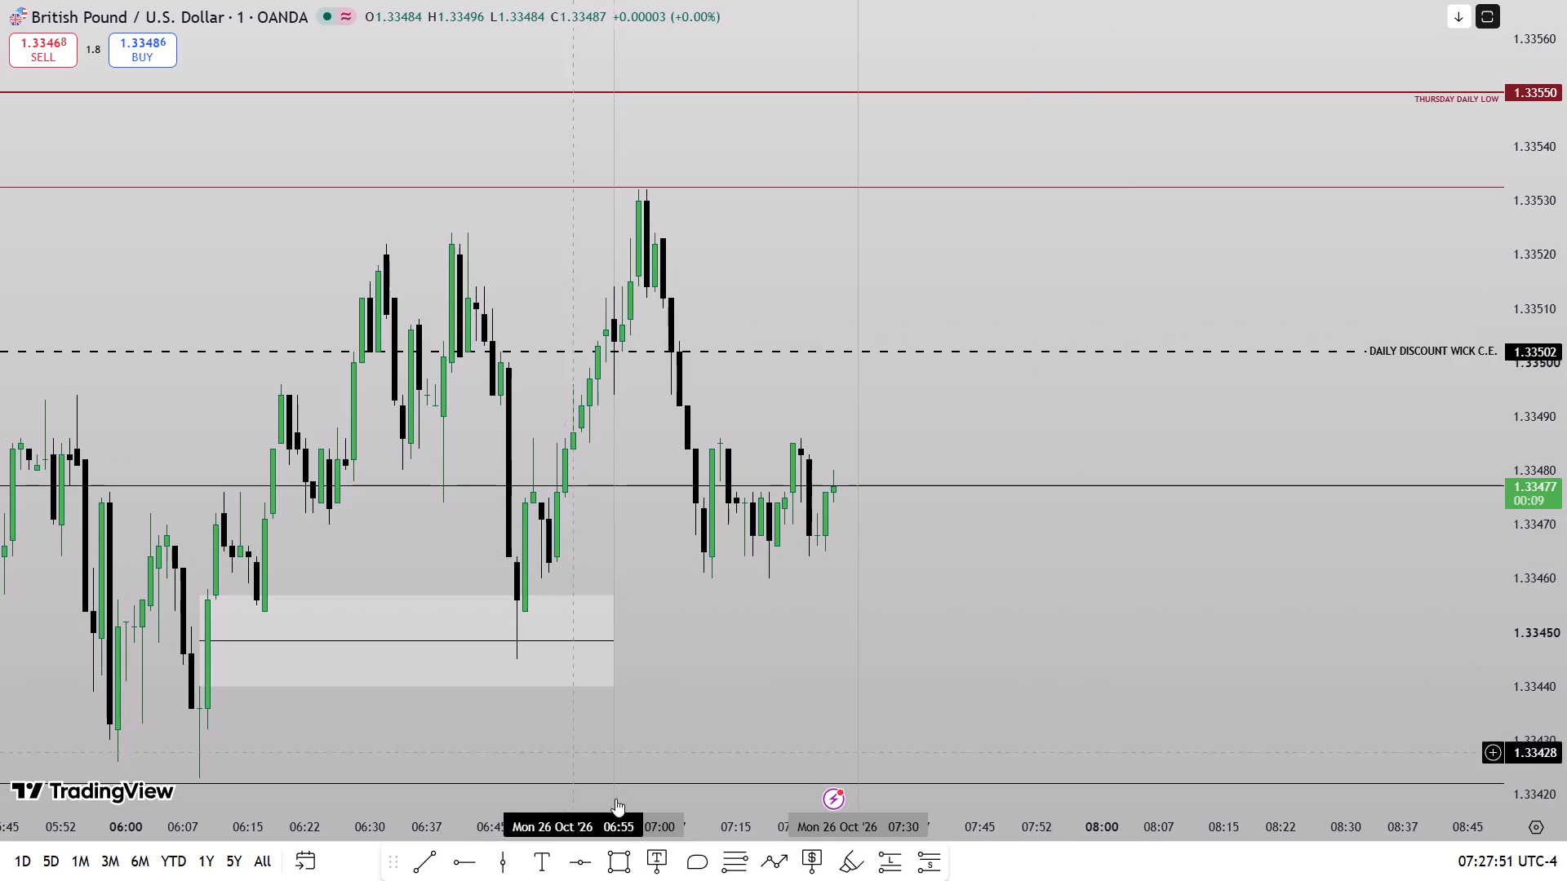
click(623, 874)
click(624, 332)
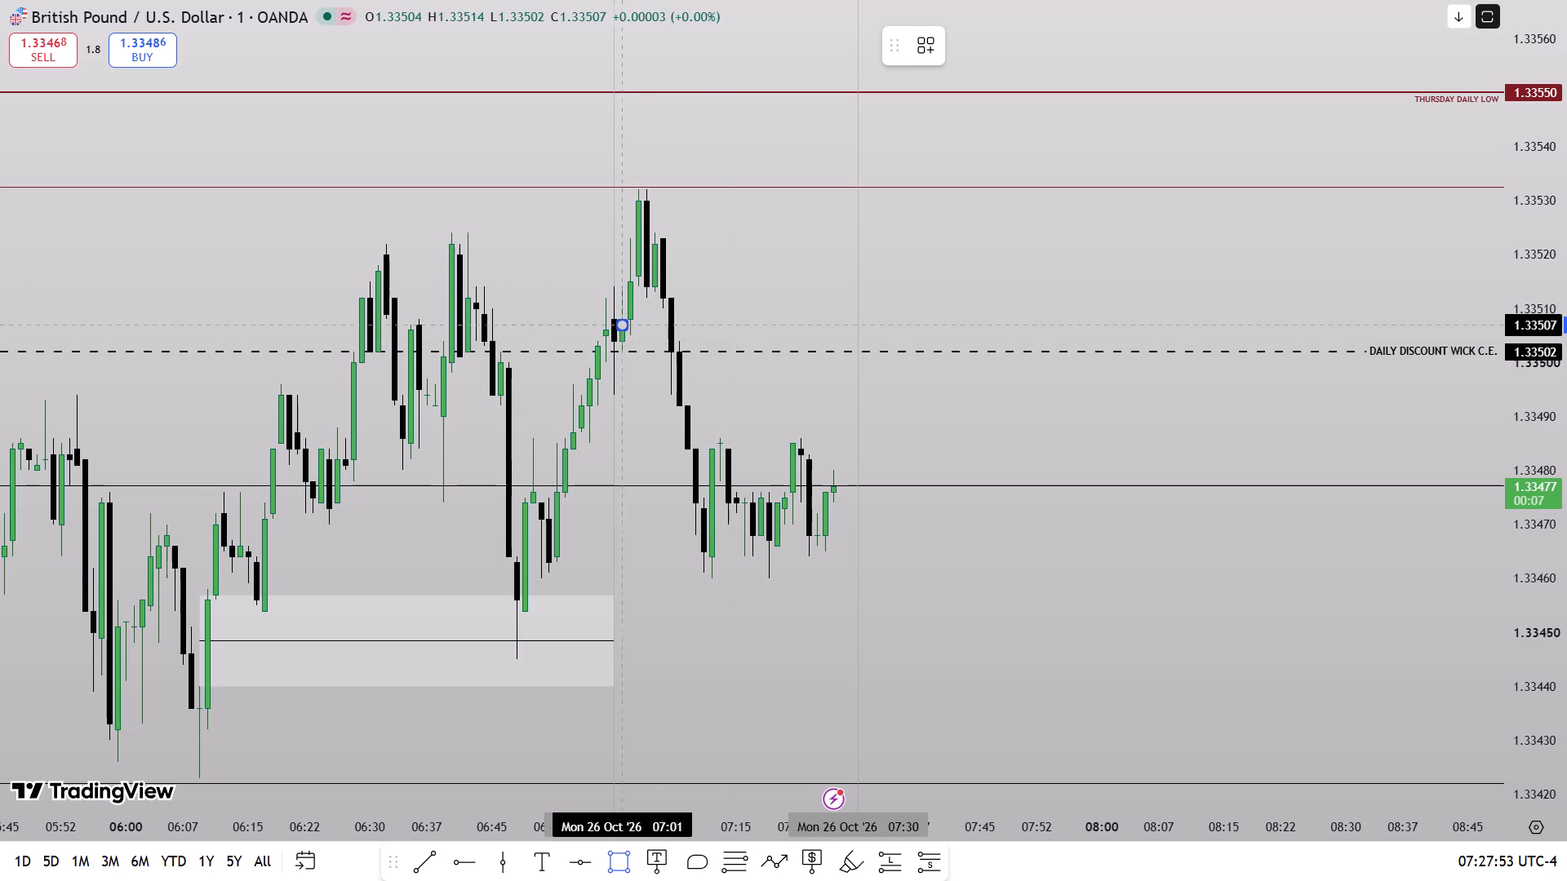
click(641, 267)
drag(638, 302, 726, 337)
click(766, 330)
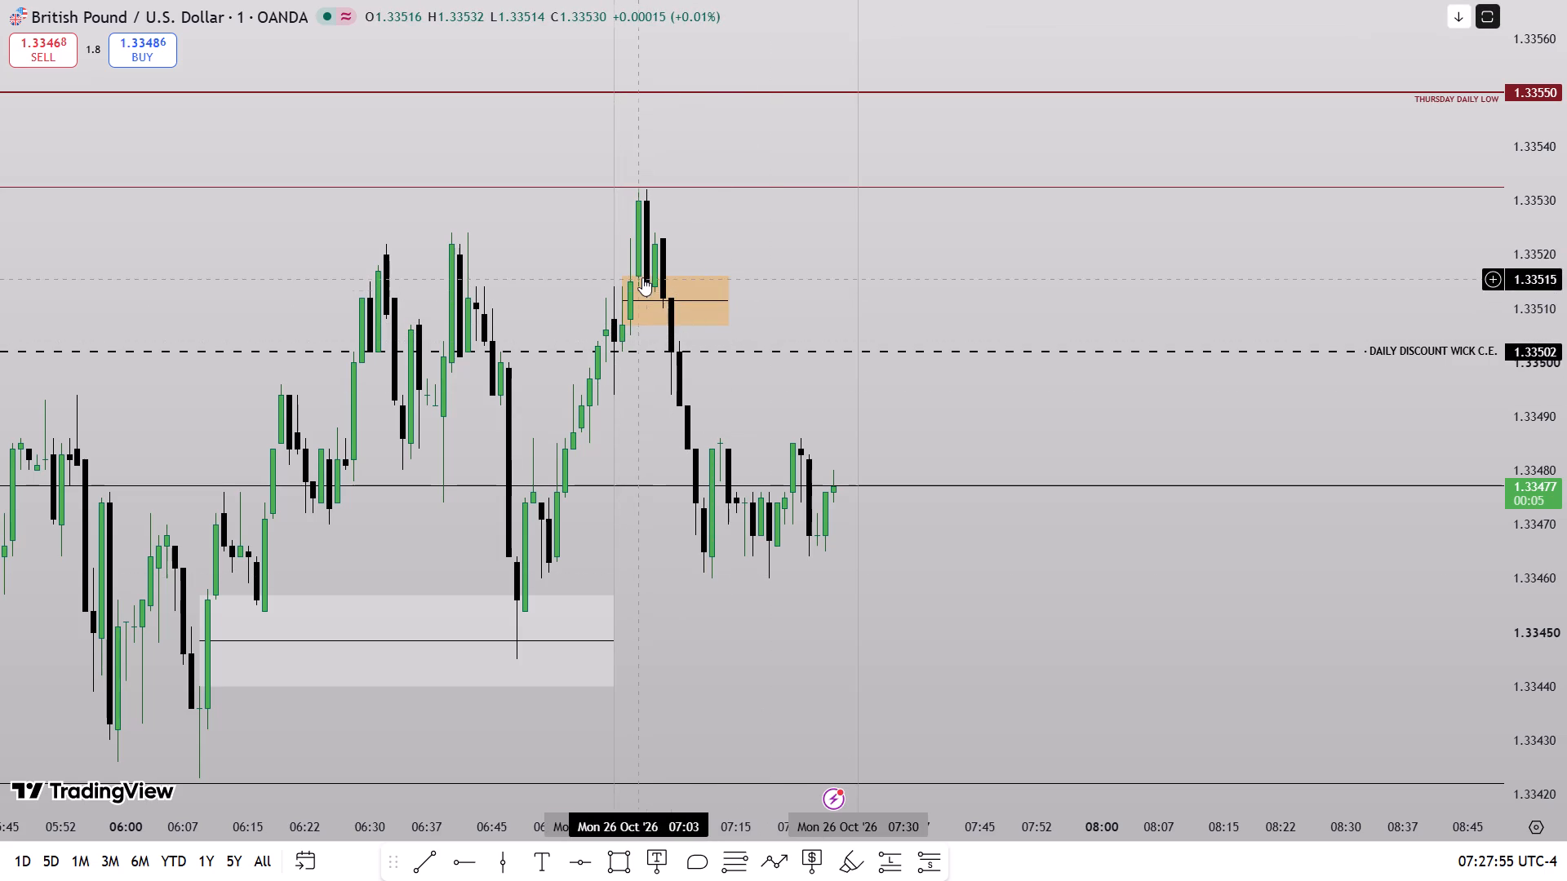
Recolour the orange rectangle's border and fill to match the pale white zone below current price.
click(634, 272)
click(626, 275)
click(980, 38)
click(982, 97)
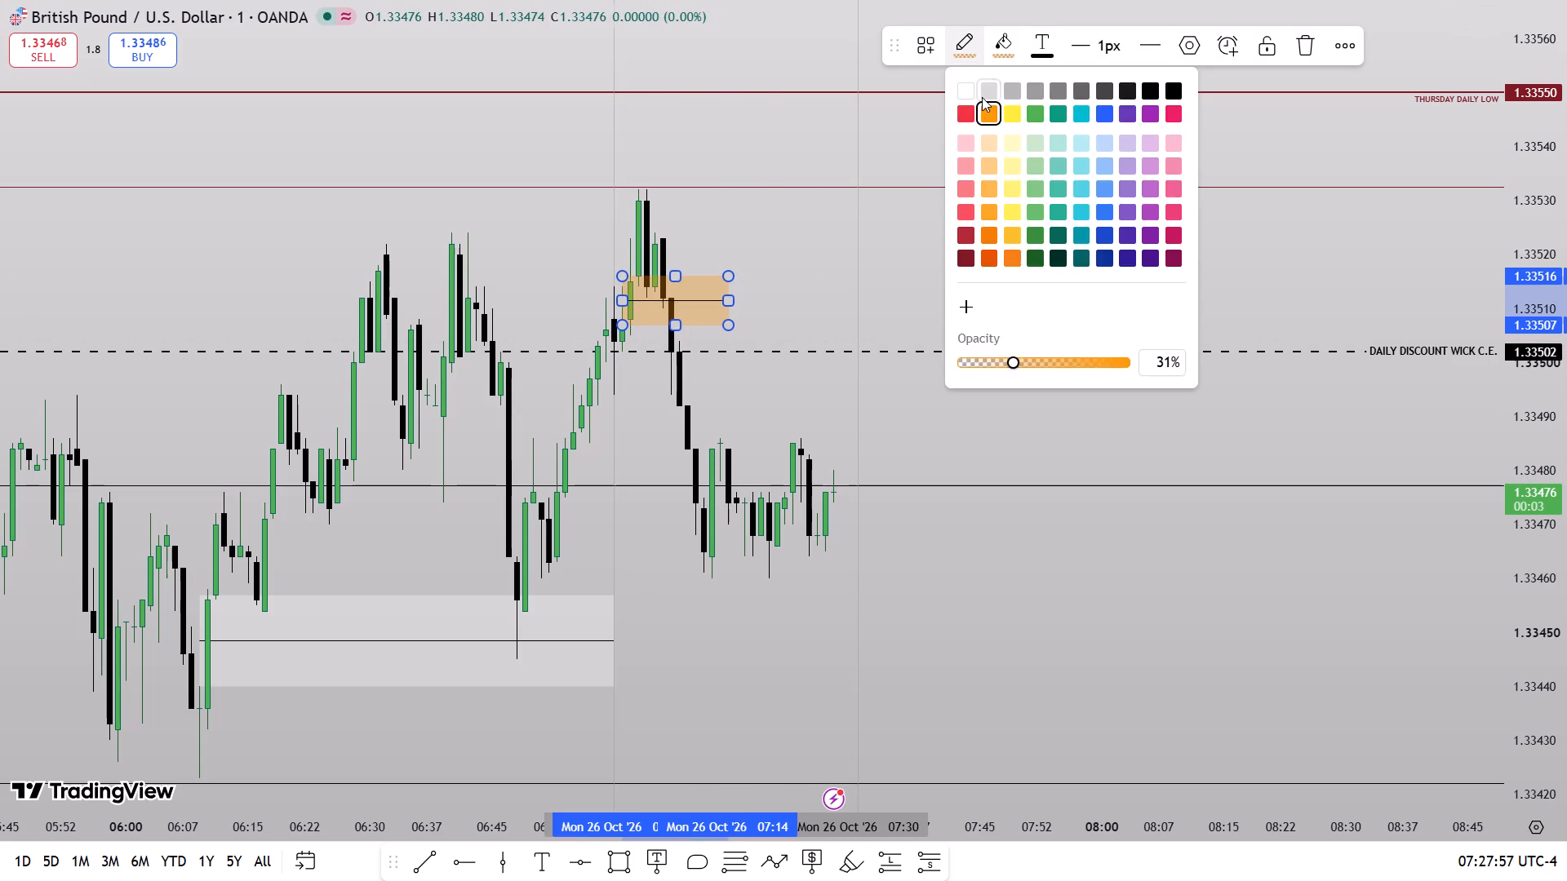
click(1008, 54)
click(1009, 91)
click(1022, 144)
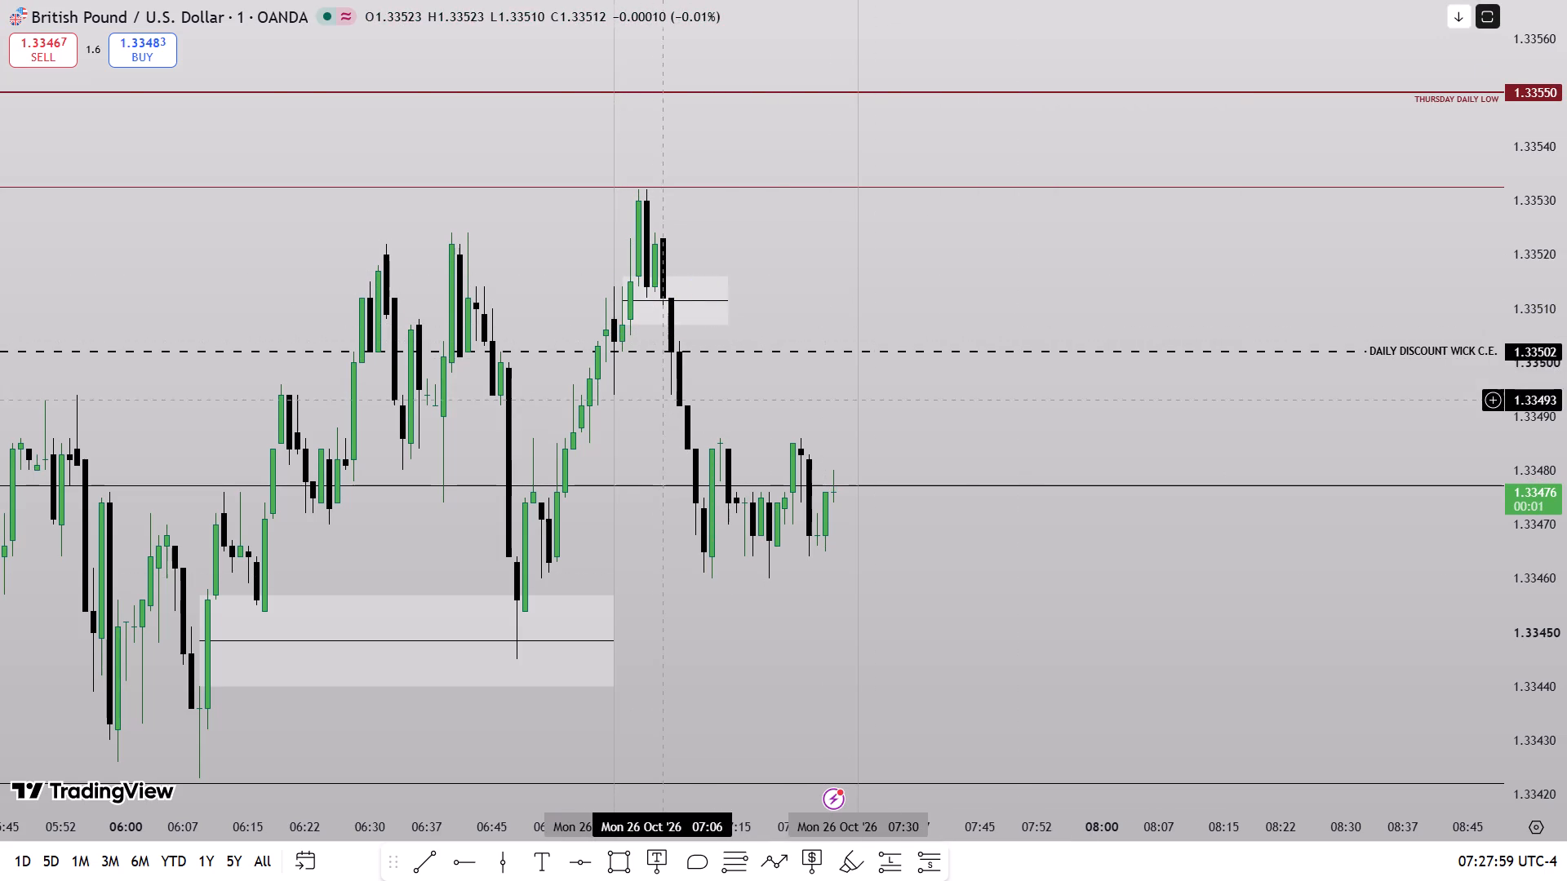
Dismiss the advertisement and bring the Euro / U.S. Dollar pane back beneath the GBPUSD chart.
drag(789, 652, 780, 581)
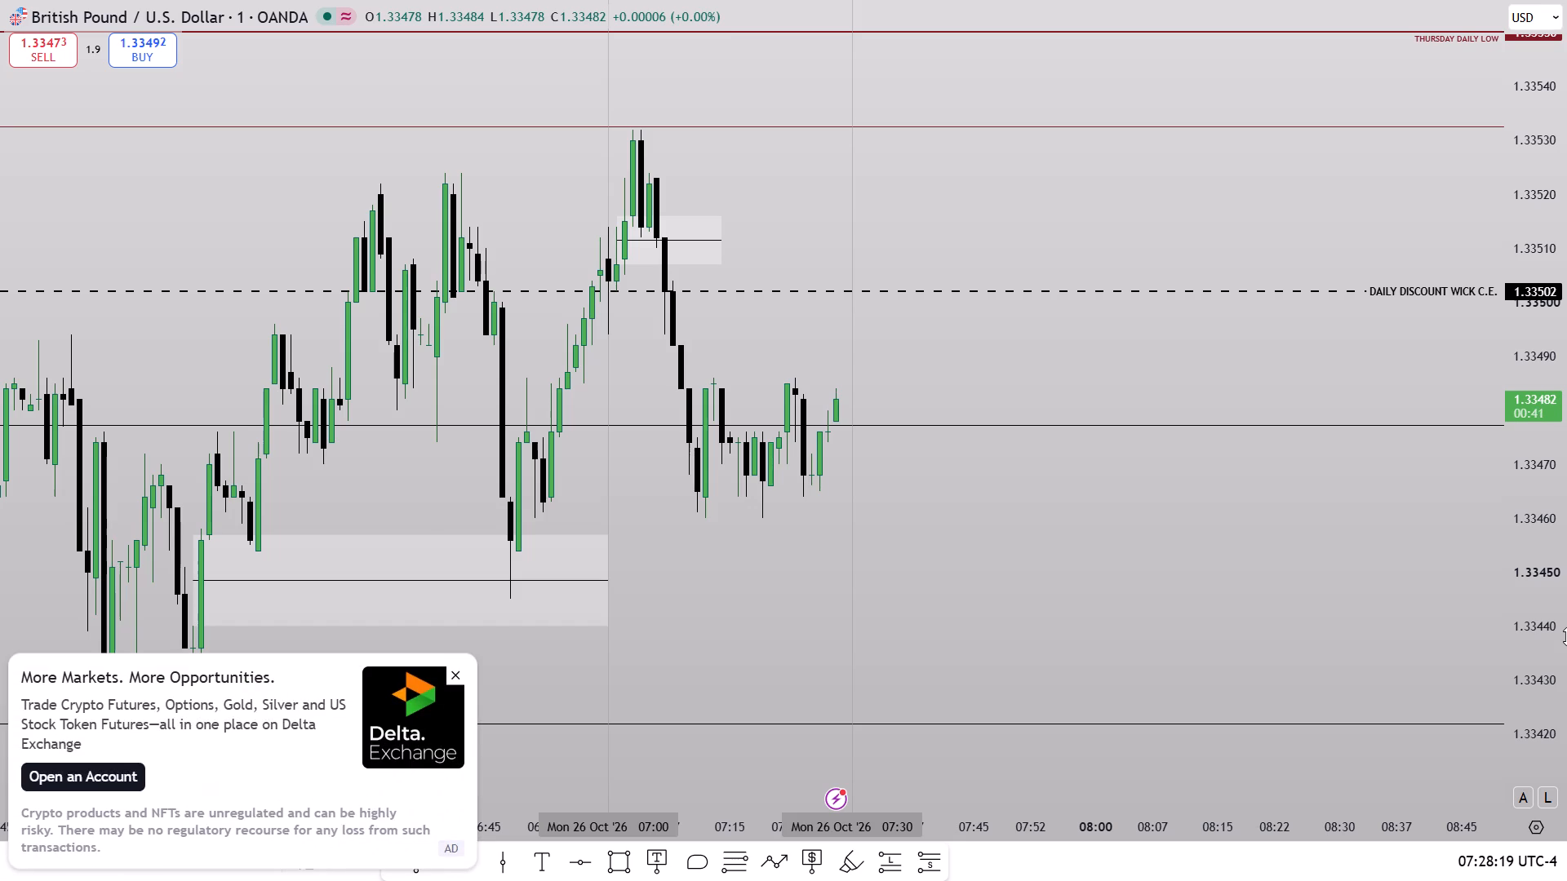
click(451, 677)
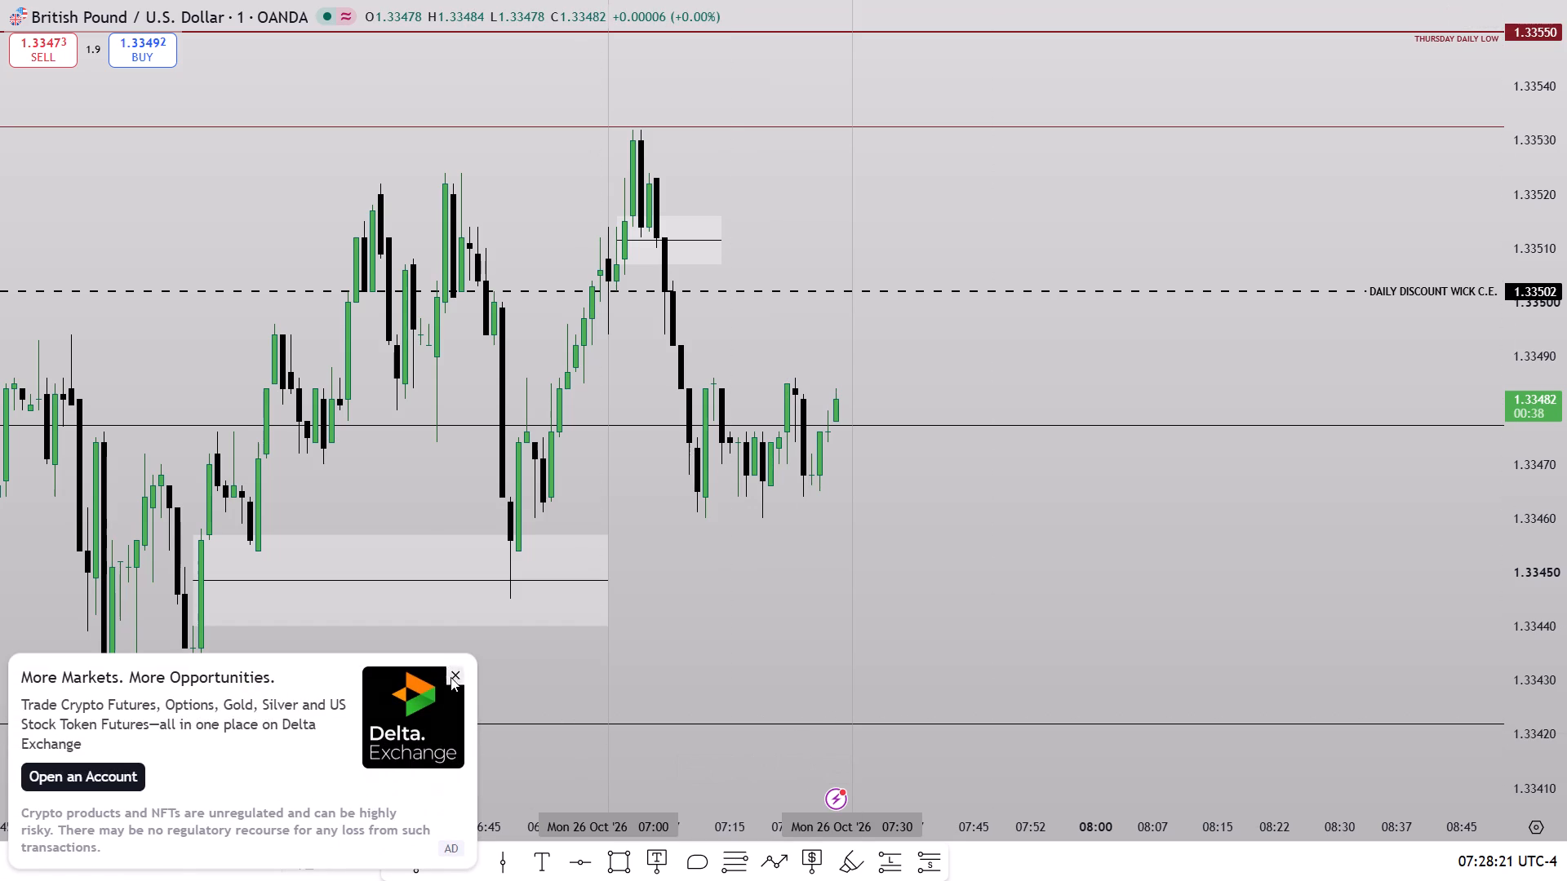
double_click(1027, 553)
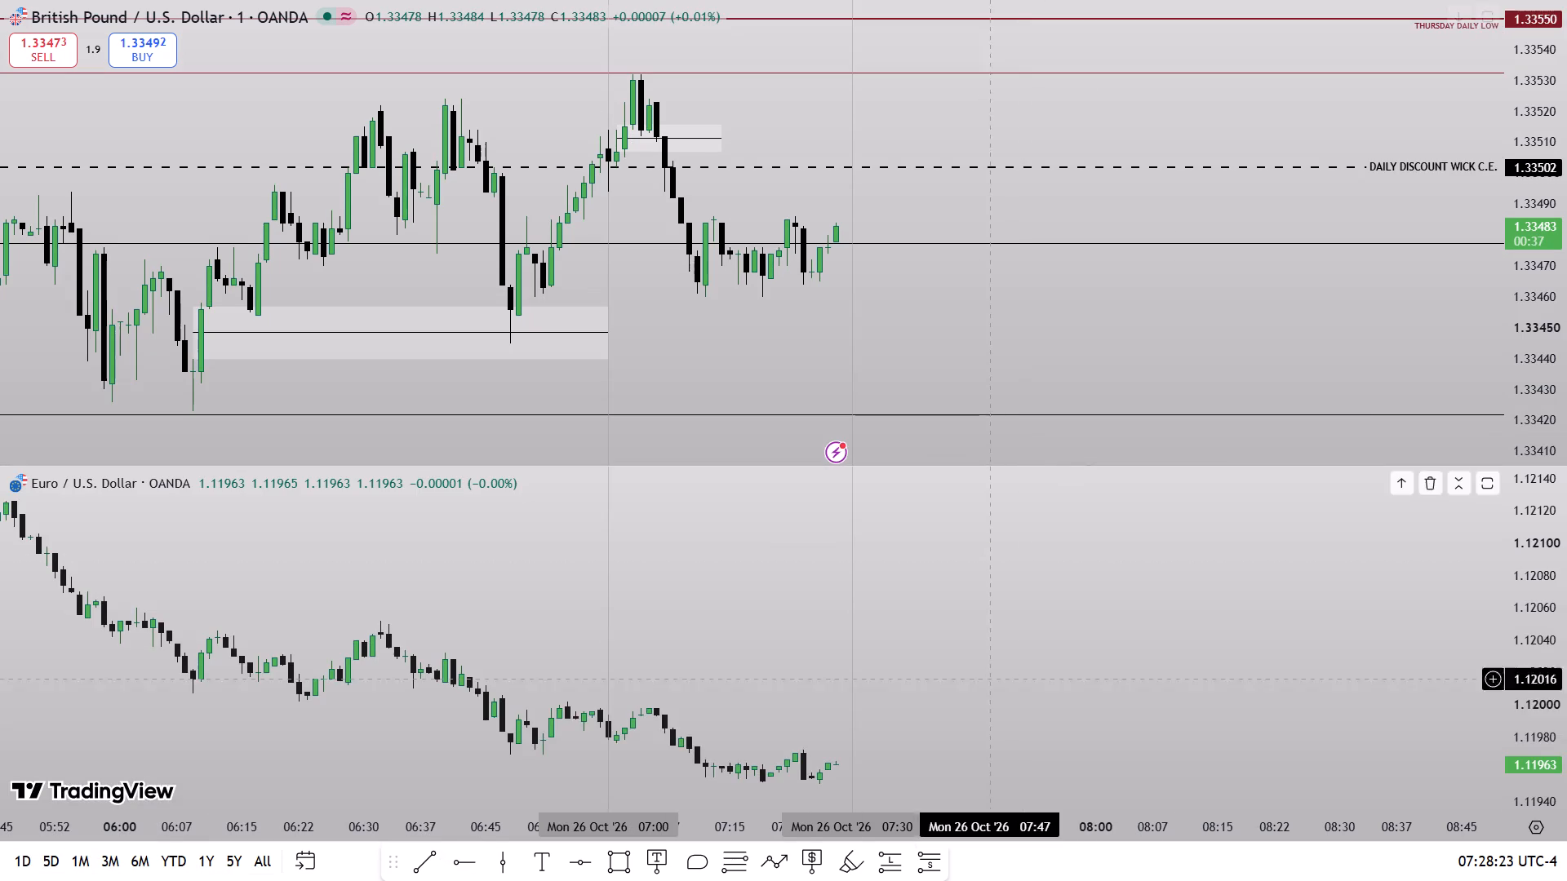
drag(1566, 752, 1558, 620)
scroll(1113, 750, down, 4)
drag(1173, 802, 1176, 568)
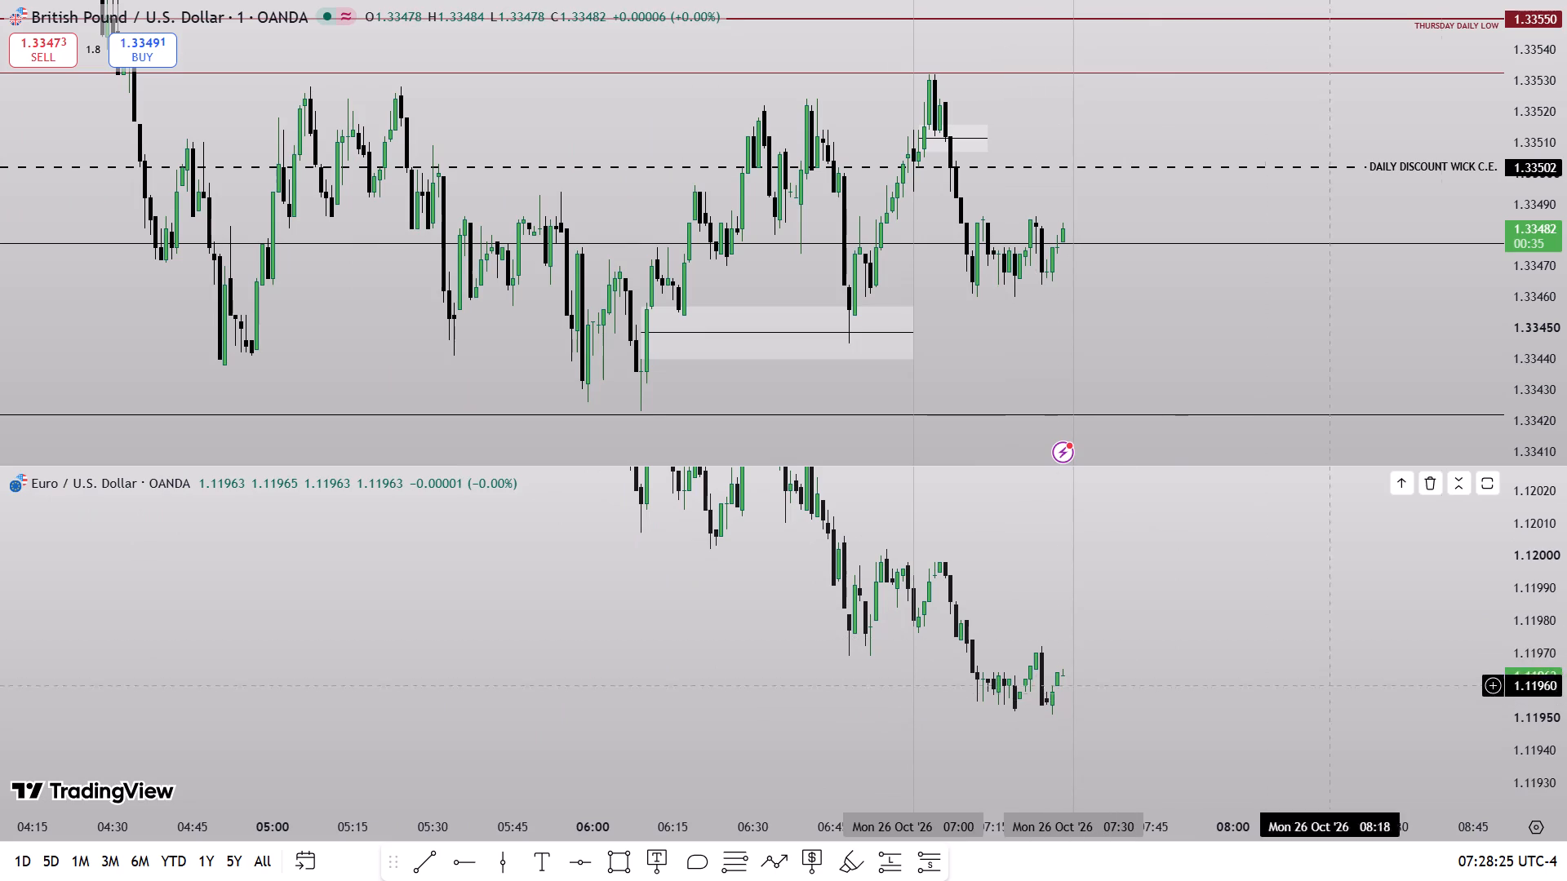
On the 1D interval, draw a dark red horizontal ray from the 19 Oct low at 1.11826 in the Euro / U.S. Dollar pane.
text(1D)
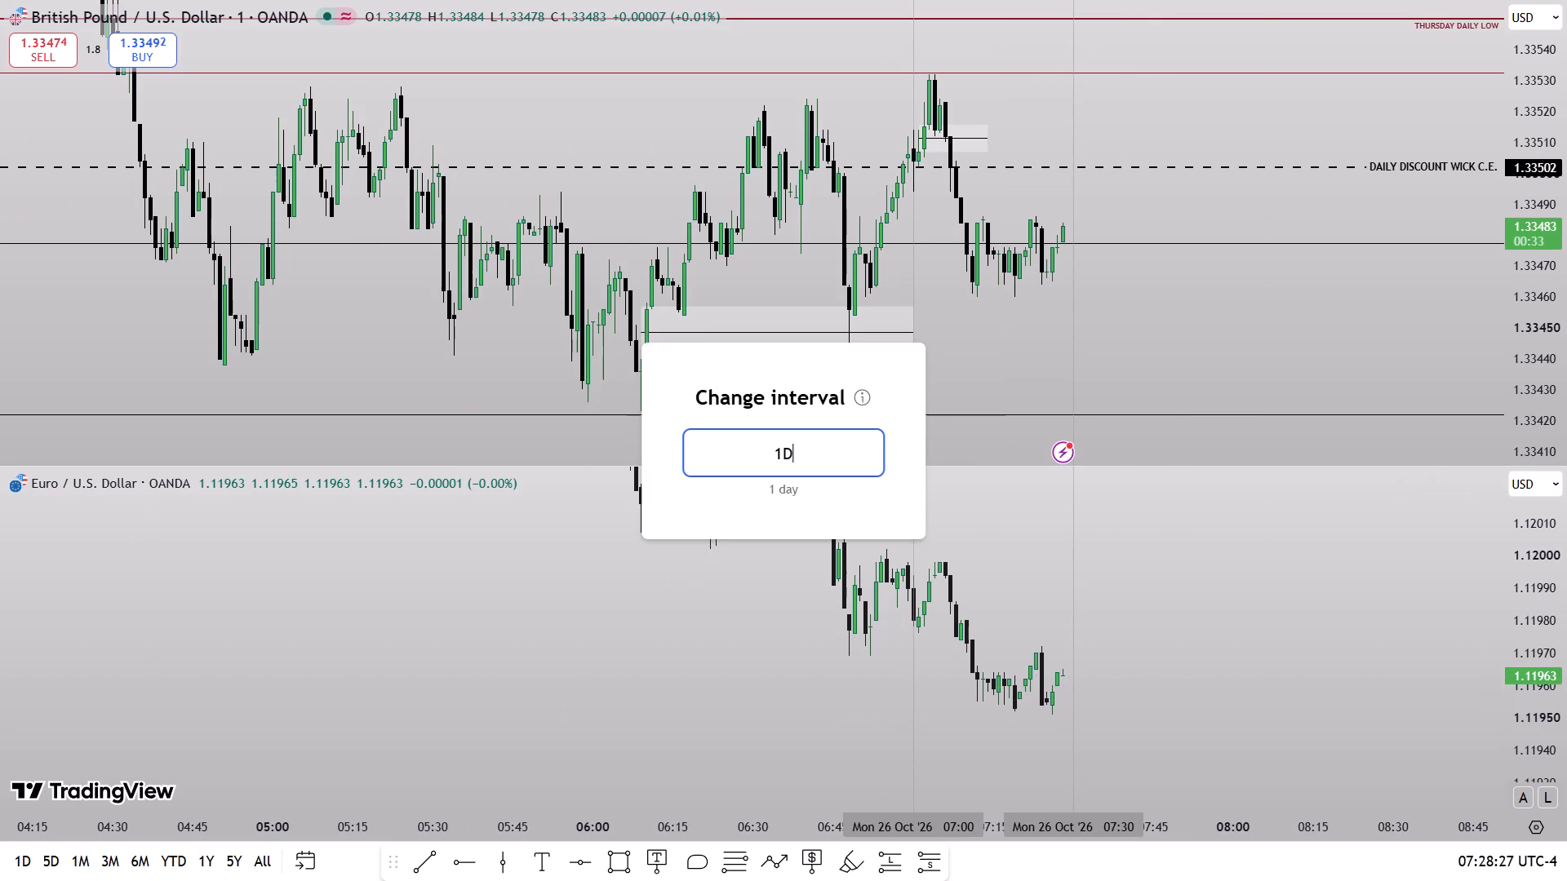
key(Return)
drag(1566, 634, 1535, 880)
scroll(1284, 778, up, 5)
drag(1566, 633, 1561, 772)
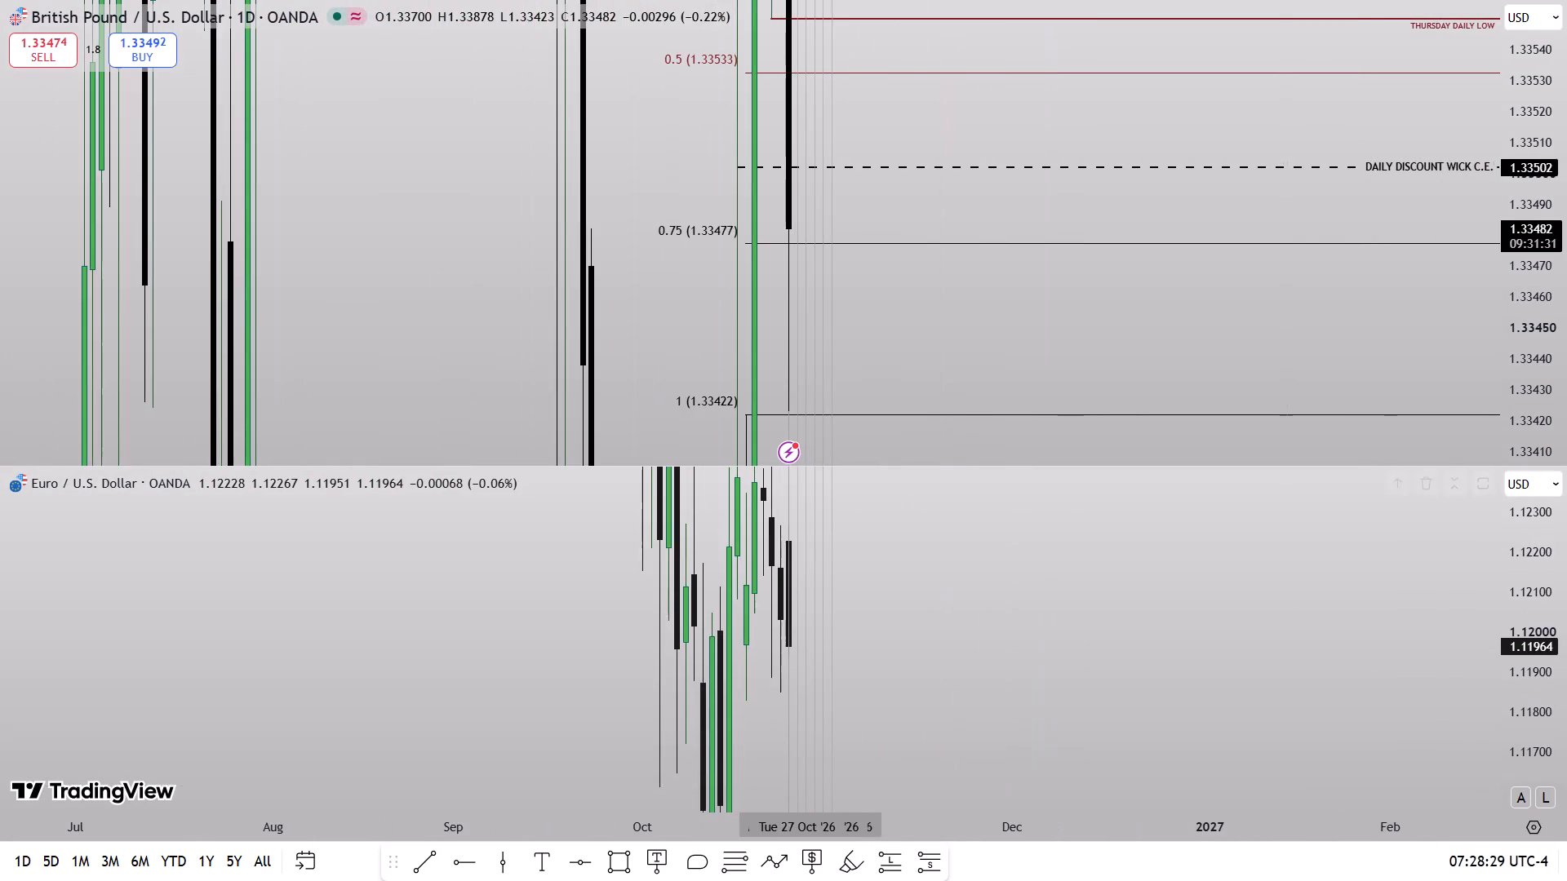
scroll(1151, 789, up, 5)
drag(890, 713, 1340, 685)
scroll(1127, 714, up, 2)
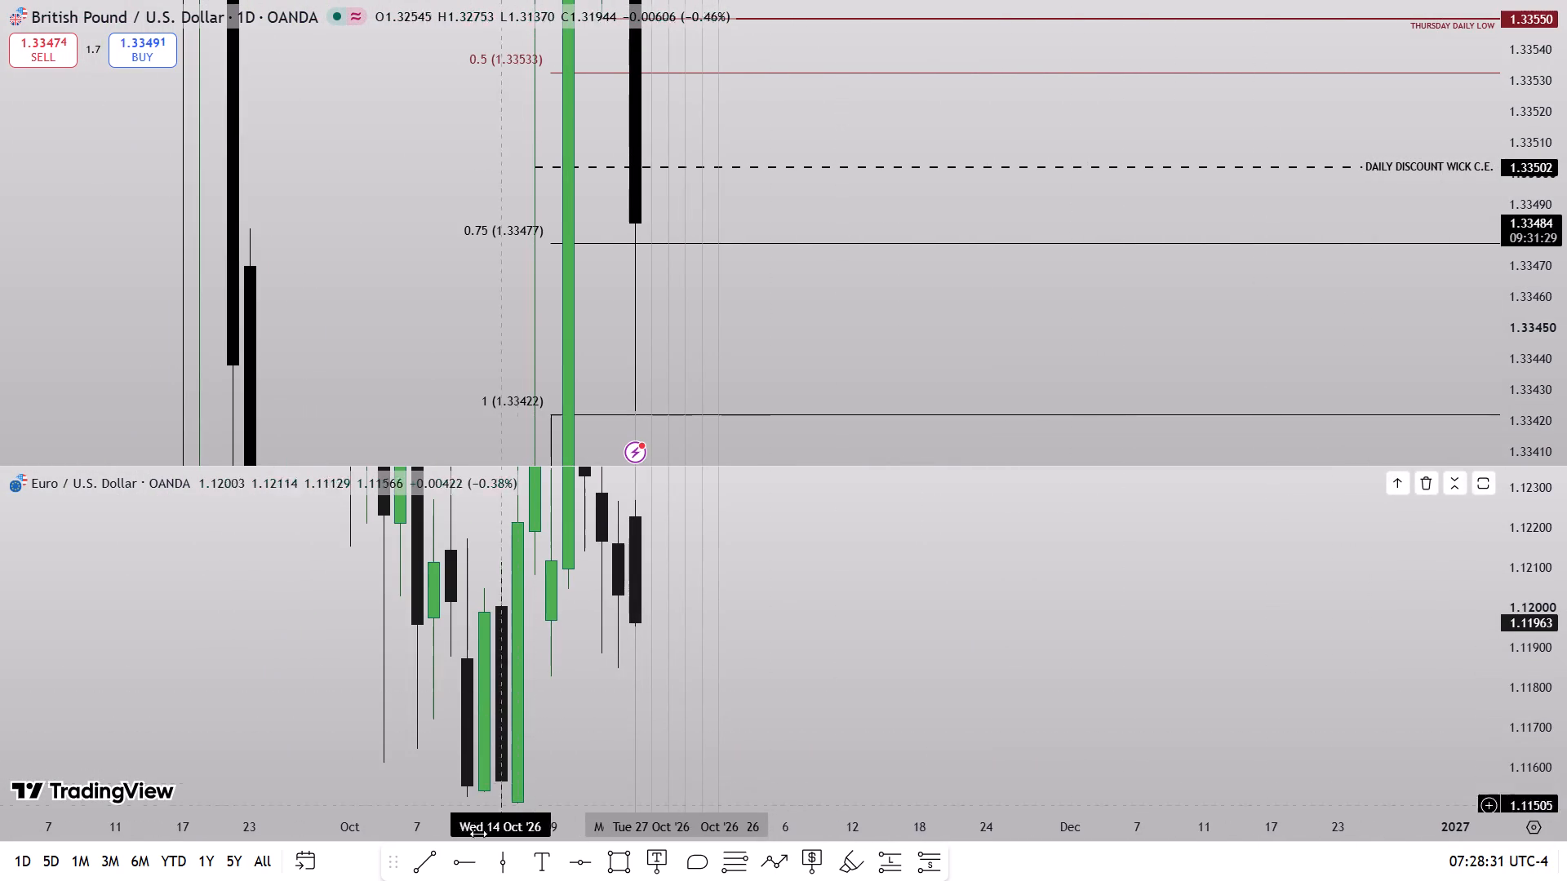
click(456, 853)
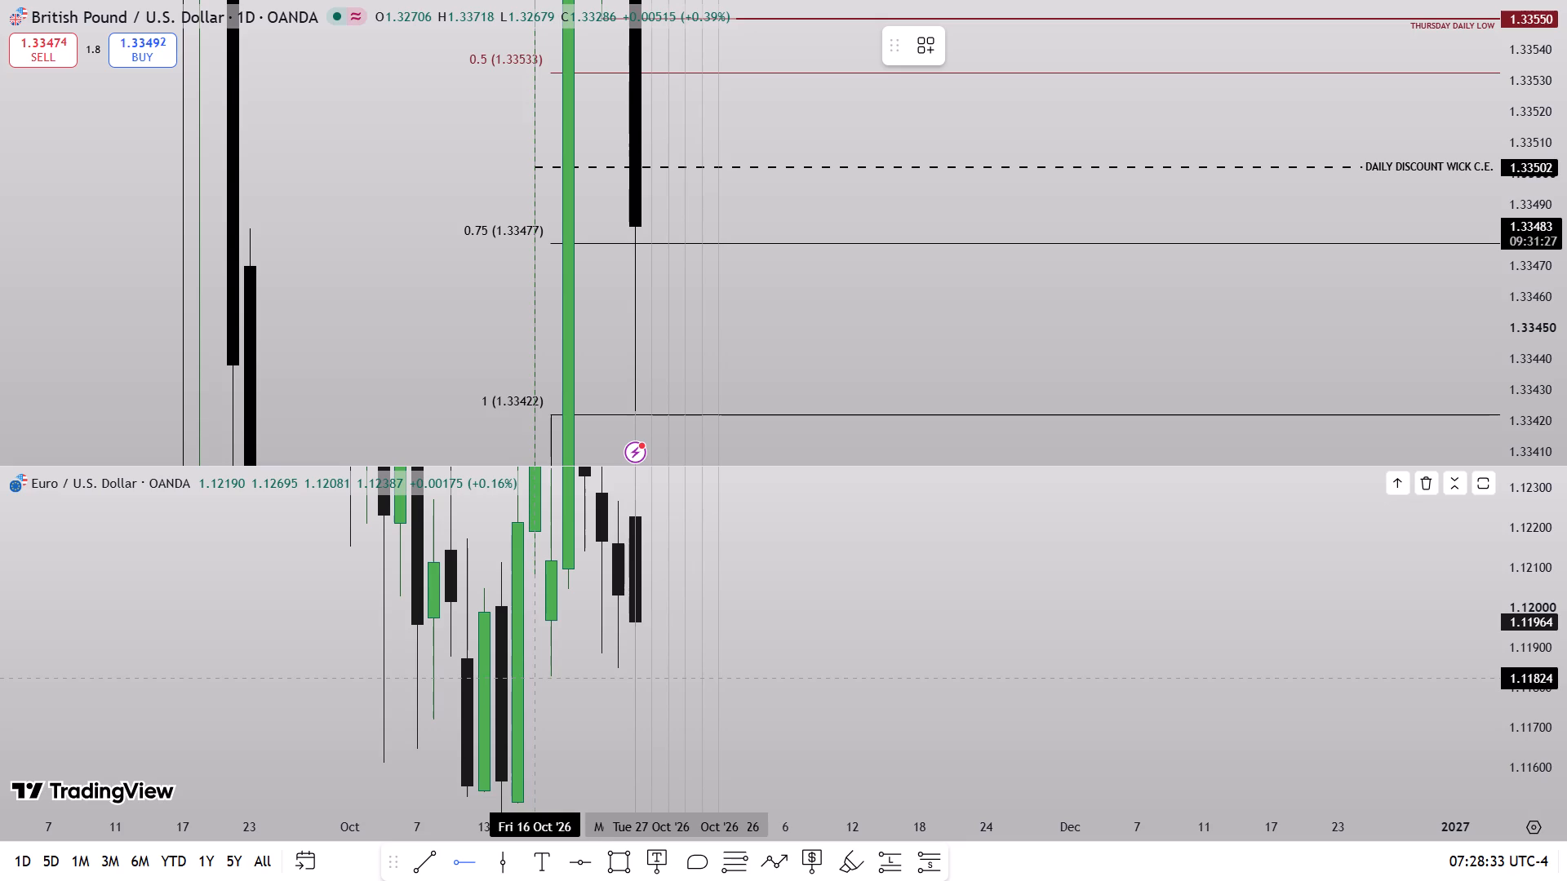
click(547, 678)
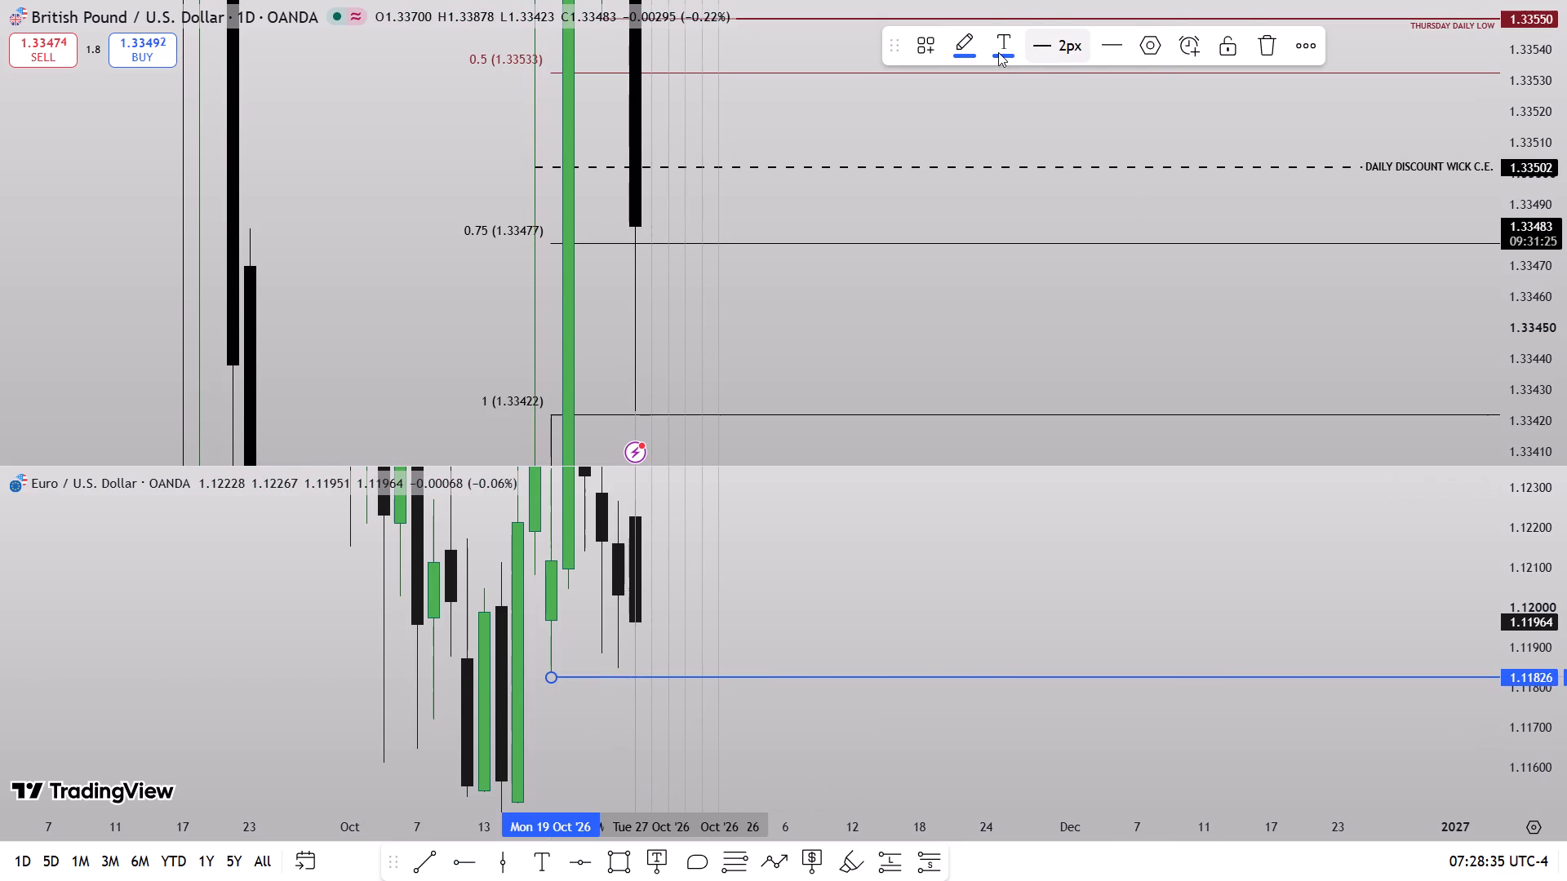
click(972, 47)
click(973, 256)
click(939, 525)
Maximise the main chart pane and switch its symbol through Euro / U.S. Dollar to the U.S. Dollar Index.
double_click(911, 387)
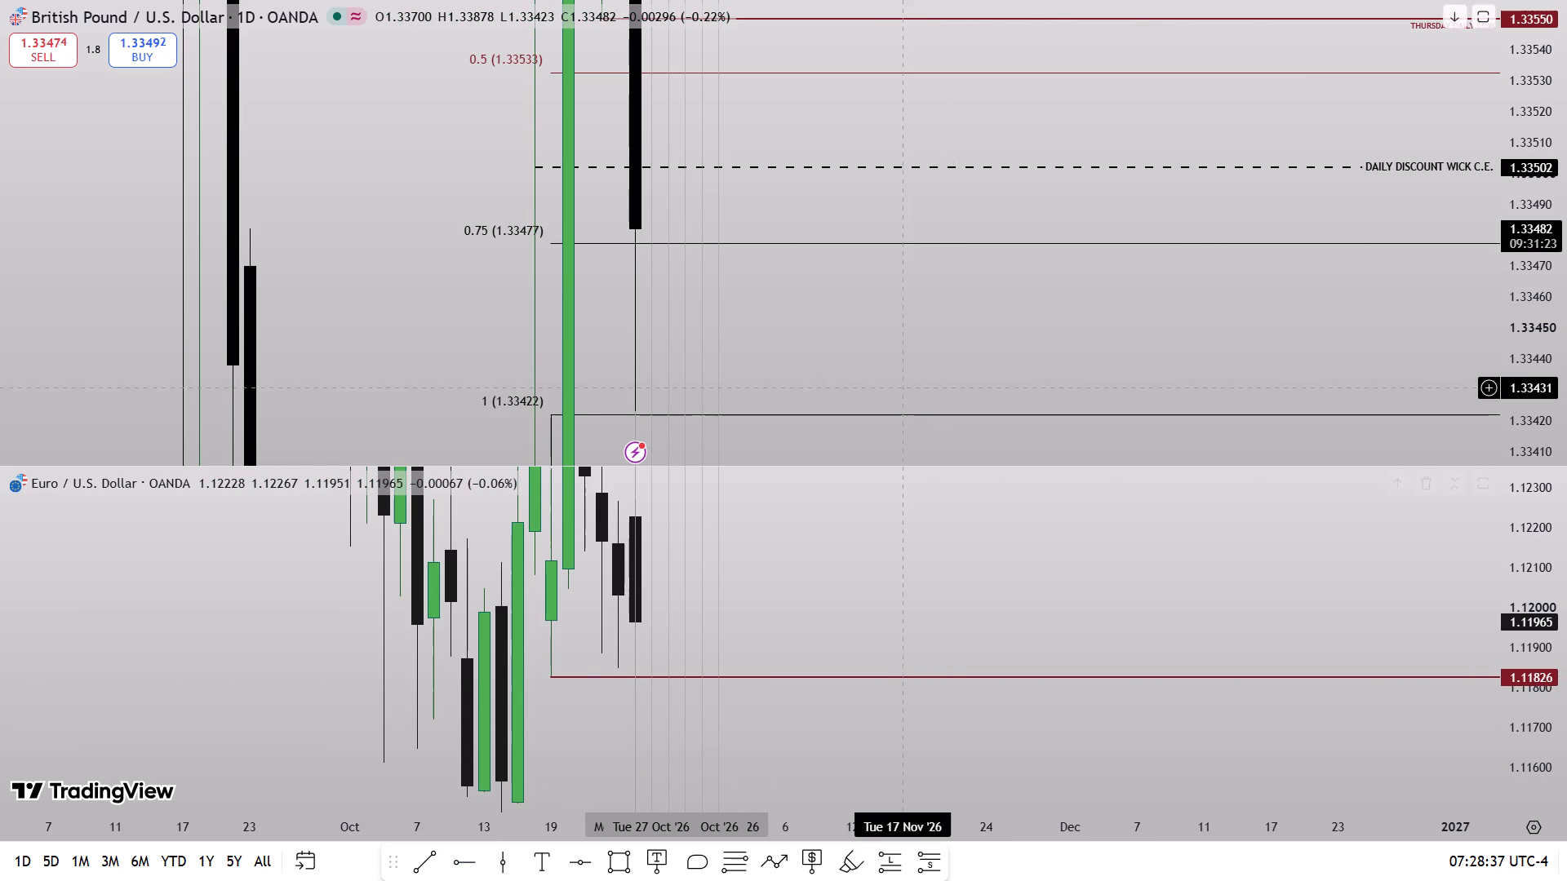
key(space)
drag(838, 729, 999, 595)
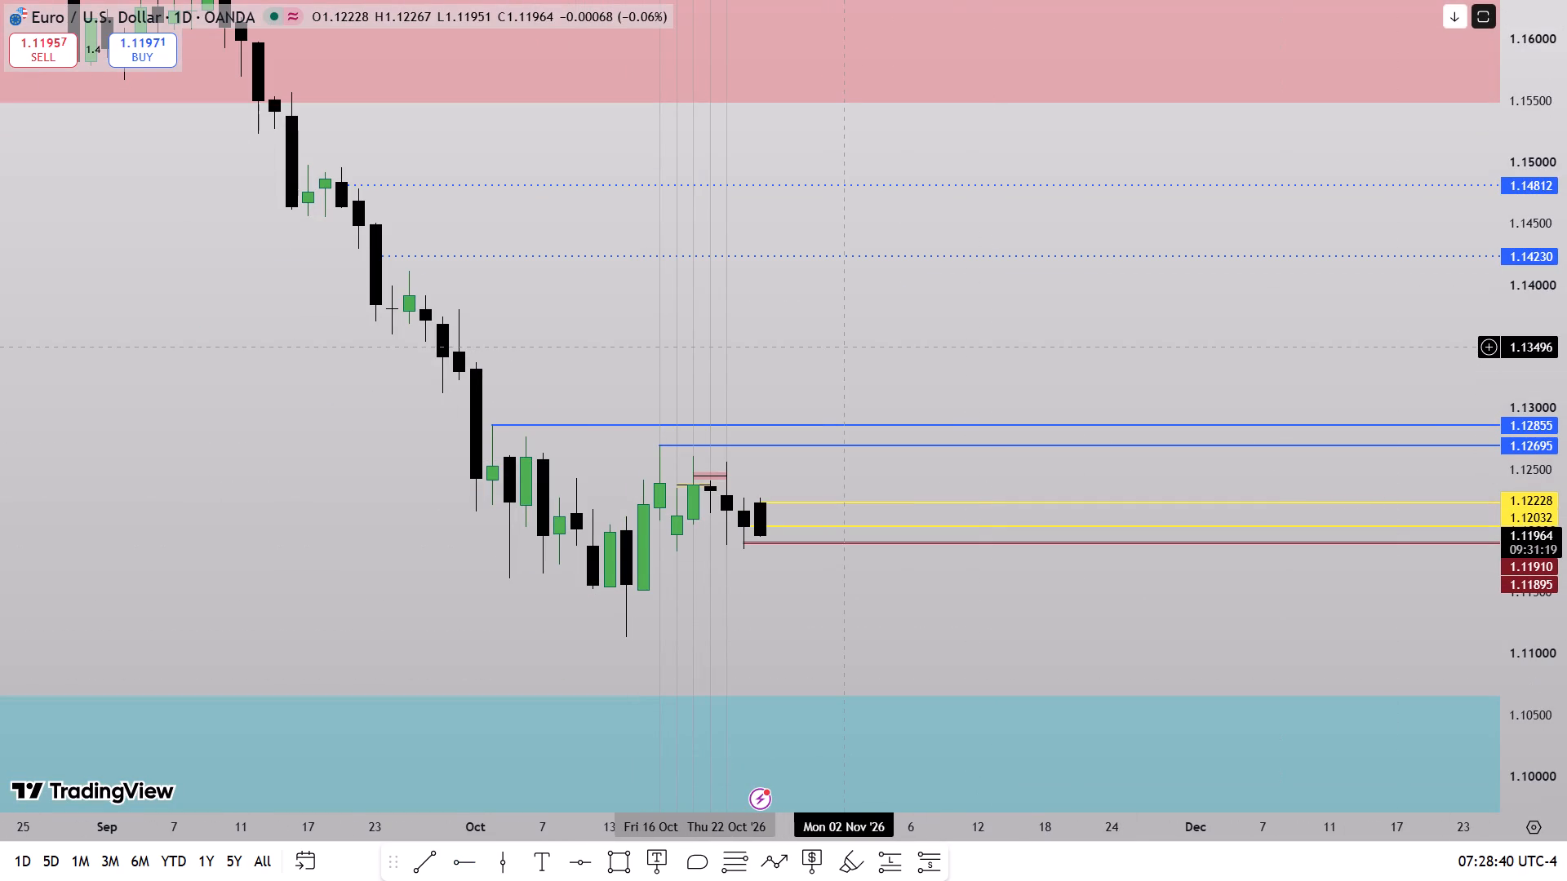
drag(1566, 610, 1564, 287)
key(space)
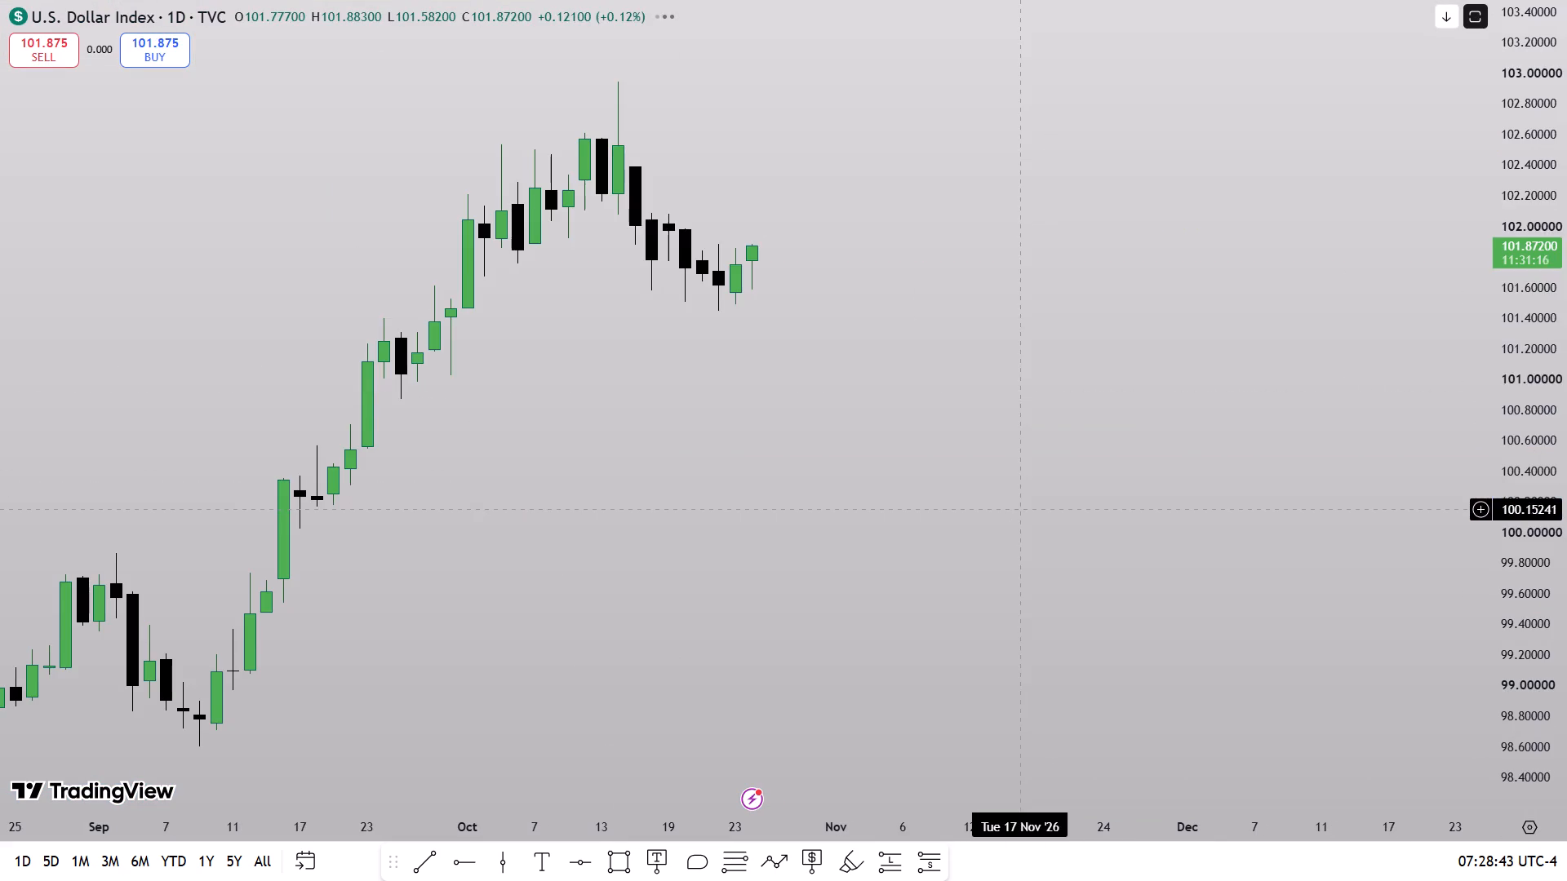
drag(864, 459, 959, 626)
drag(1566, 659, 1518, 383)
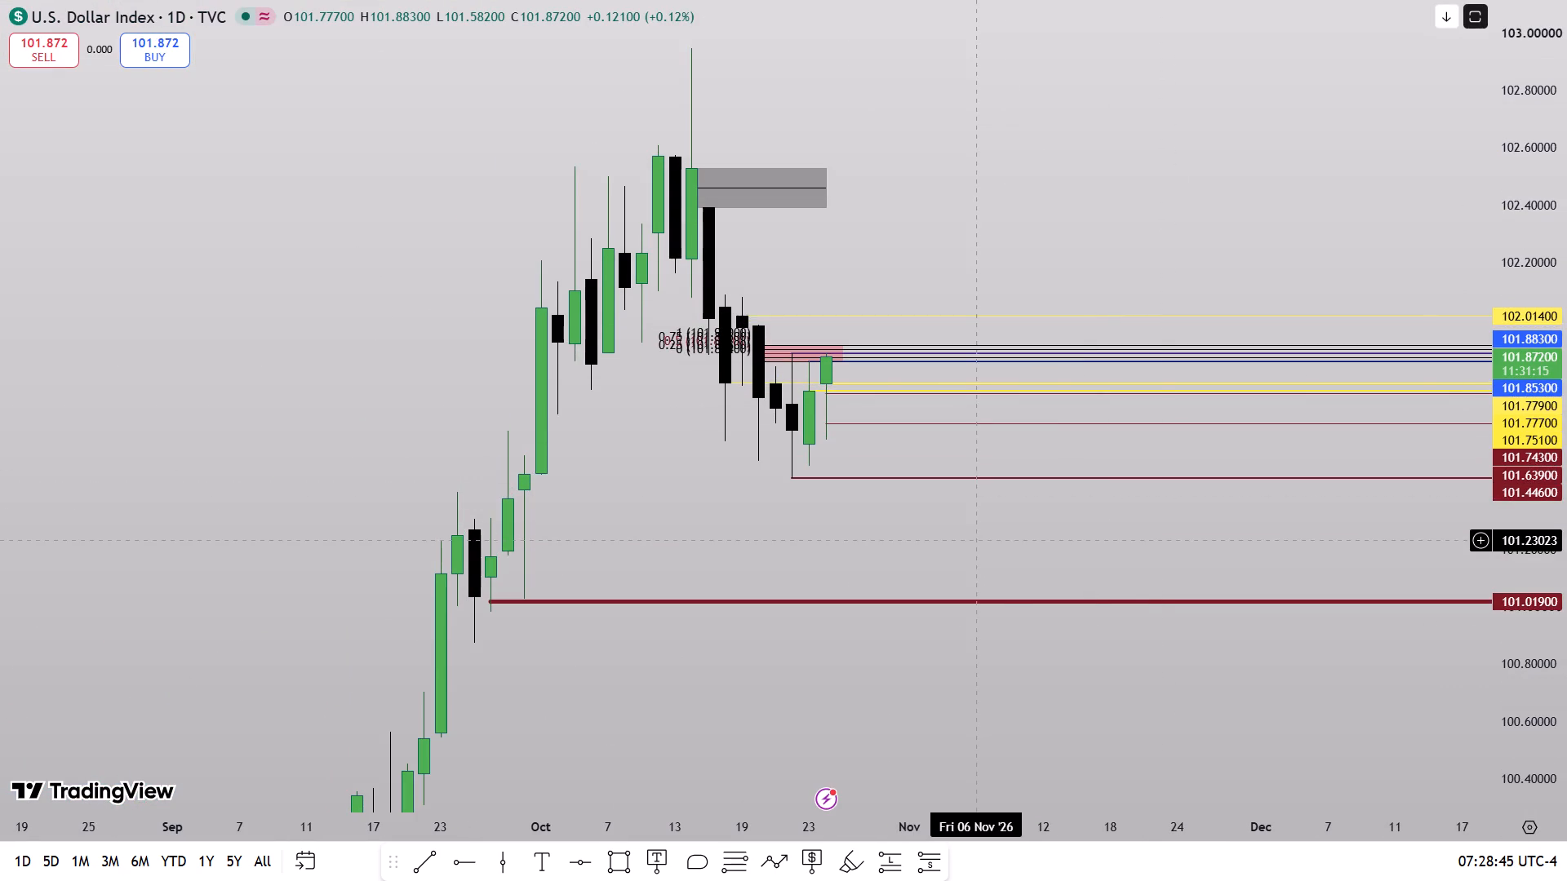
Show both panes together and compare the October daily swings of the U.S. Dollar Index with those of Euro / U.S. Dollar.
double_click(970, 541)
drag(1566, 333, 1566, 160)
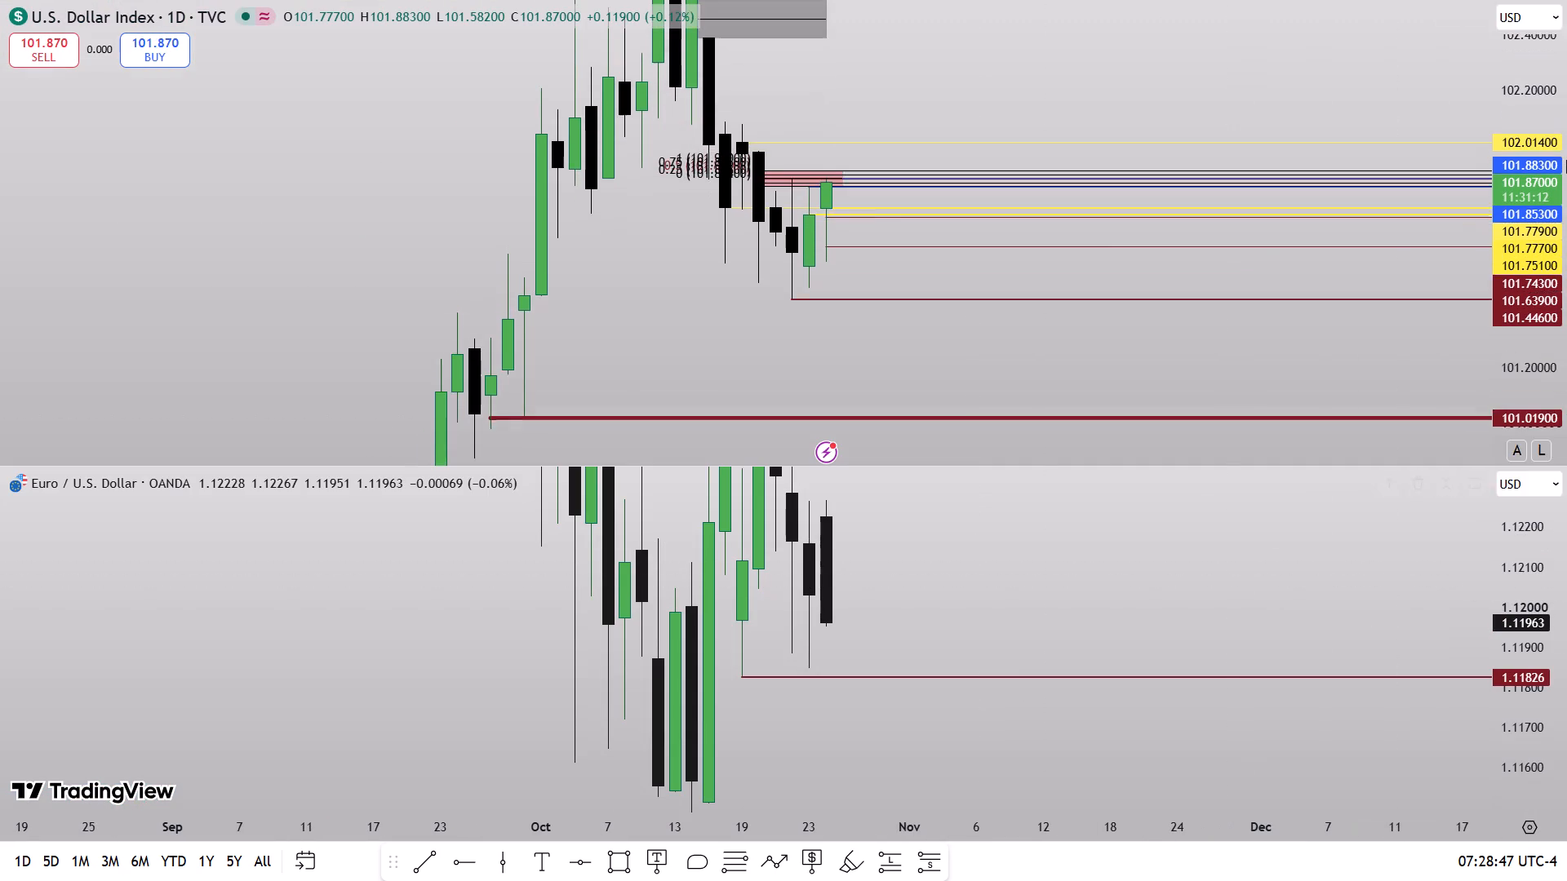
drag(1070, 365, 1094, 476)
drag(1566, 422, 1564, 352)
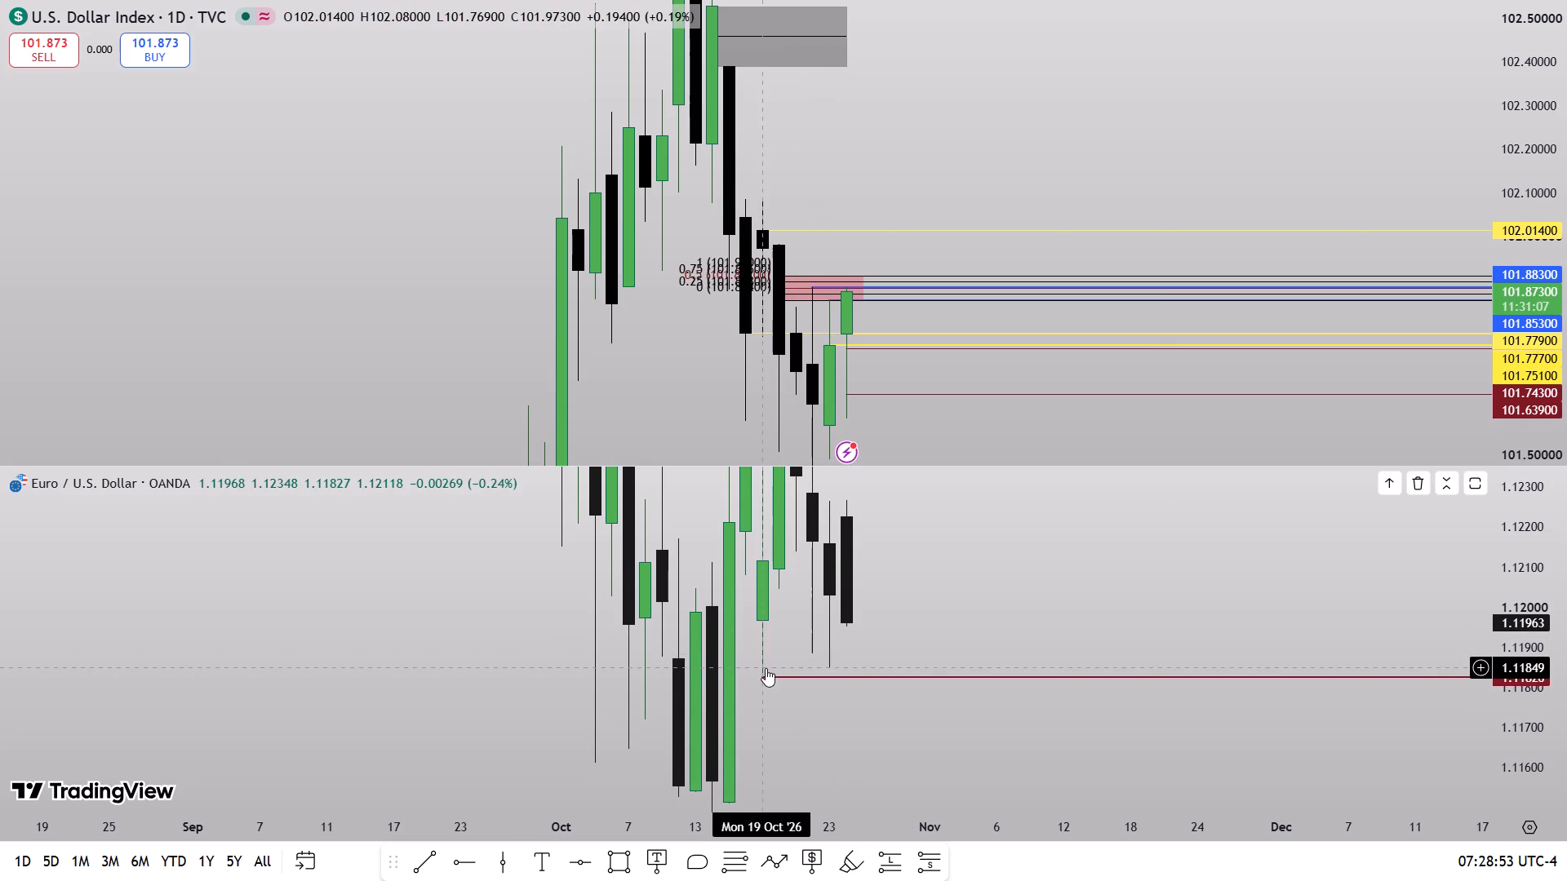
drag(774, 660, 773, 730)
drag(1566, 600, 1499, 729)
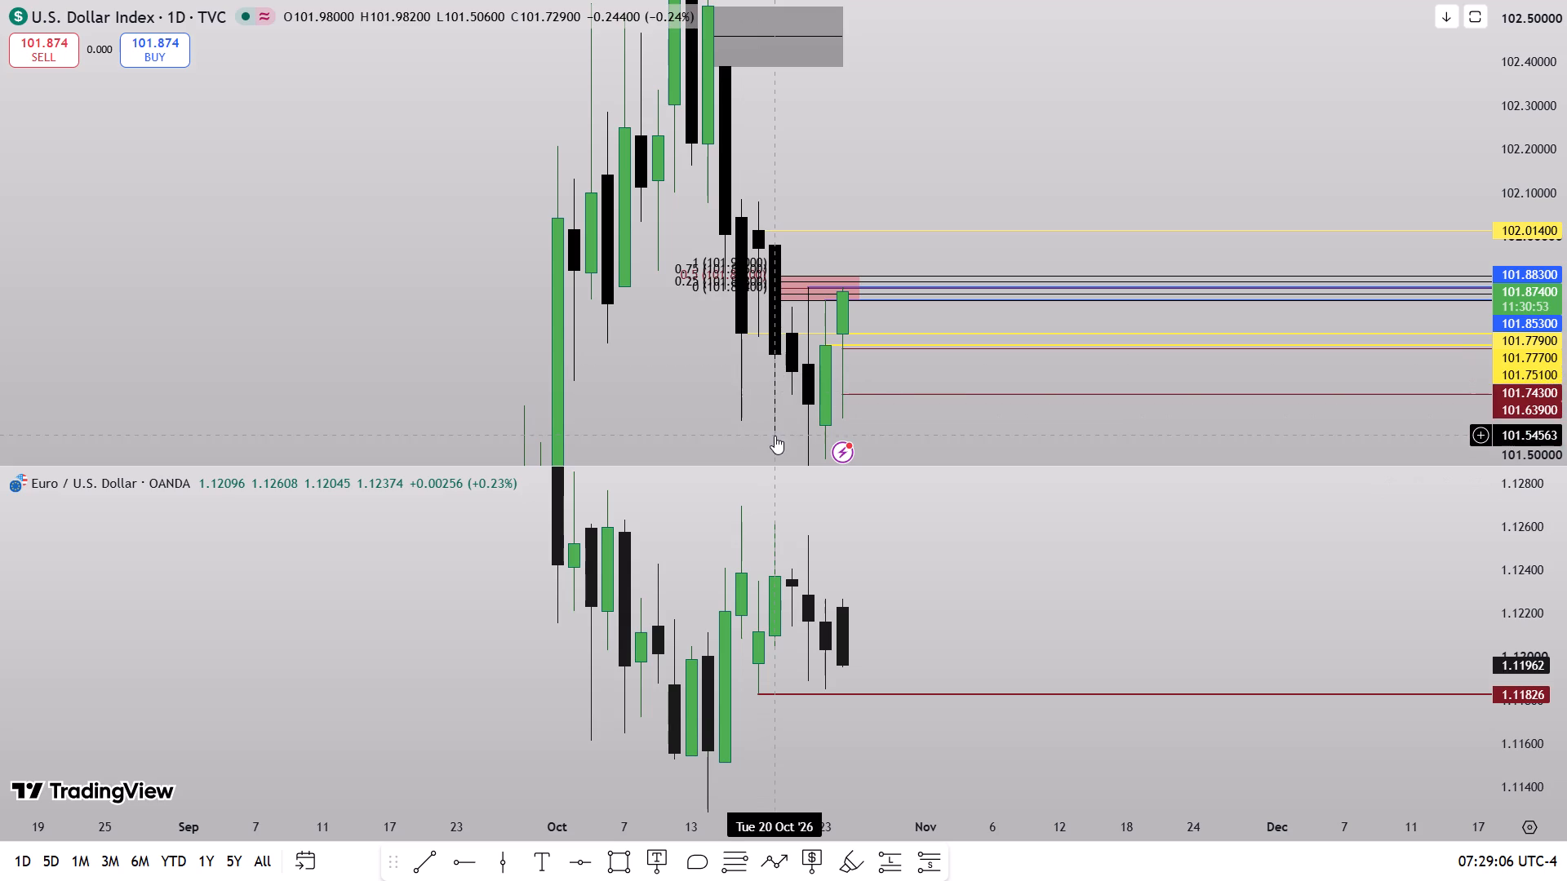
drag(730, 440, 699, 351)
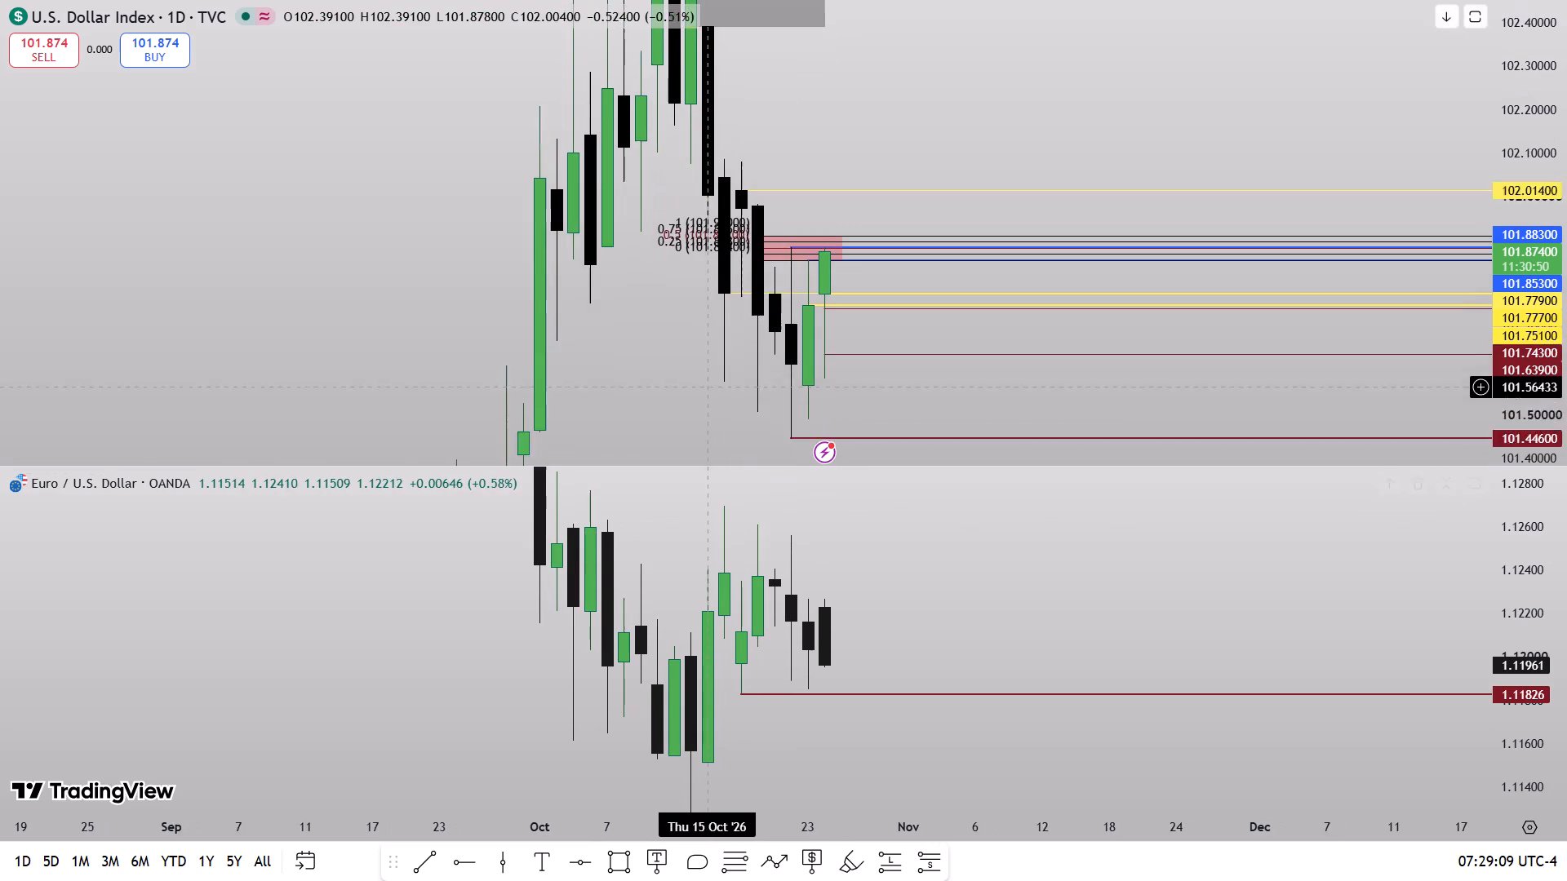
drag(699, 351, 699, 341)
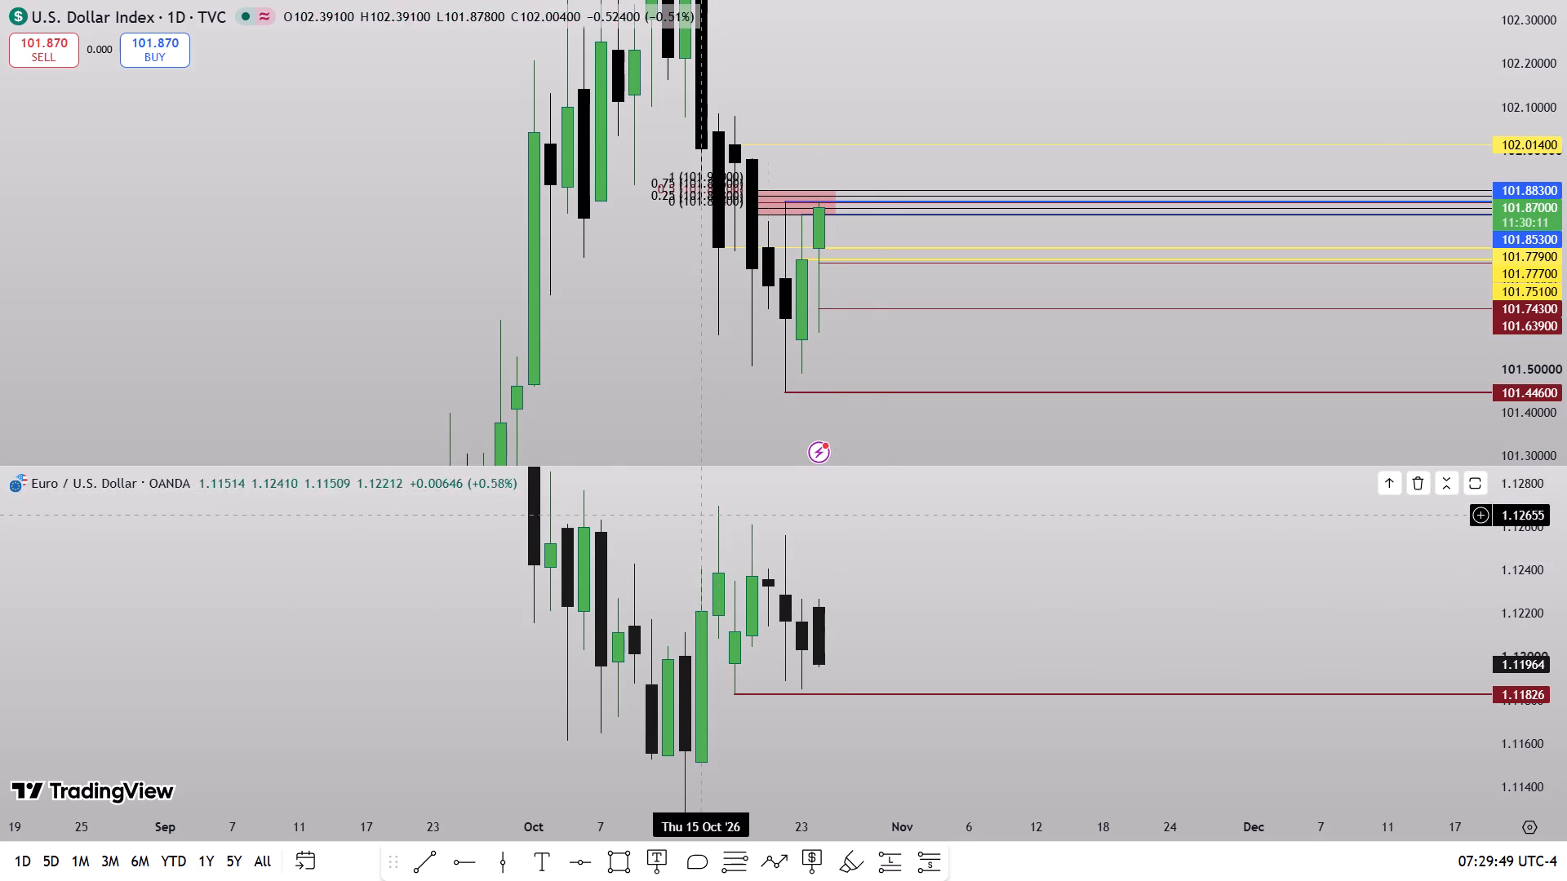
drag(877, 778, 887, 712)
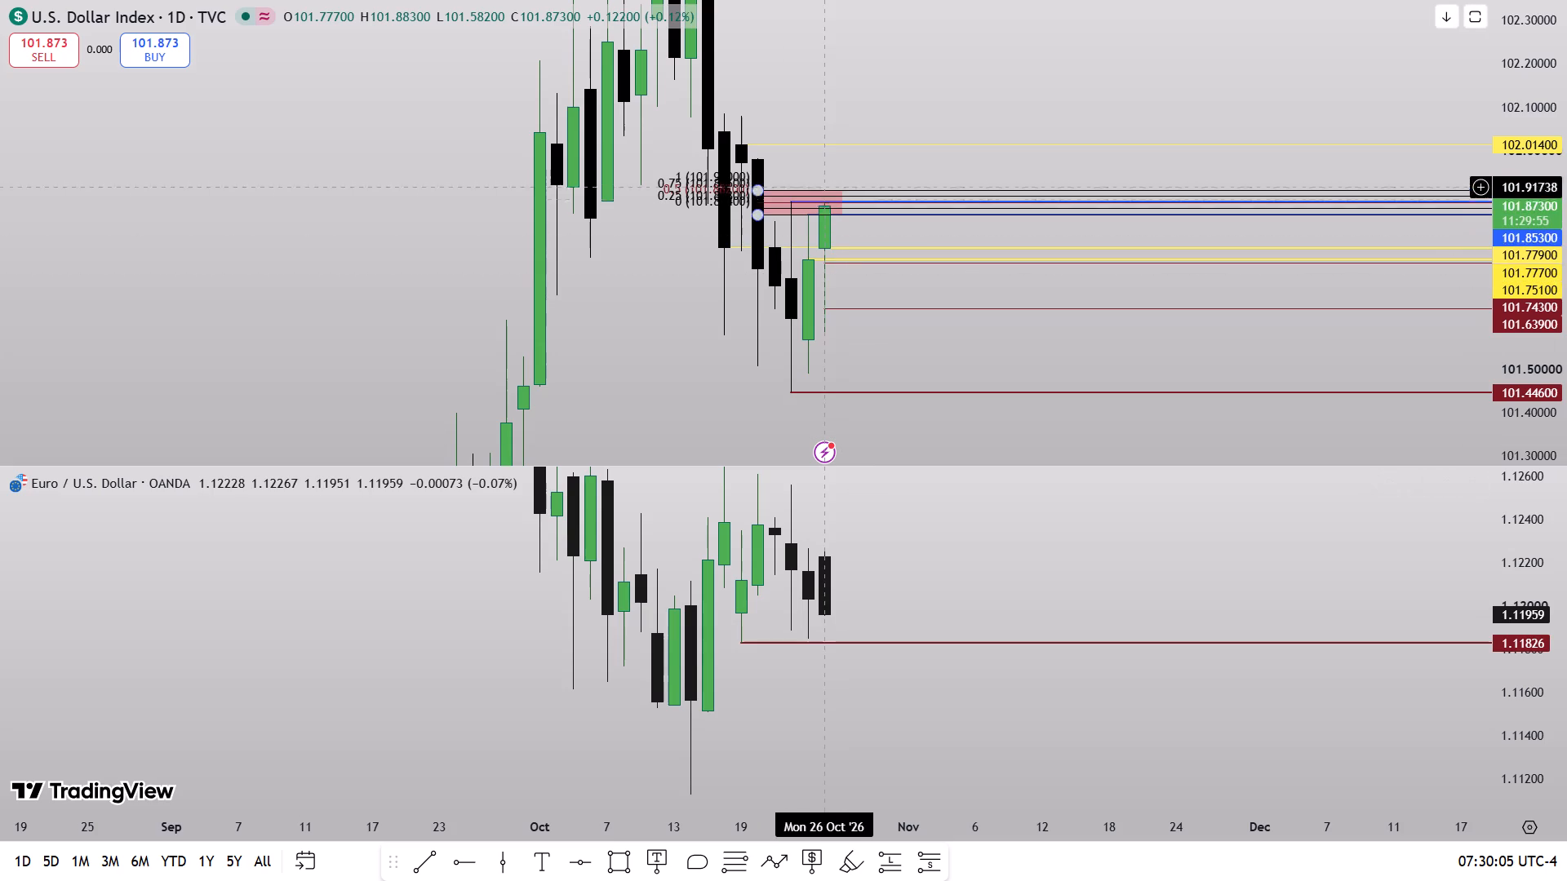
Maximise the U.S. Dollar Index pane and extend the red rectangle above 101.853 from 27 Oct across the empty area beyond the latest candle.
double_click(896, 357)
drag(1566, 640, 1566, 267)
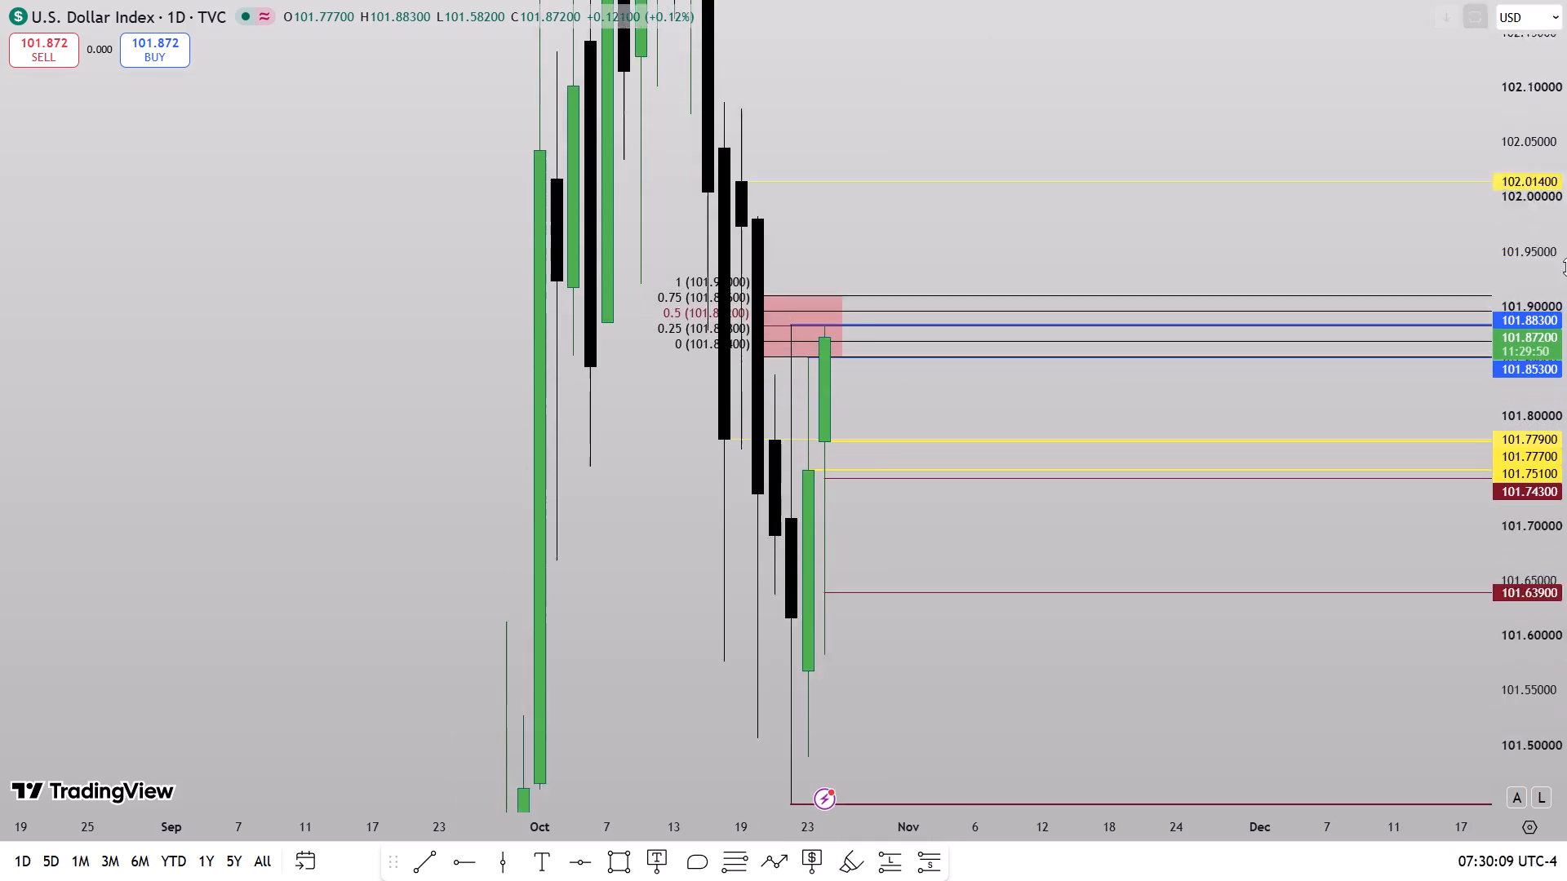
drag(1566, 267, 1565, 453)
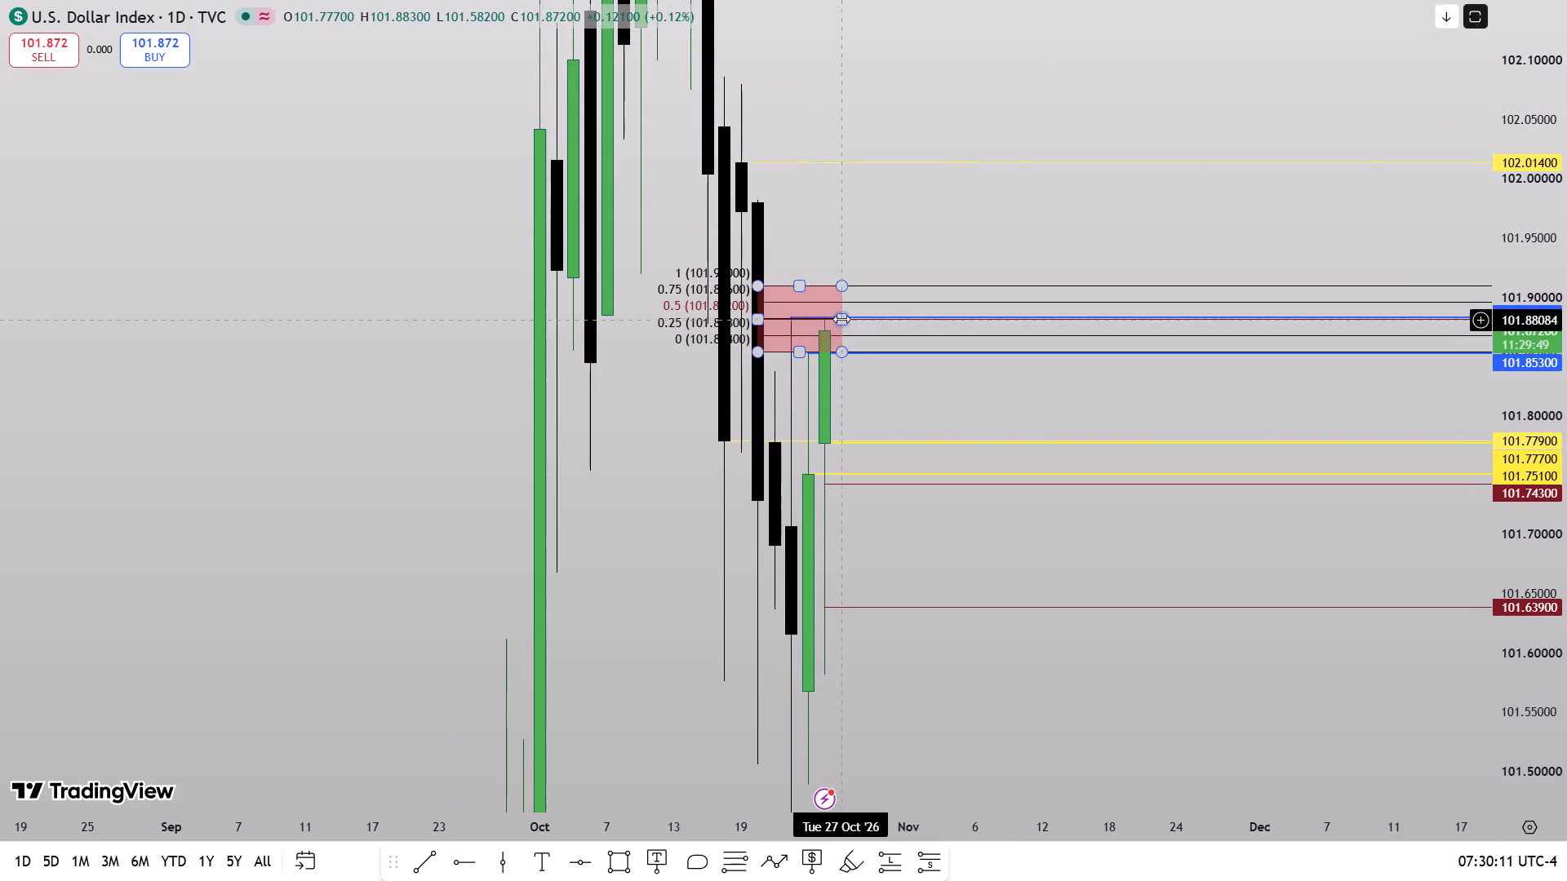
drag(841, 319, 1551, 361)
click(1062, 226)
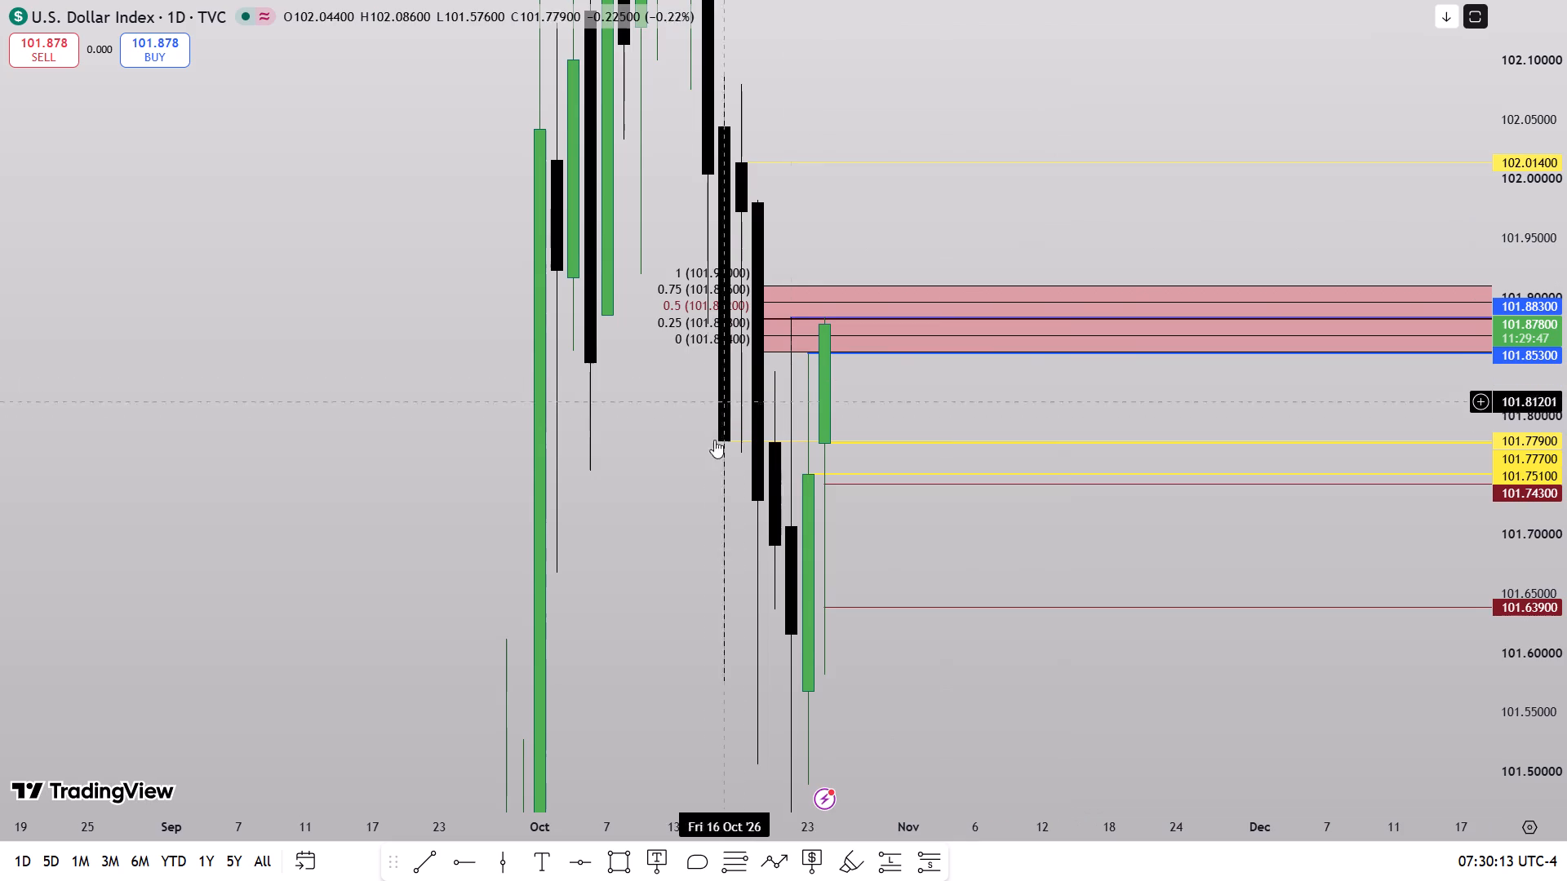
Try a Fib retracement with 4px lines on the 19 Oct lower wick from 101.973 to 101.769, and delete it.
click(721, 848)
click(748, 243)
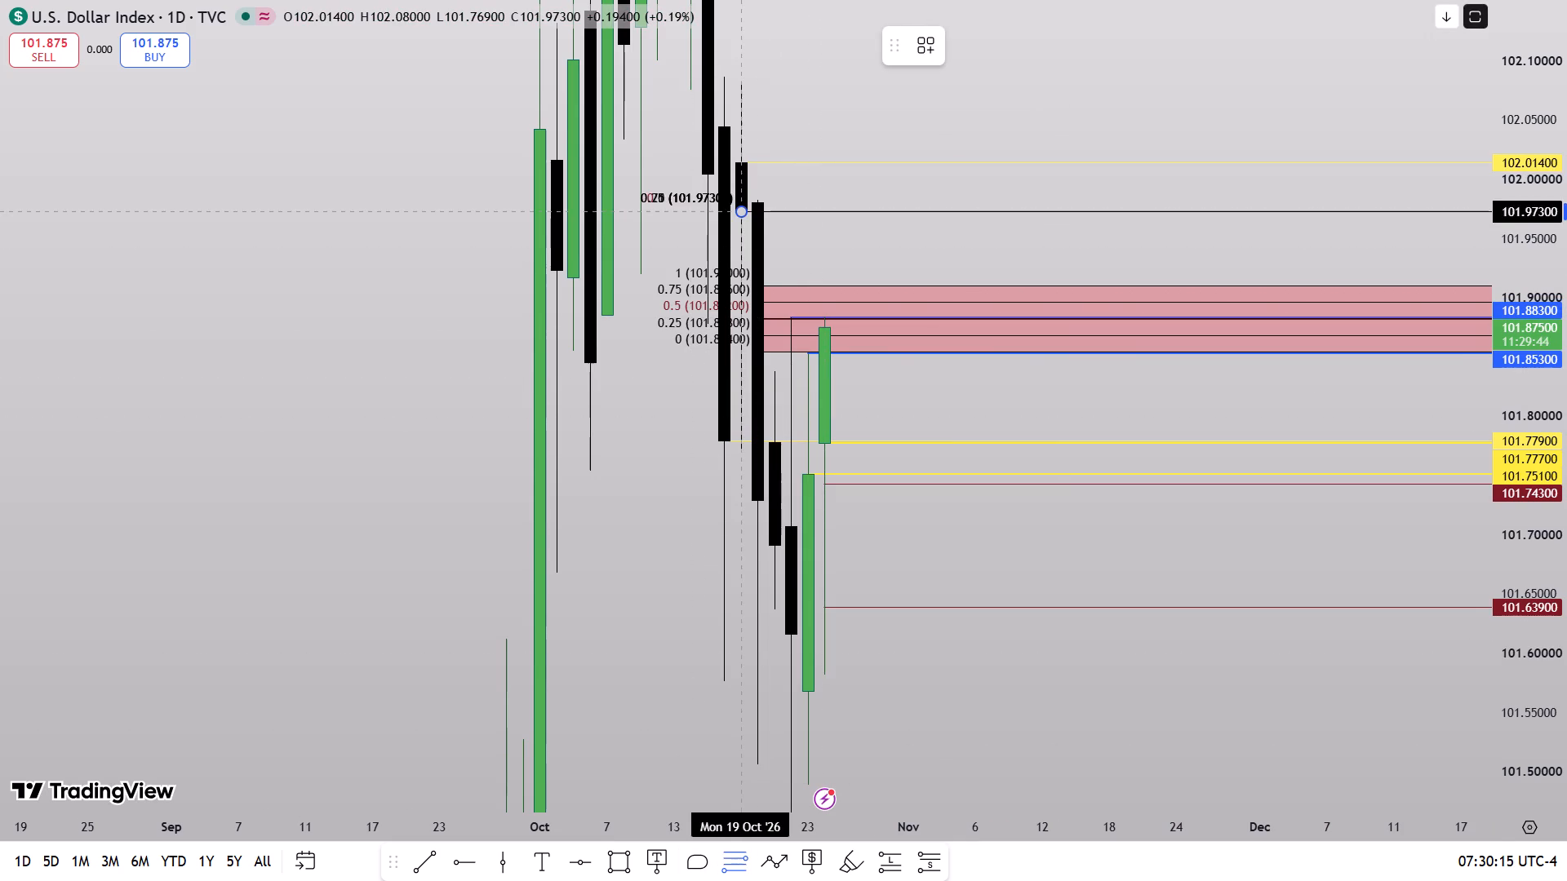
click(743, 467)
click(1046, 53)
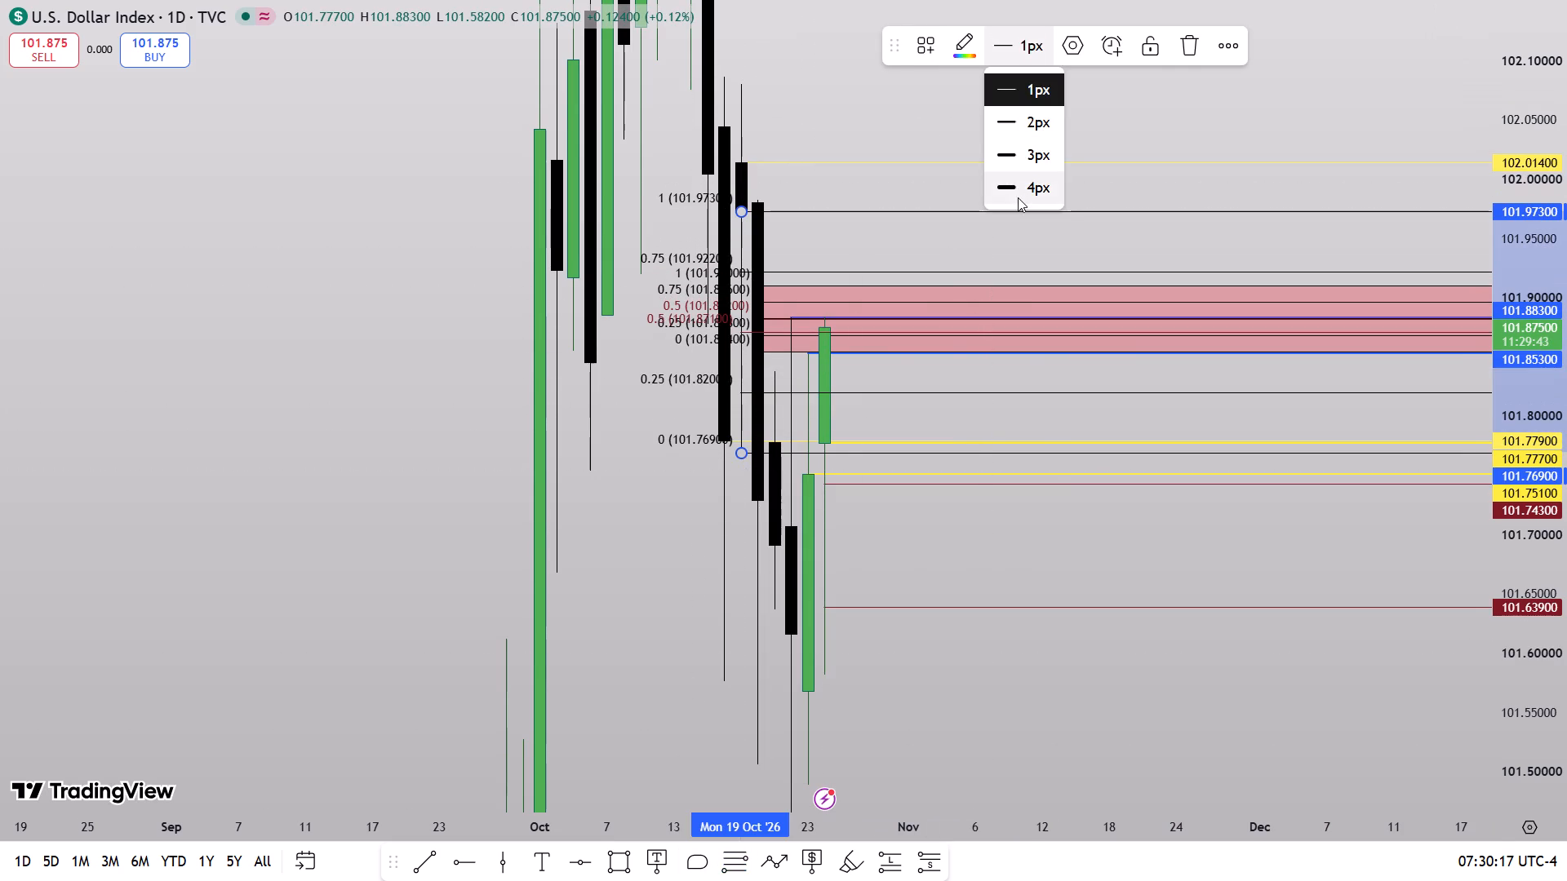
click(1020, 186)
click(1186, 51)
Switch the U.S. Dollar Index chart to the 1h interval.
drag(1566, 81, 1557, 364)
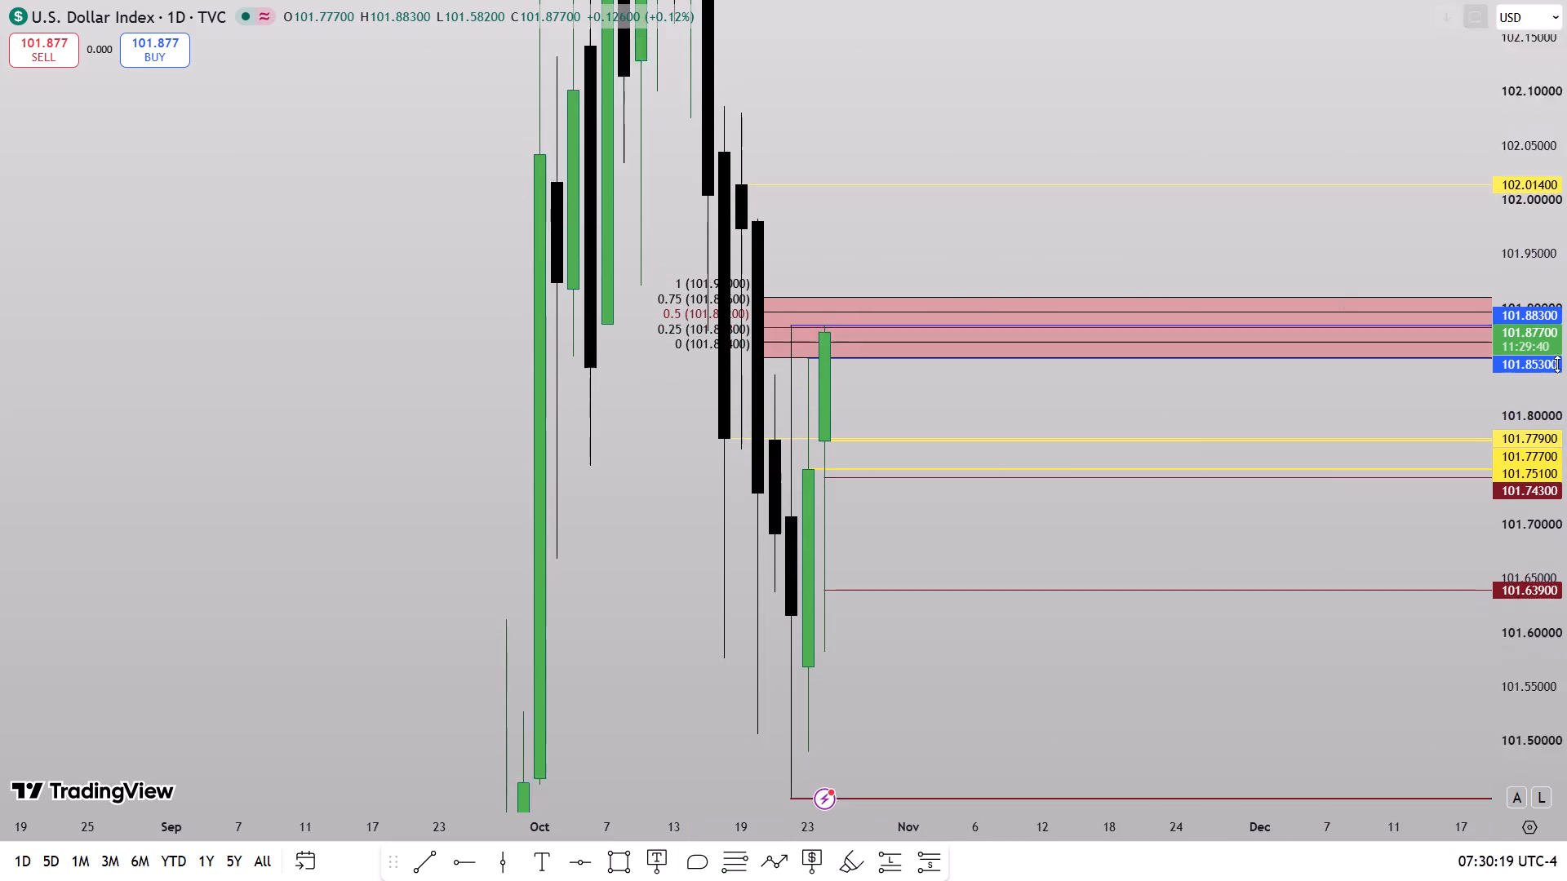
drag(1557, 364, 1489, 516)
drag(1566, 247, 1471, 514)
drag(1061, 228, 992, 260)
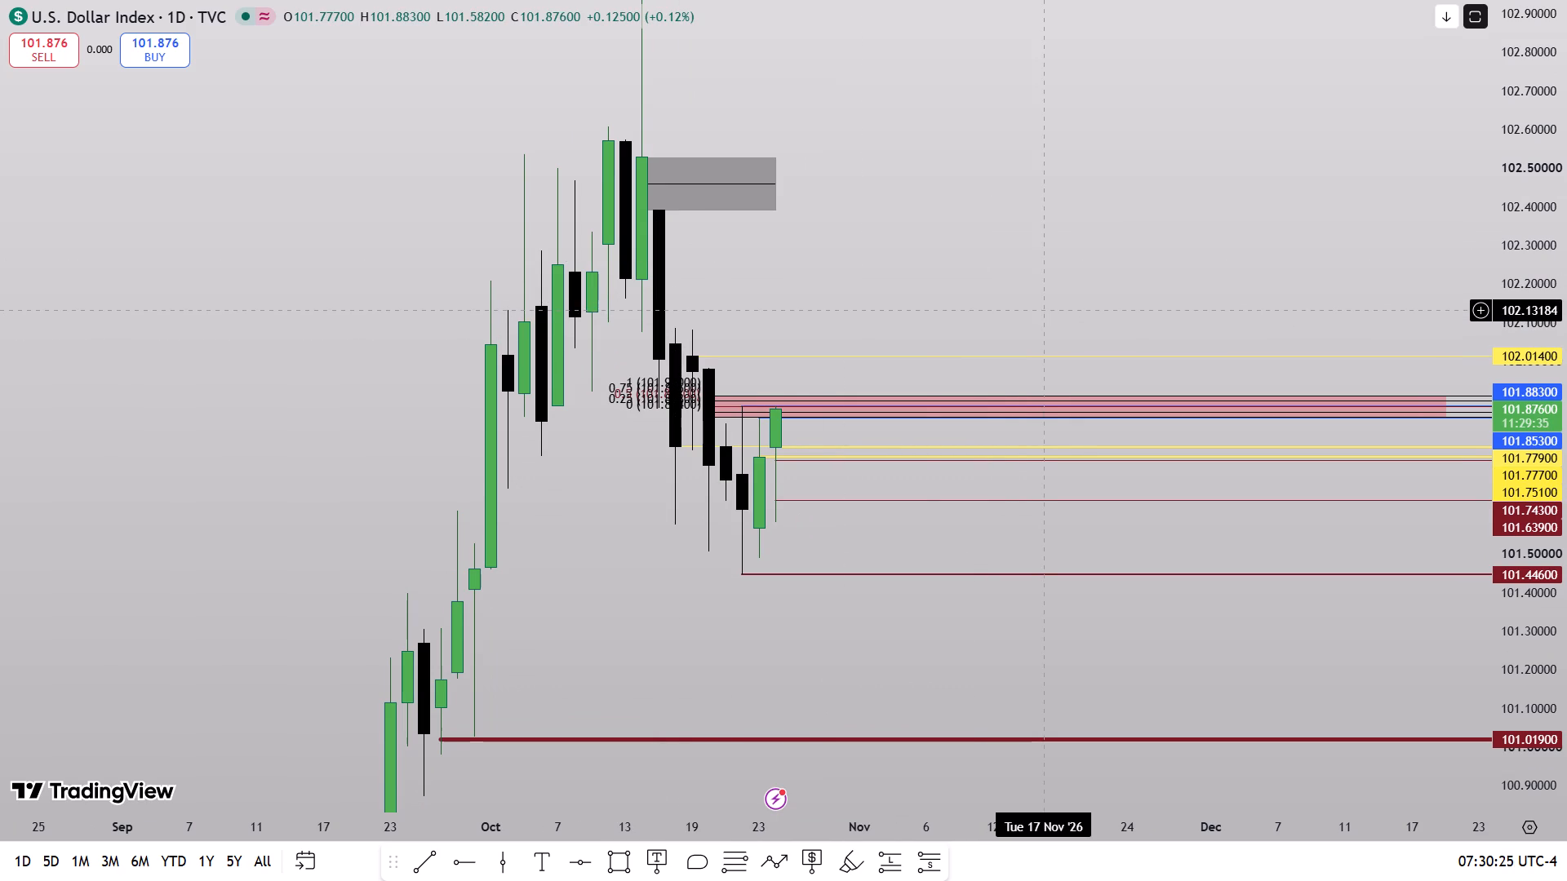
key(1)
key(h)
key(Return)
scroll(857, 411, down, 5)
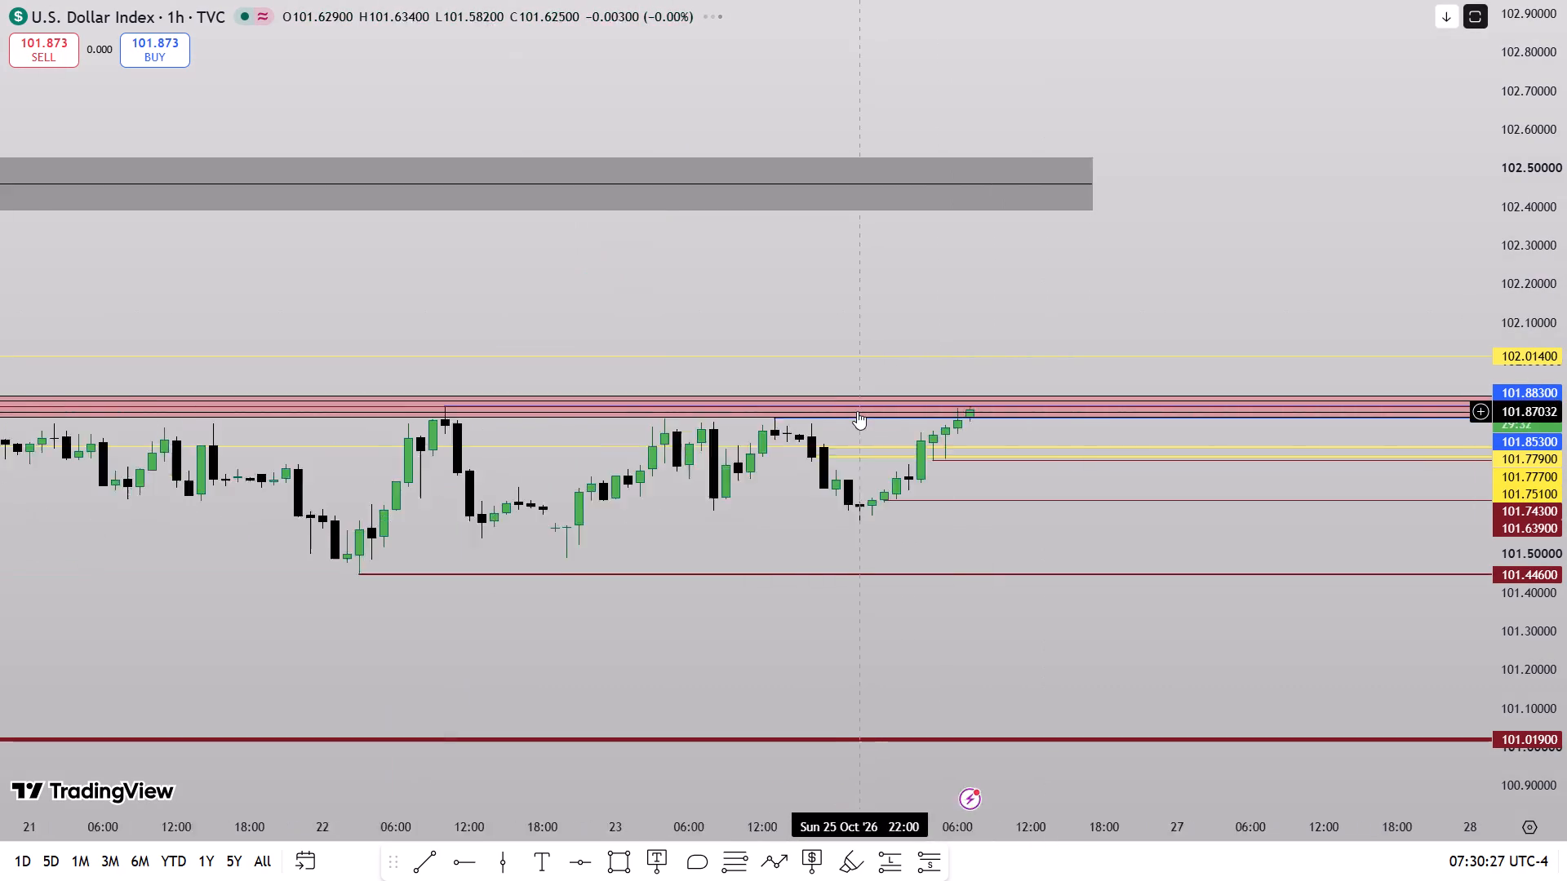
drag(1566, 614, 1517, 313)
drag(1090, 611, 1097, 391)
Bring back the Euro / U.S. Dollar pane and compare its hourly highs and lows with the U.S. Dollar Index from 20 Oct onward.
double_click(1082, 481)
drag(1566, 706, 1565, 564)
drag(1222, 563, 1170, 687)
drag(1566, 708, 1544, 692)
drag(1253, 686, 1248, 644)
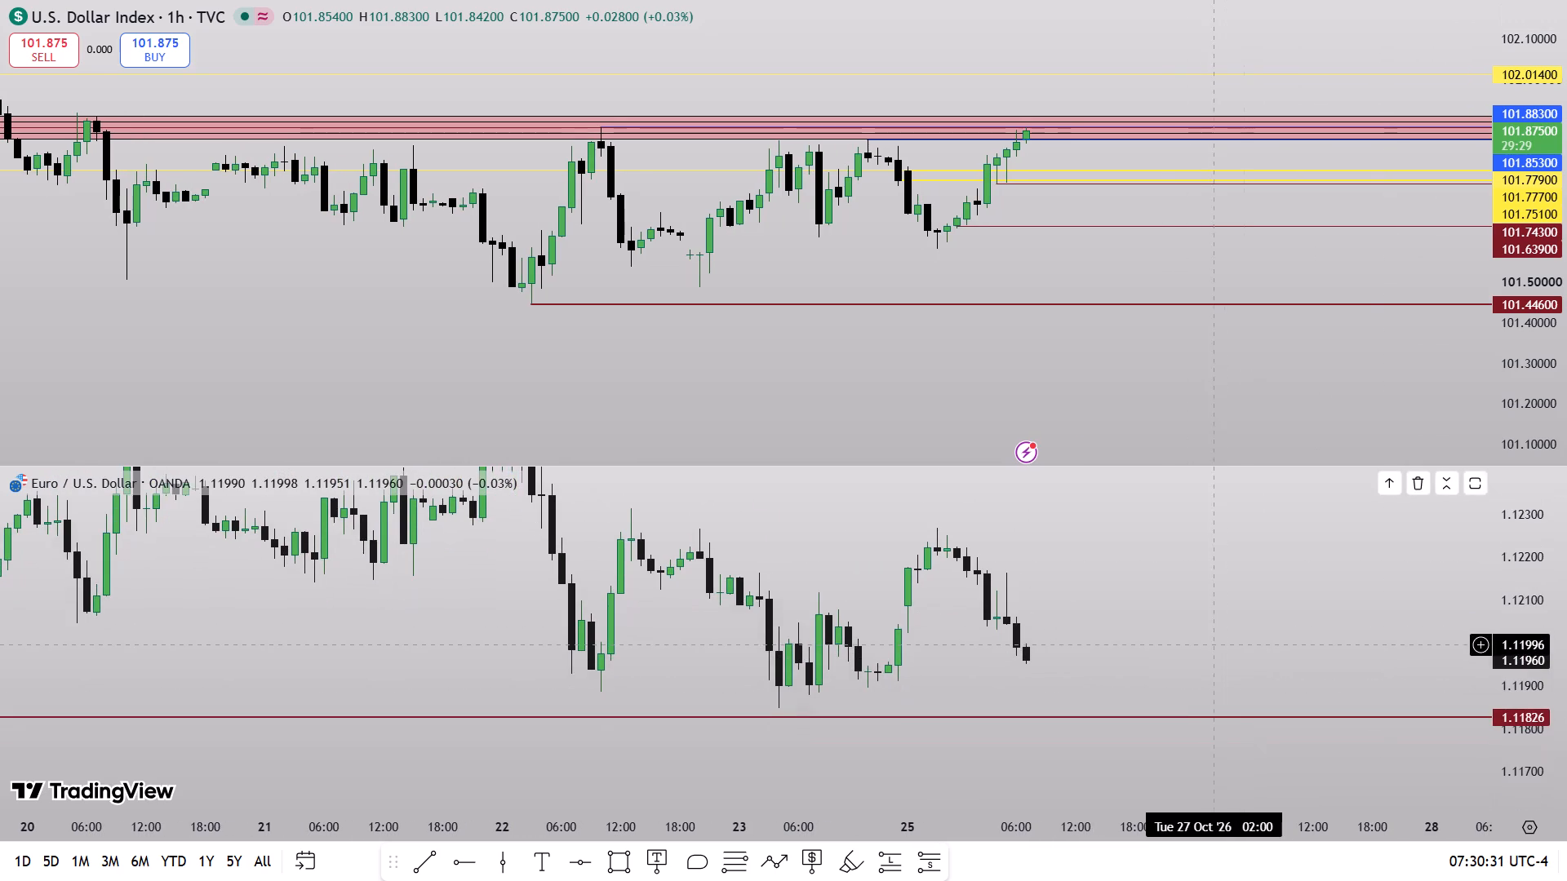
drag(1203, 644, 1183, 677)
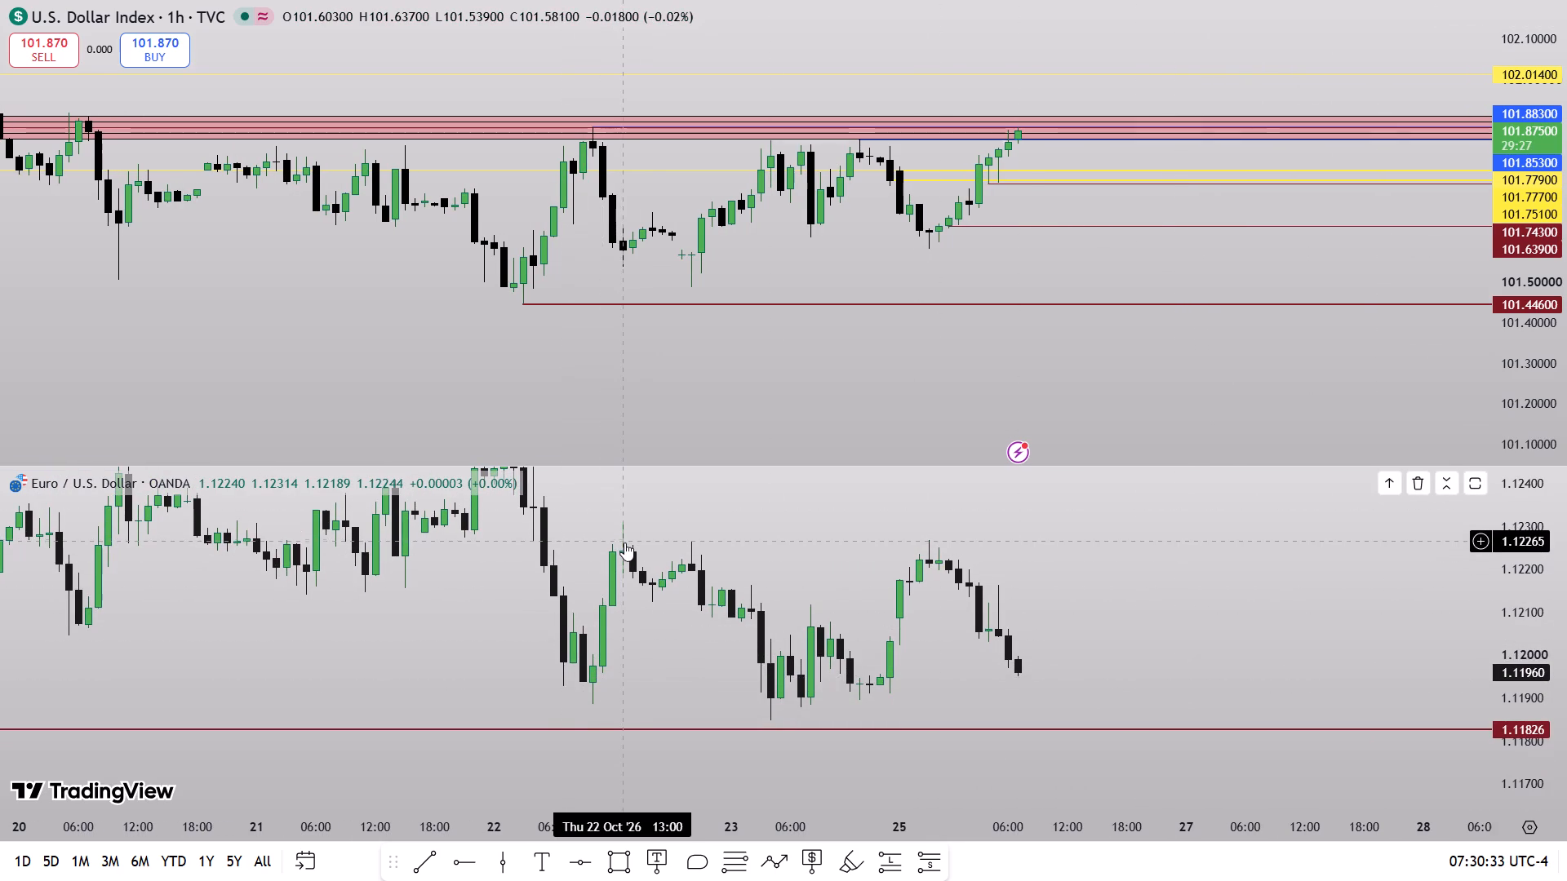
drag(708, 537, 715, 662)
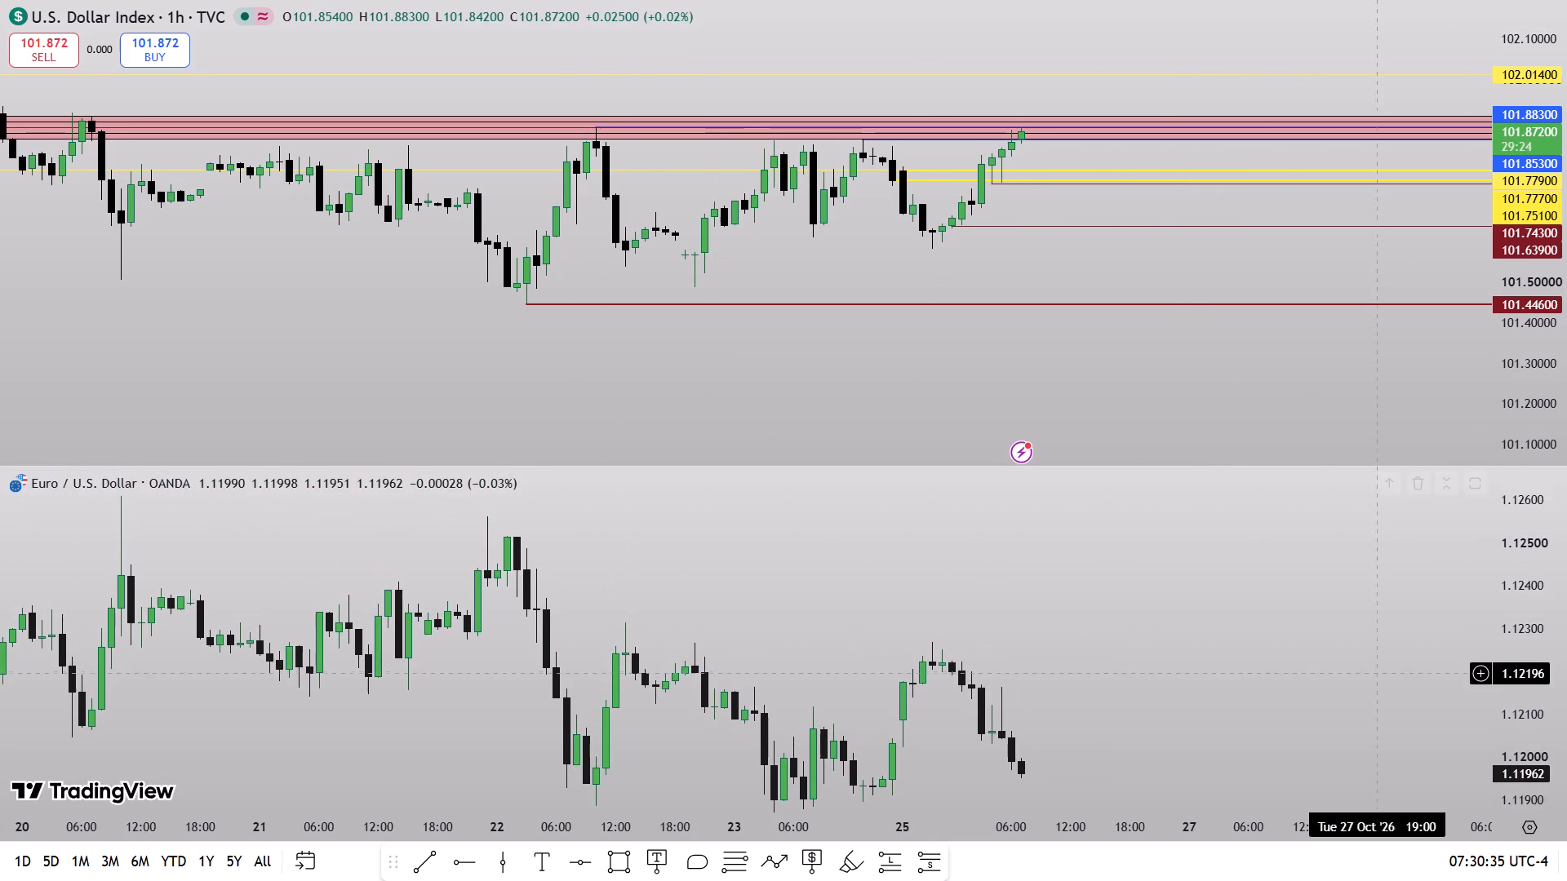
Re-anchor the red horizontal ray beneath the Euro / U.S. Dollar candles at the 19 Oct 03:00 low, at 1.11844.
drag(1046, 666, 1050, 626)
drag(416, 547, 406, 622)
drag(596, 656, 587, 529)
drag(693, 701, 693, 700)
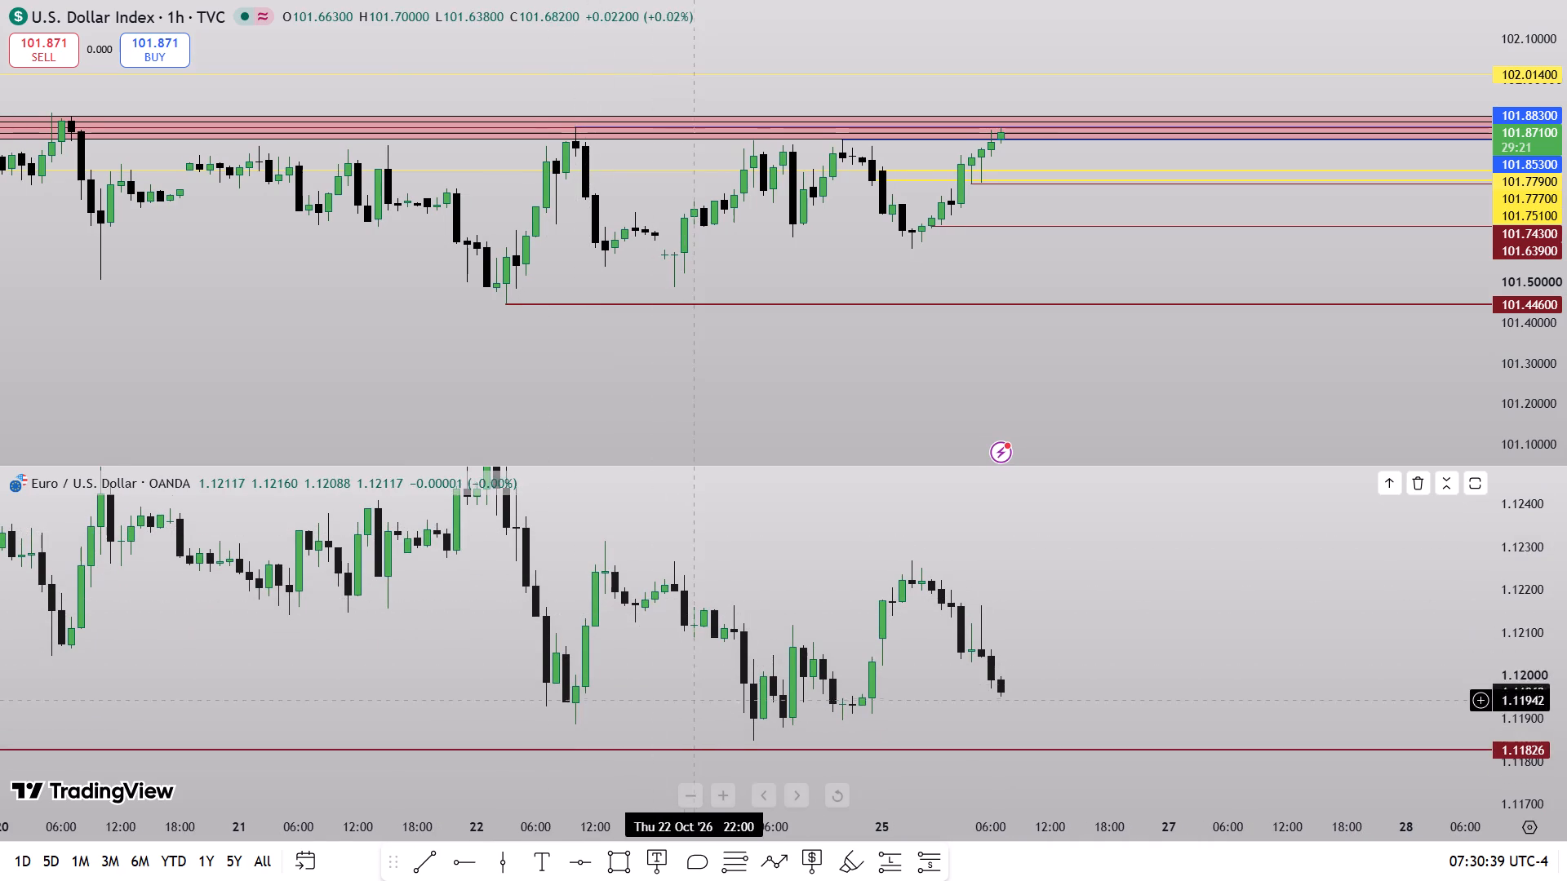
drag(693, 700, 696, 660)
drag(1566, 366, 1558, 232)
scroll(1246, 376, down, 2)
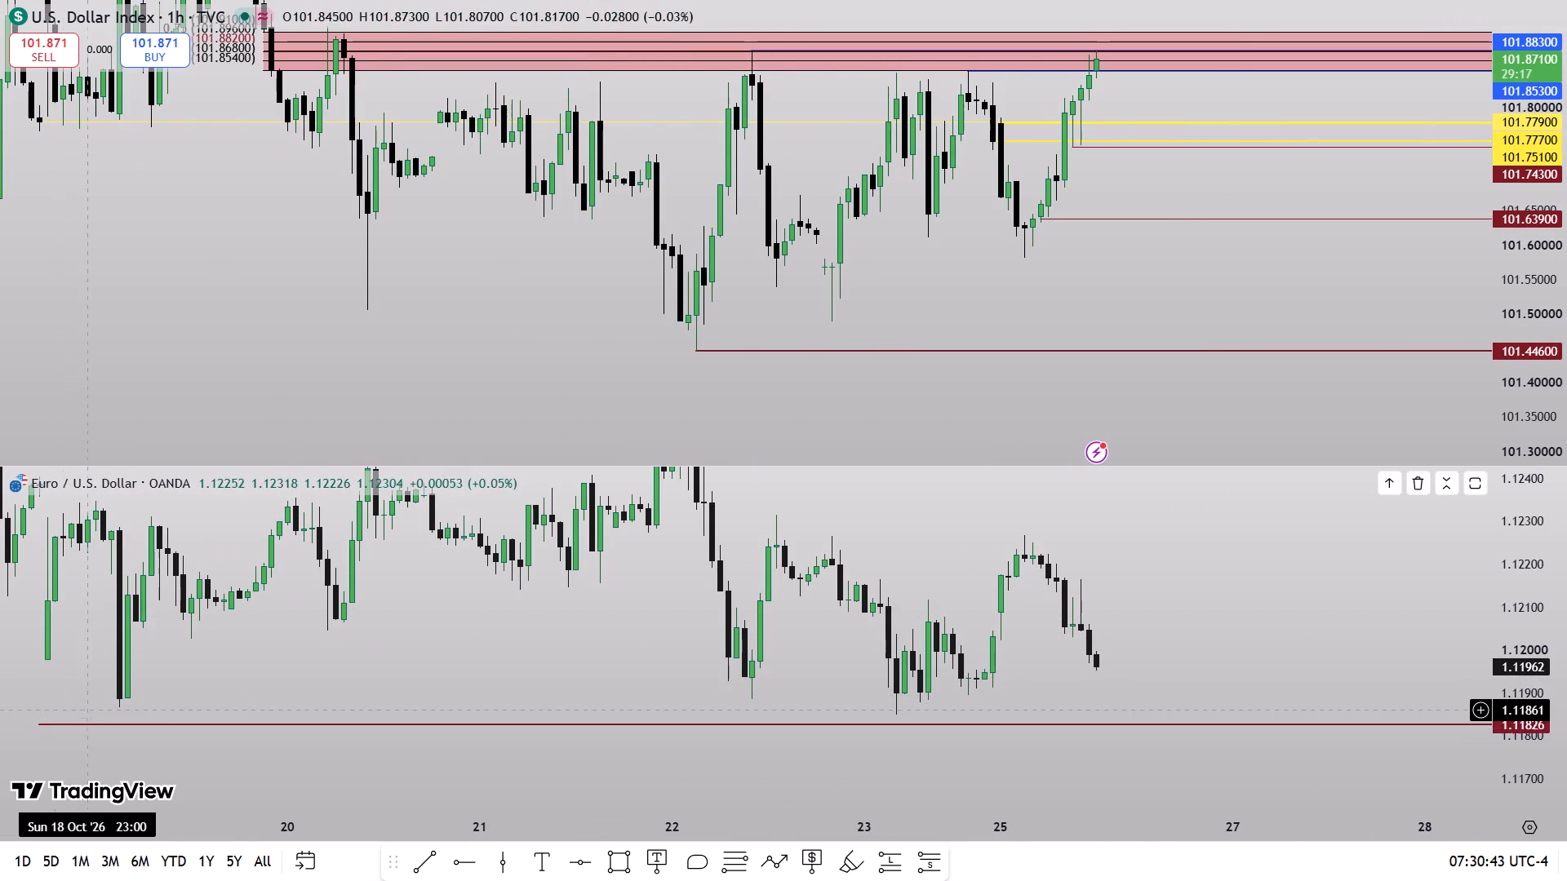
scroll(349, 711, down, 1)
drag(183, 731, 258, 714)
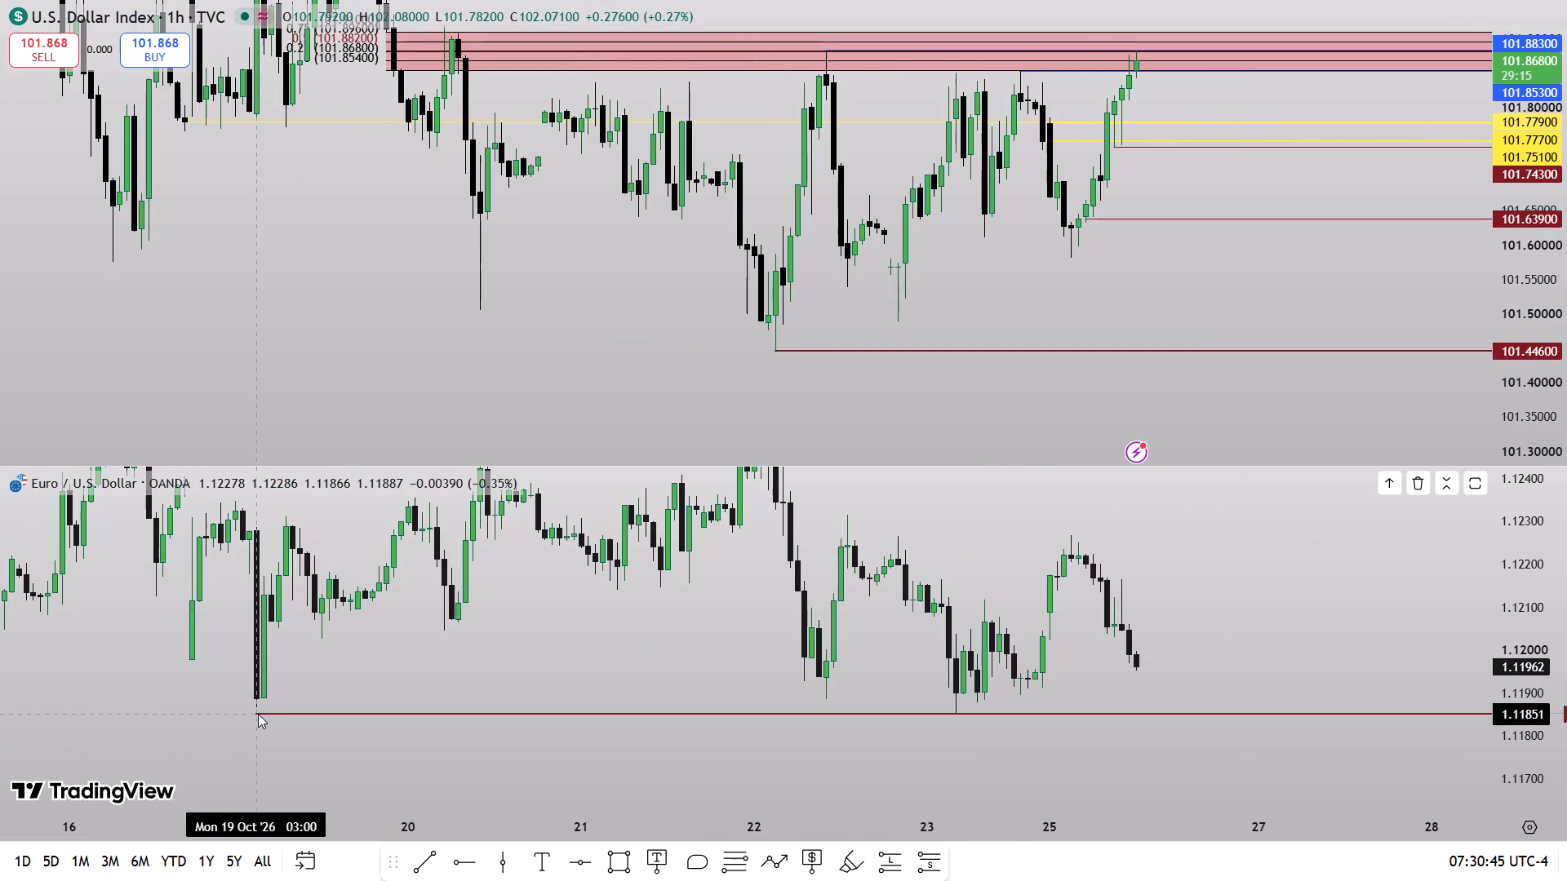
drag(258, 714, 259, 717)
Delete the red horizontal ray drawn from the 19 Oct low on the Euro / U.S. Dollar pane.
scroll(393, 761, down, 2)
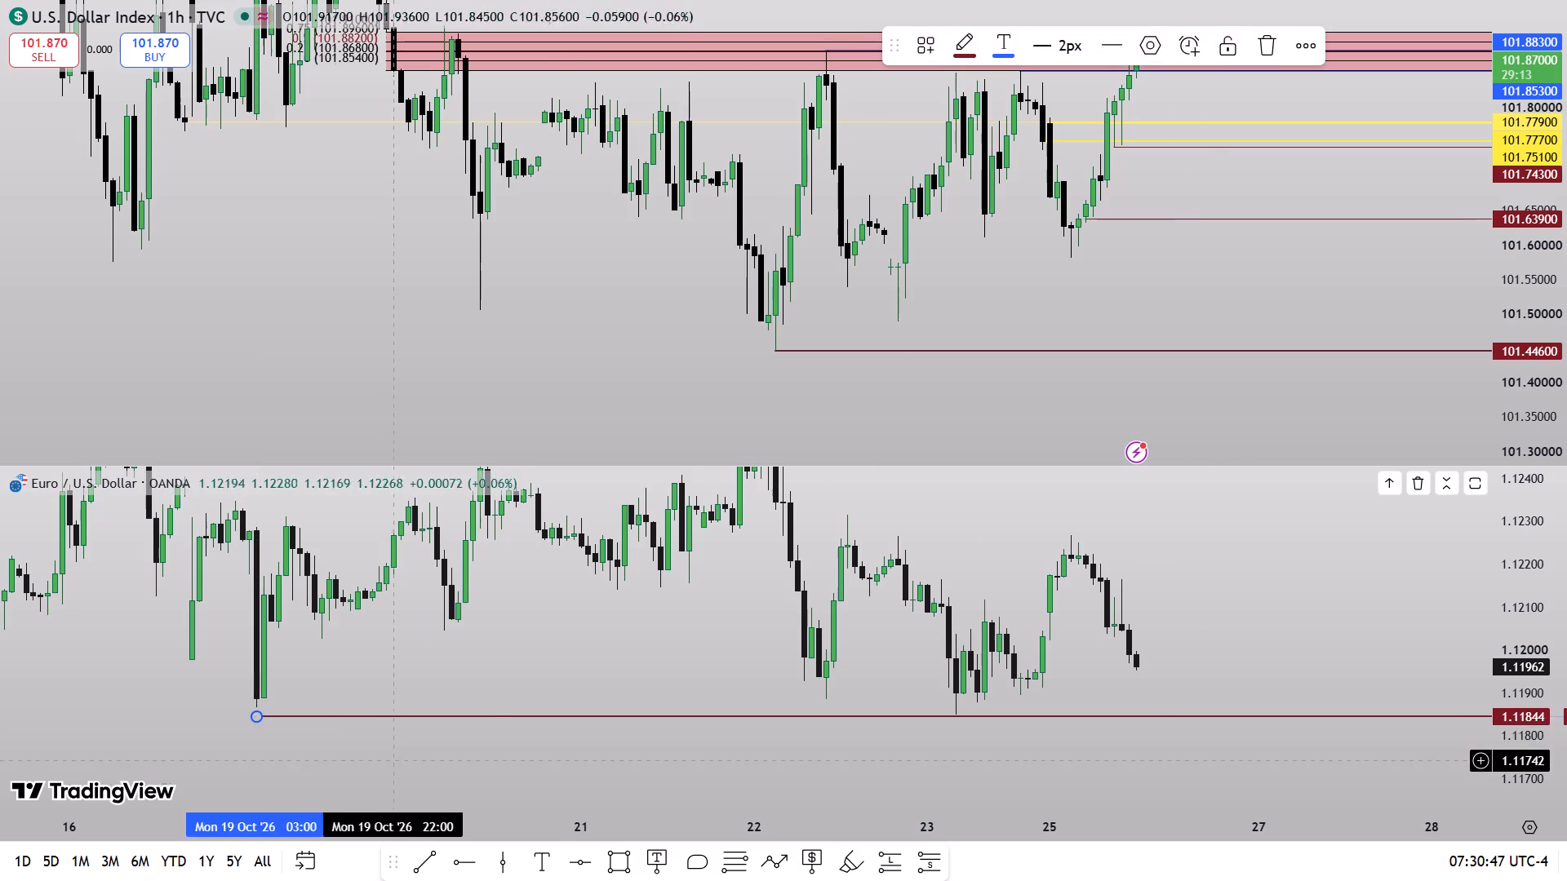
scroll(393, 761, down, 1)
click(591, 714)
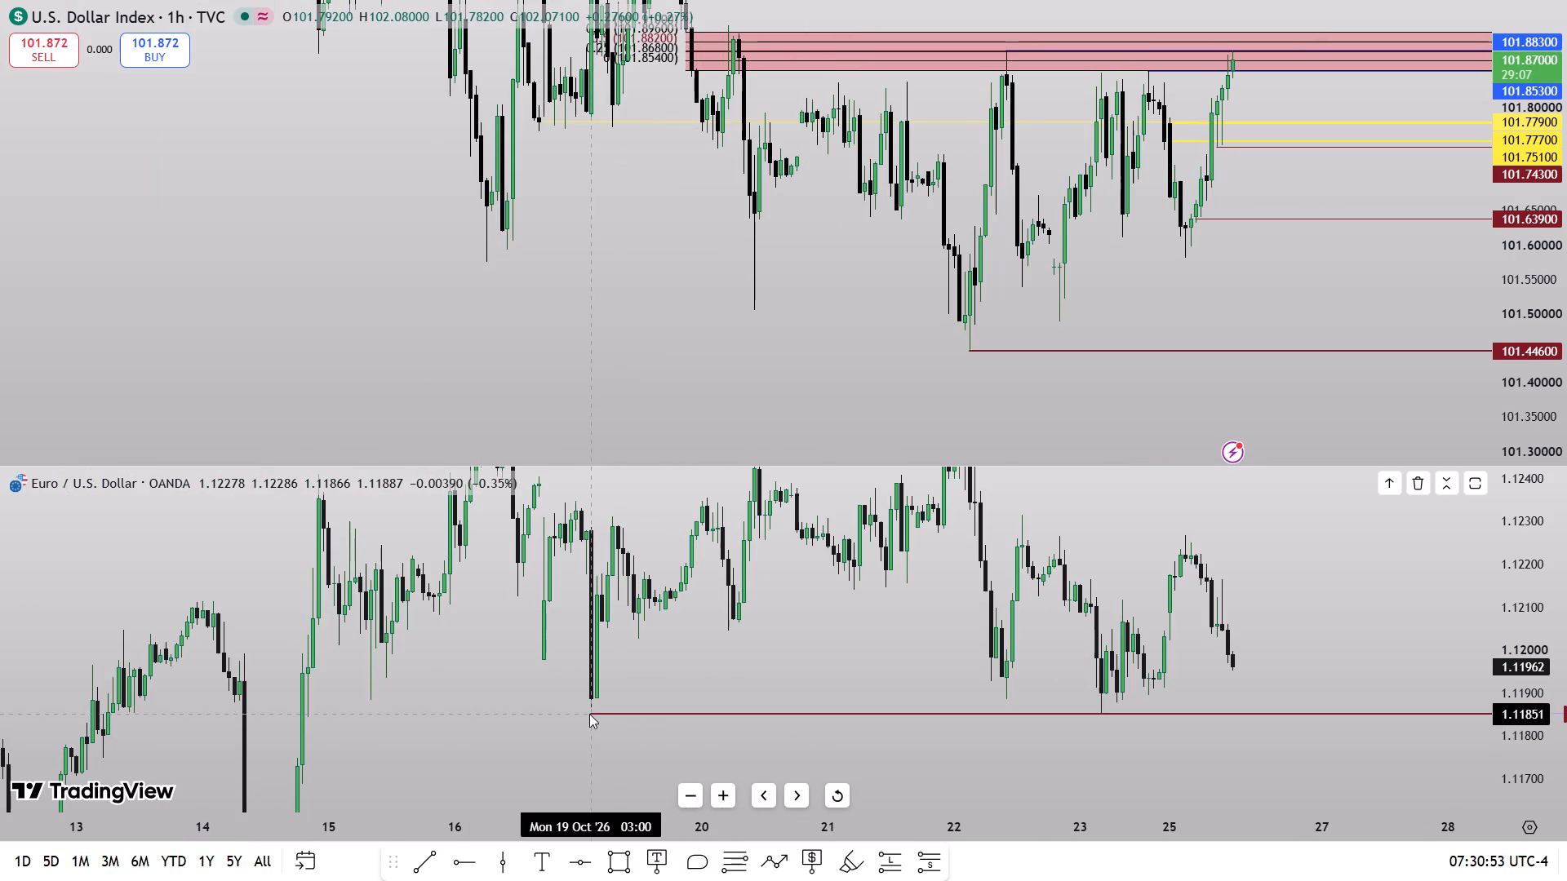
click(1274, 60)
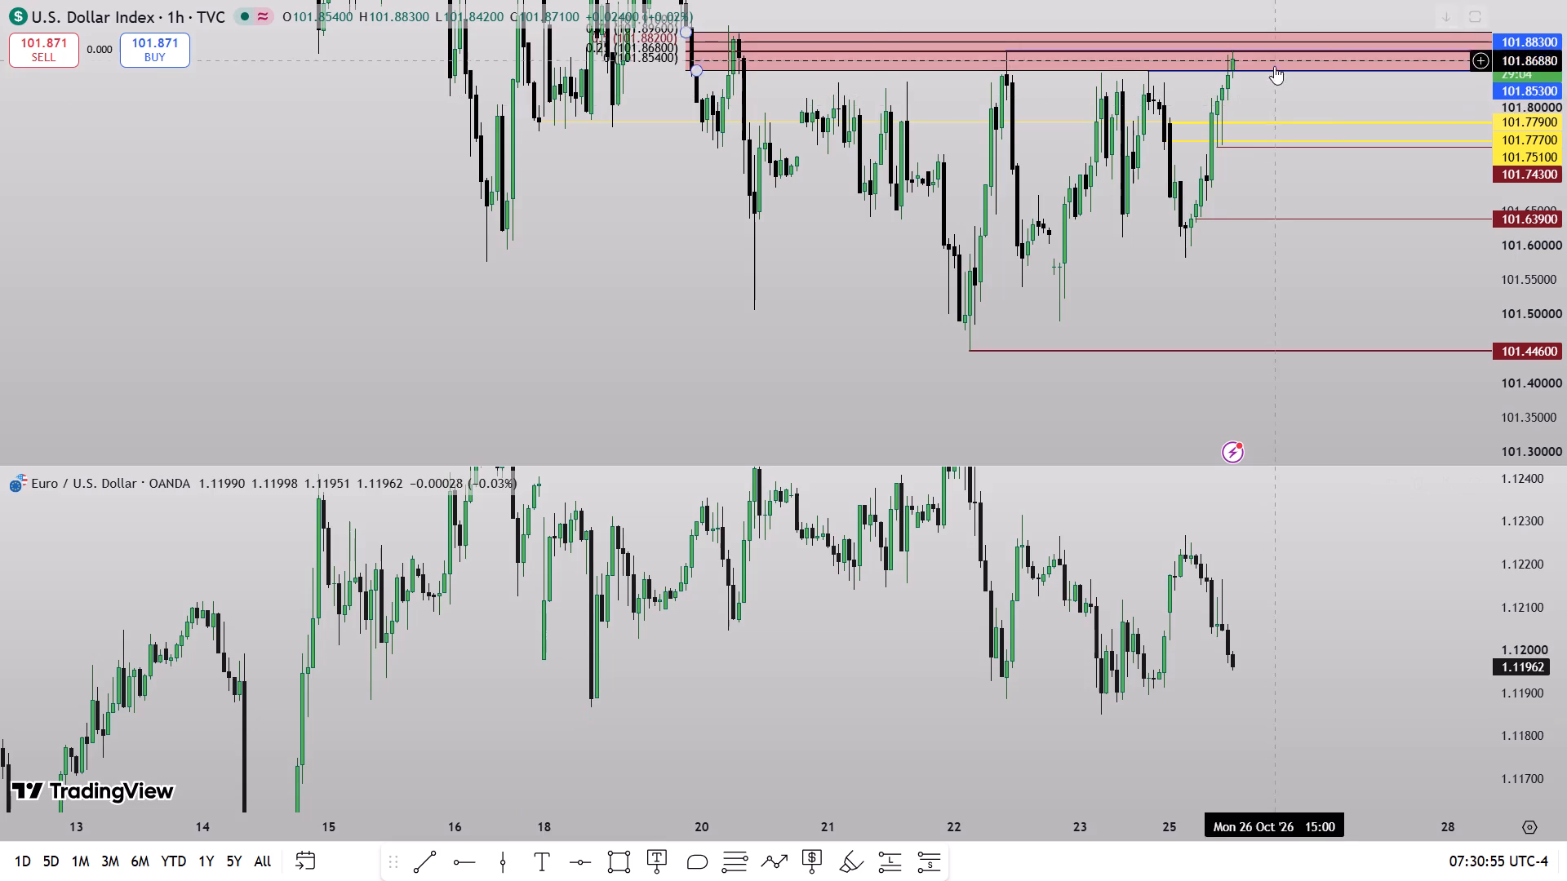
Maximise the U.S. Dollar Index pane and switch the chart to British Pound / U.S. Dollar.
scroll(1210, 693, up, 3)
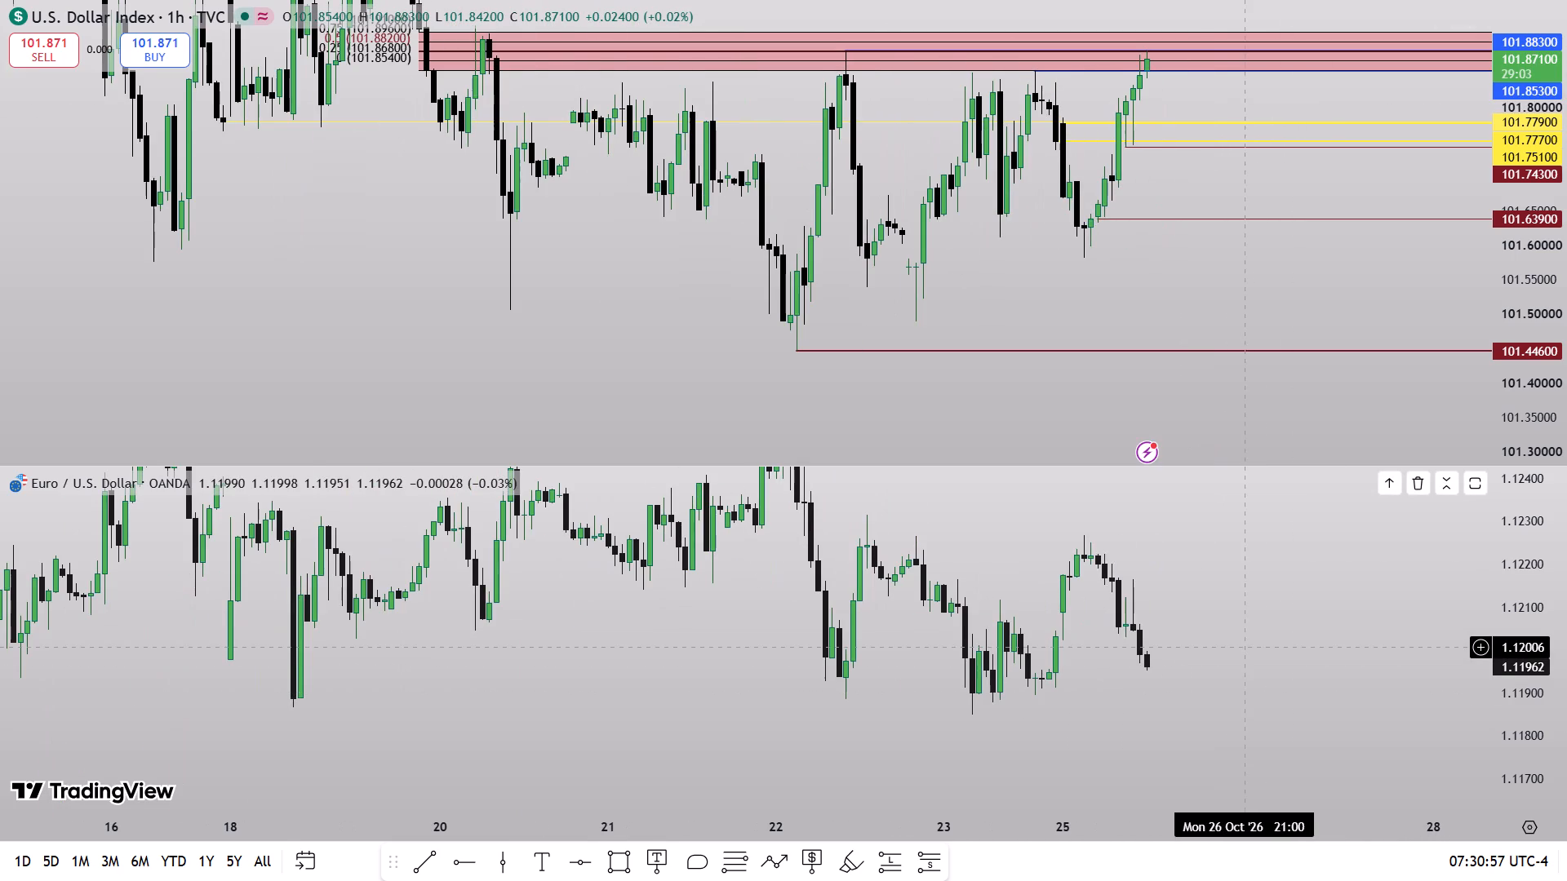
drag(1085, 680, 1054, 678)
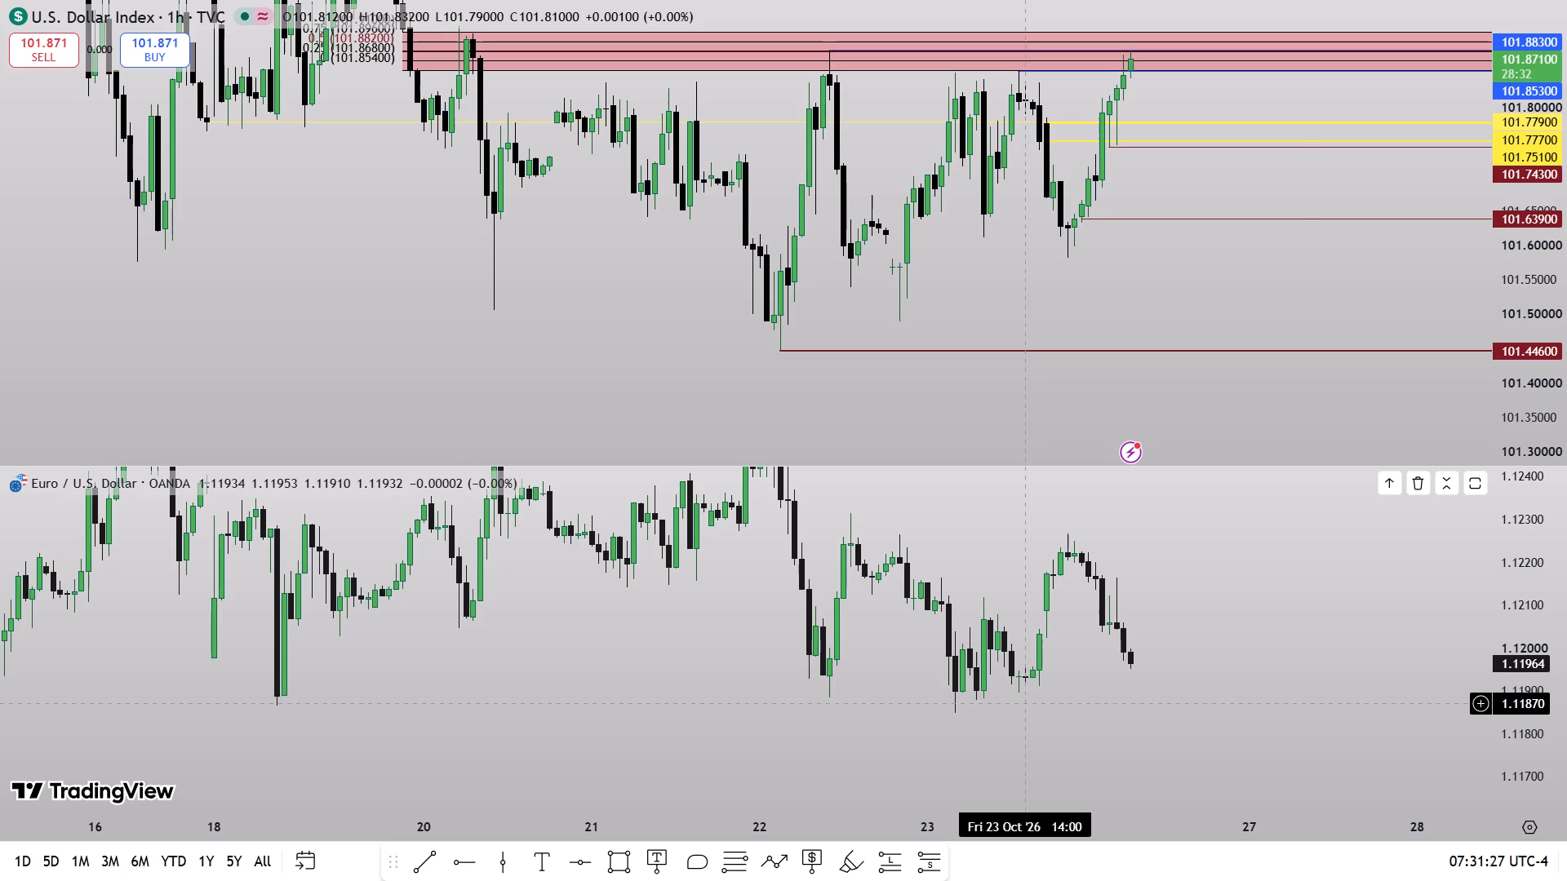
double_click(1280, 325)
scroll(1251, 446, up, 4)
key(space)
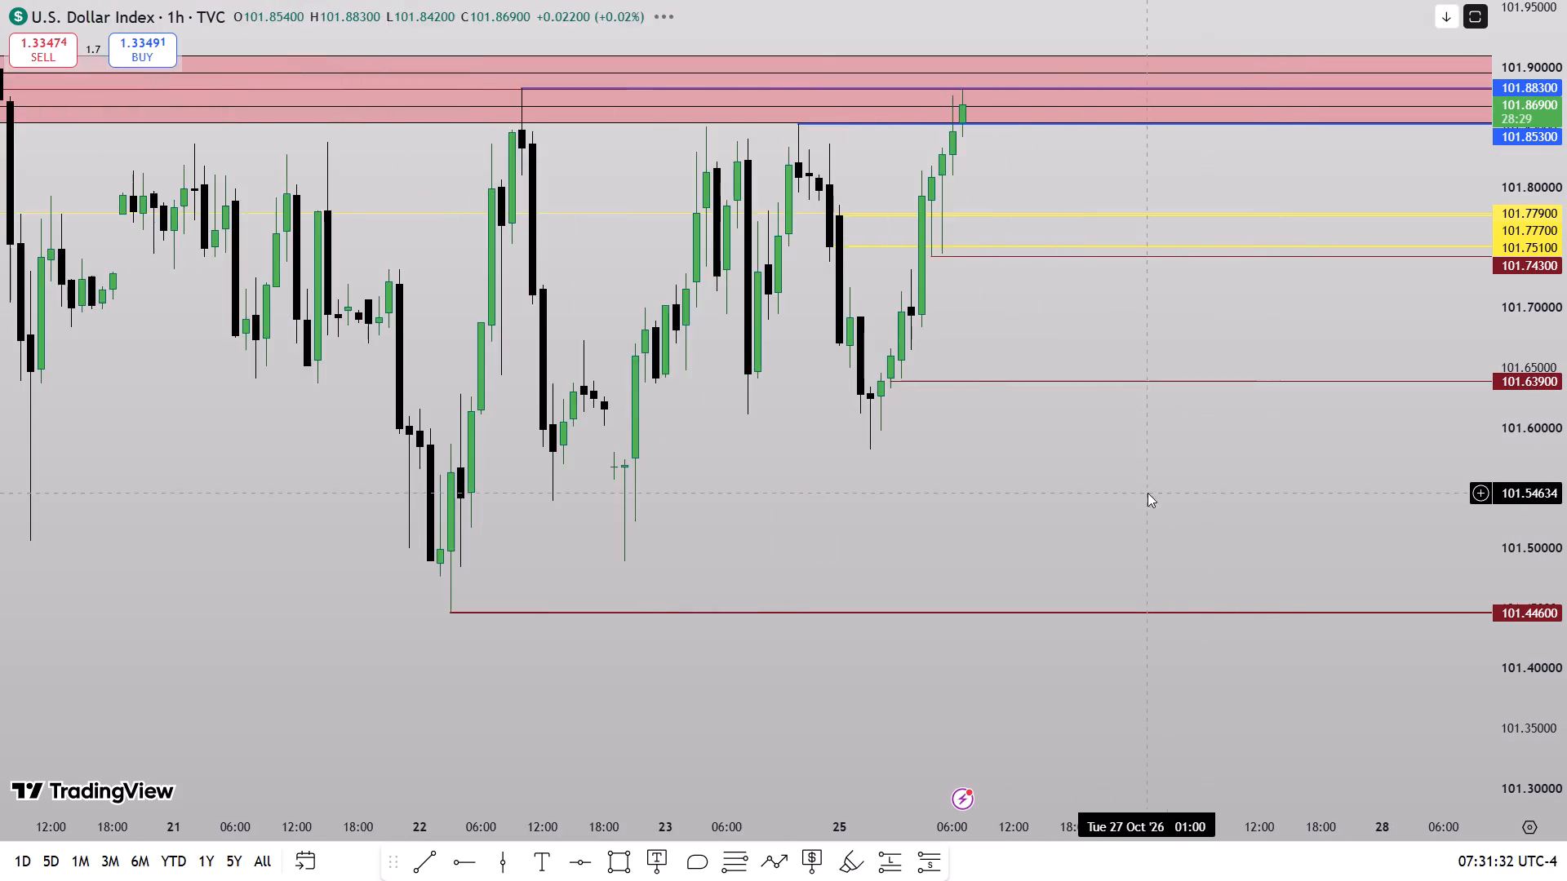
Draw a rectangle over the gap in the 26 Oct hourly sell-off from 1.33674 to 1.33583, extending from 02:00 to 17:00.
drag(1180, 293, 1238, 132)
scroll(1199, 352, up, 3)
drag(1566, 541, 1551, 405)
drag(1093, 416, 1262, 394)
drag(1566, 575, 1566, 314)
drag(1075, 399, 1043, 329)
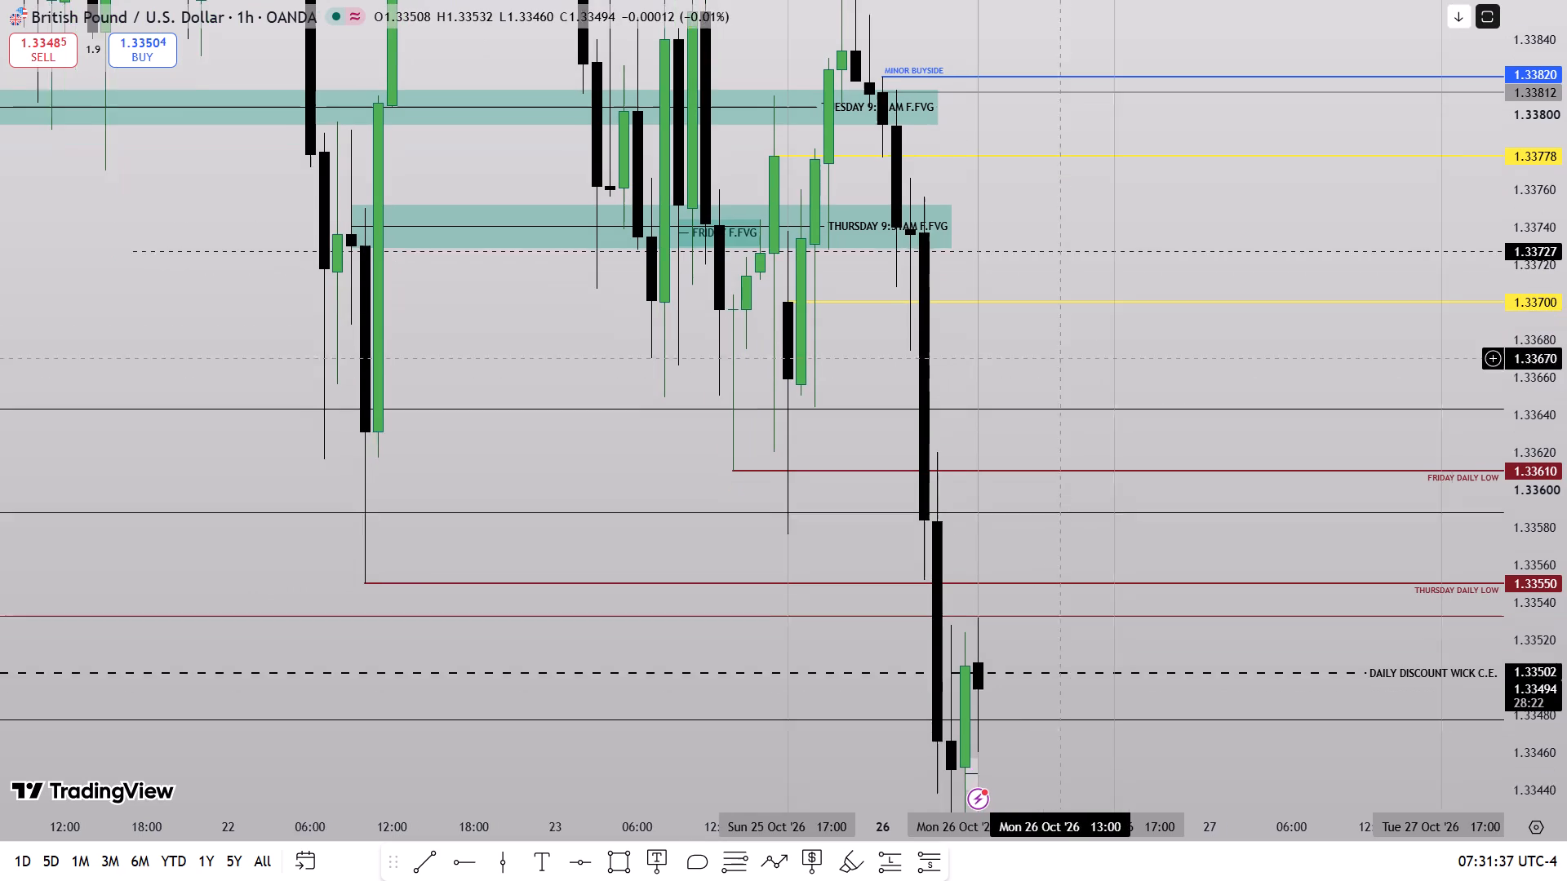
drag(1043, 329, 1042, 328)
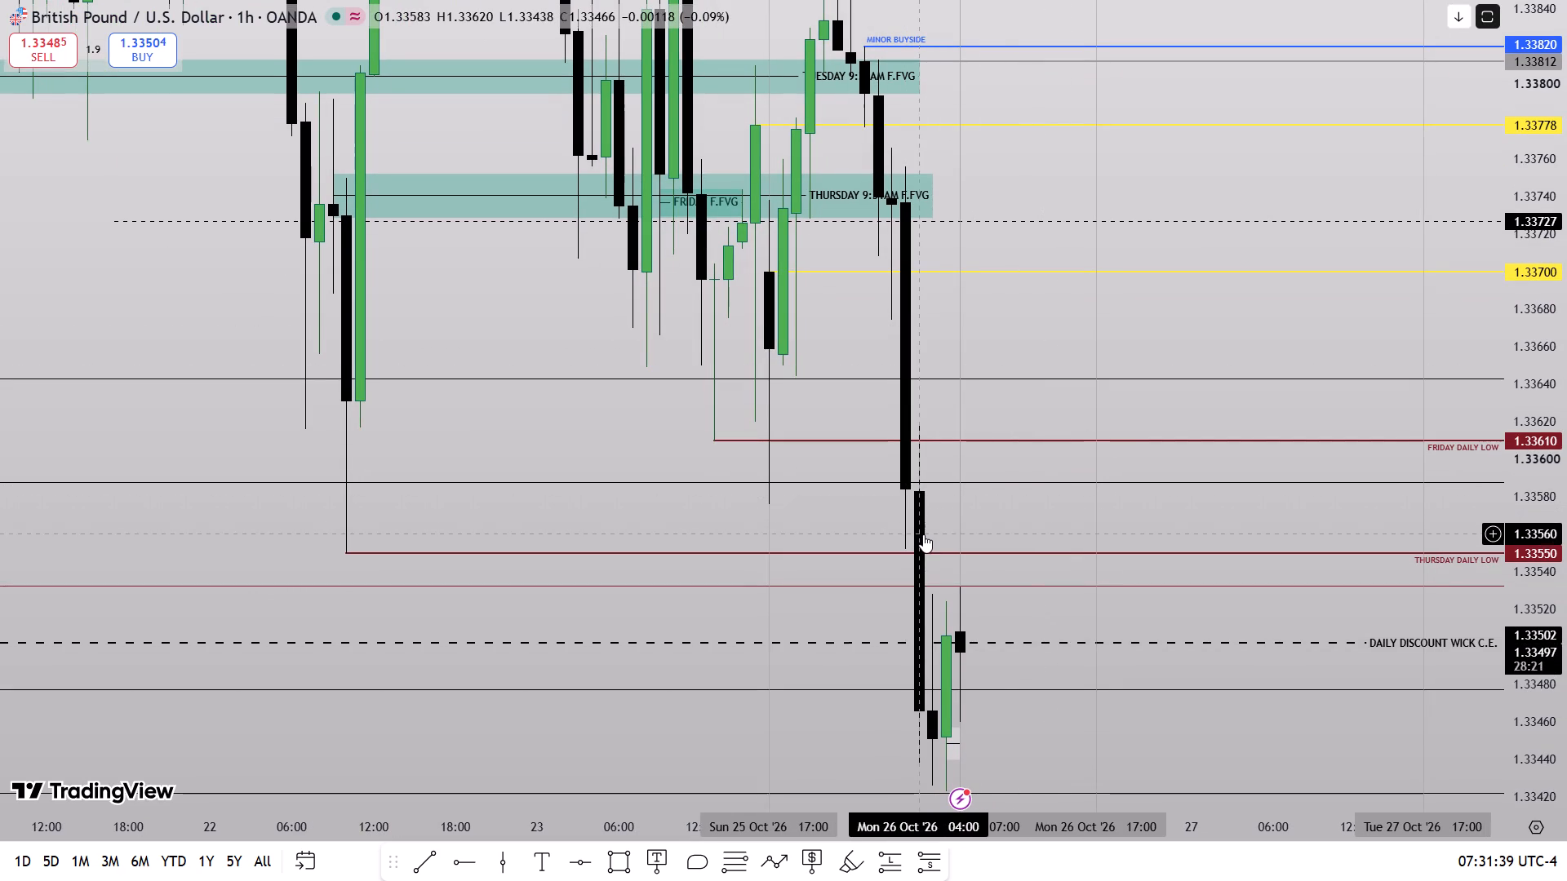
drag(1566, 711, 1565, 695)
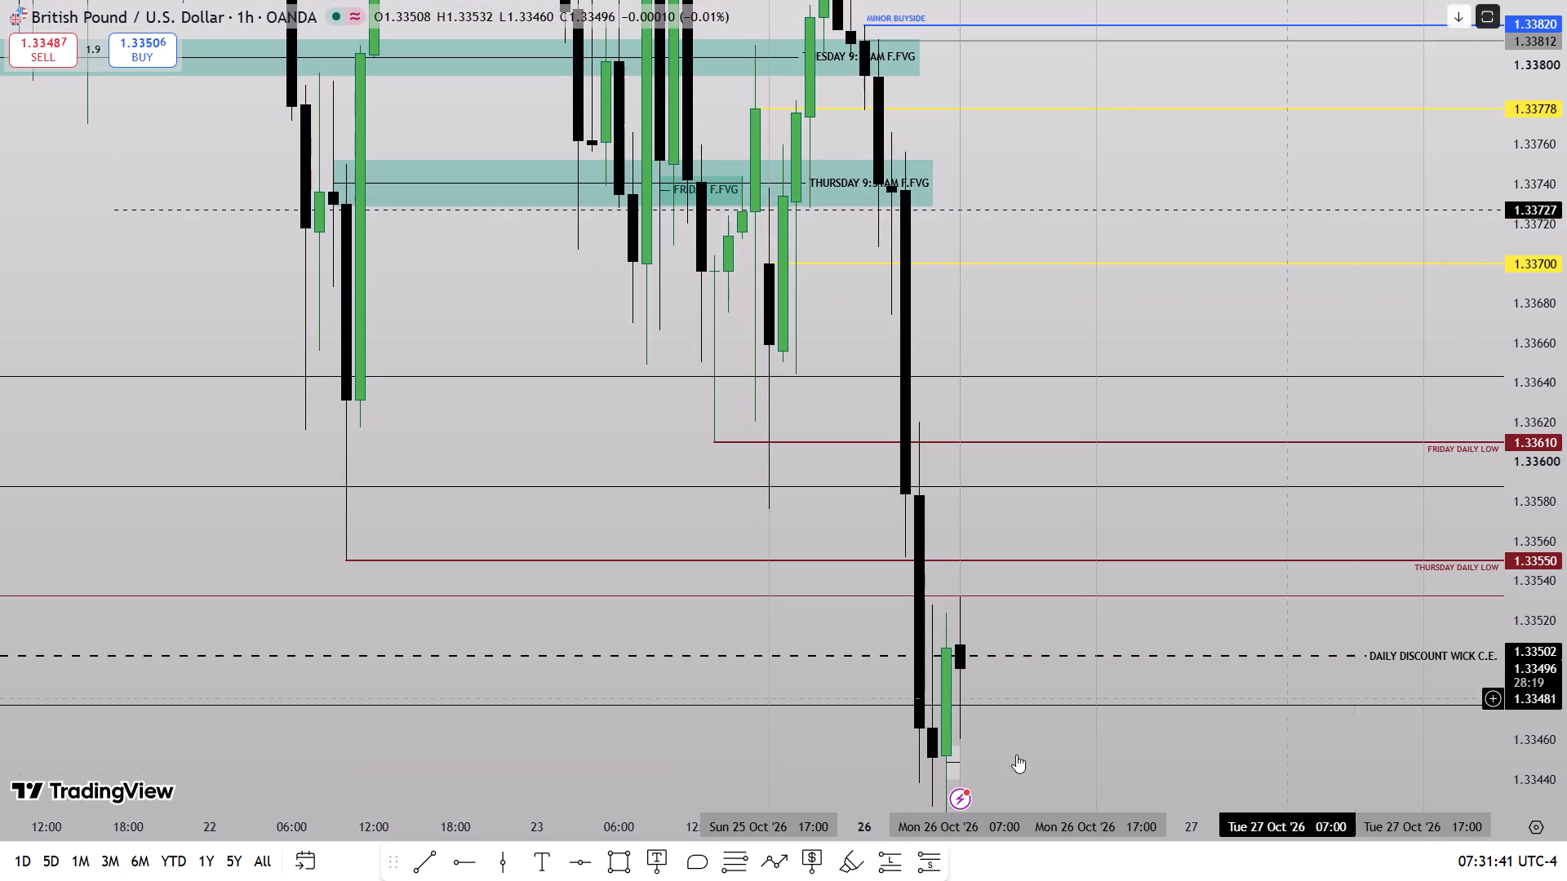
click(624, 865)
click(887, 330)
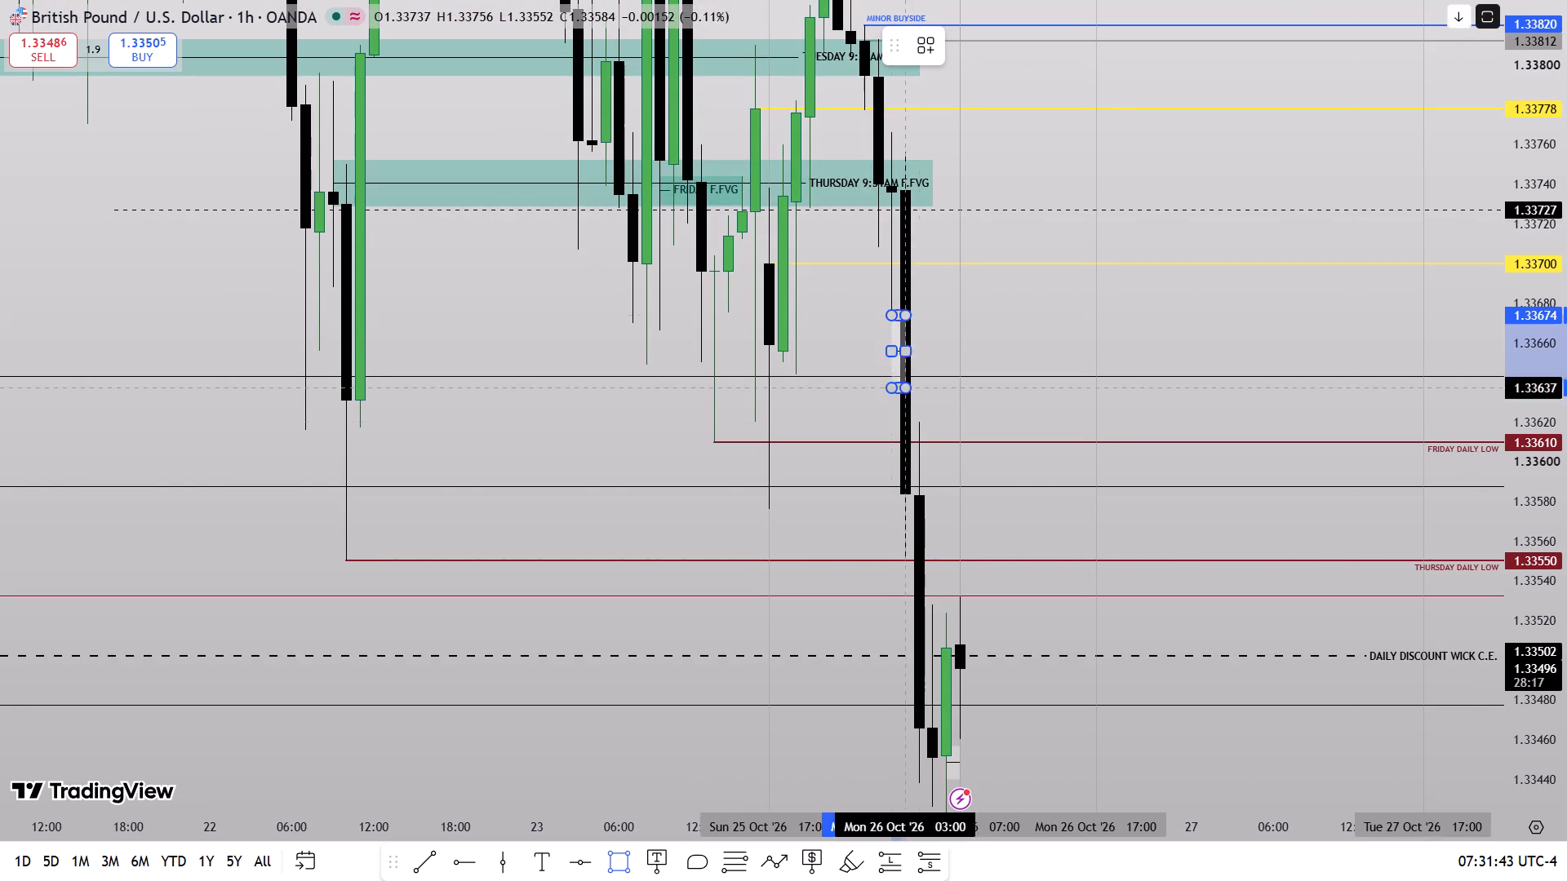
click(920, 499)
drag(921, 404, 1090, 480)
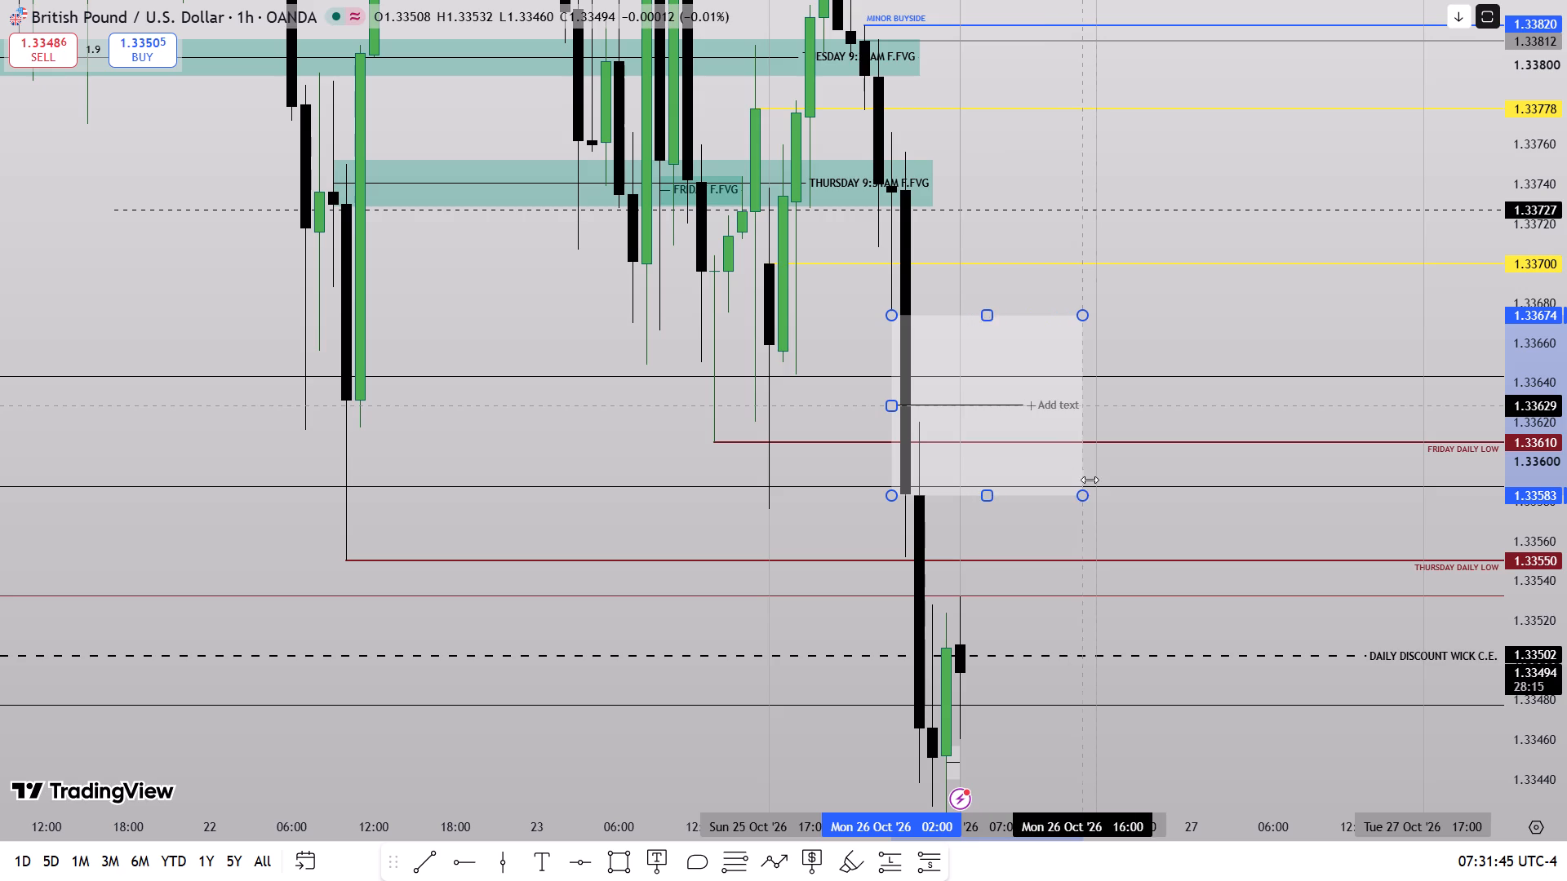
drag(1090, 480, 1093, 480)
Make the new rectangle's border and fill red, with the fill opacity at about 22%.
click(972, 51)
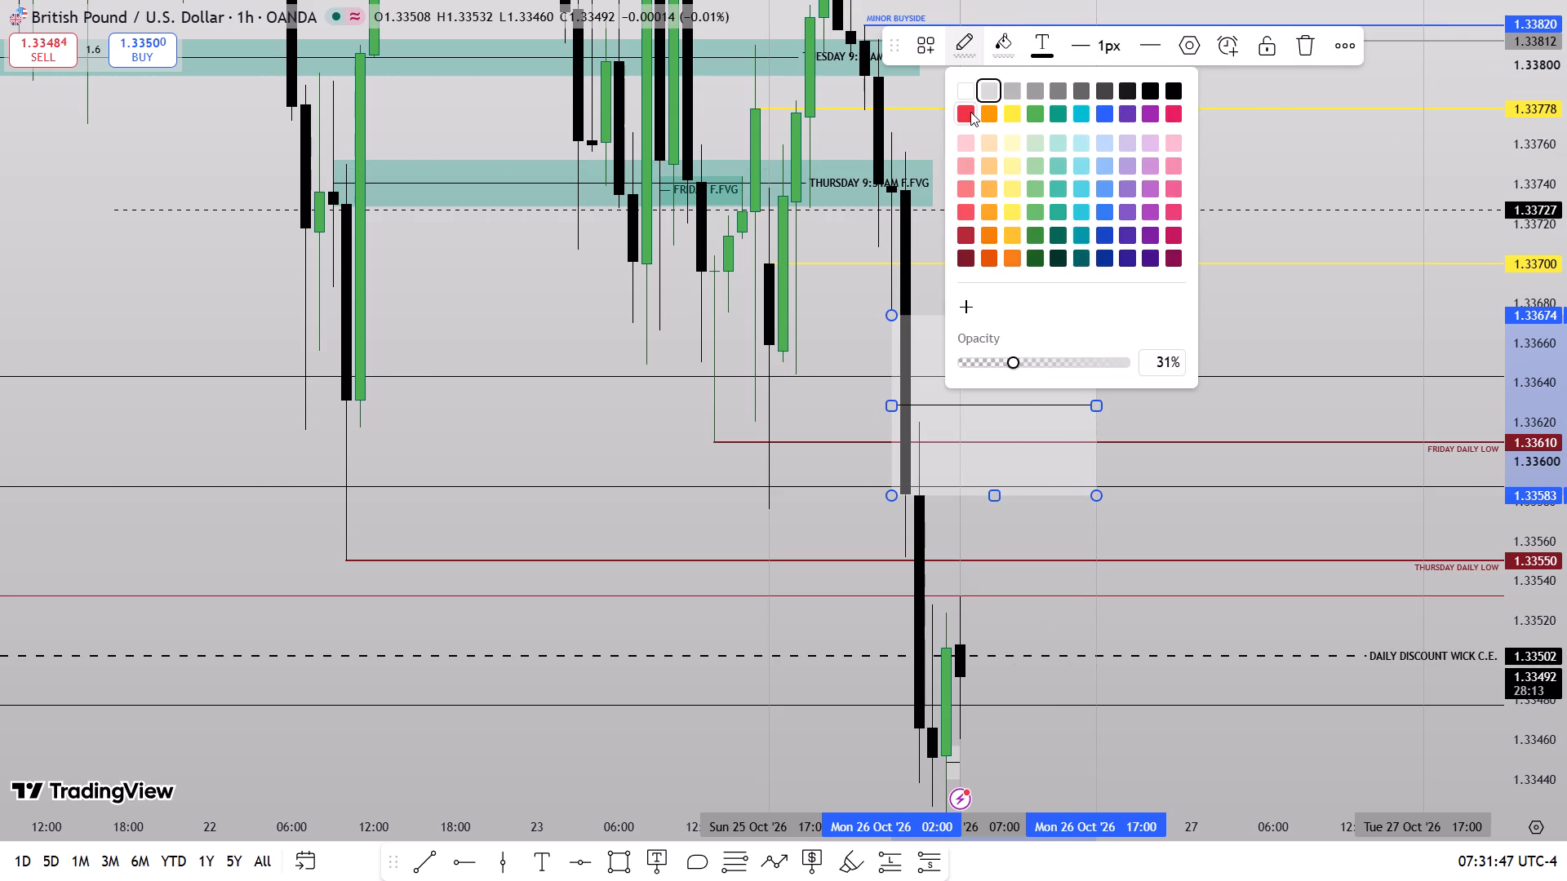
click(970, 112)
click(1005, 48)
click(1005, 107)
click(1155, 334)
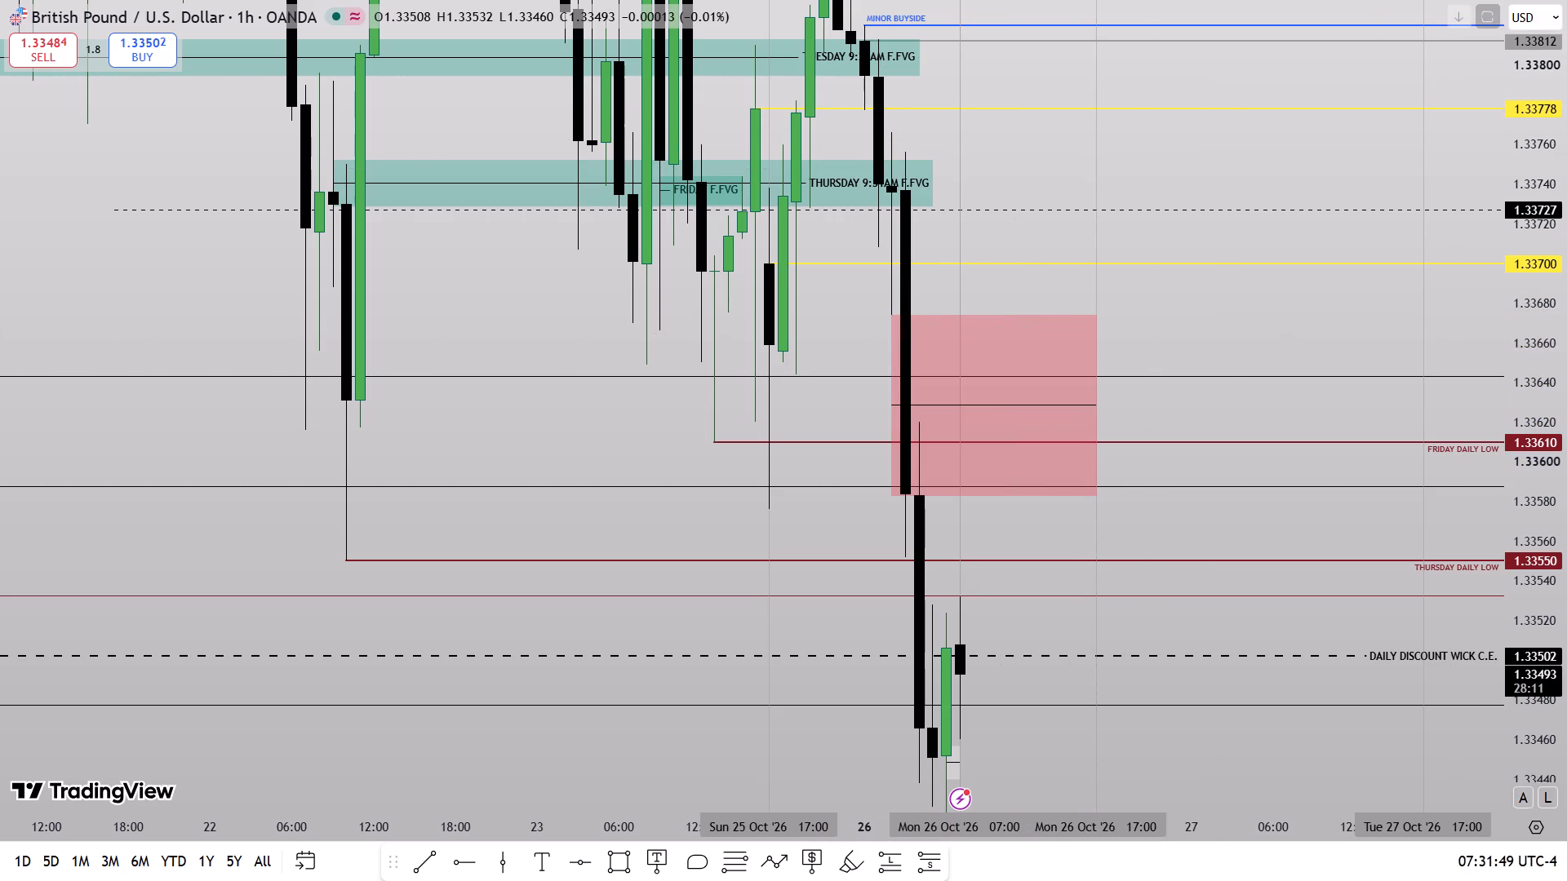
click(1067, 316)
click(1000, 38)
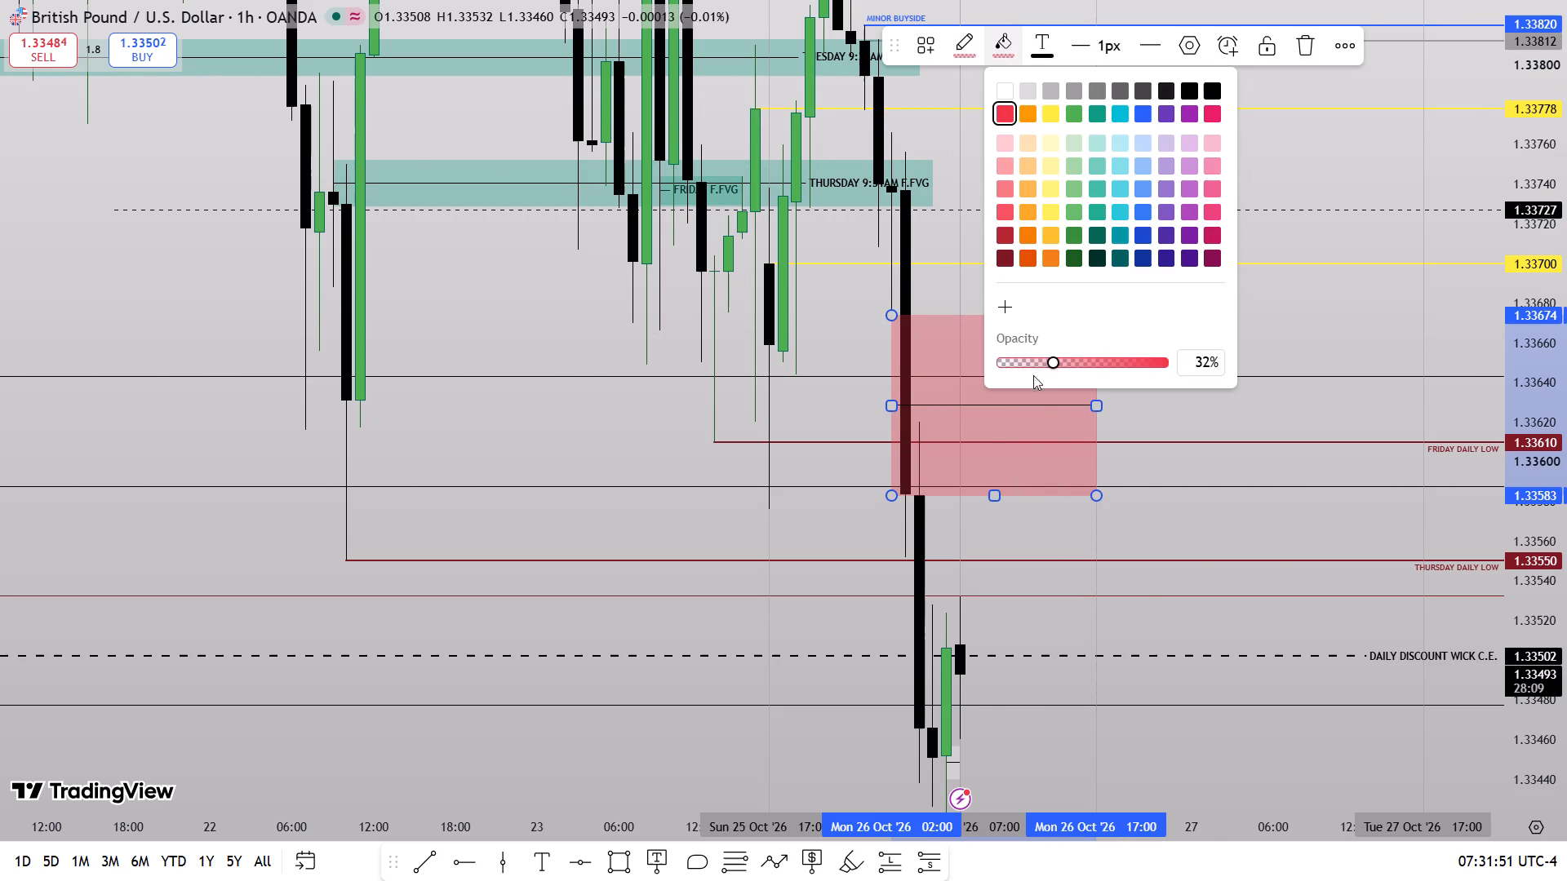
click(1038, 365)
click(1045, 368)
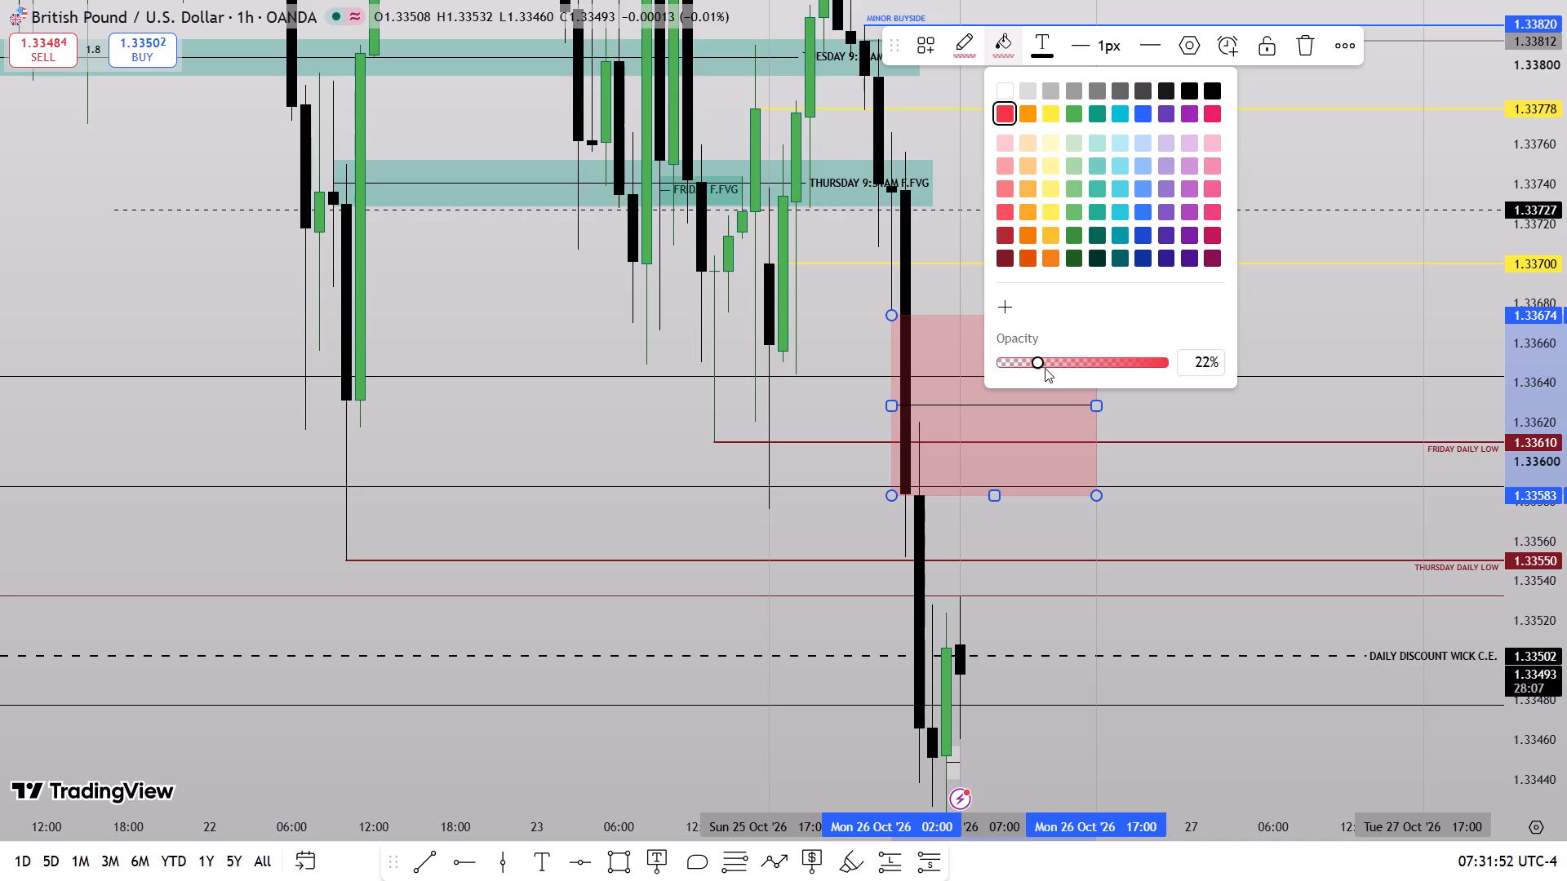
click(1040, 368)
click(1334, 326)
Delete the Fib retracement spanning 1.33643 to 1.33422 from the British Pound / U.S. Dollar chart.
drag(1566, 254, 1563, 575)
scroll(1228, 644, down, 2)
drag(1566, 455, 1566, 590)
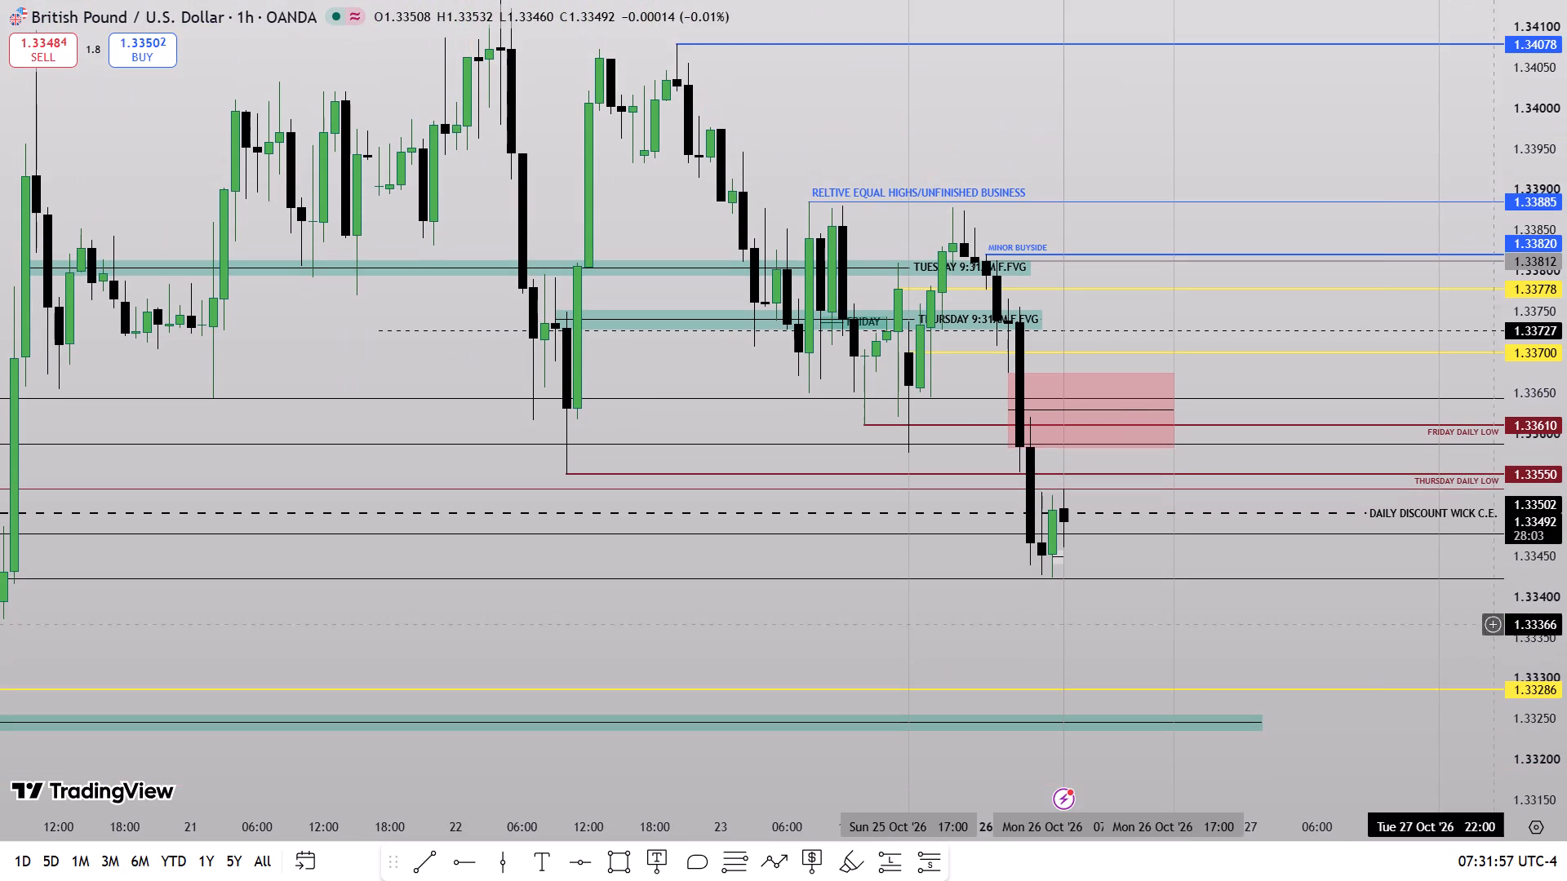
drag(1237, 644, 1241, 644)
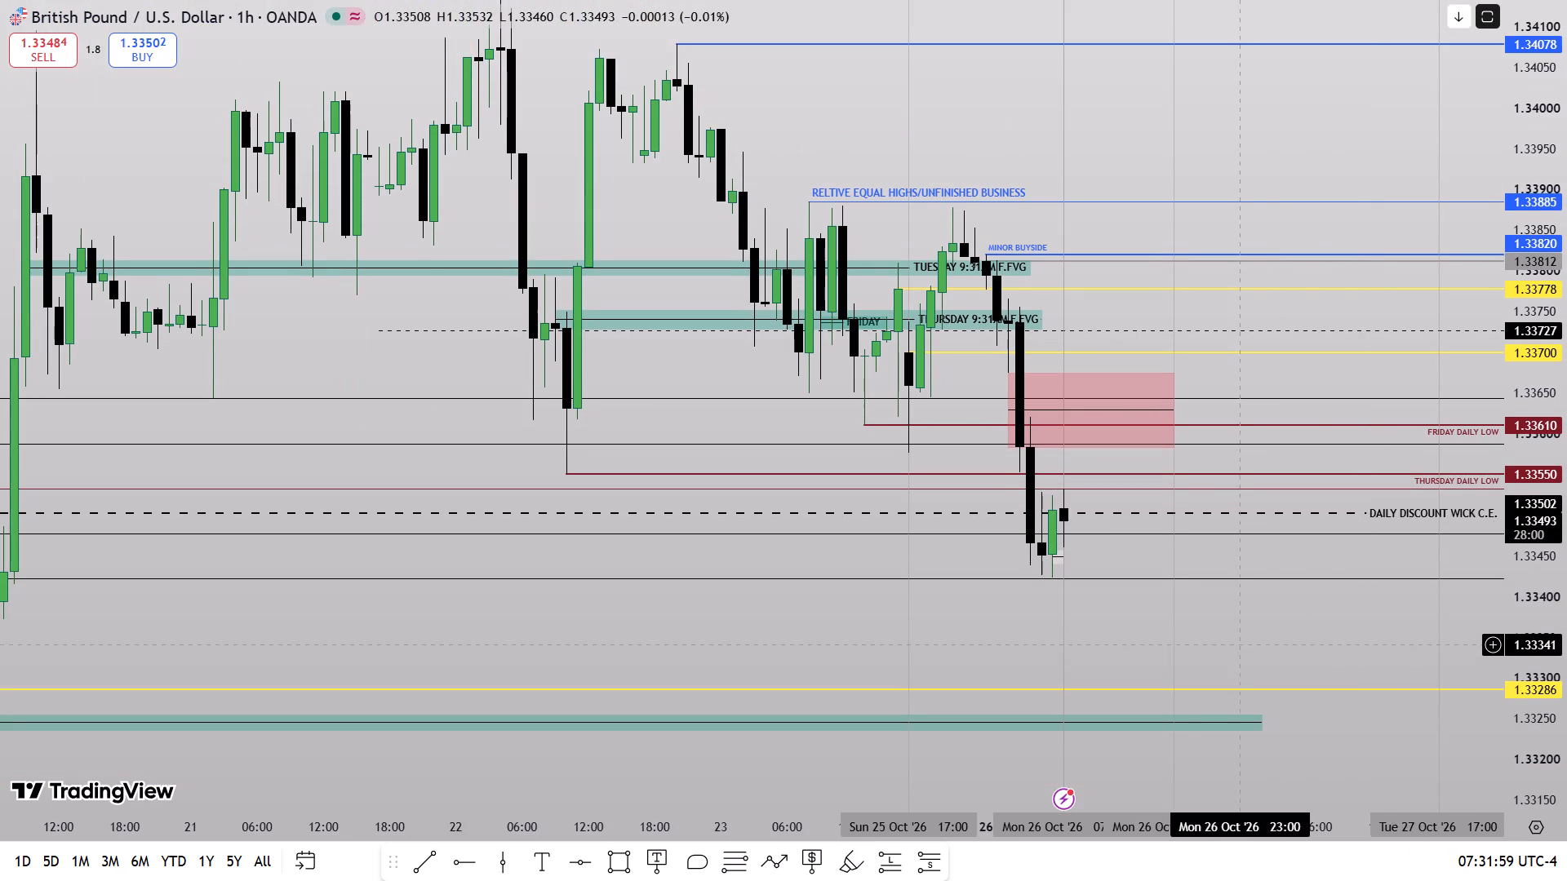
drag(1241, 644, 1267, 539)
drag(1566, 425, 1565, 518)
scroll(1378, 578, down, 3)
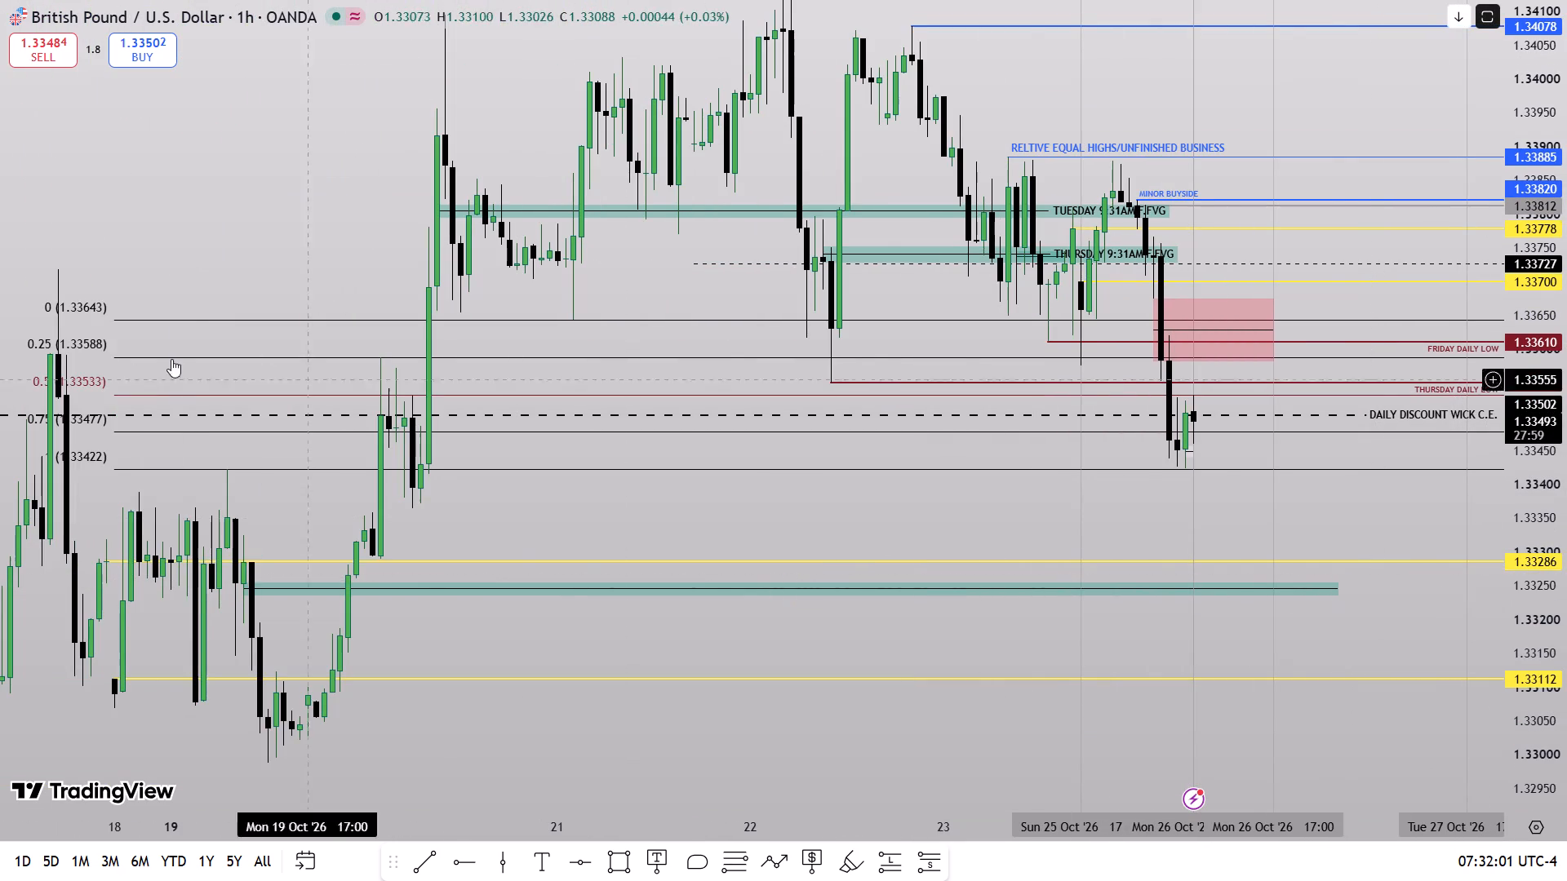
click(63, 302)
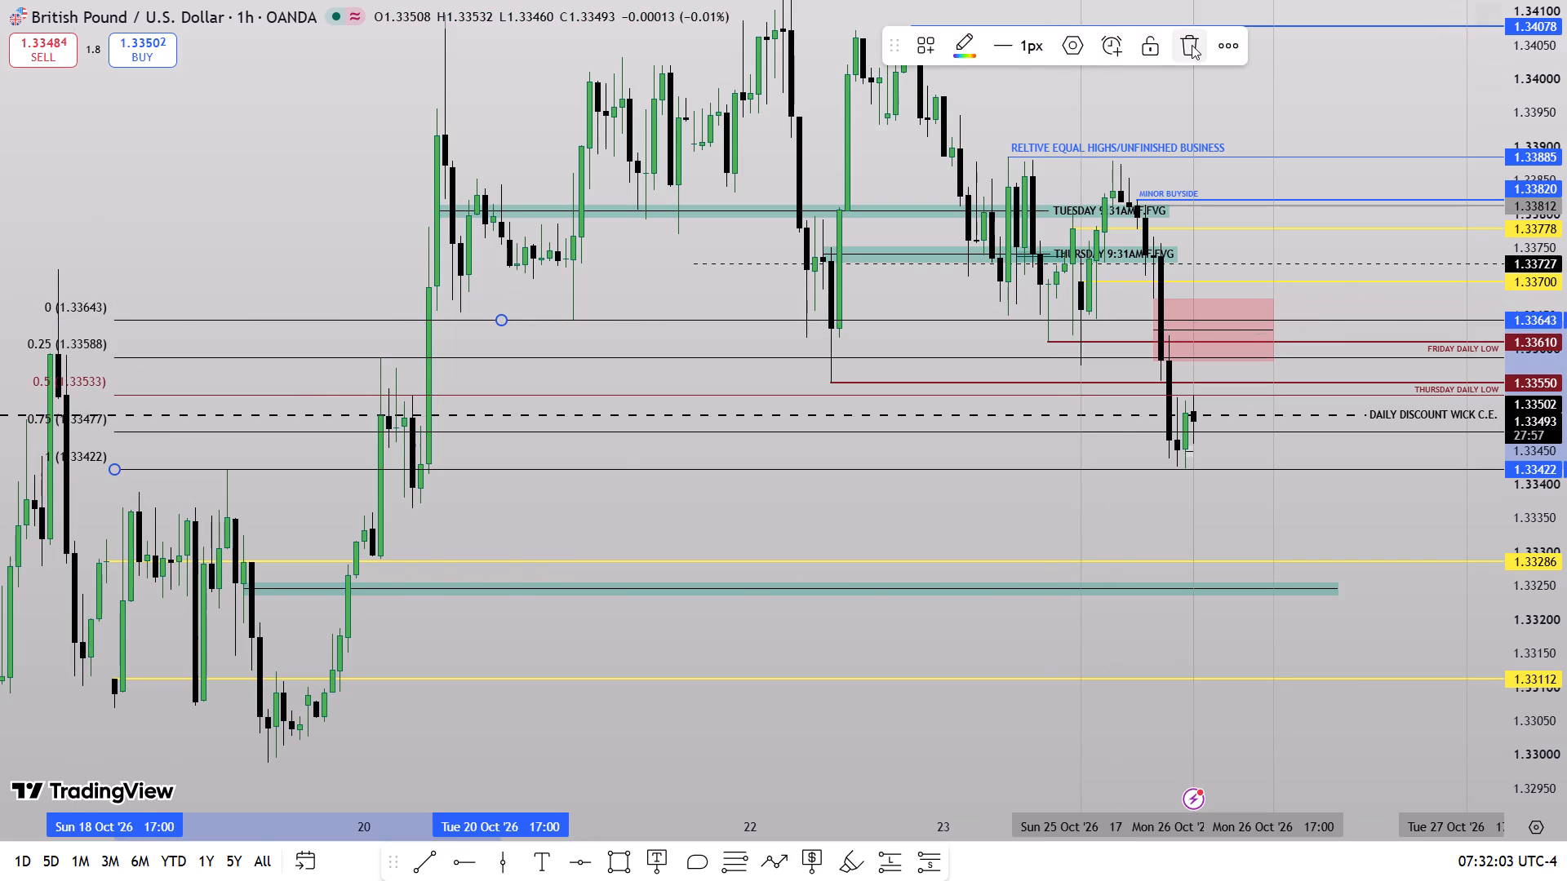
click(1192, 45)
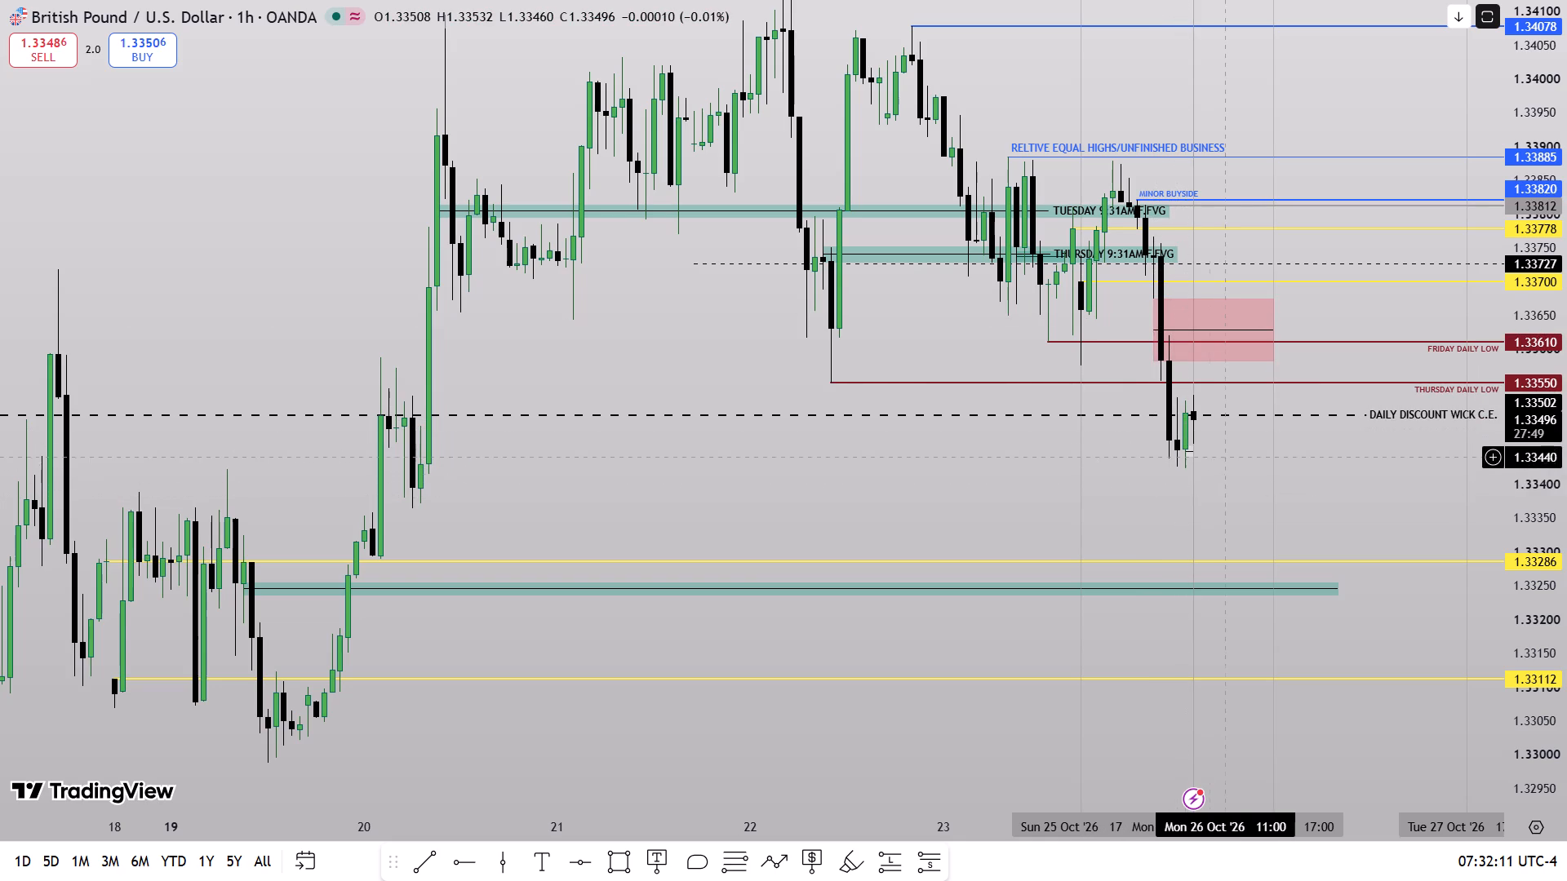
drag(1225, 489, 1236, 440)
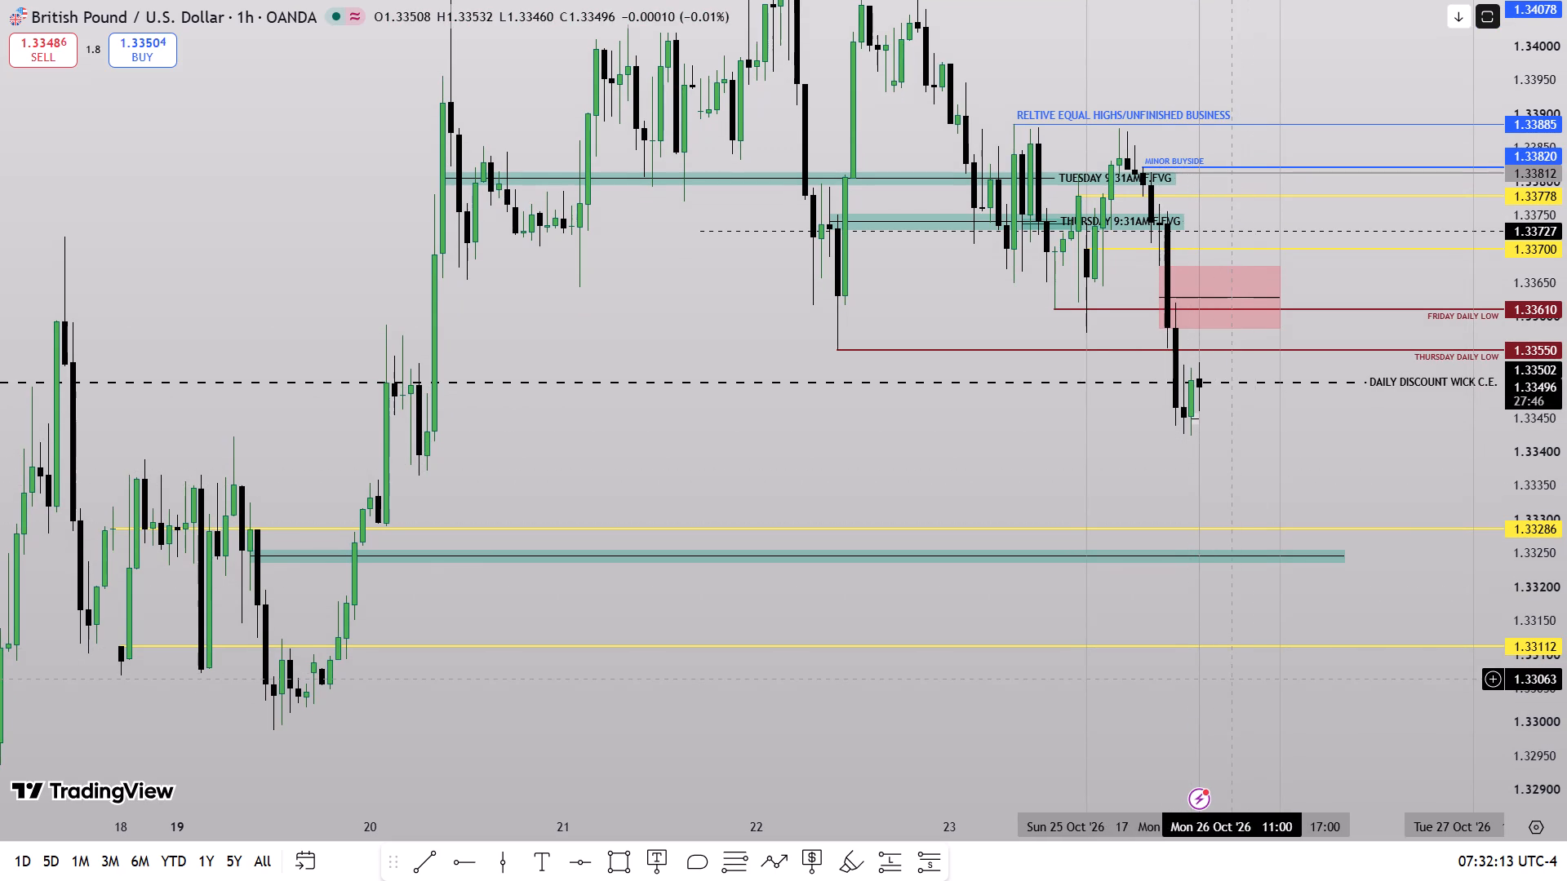
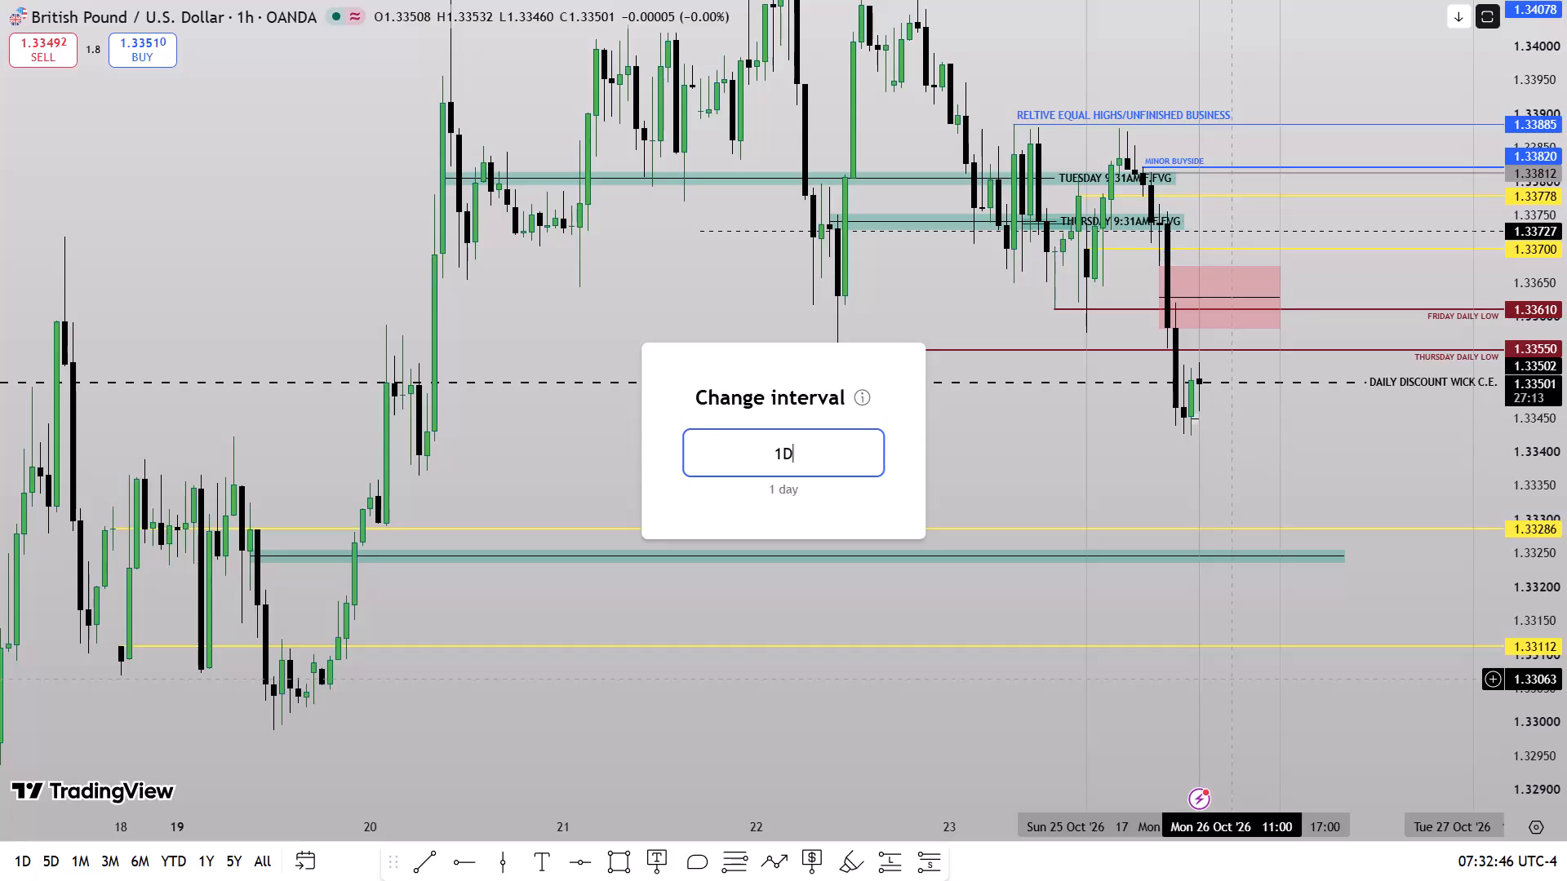
Switch the British Pound / U.S. Dollar chart to the daily interval.
key(Return)
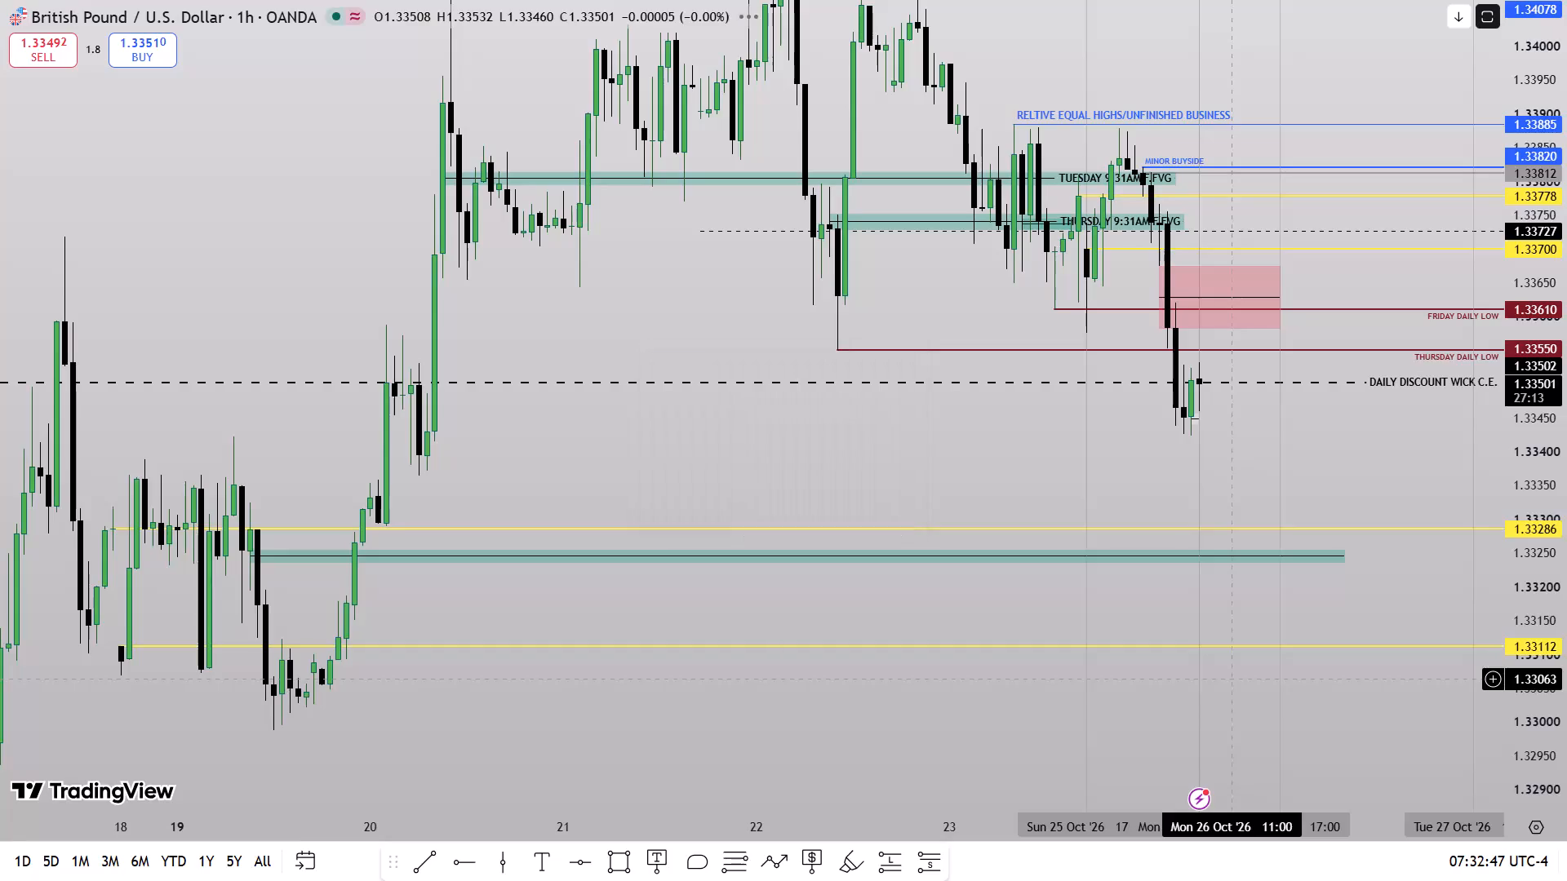
scroll(1054, 616, up, 7)
drag(1566, 358, 1534, 613)
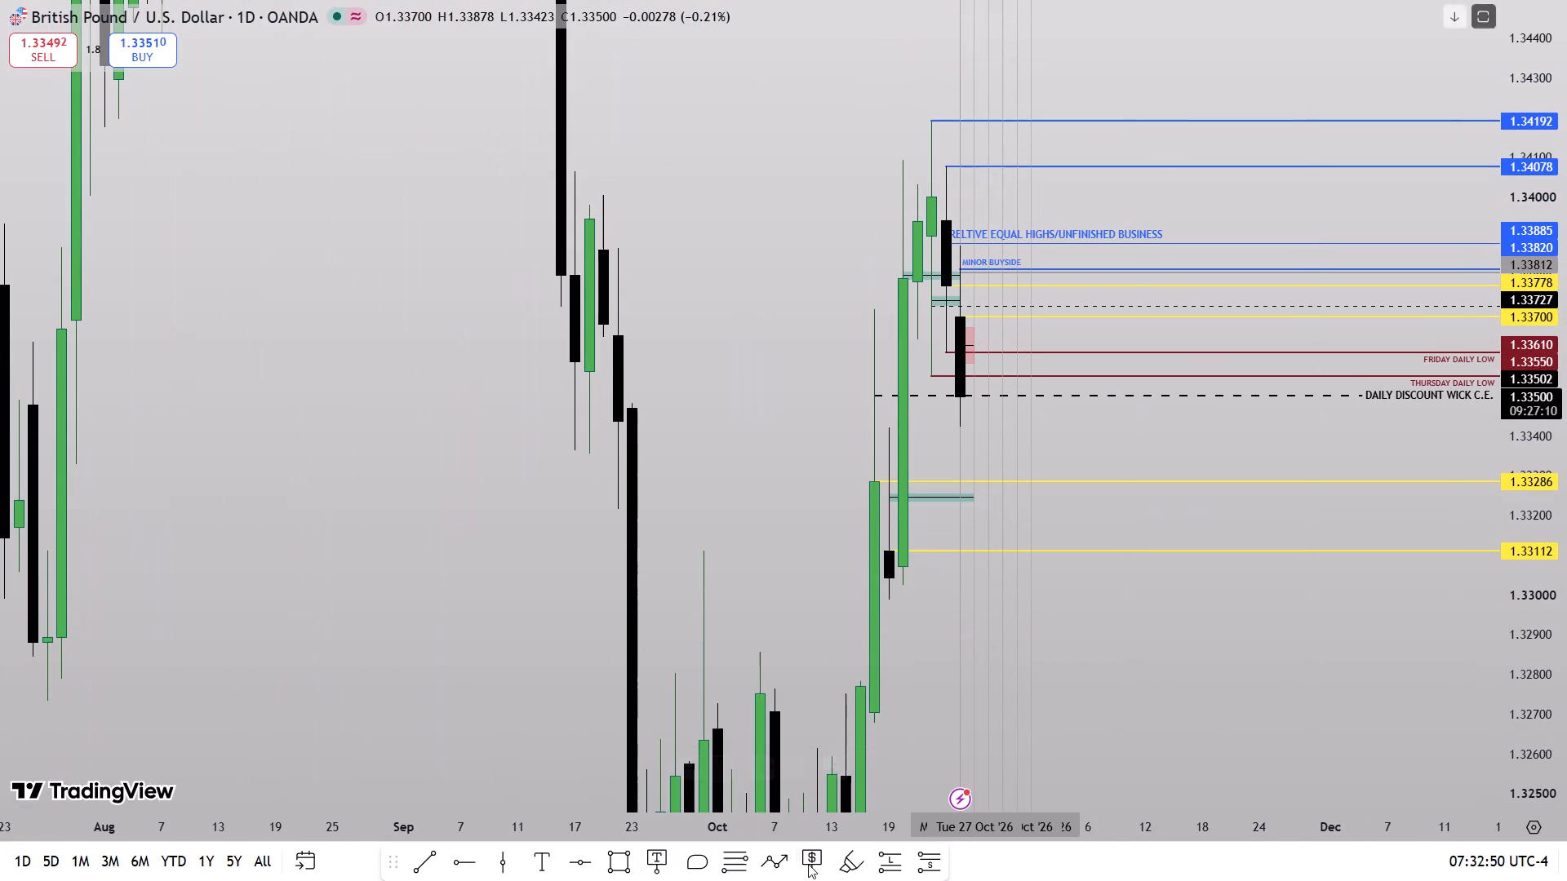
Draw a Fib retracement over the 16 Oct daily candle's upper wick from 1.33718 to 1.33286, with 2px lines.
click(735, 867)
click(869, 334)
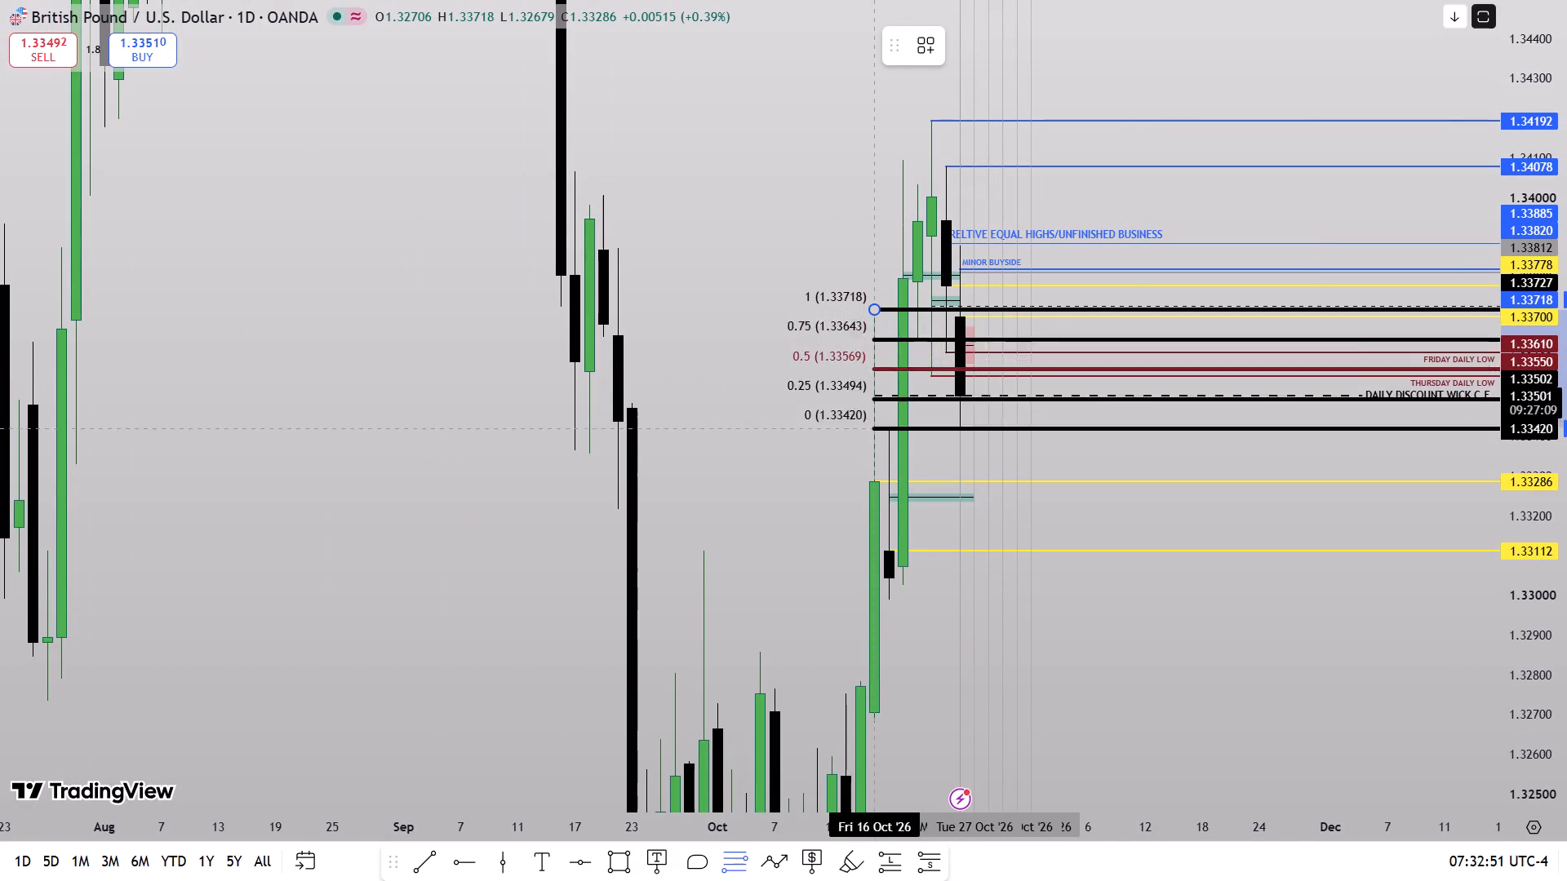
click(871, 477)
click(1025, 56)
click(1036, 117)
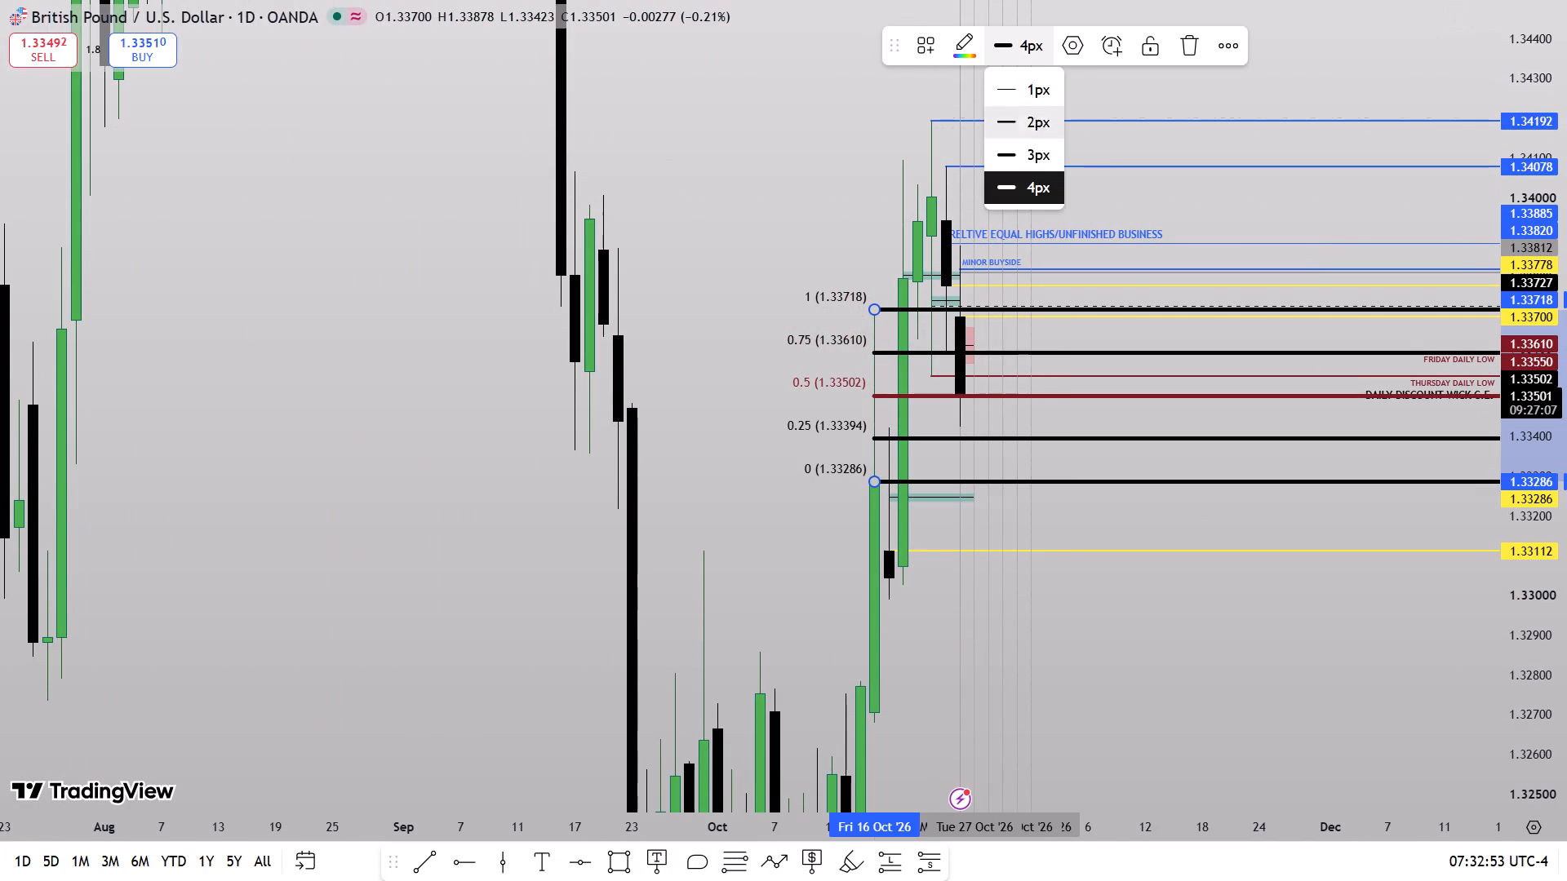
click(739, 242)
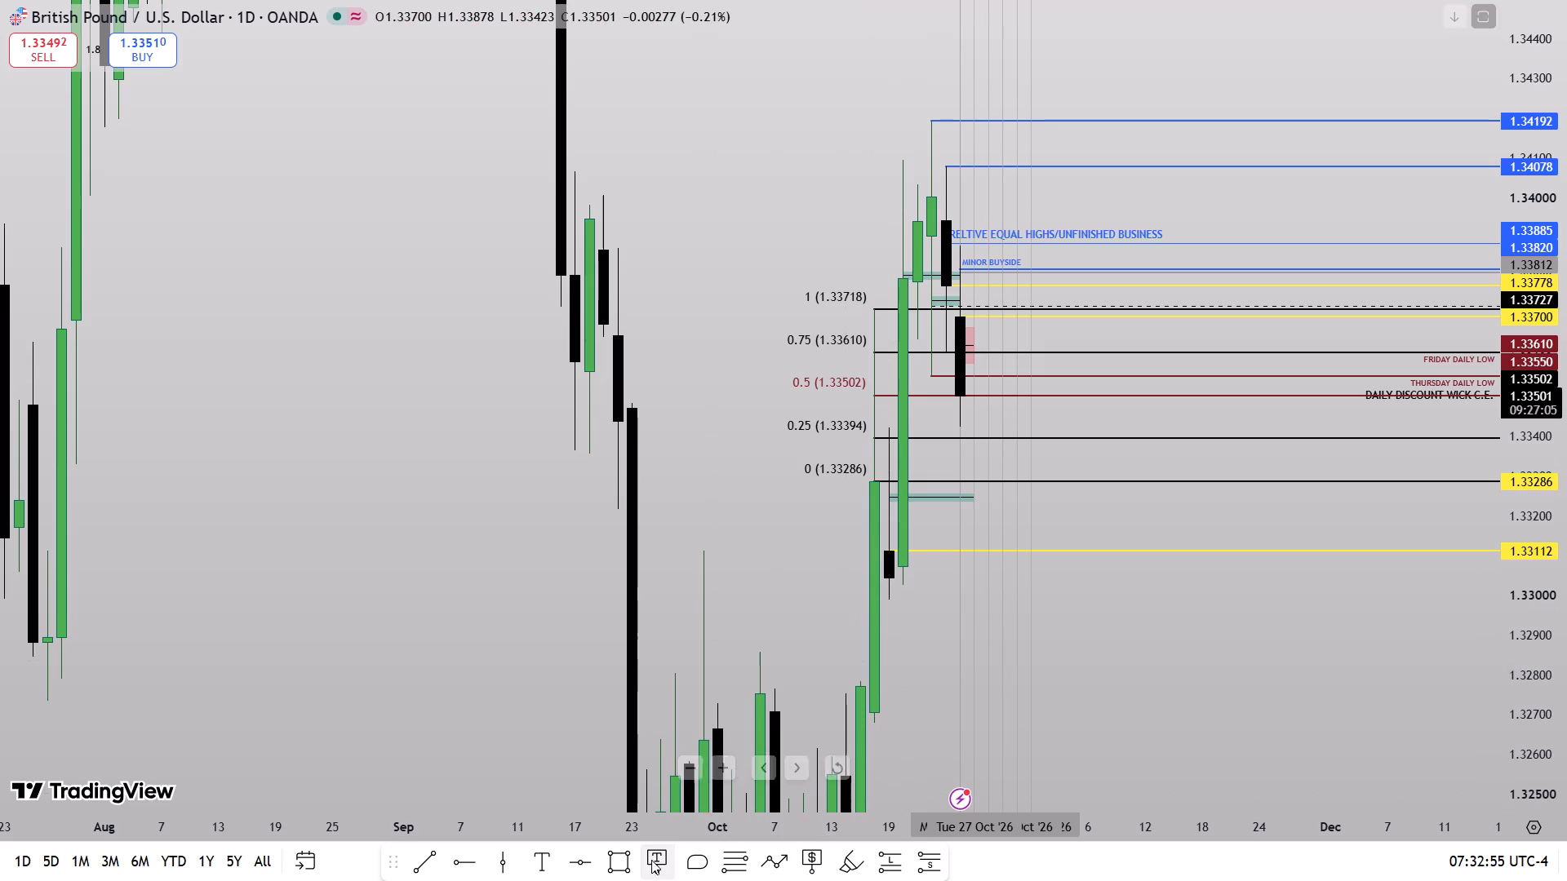
Draw a Fib retracement from the 19 Oct daily high at 1.33422 to the 21 Oct candle at 1.33643, with 1px lines.
click(630, 867)
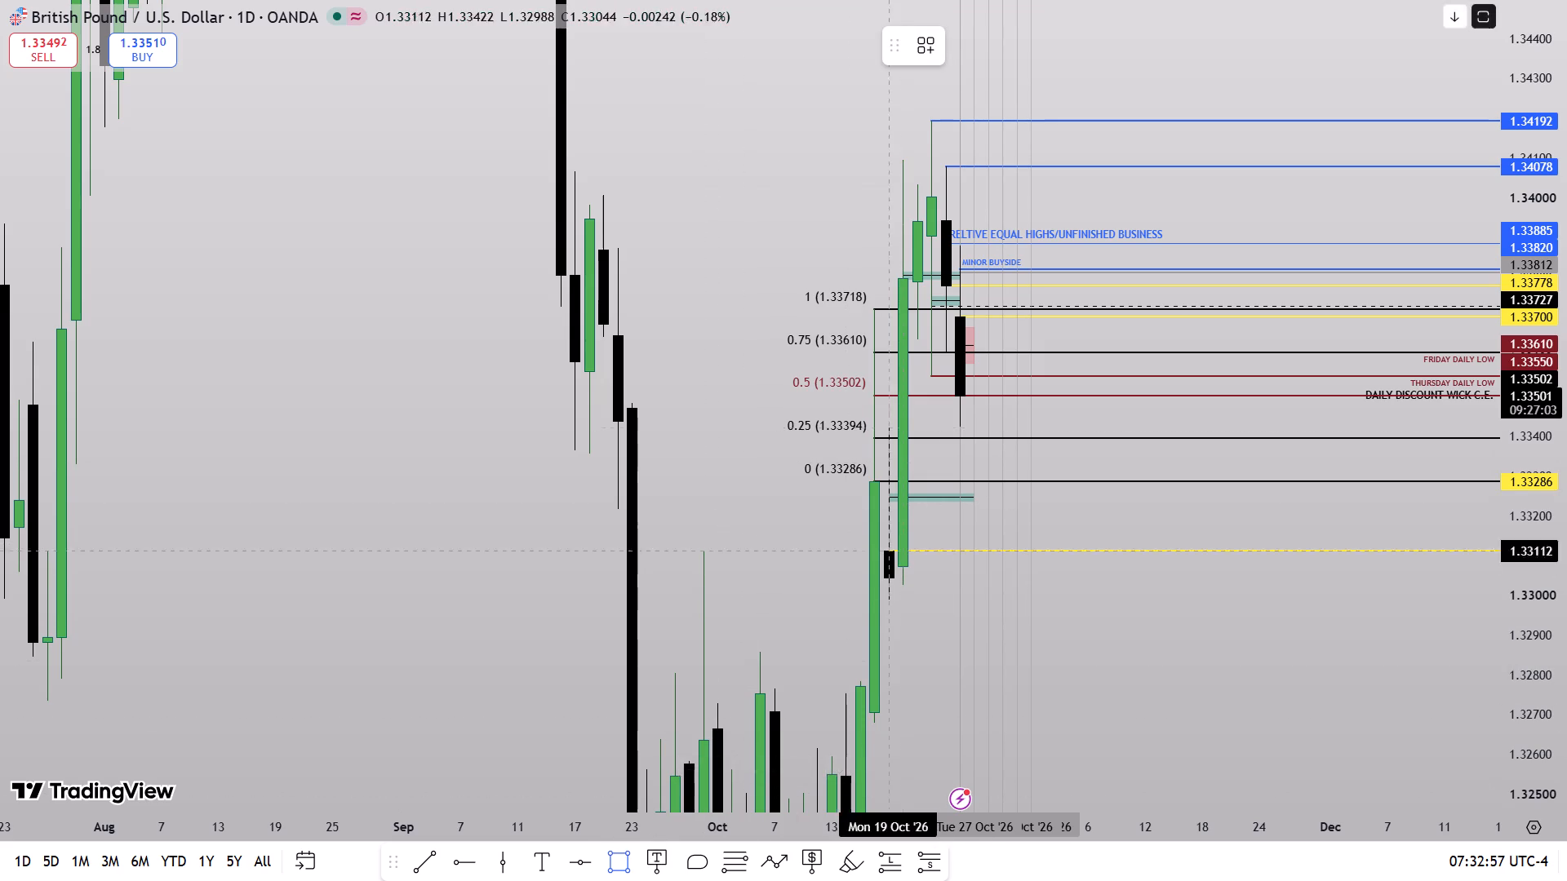
click(735, 855)
click(884, 414)
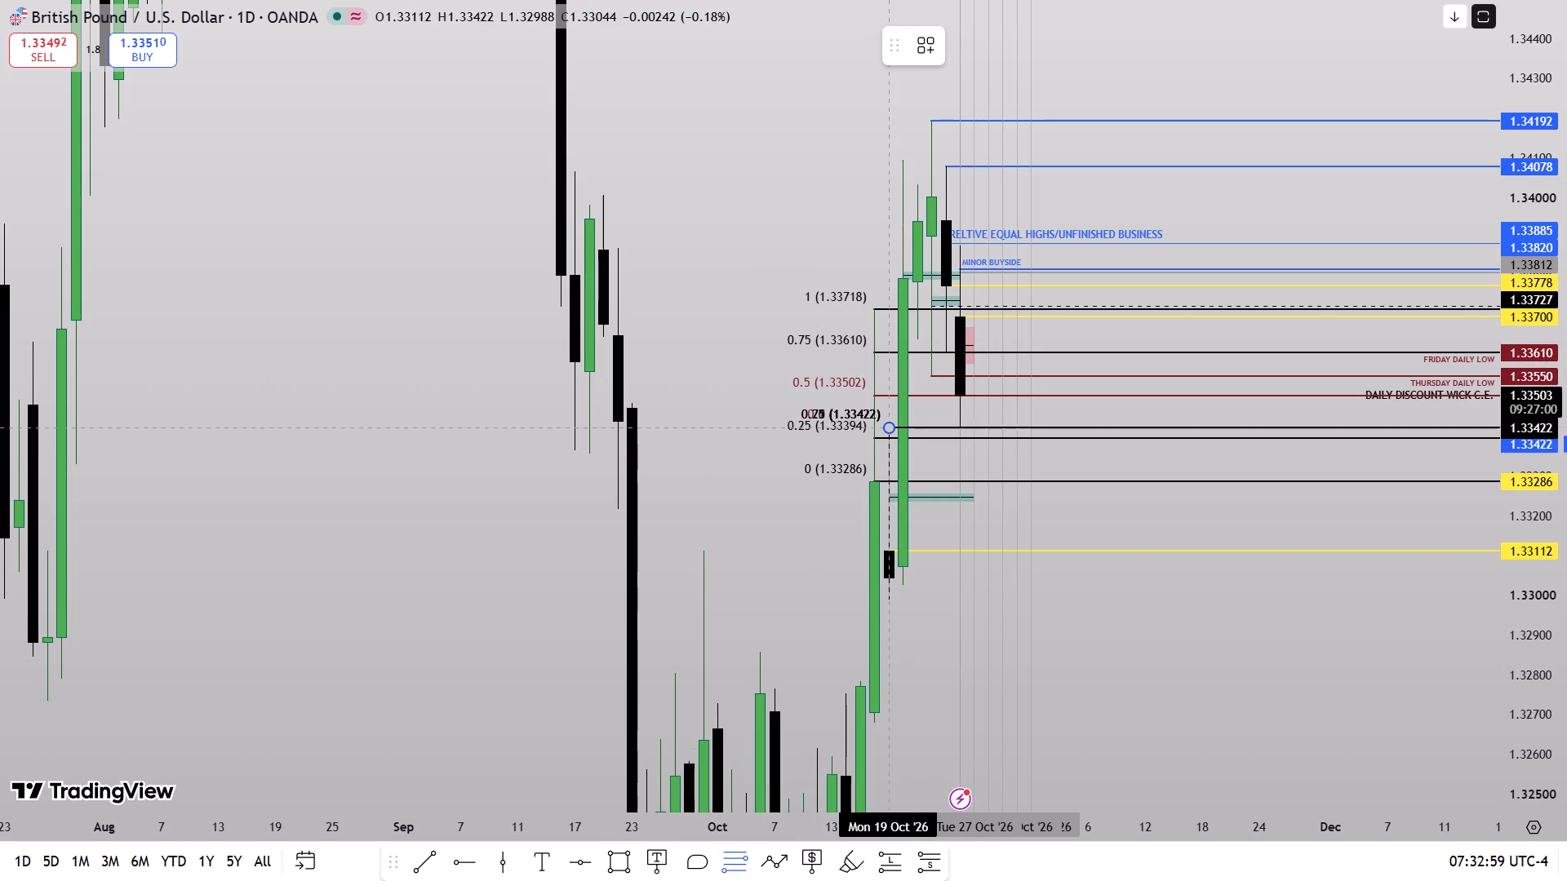
click(917, 346)
click(1024, 47)
click(1024, 77)
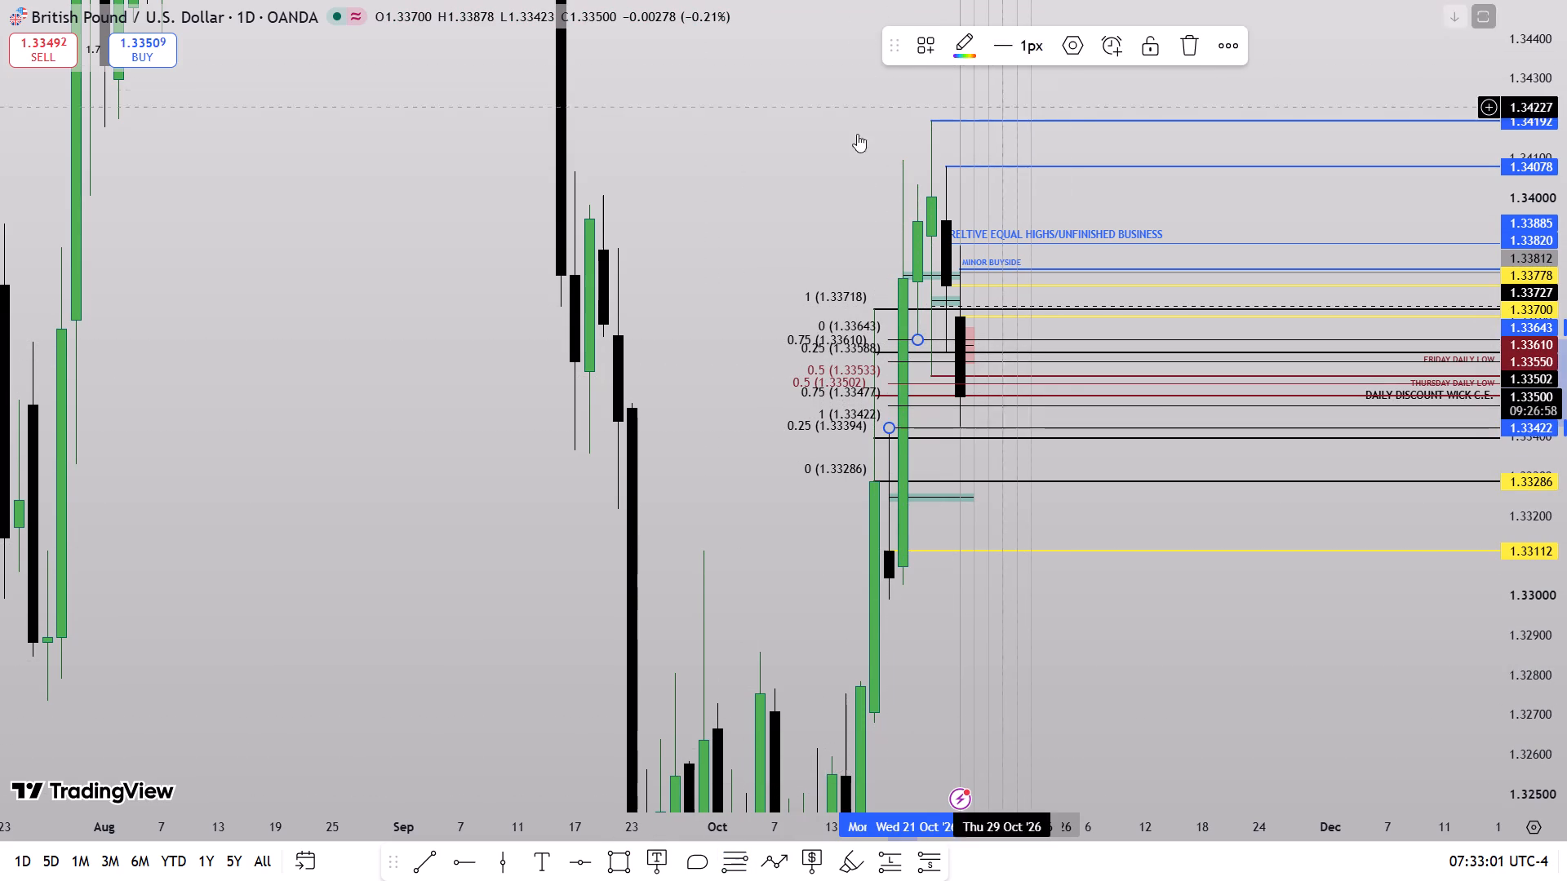
click(791, 134)
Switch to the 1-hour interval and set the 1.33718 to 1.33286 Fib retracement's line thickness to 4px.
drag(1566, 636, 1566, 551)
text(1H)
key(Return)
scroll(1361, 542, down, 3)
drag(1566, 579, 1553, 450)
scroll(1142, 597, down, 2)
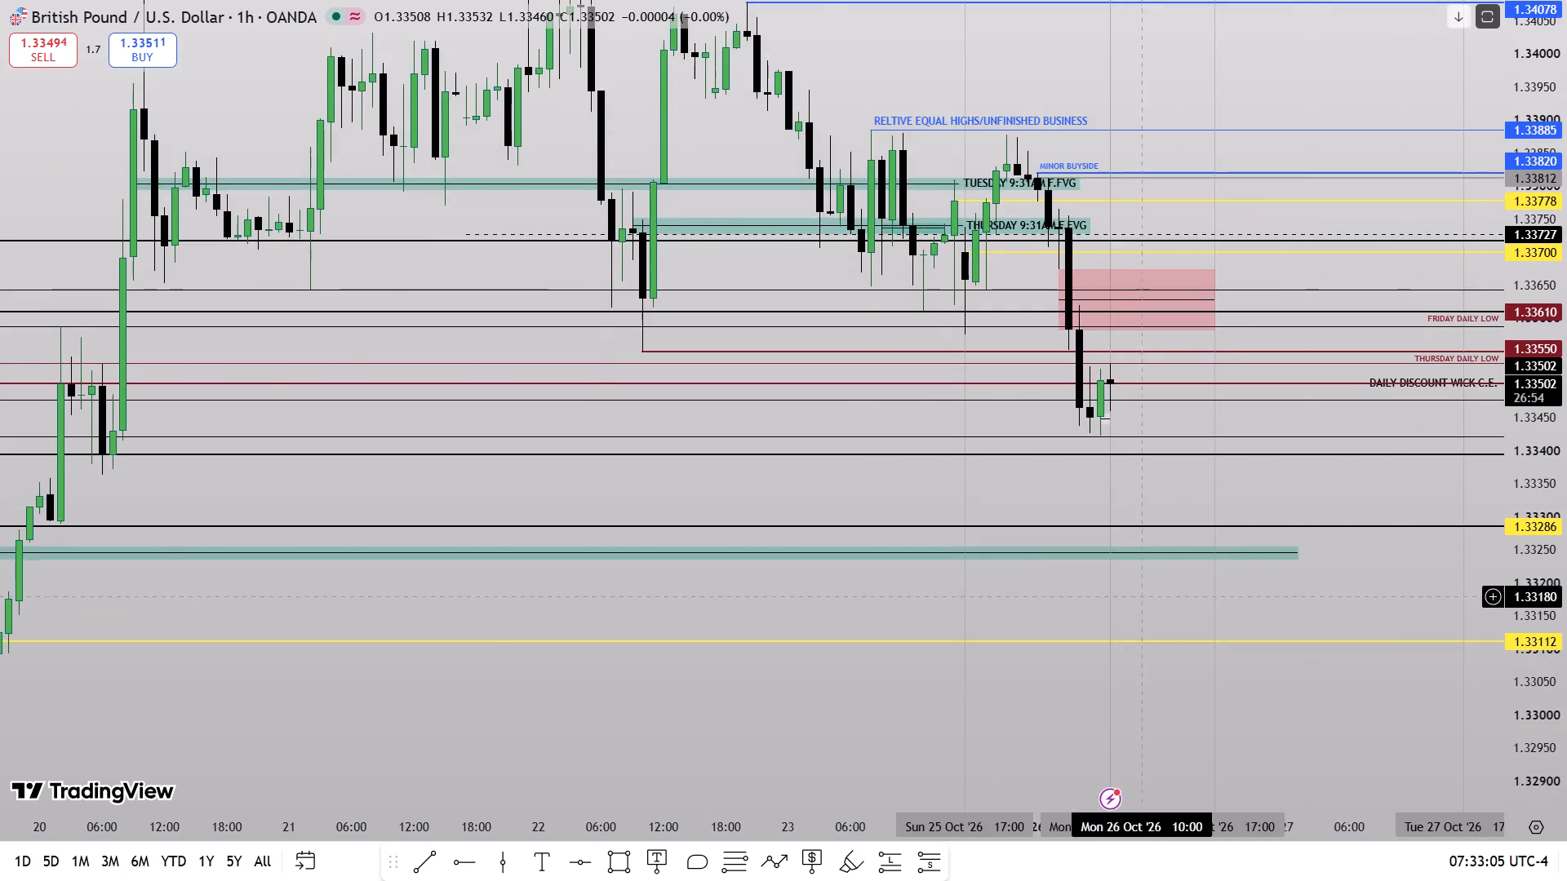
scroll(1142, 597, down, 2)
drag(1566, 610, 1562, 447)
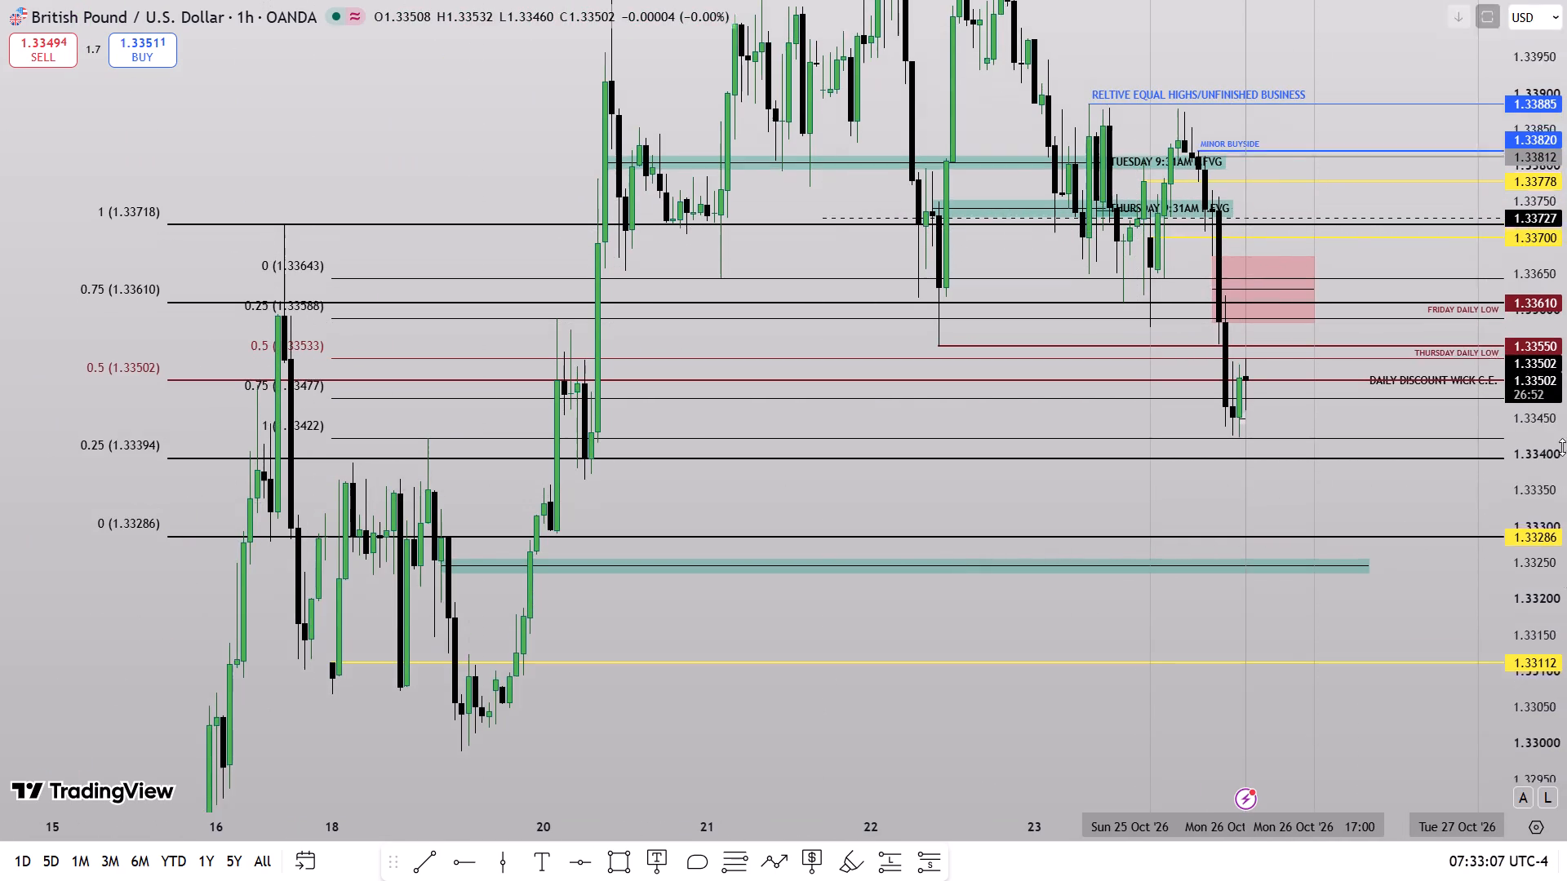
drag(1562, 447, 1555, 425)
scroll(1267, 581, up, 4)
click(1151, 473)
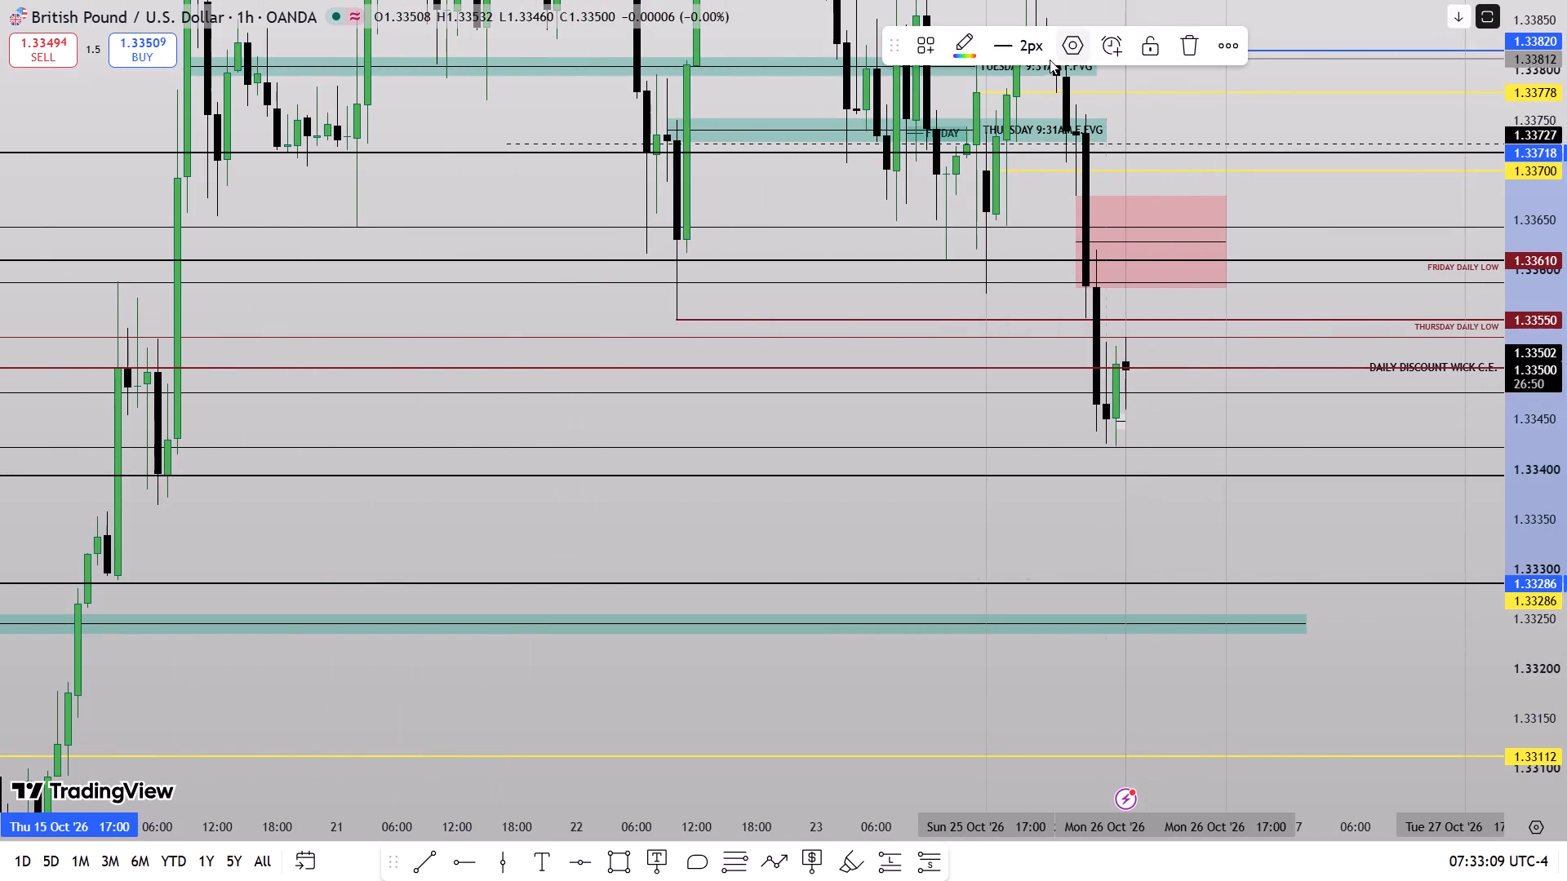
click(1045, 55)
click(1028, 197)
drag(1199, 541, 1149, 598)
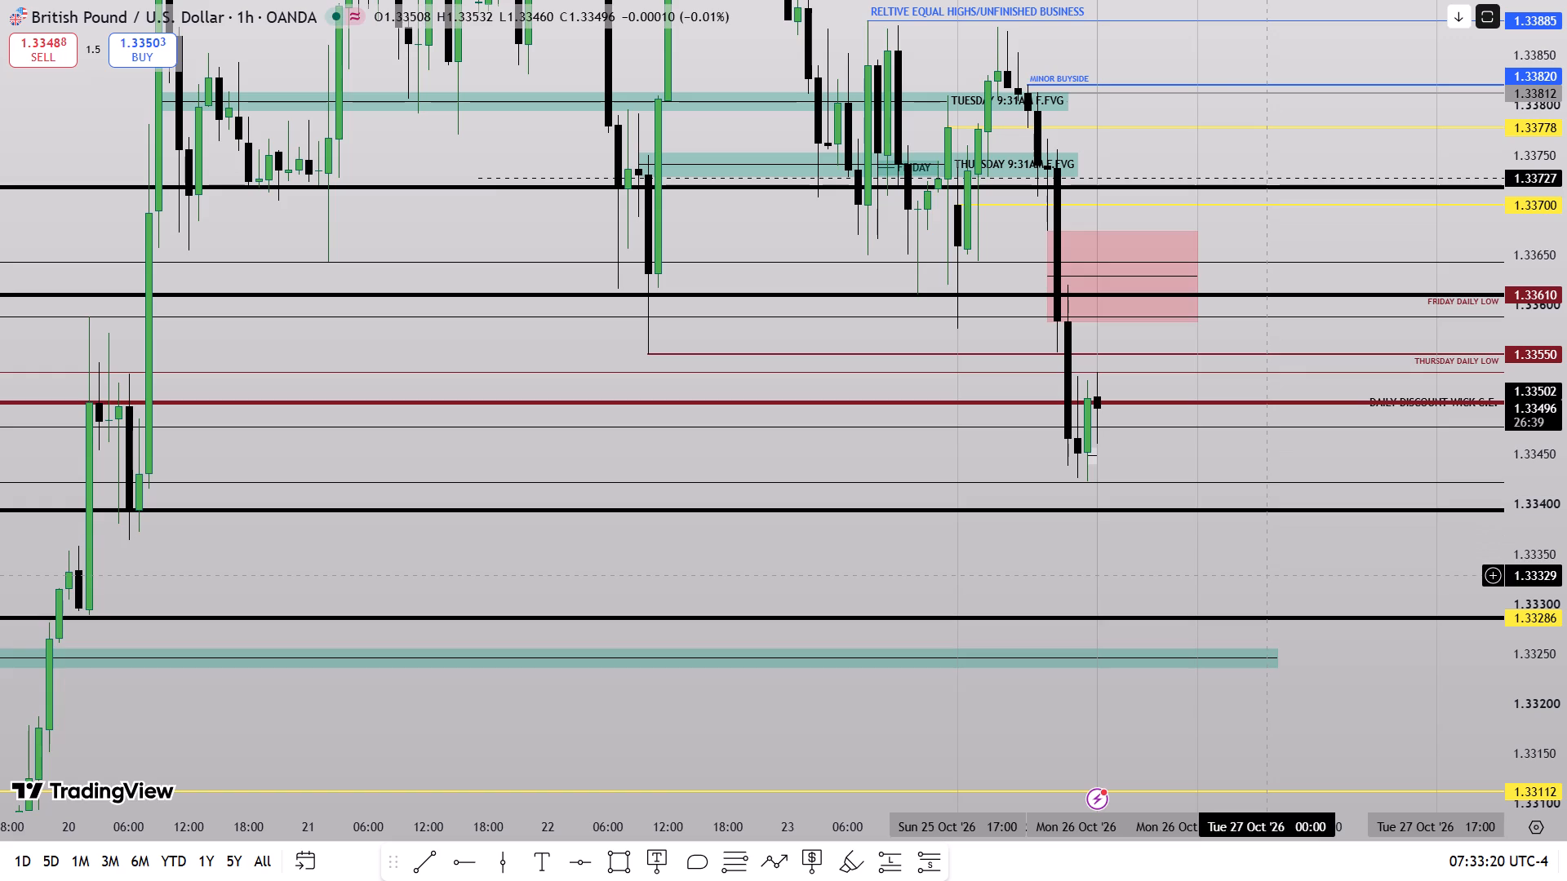
Dismiss the advertisement and switch the chart to the 15-minute interval.
drag(1566, 582, 1554, 494)
scroll(1291, 544, up, 1)
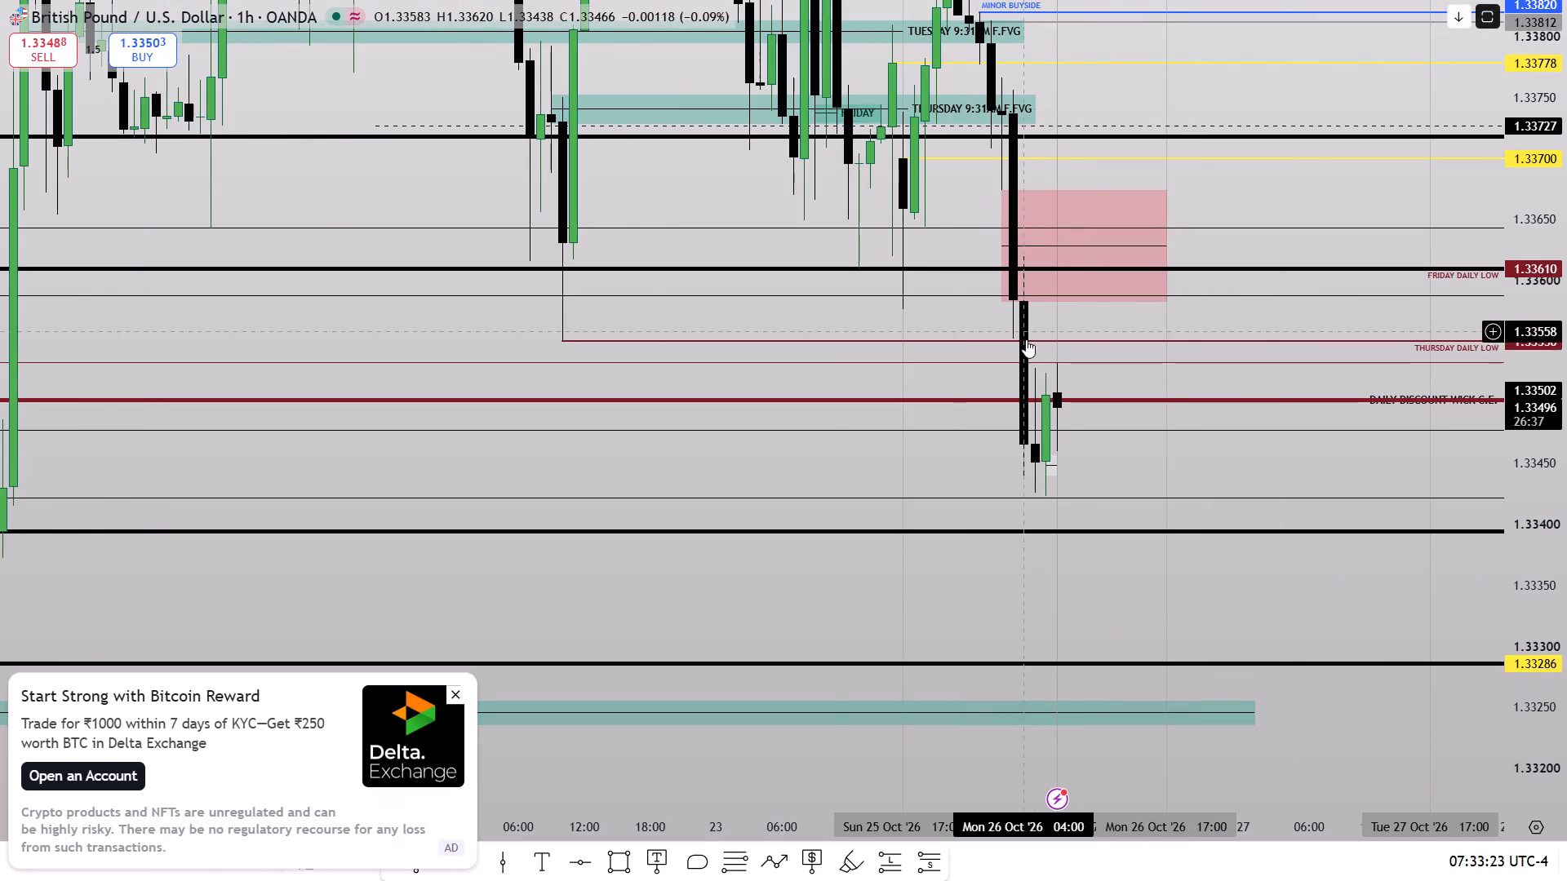
click(457, 697)
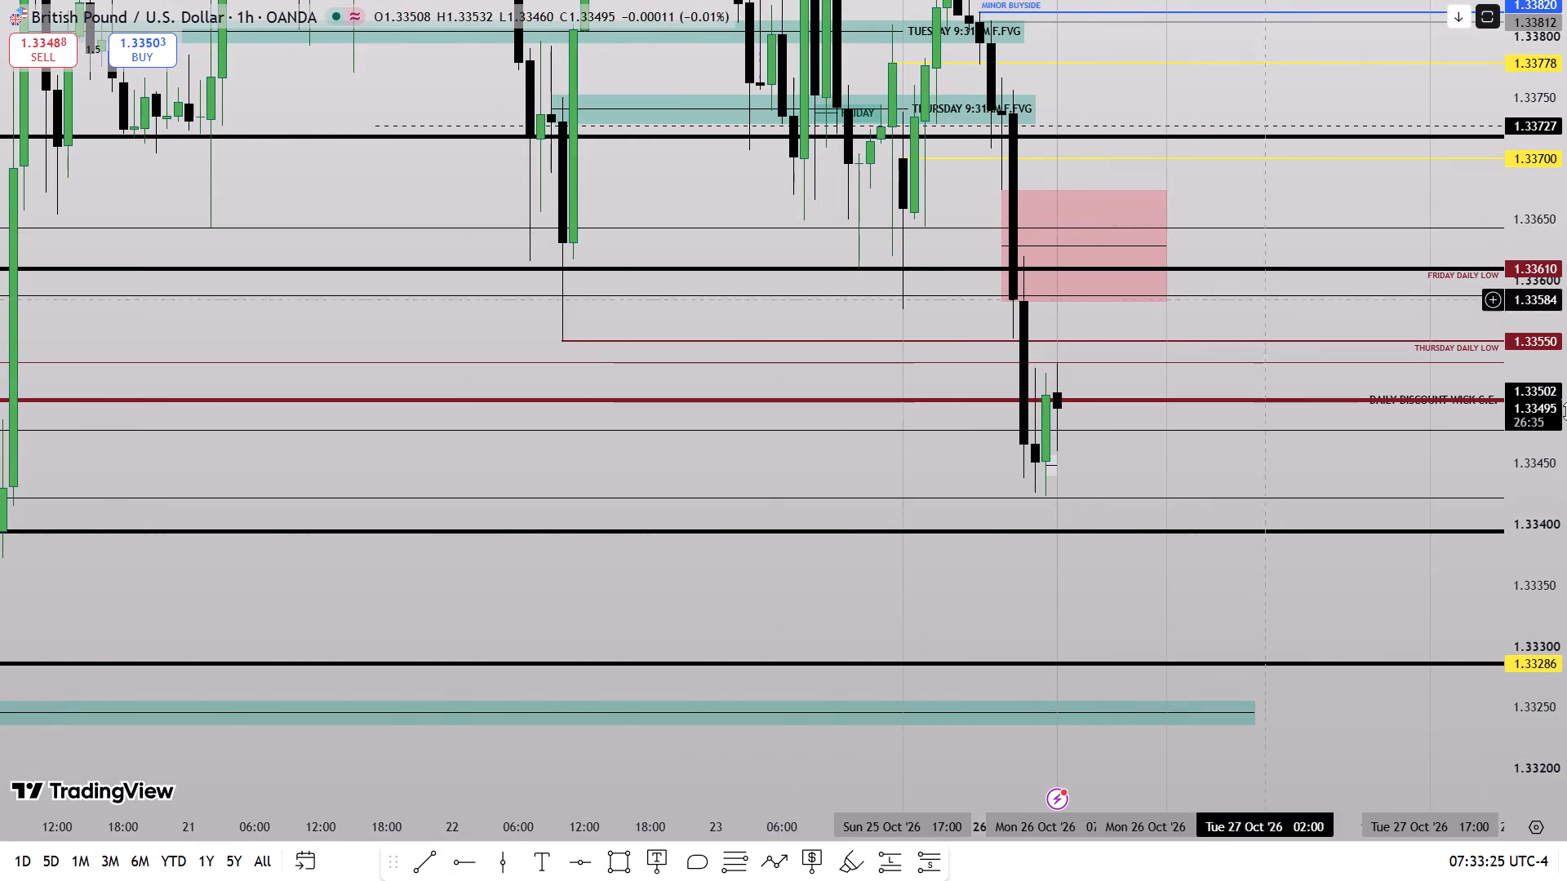
text(15)
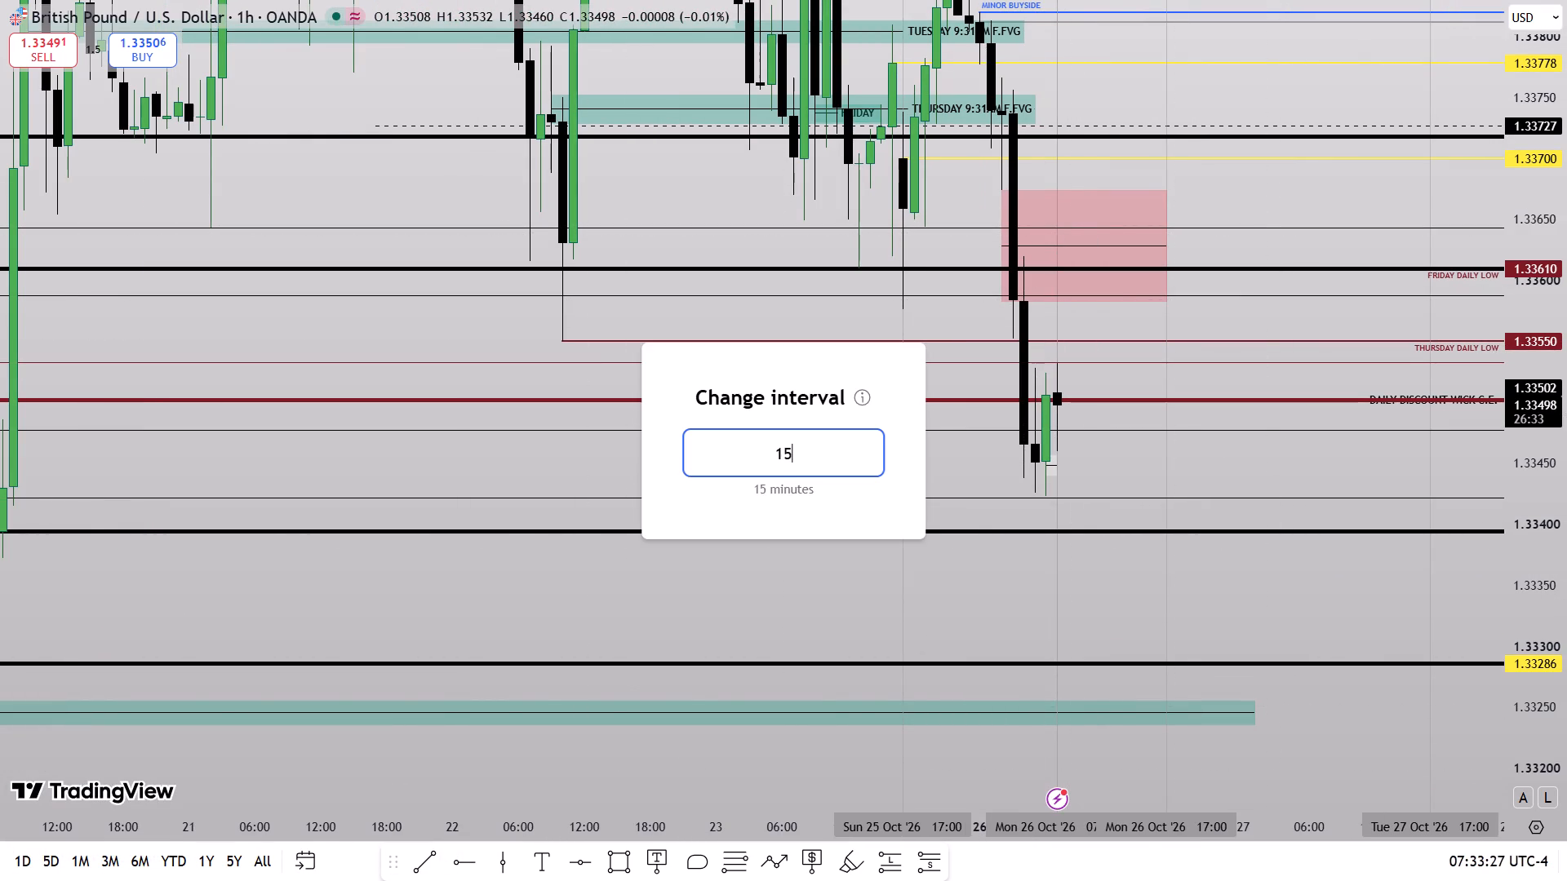
key(Return)
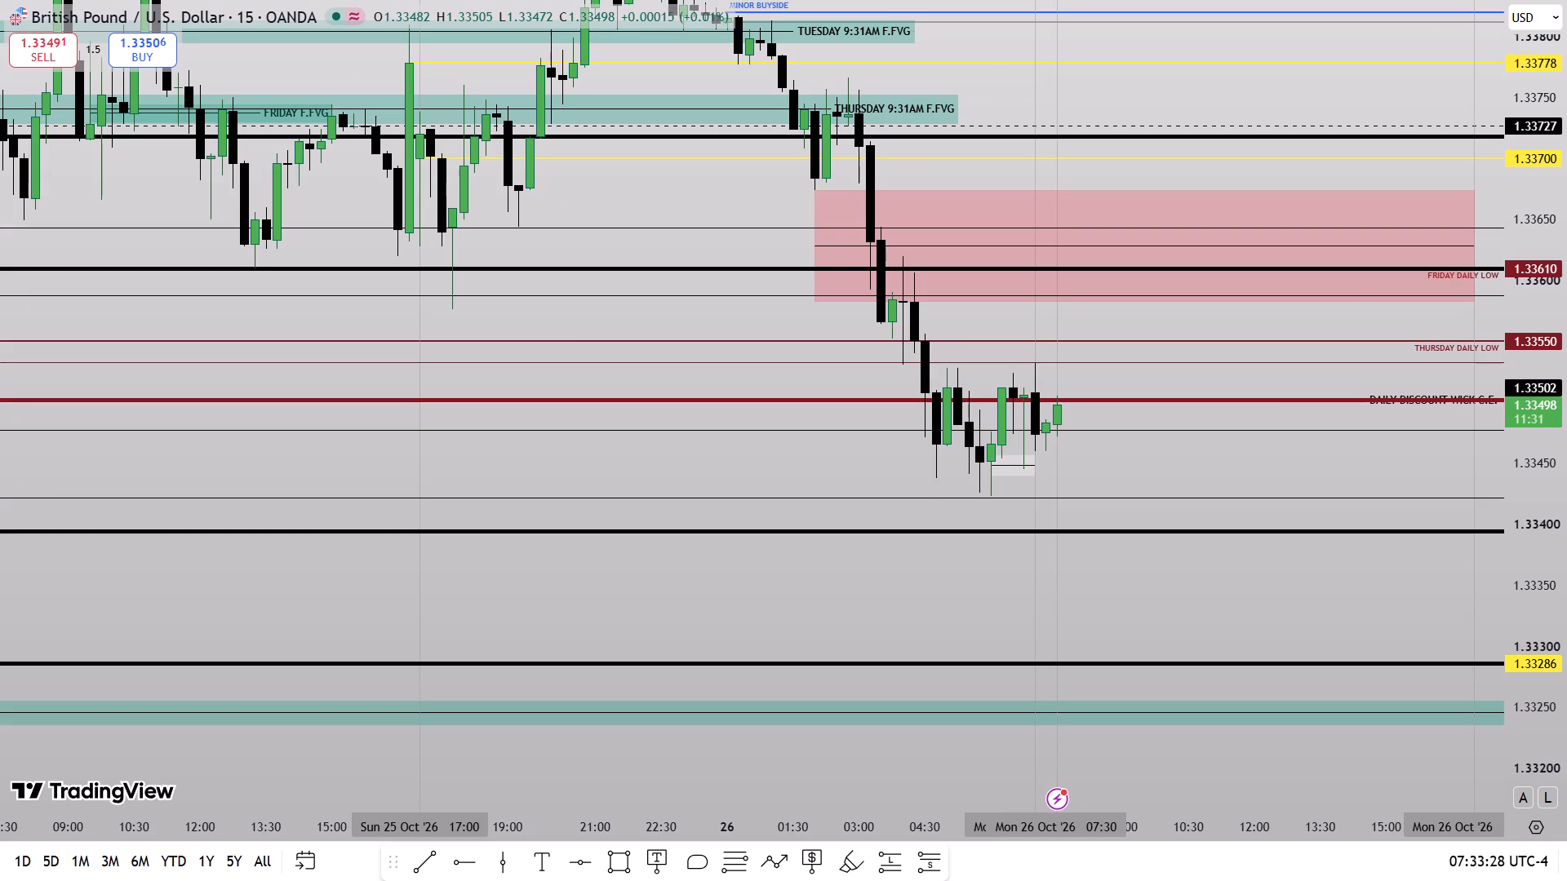
drag(1566, 567, 1565, 515)
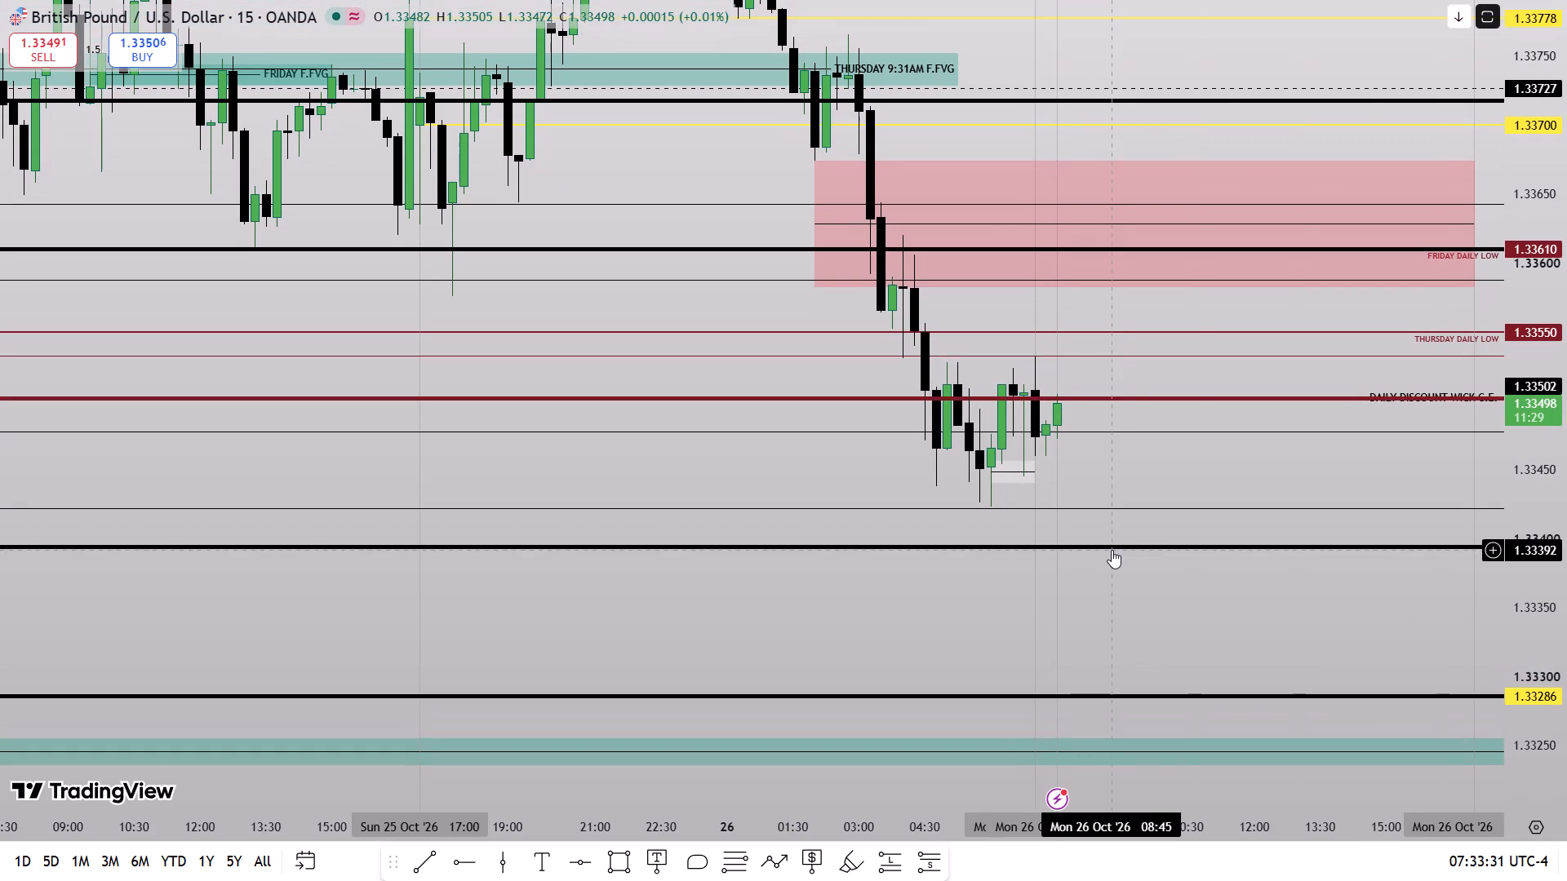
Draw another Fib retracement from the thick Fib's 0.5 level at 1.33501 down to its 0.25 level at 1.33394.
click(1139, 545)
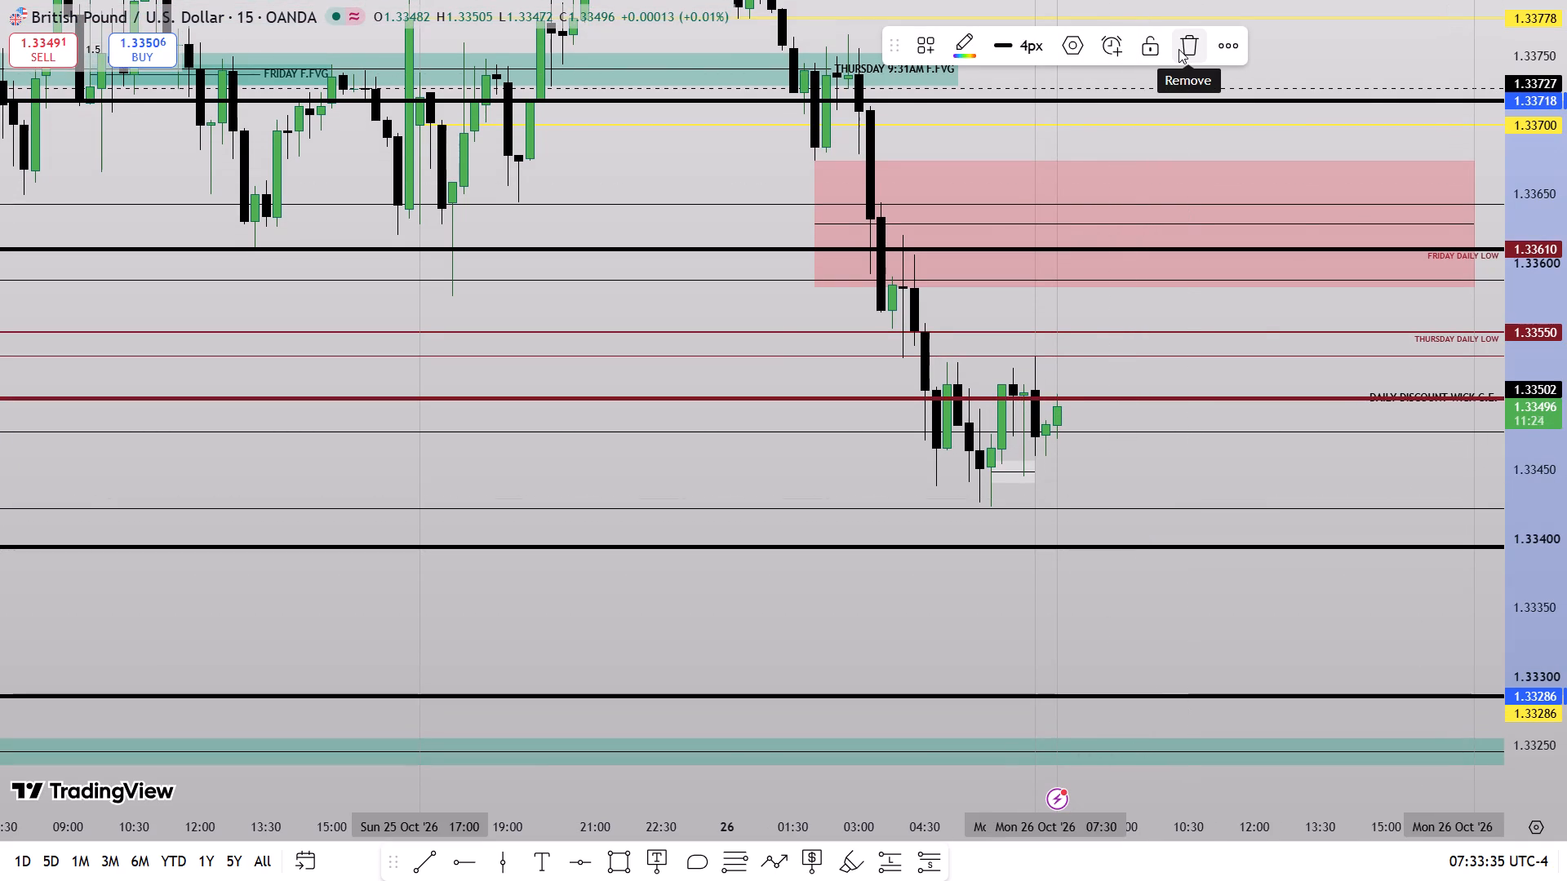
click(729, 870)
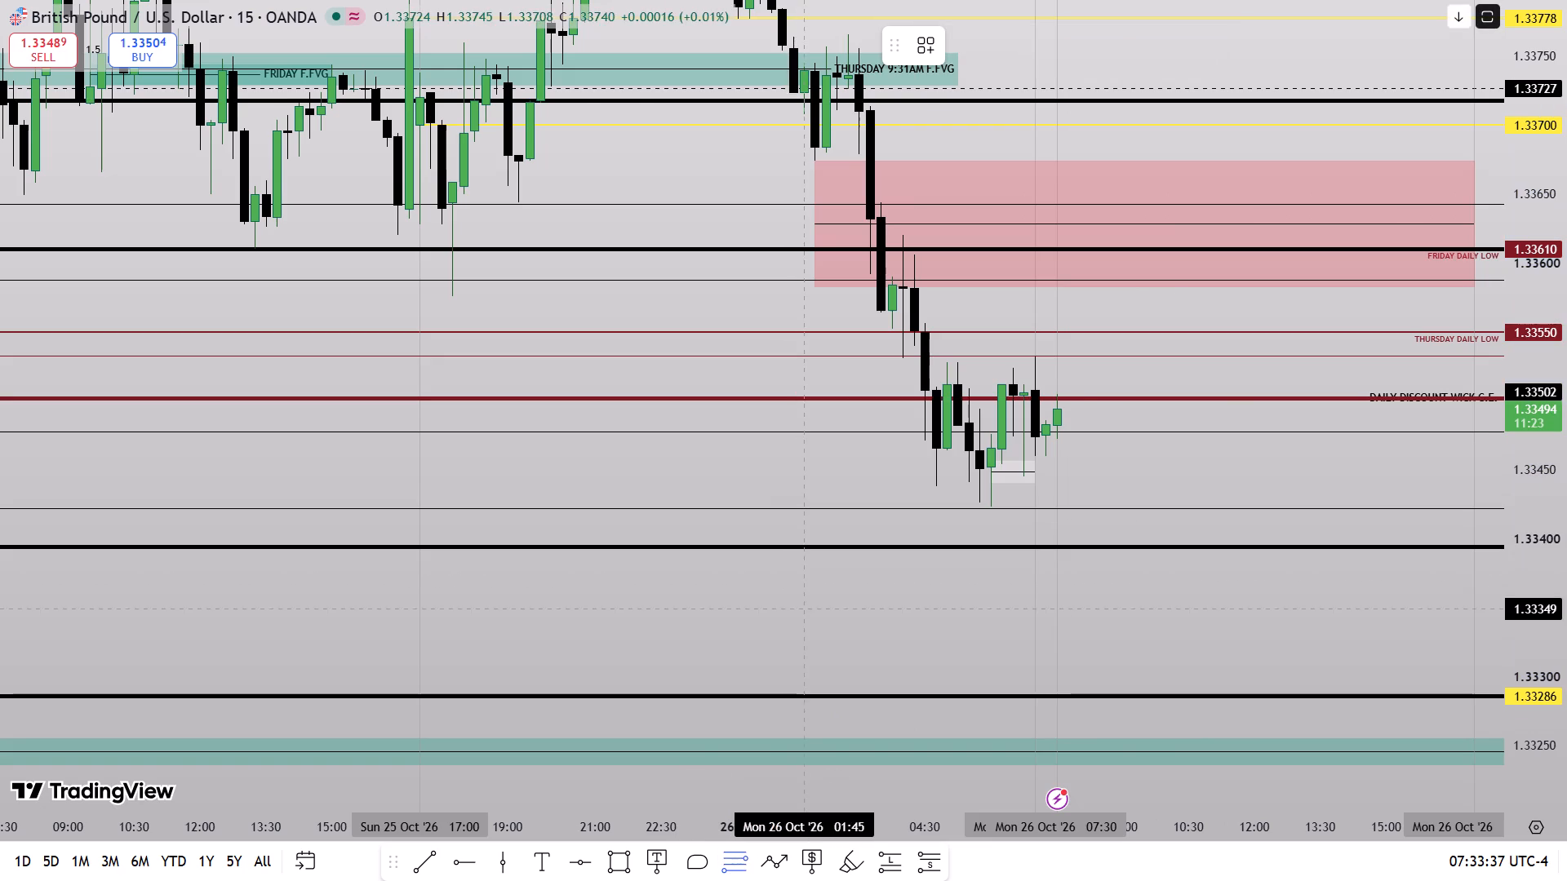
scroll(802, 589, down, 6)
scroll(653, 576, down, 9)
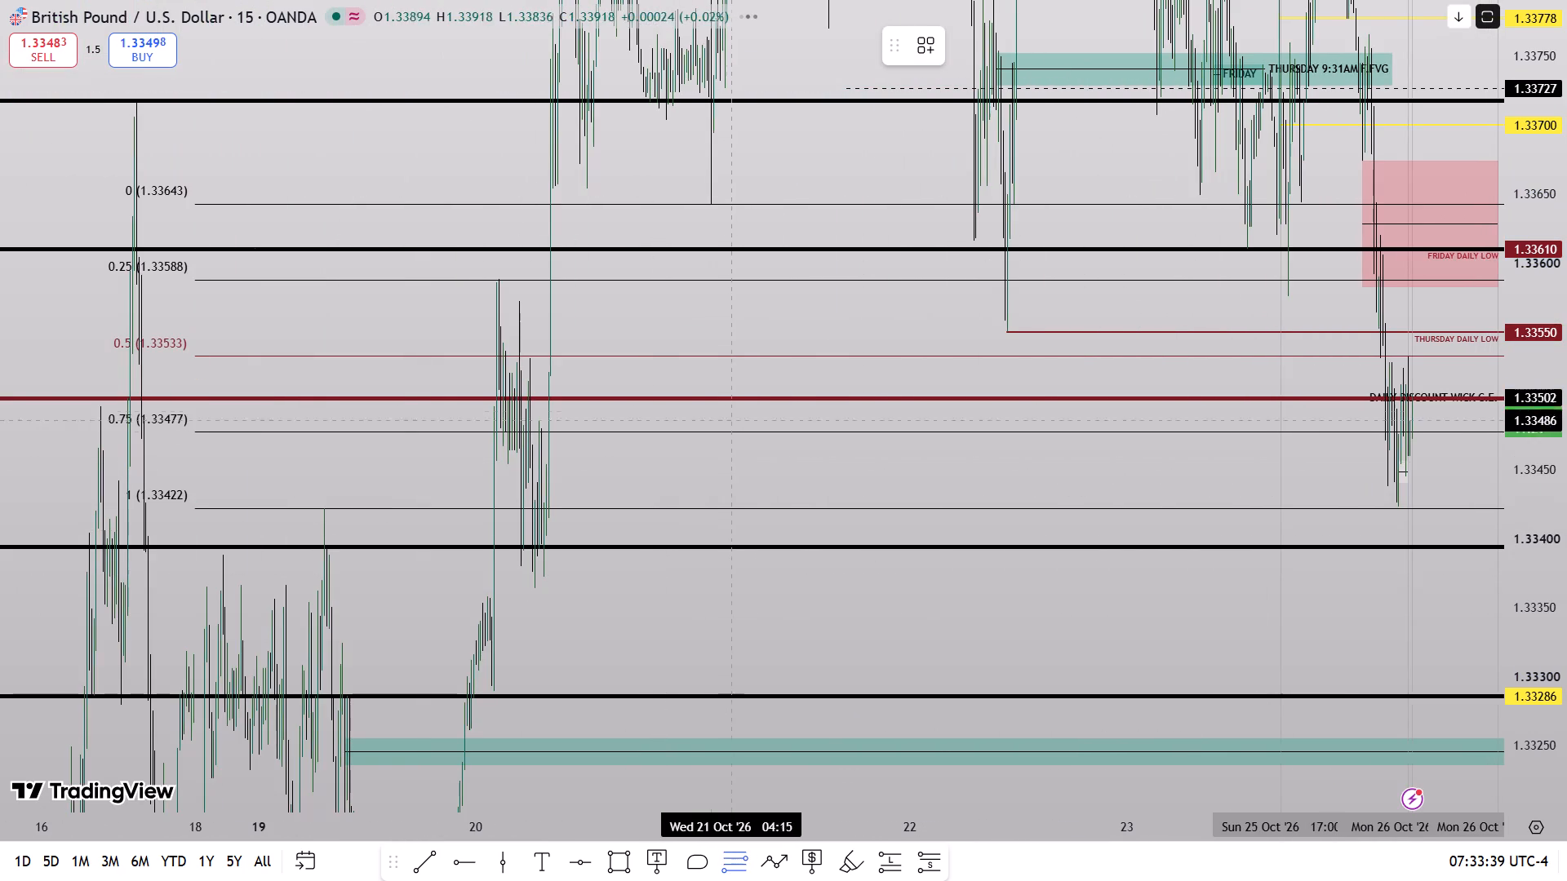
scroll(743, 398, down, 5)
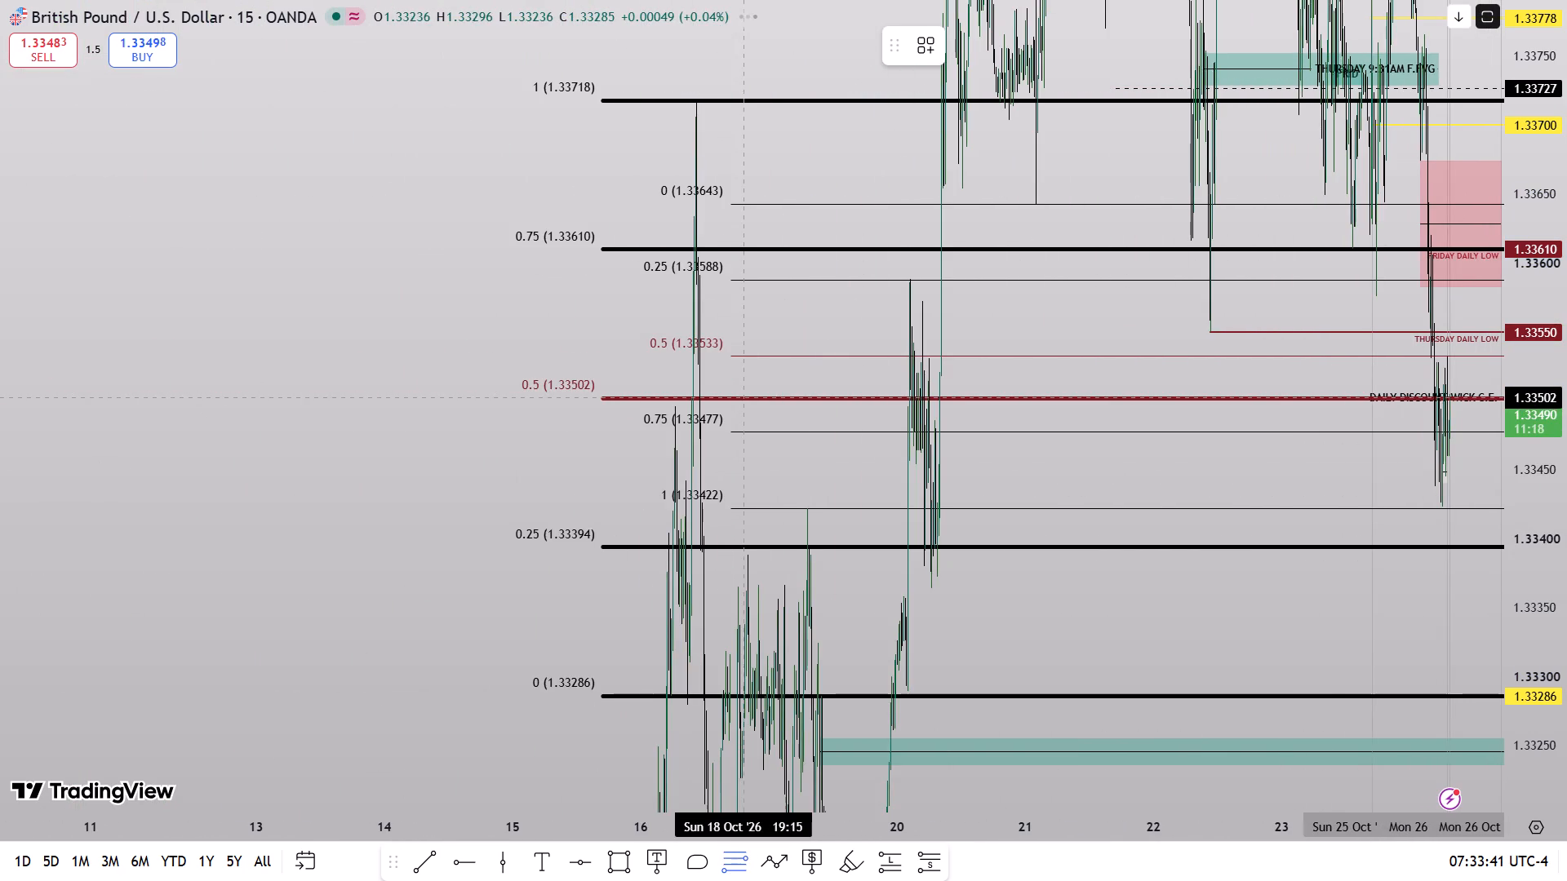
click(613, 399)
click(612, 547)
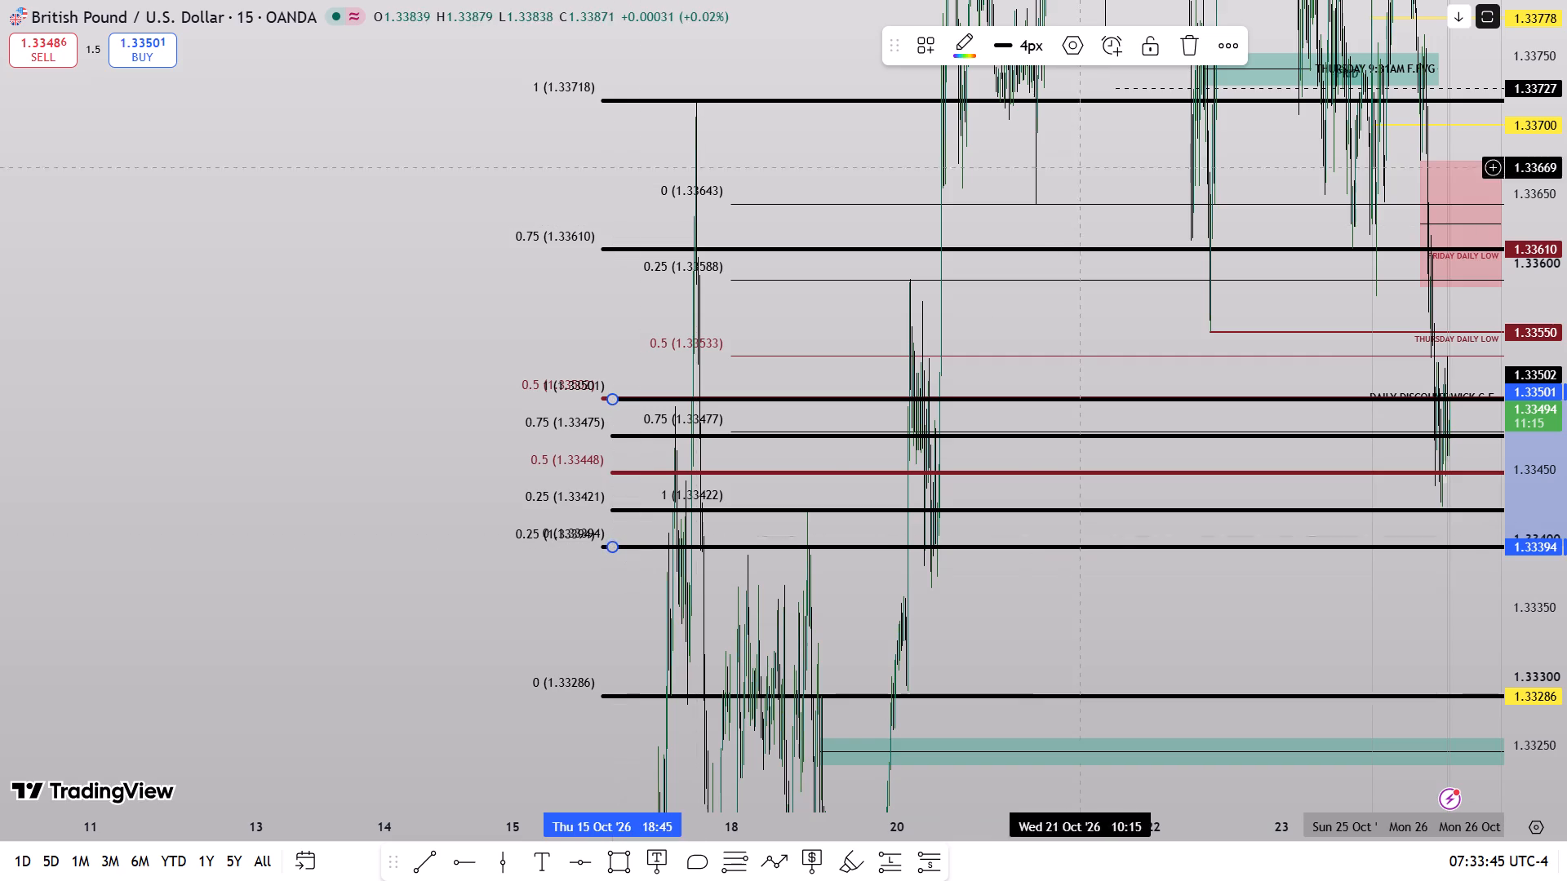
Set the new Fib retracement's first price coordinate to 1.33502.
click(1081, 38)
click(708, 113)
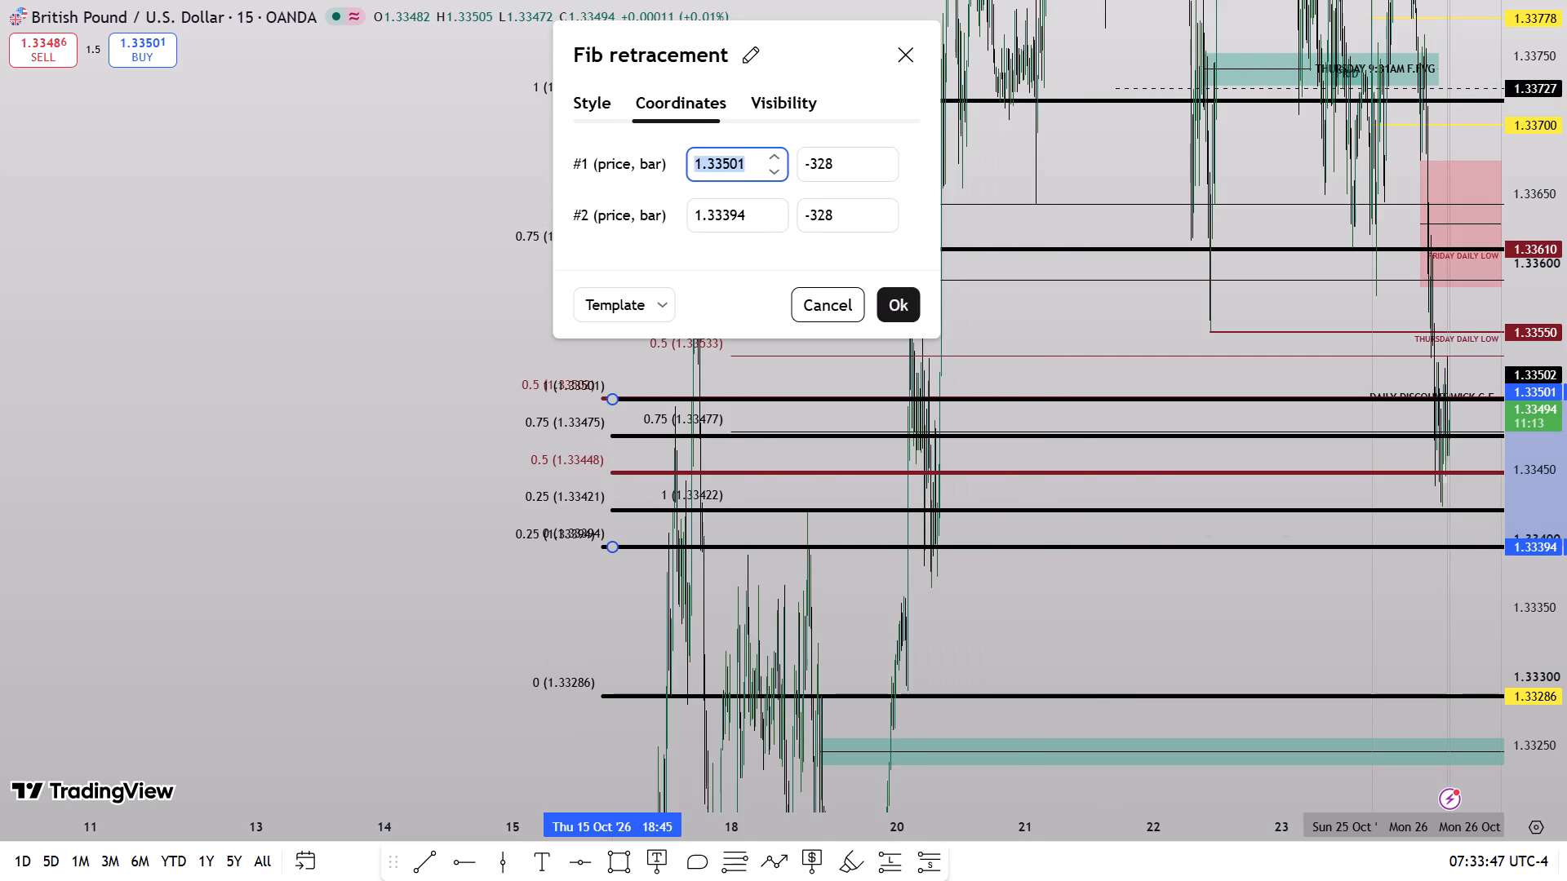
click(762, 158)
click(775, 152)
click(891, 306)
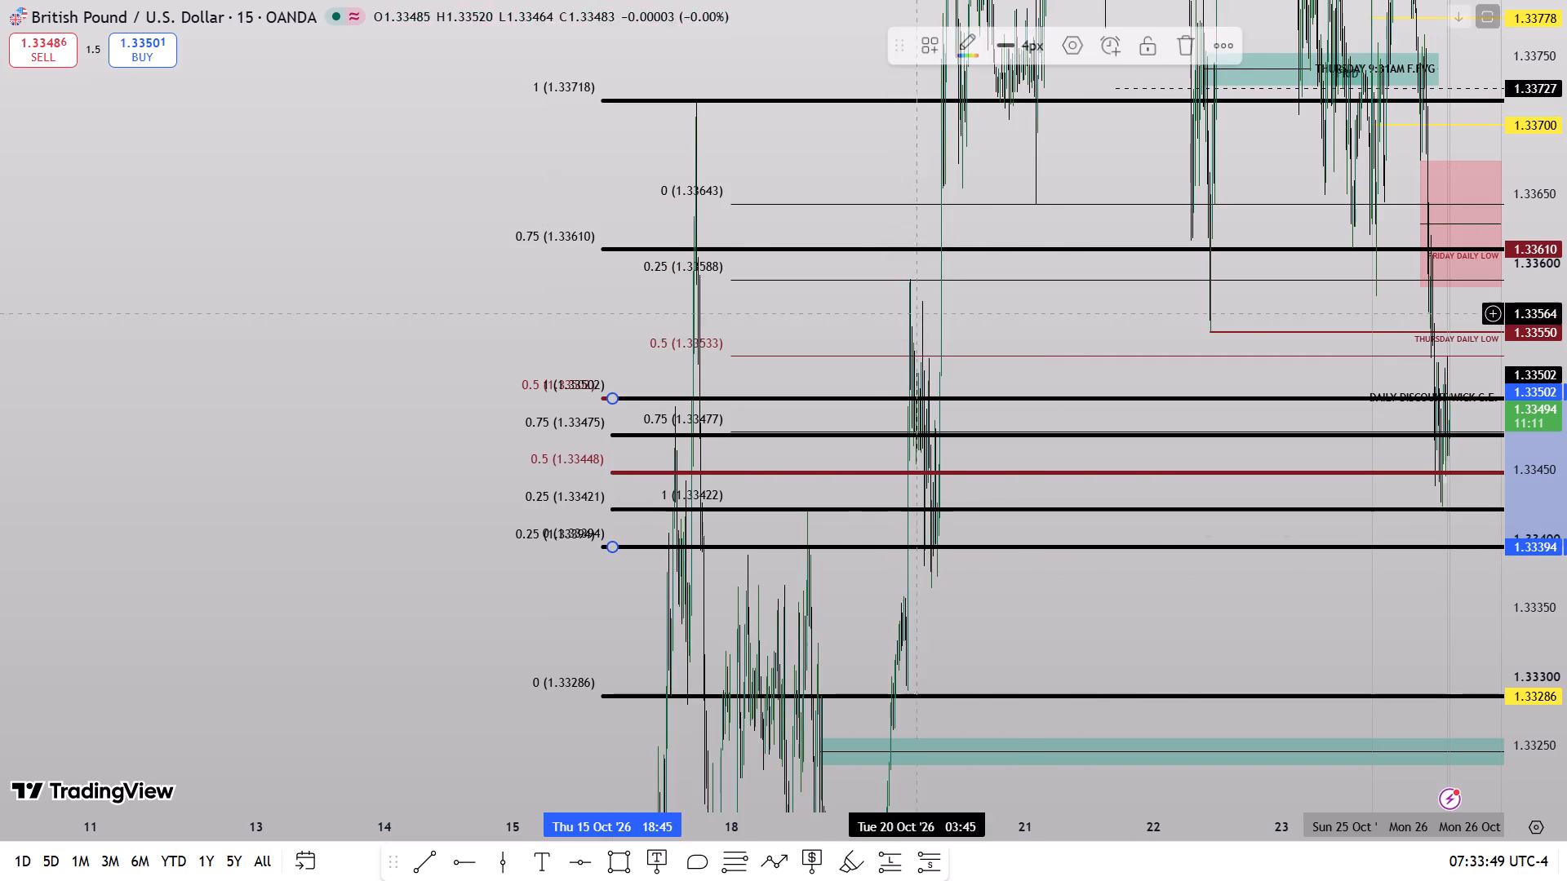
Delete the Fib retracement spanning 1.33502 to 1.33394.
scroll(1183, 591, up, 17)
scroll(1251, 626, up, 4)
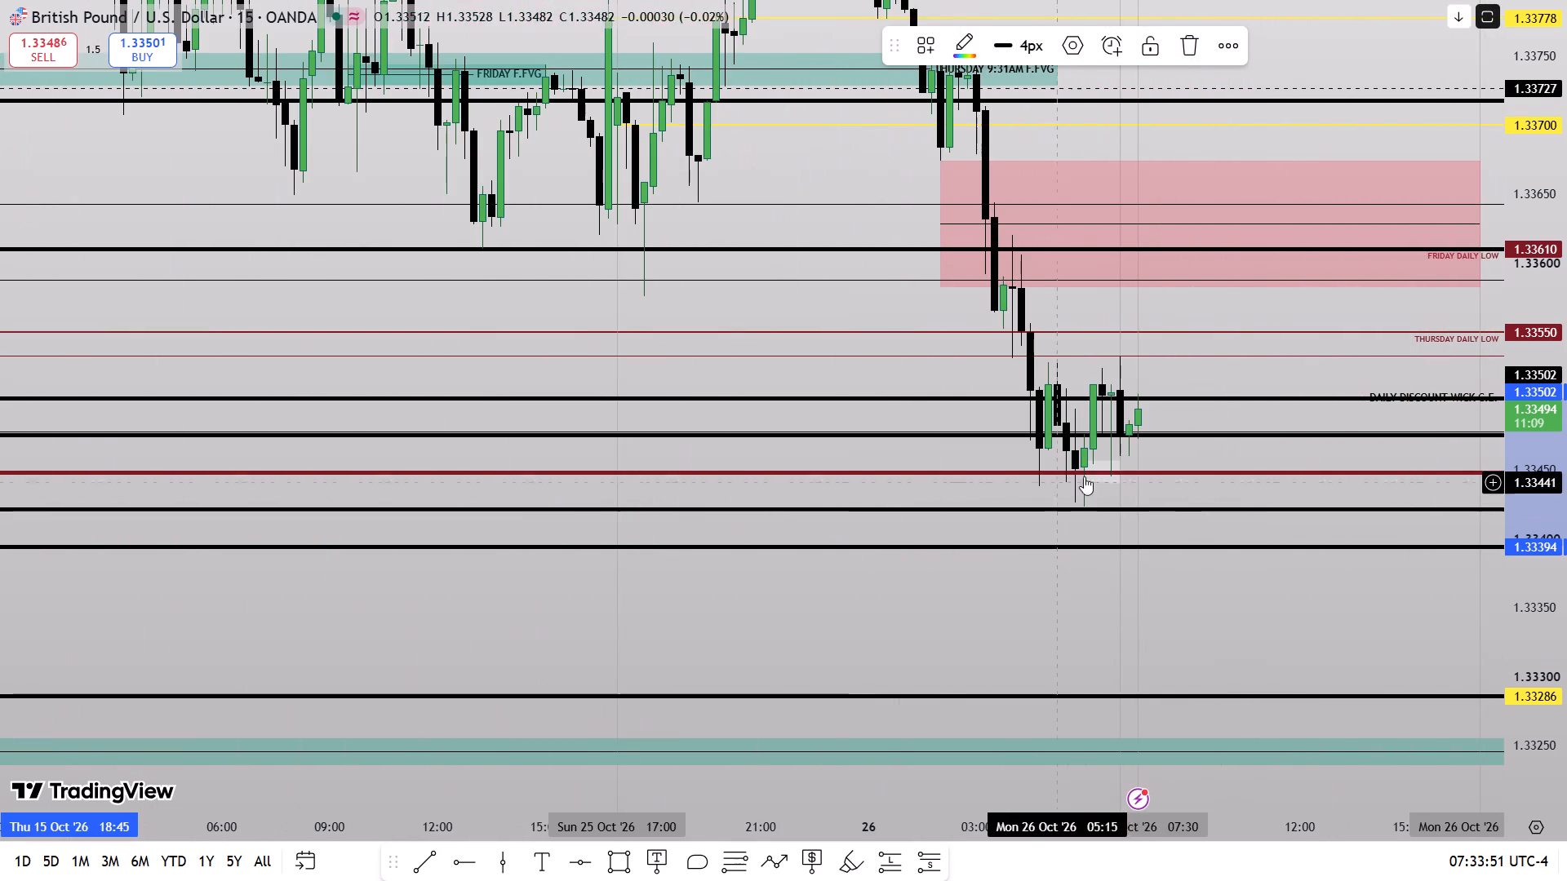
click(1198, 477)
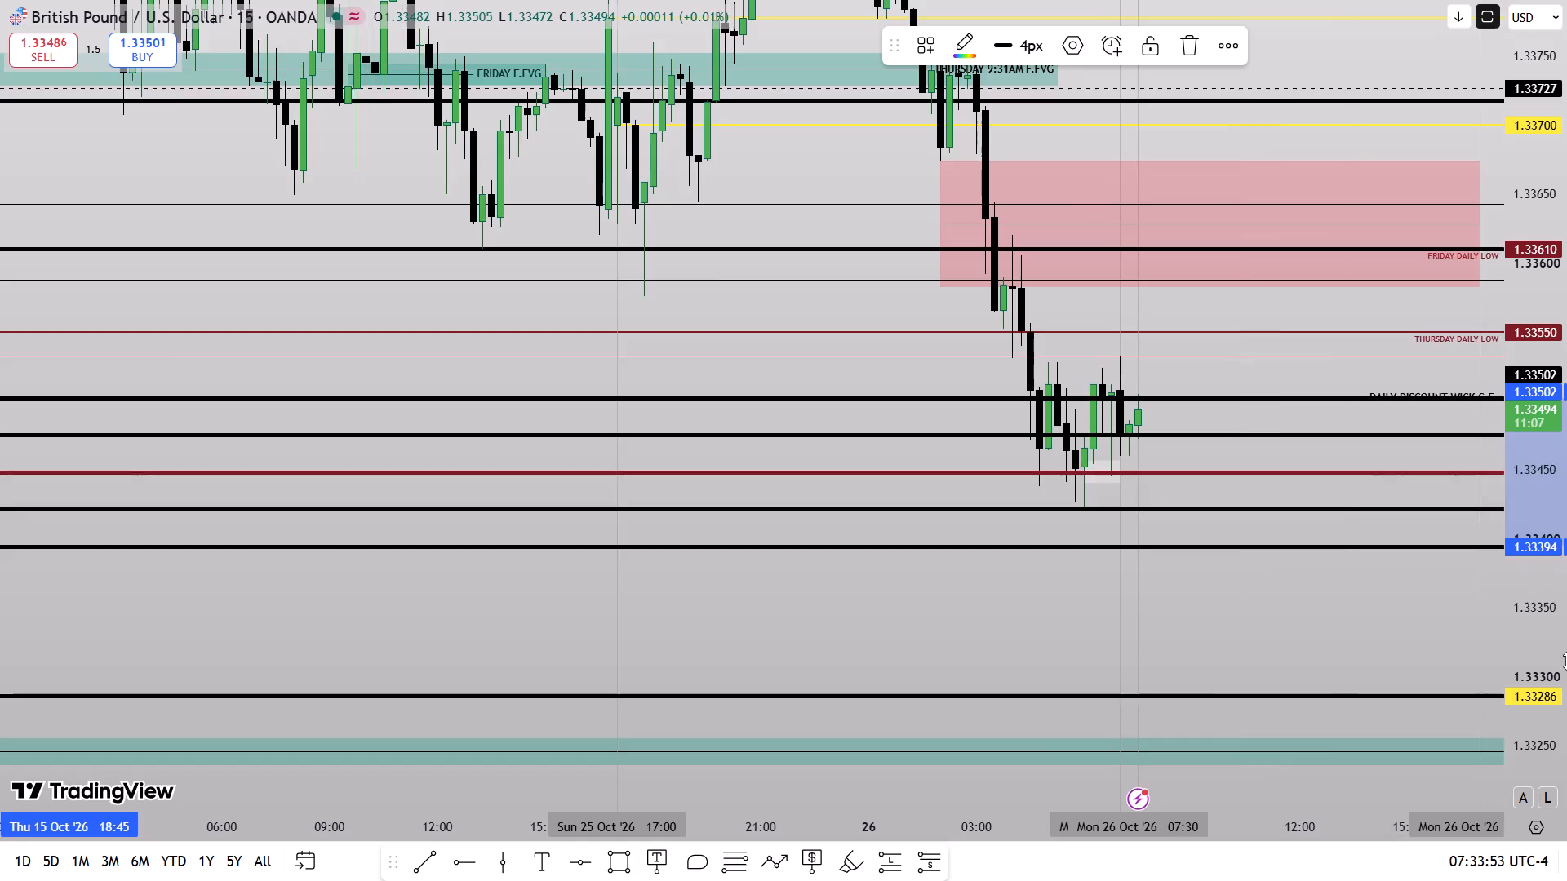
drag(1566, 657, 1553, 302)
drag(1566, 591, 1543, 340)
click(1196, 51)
Draw a rectangle over the 26 Oct 15-minute consolidation from 1.33528 to 1.33464, extending from 05:00 to 09:45.
drag(1566, 146, 1566, 255)
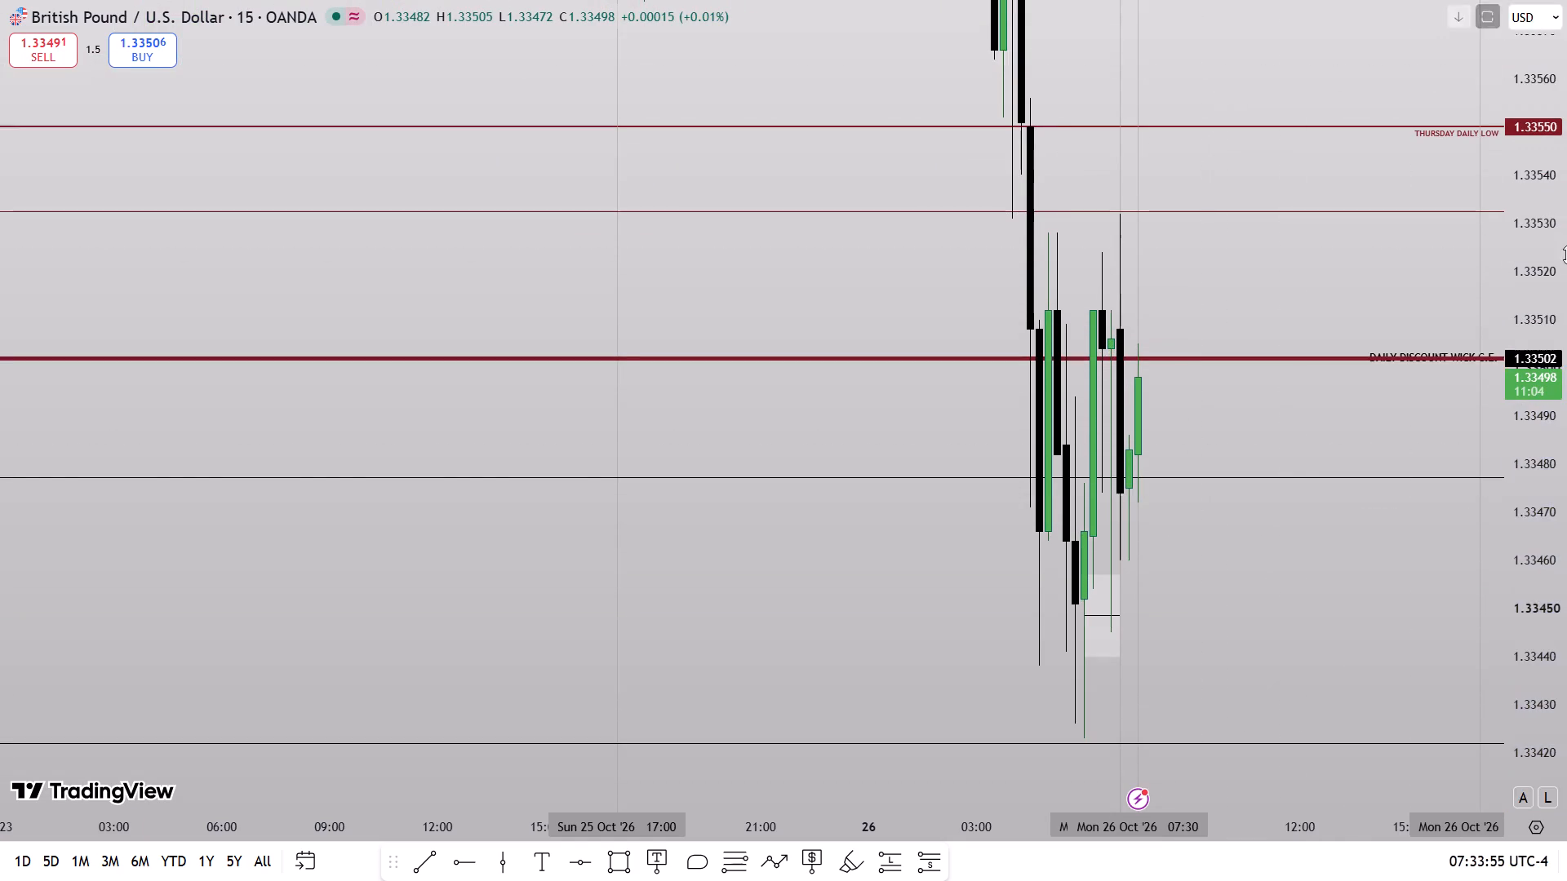
drag(1566, 255, 1543, 458)
scroll(1354, 556, up, 1)
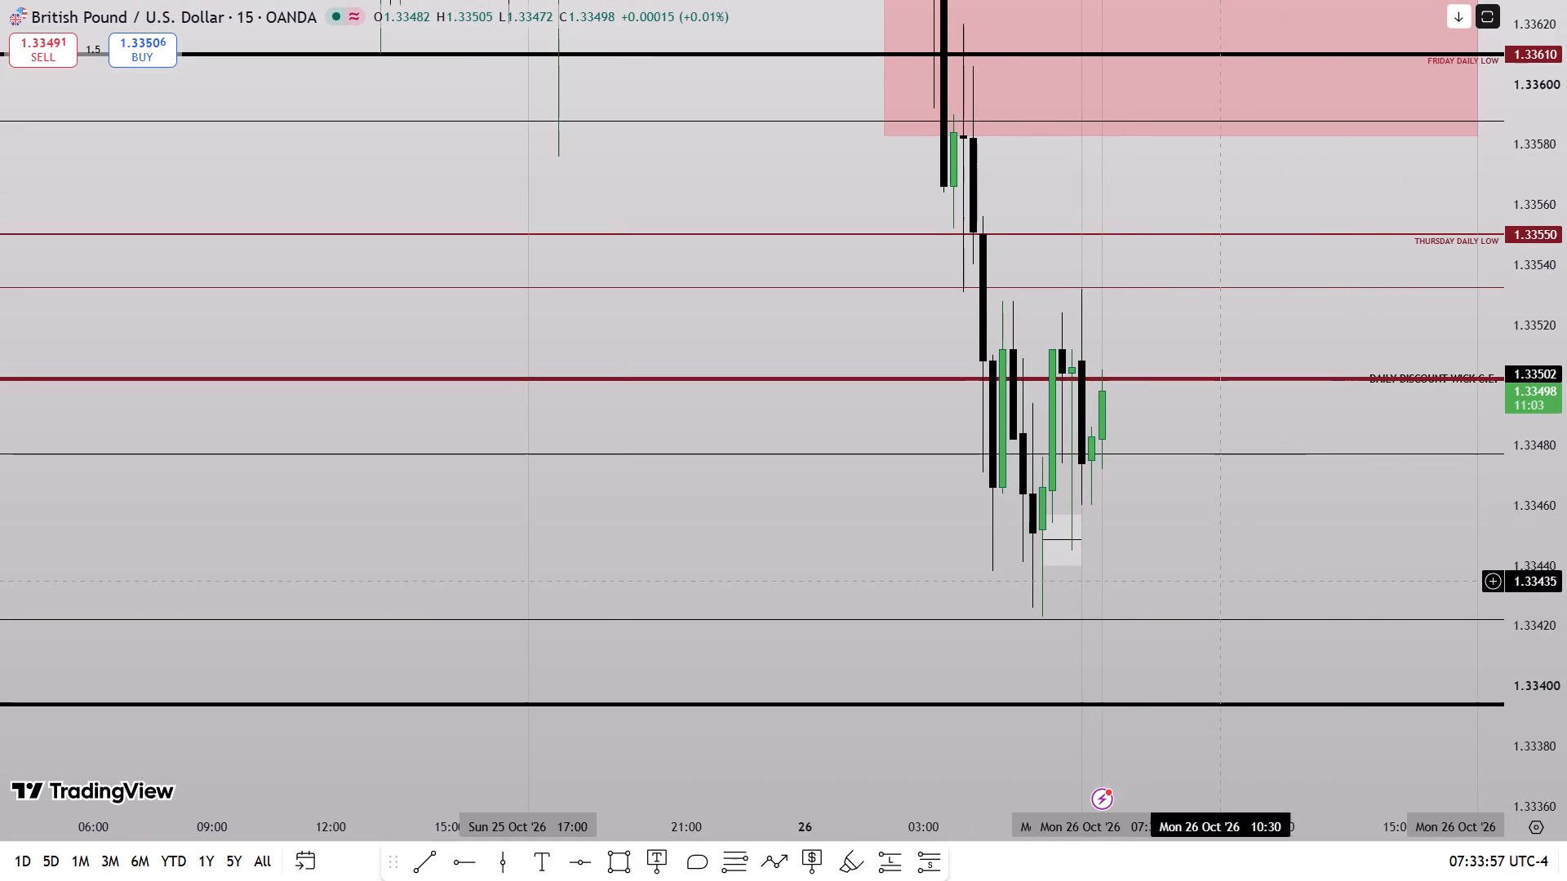
click(626, 859)
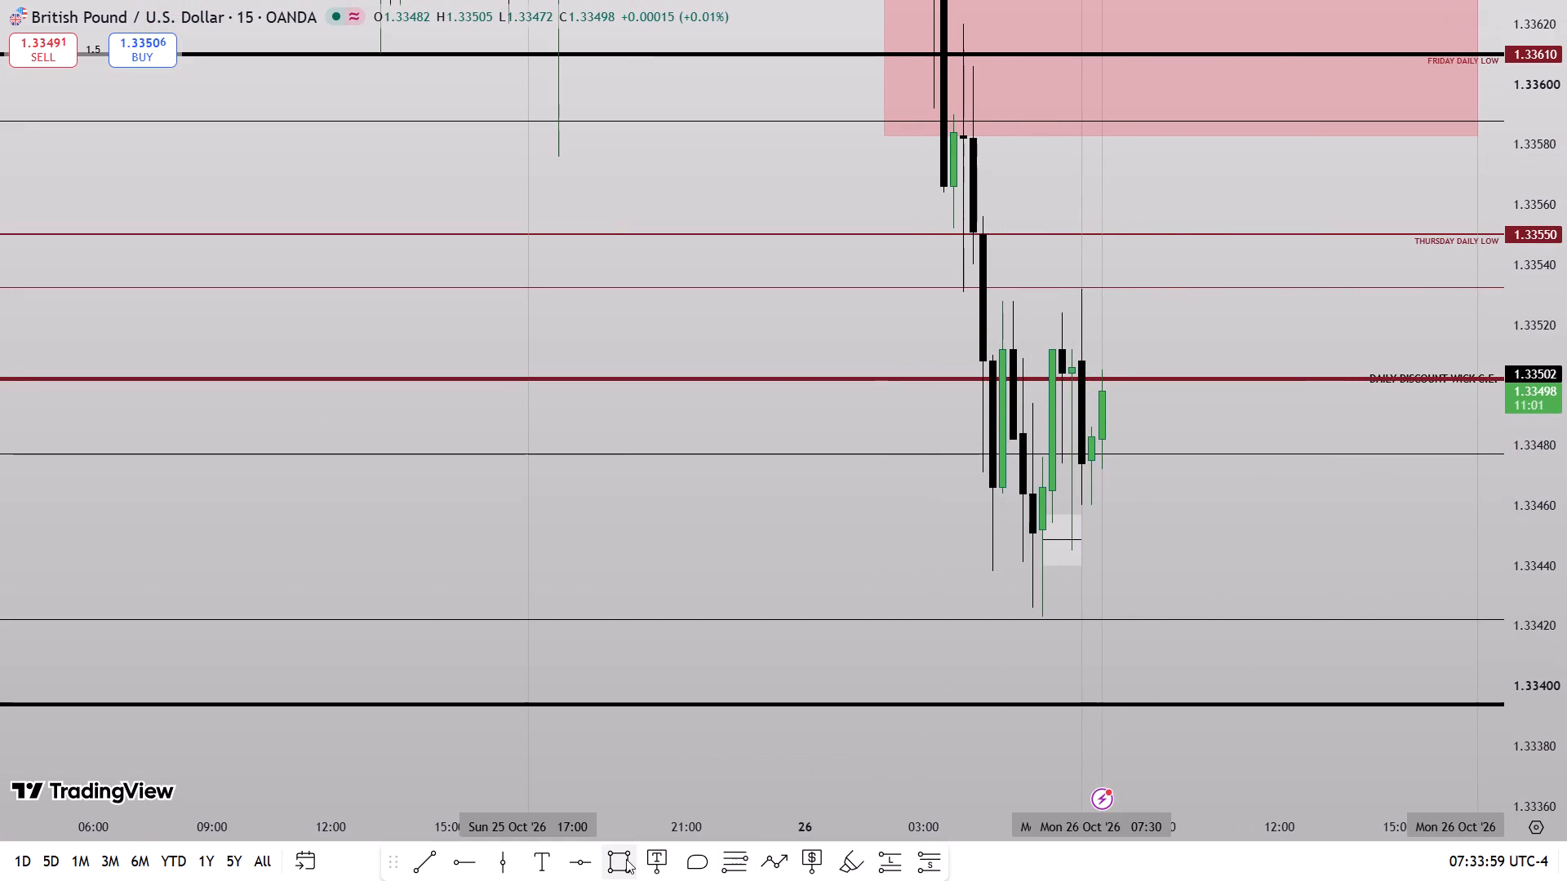
click(1002, 316)
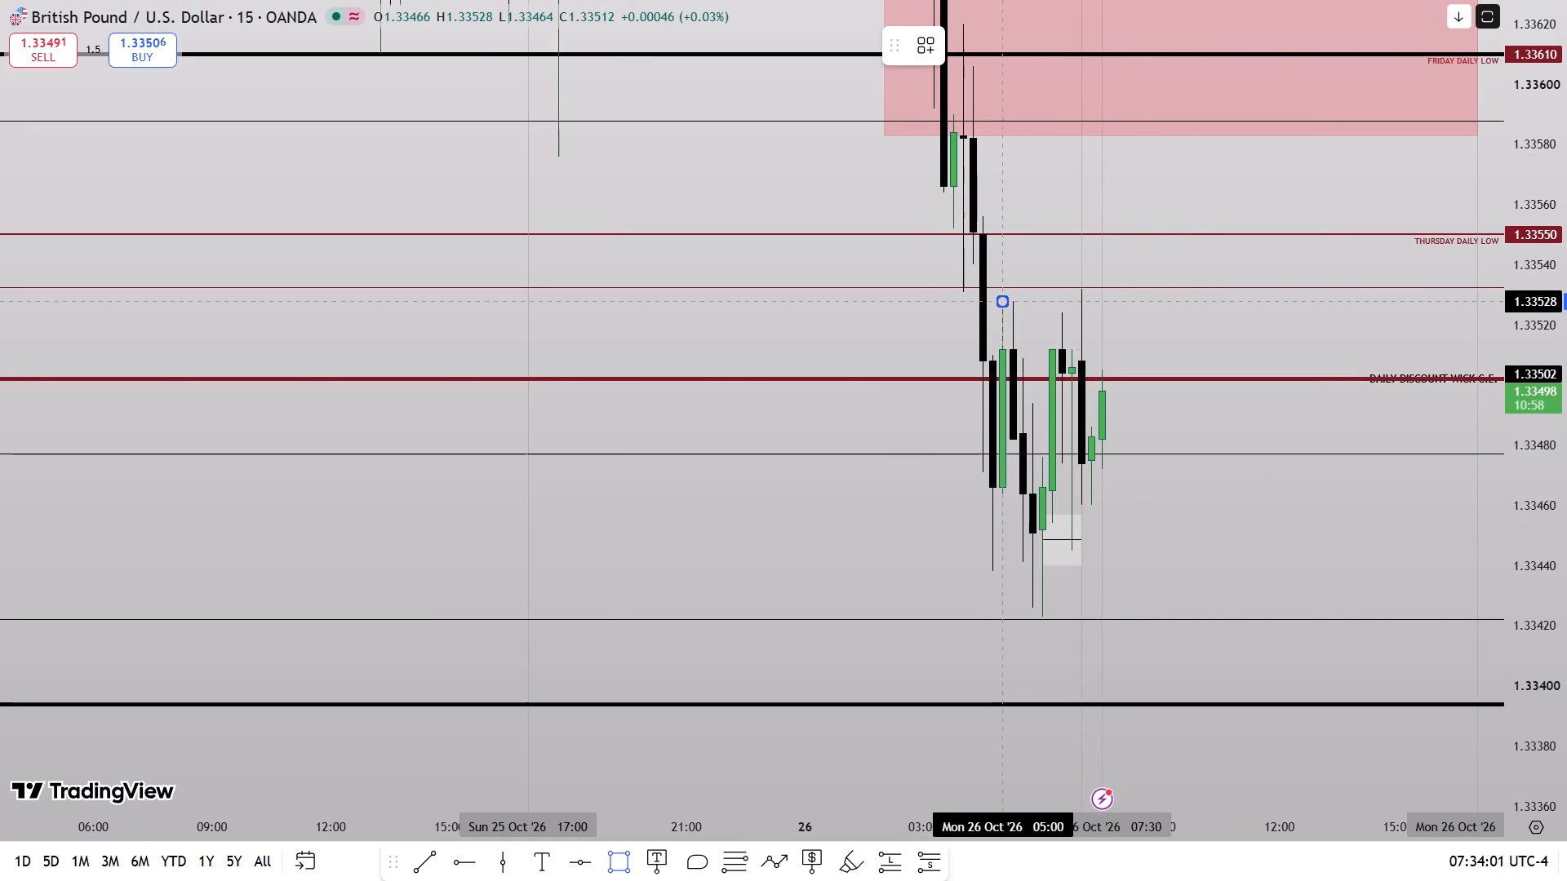
click(999, 515)
drag(1000, 402, 1193, 432)
Make the new rectangle's border and fill cyan.
click(965, 38)
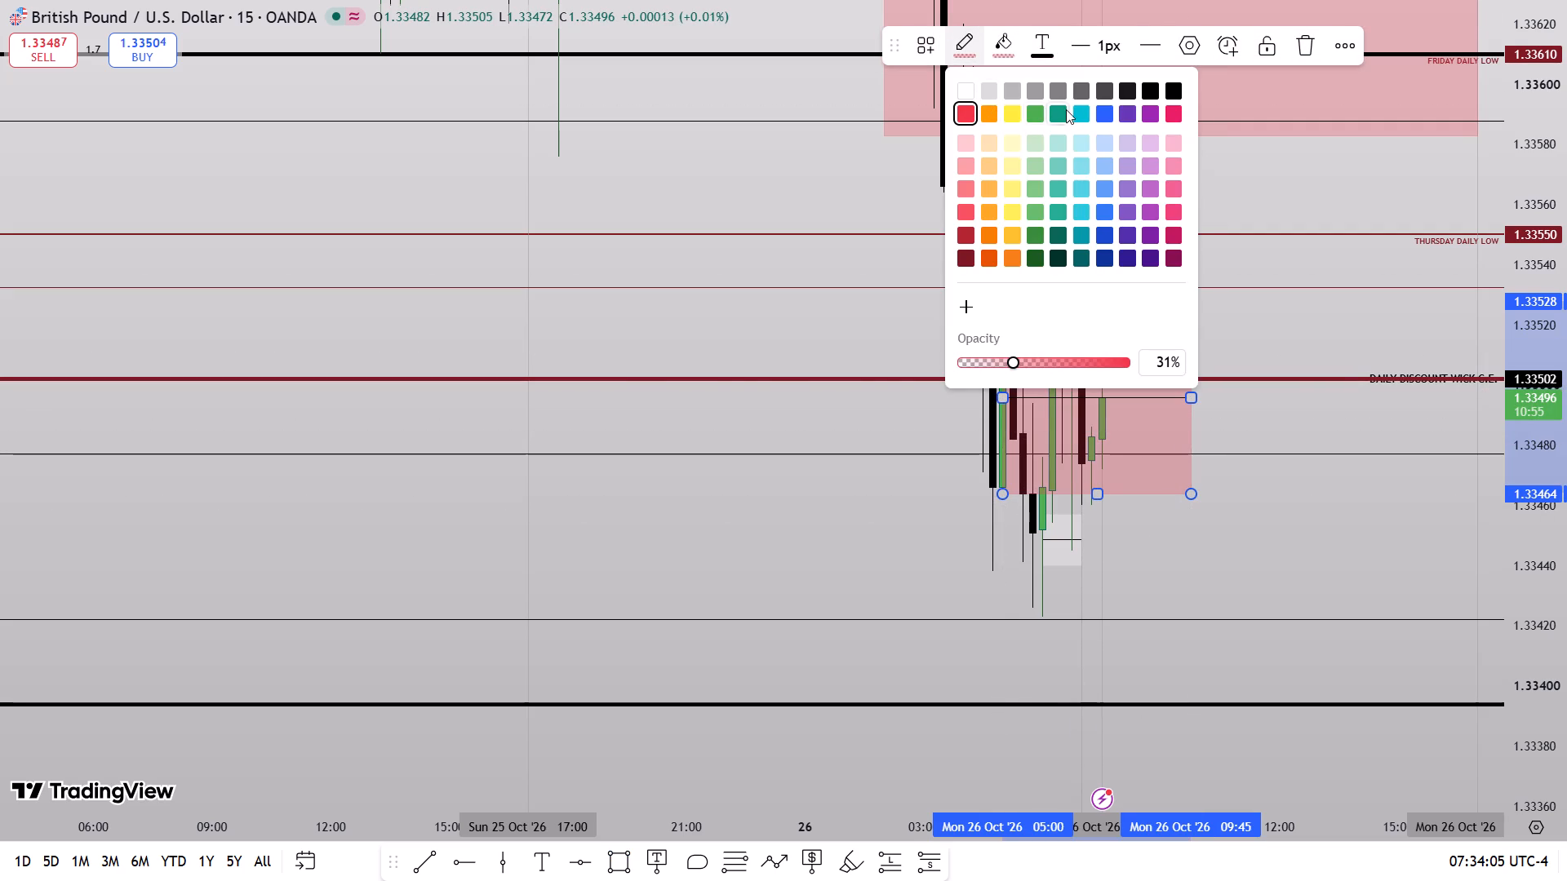
click(1075, 109)
click(988, 49)
click(1116, 110)
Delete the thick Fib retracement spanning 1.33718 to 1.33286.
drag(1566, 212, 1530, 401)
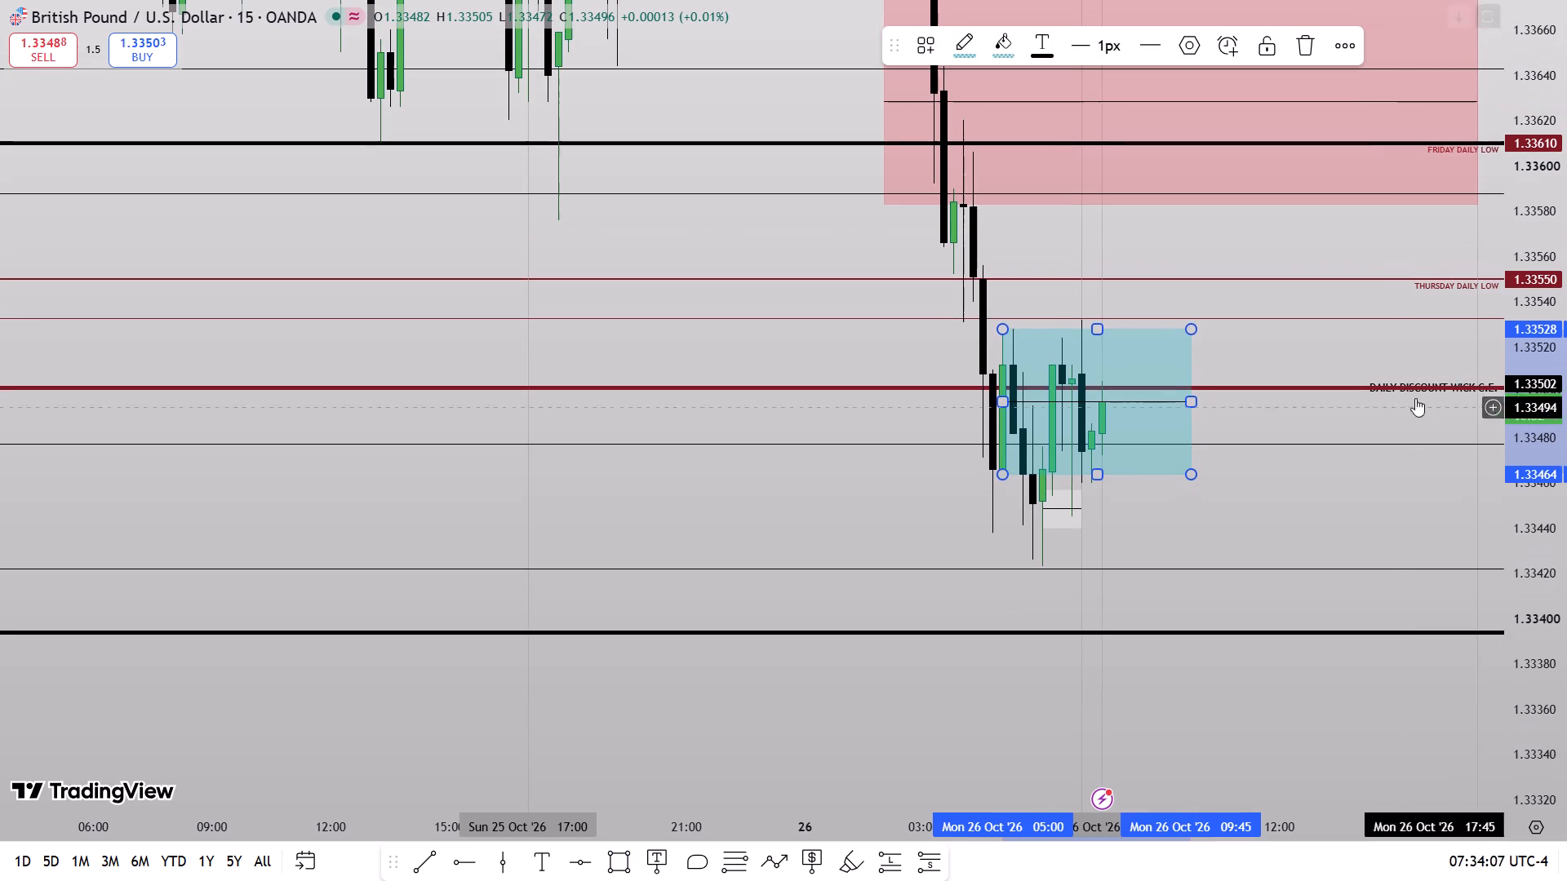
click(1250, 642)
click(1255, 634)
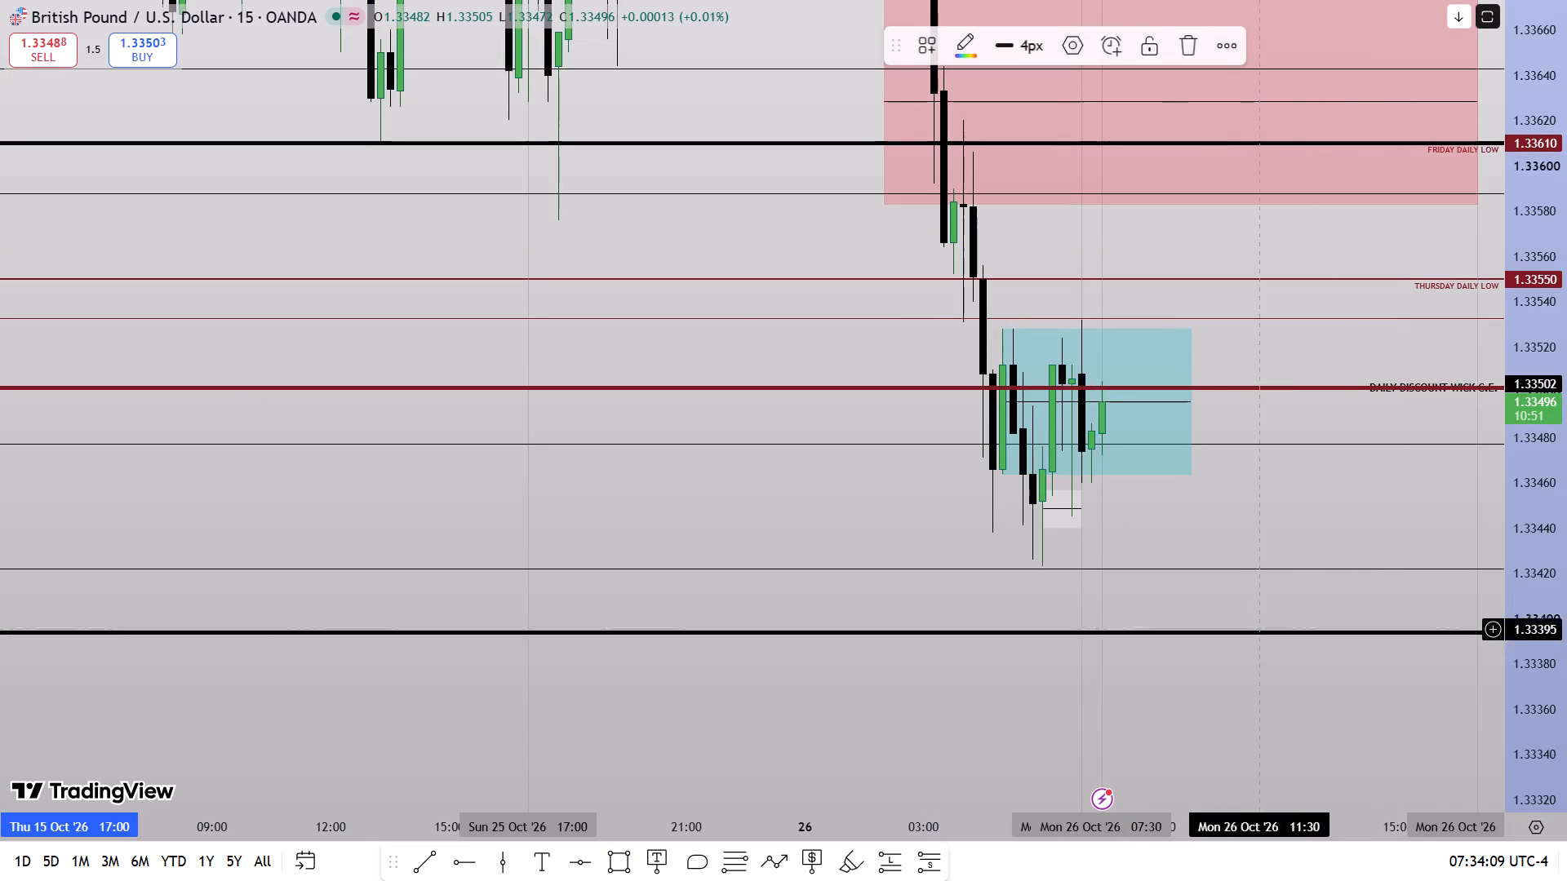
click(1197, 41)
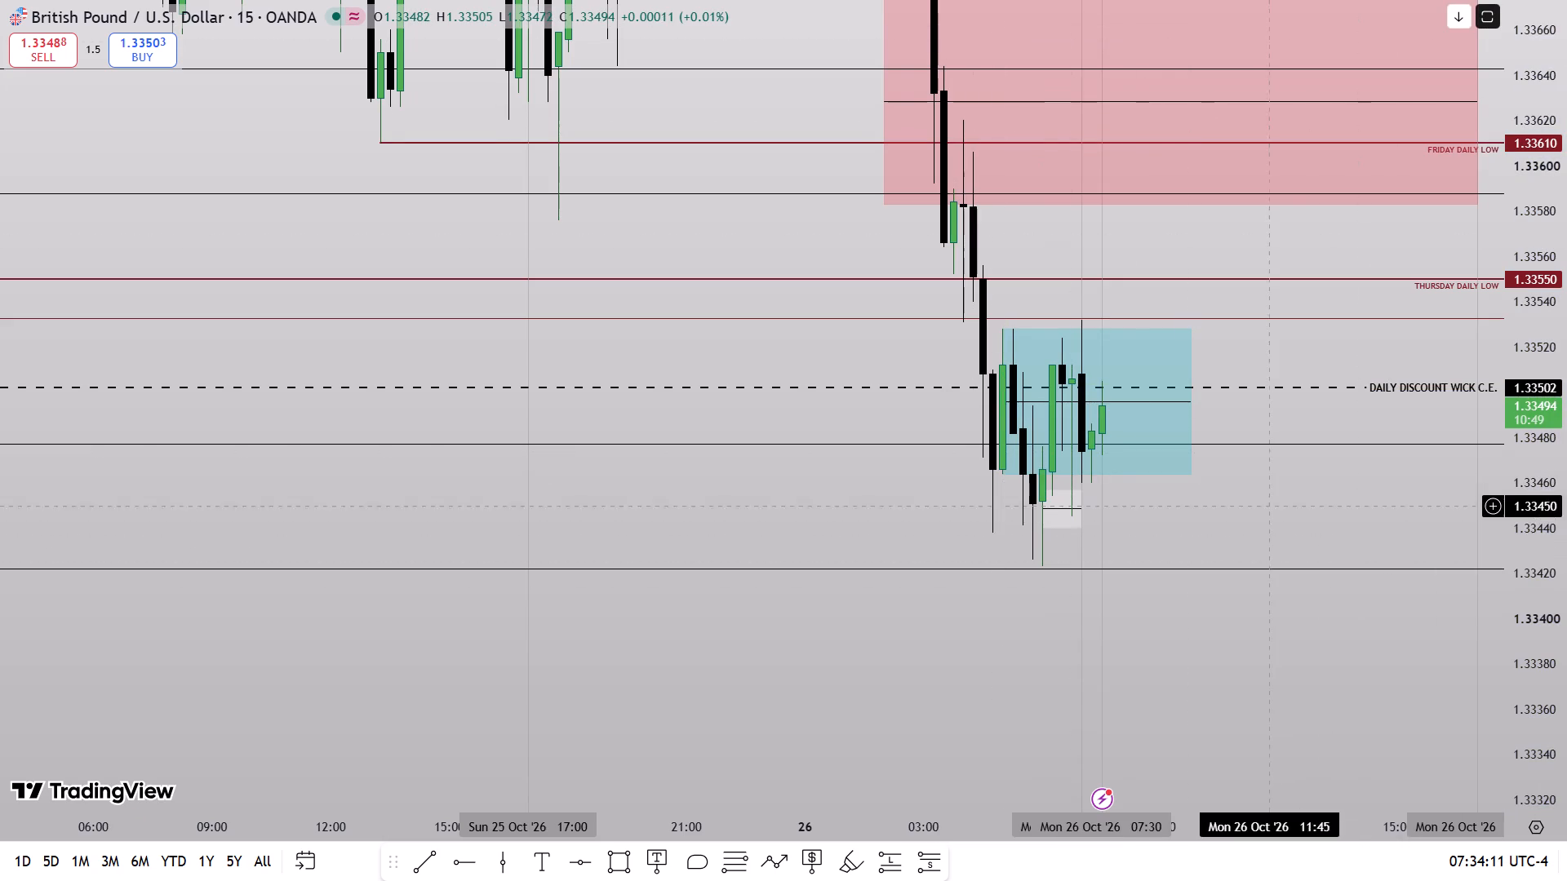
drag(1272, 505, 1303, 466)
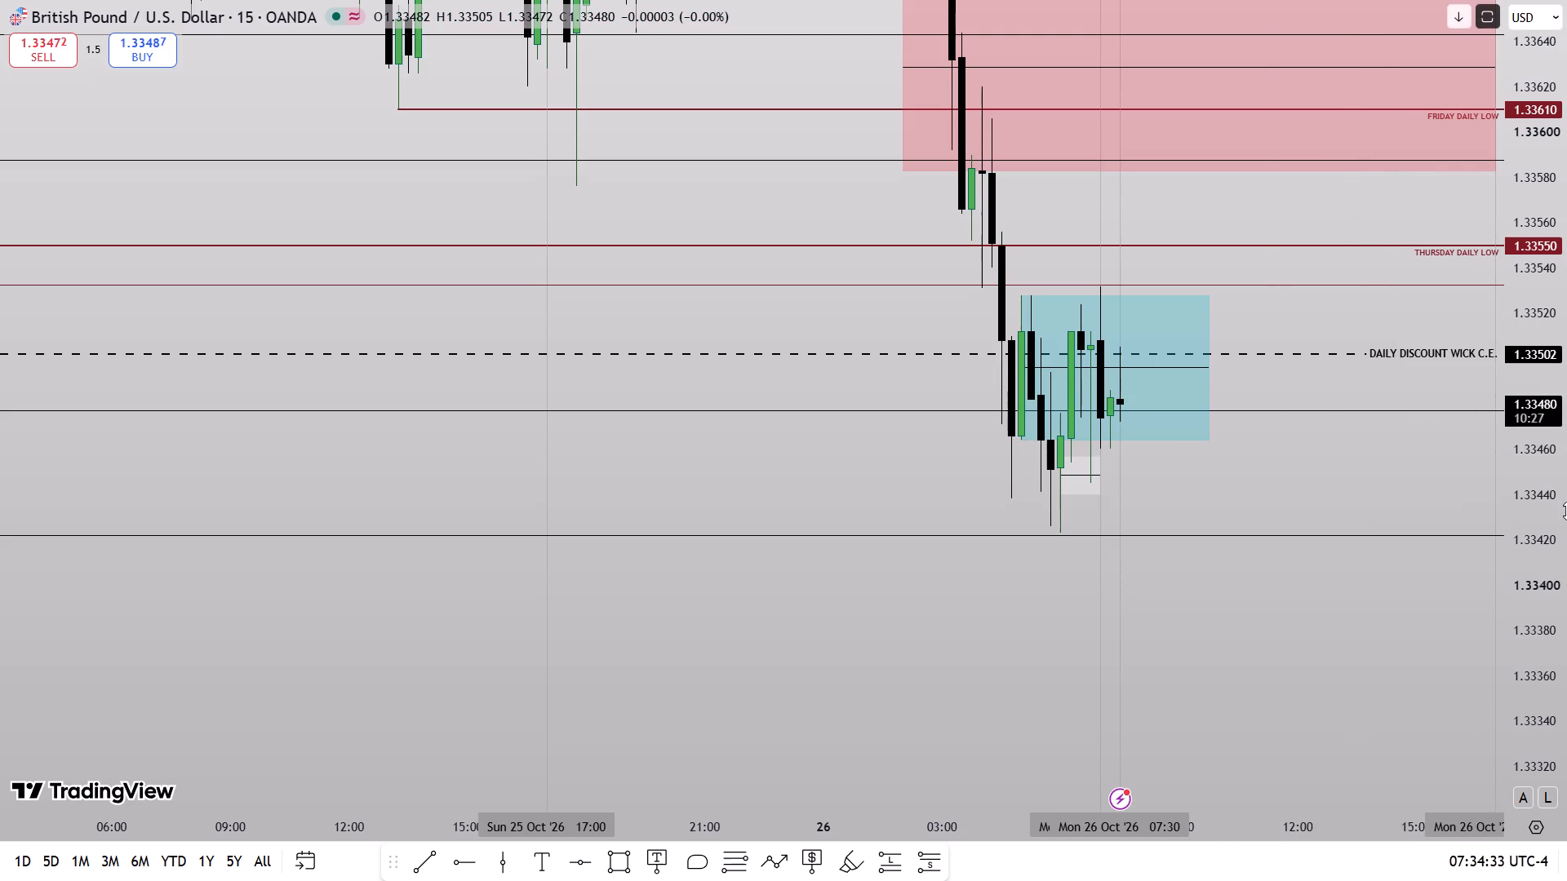
Switch the GBPUSD chart to the 1-minute timeframe.
key(1)
key(Return)
Delete the cyan consolidation rectangle spanning 1.33528 to 1.33464.
scroll(1262, 436, down, 2)
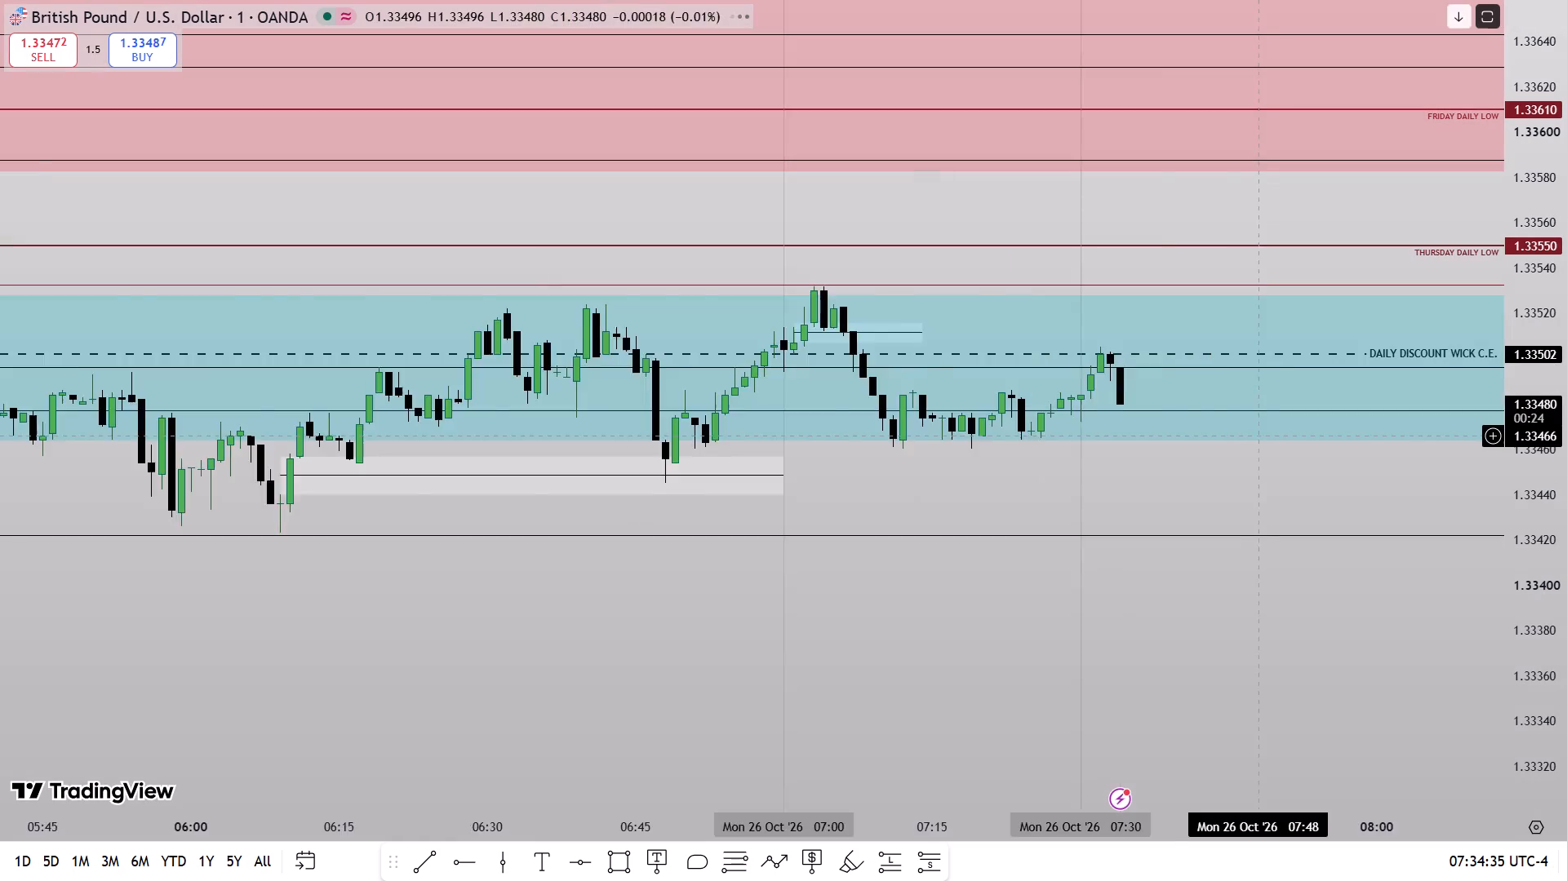
scroll(1262, 436, down, 3)
click(1205, 303)
click(1212, 299)
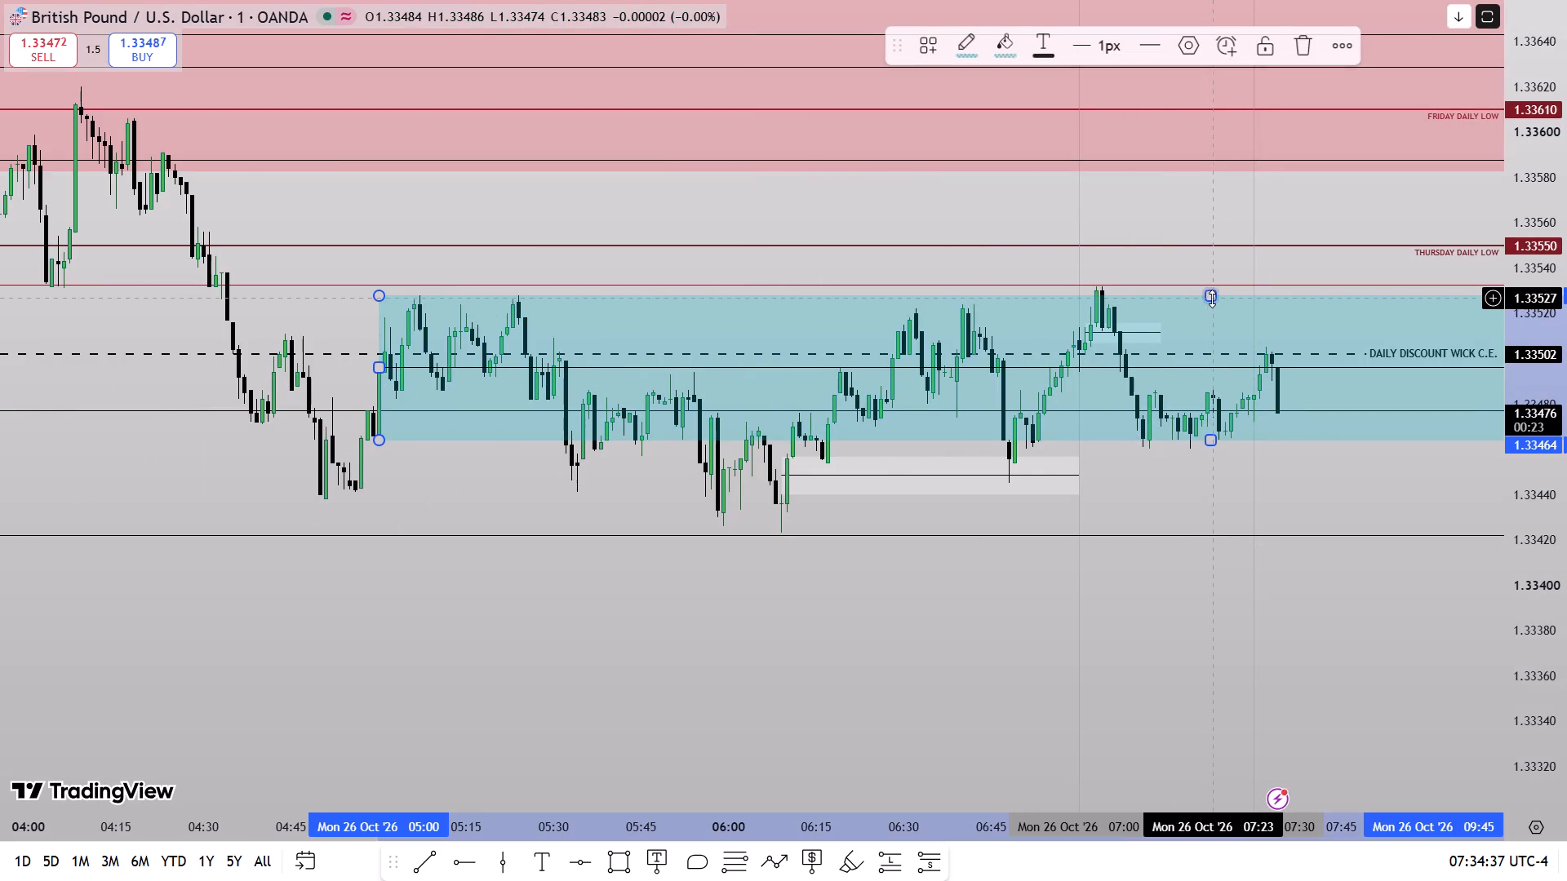
click(1297, 44)
Extend the small white zone from 1.33516 to 1.33507 forward in time to about 07:38 on 26 Oct.
drag(1566, 626, 1557, 316)
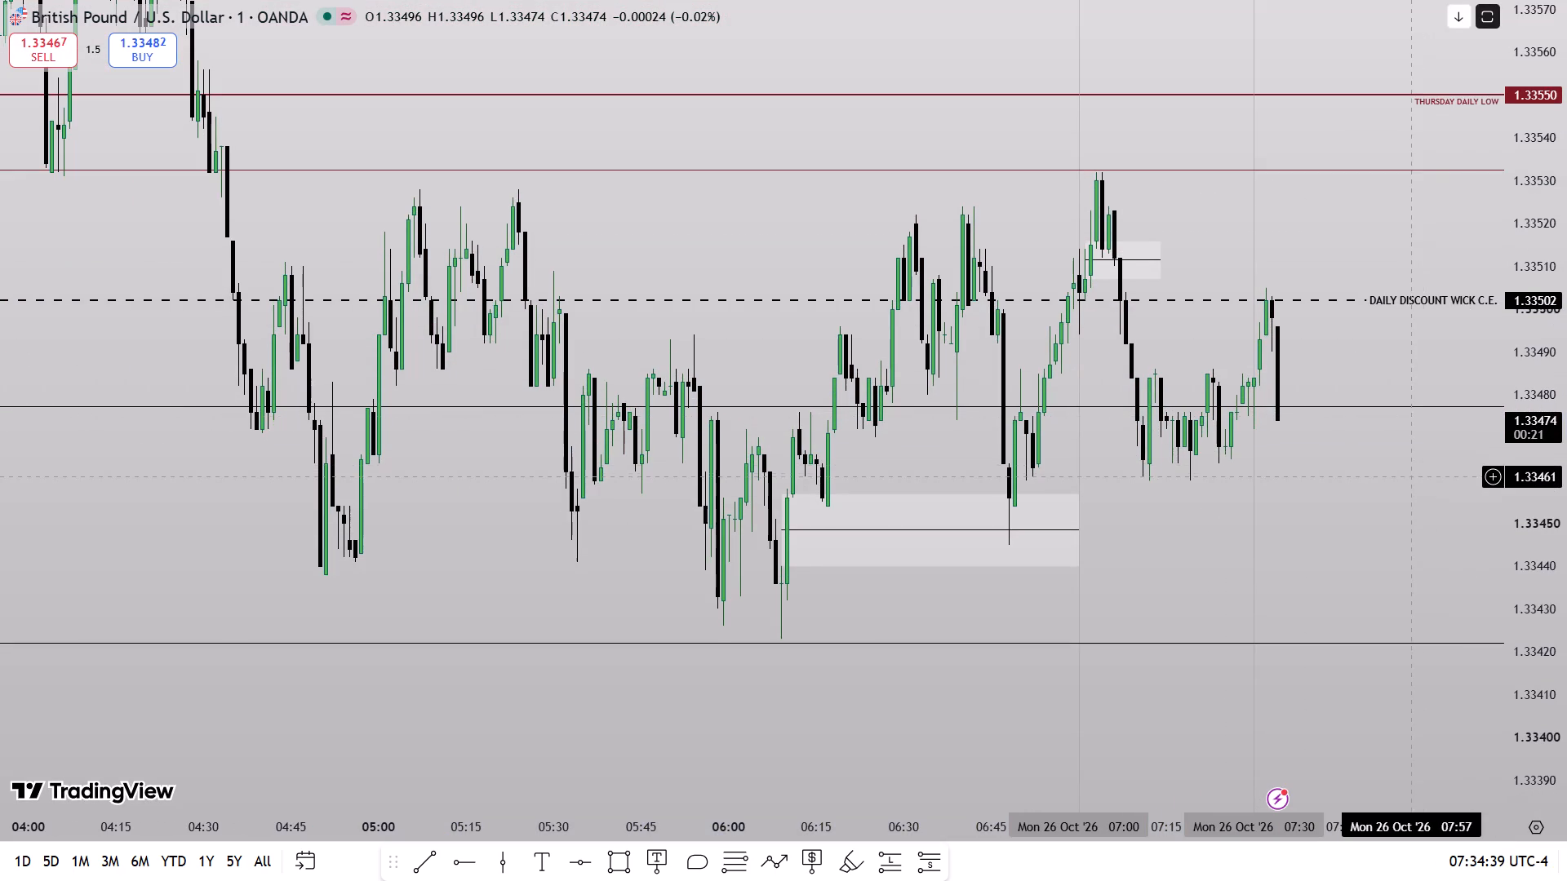
drag(1408, 477, 1256, 466)
drag(1566, 300, 1564, 453)
scroll(1463, 502, down, 1)
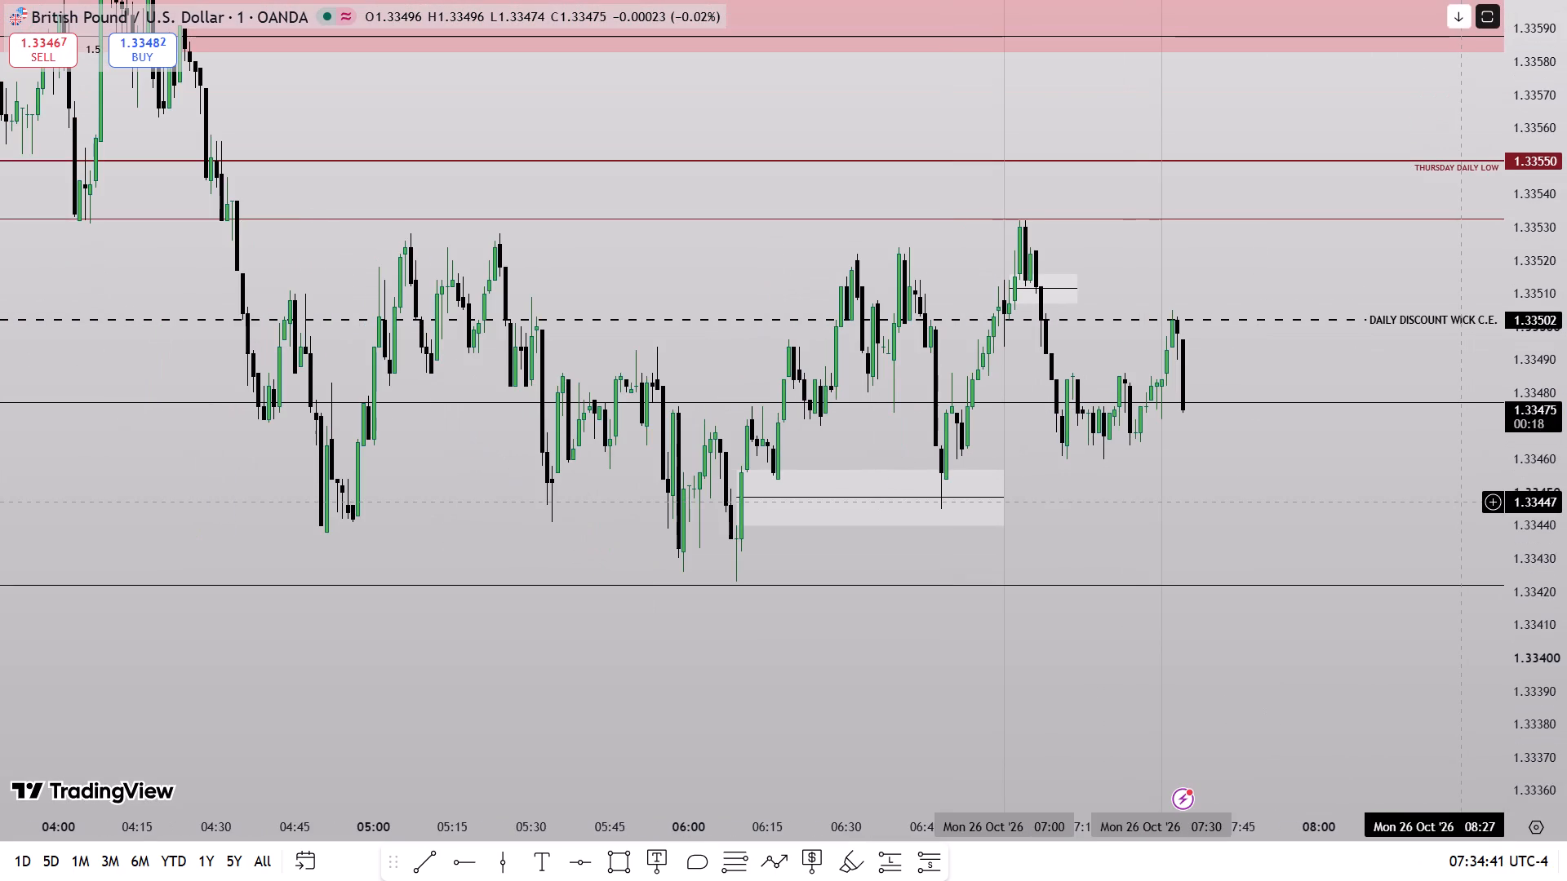
scroll(1361, 536, down, 1)
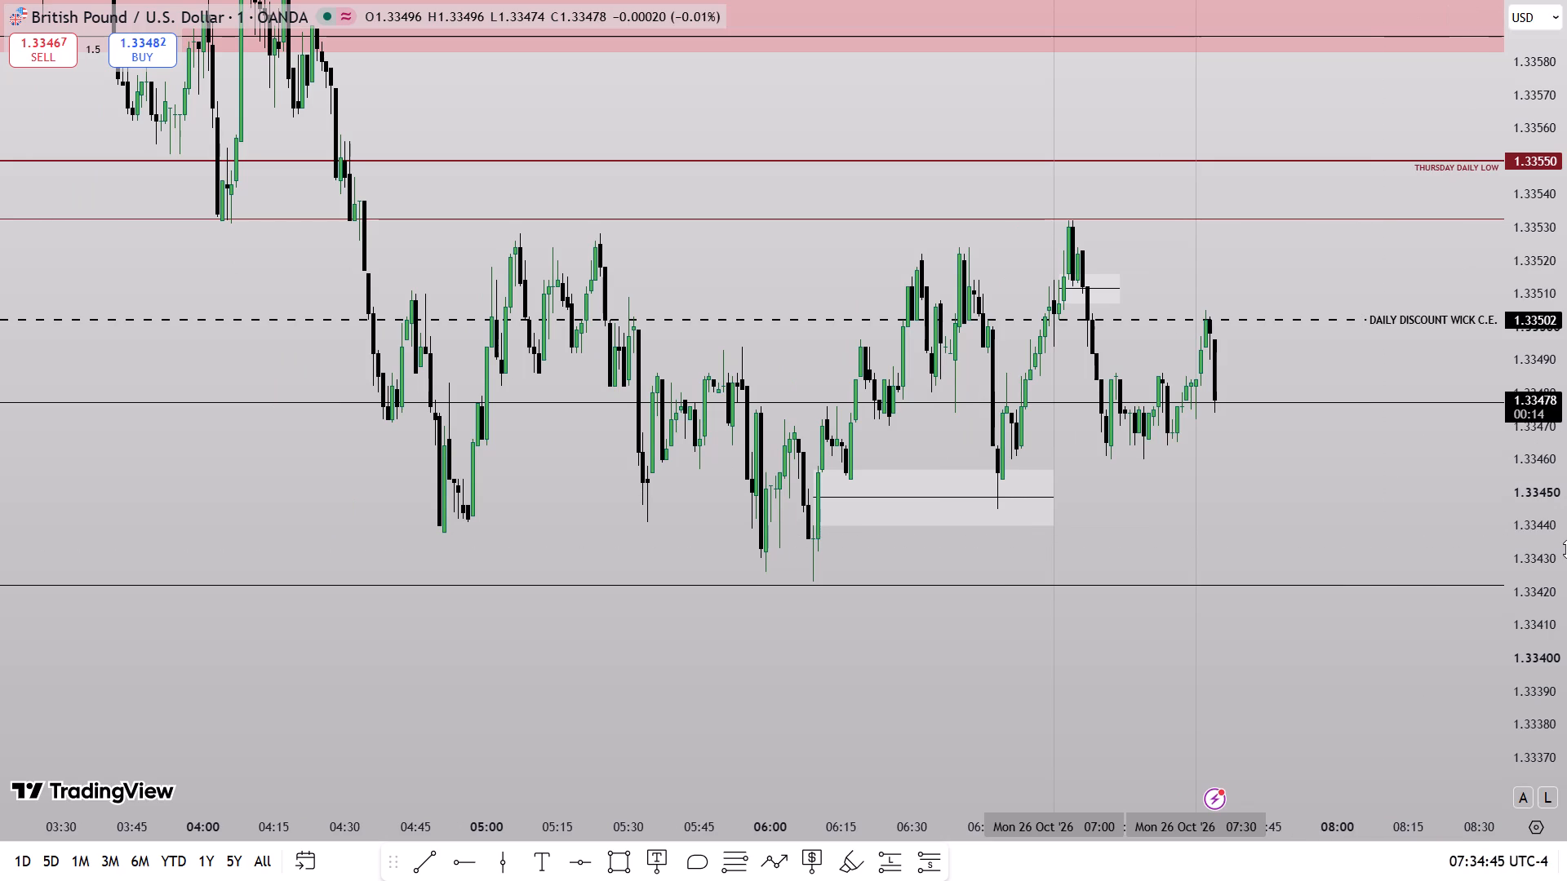
drag(1120, 288, 1187, 299)
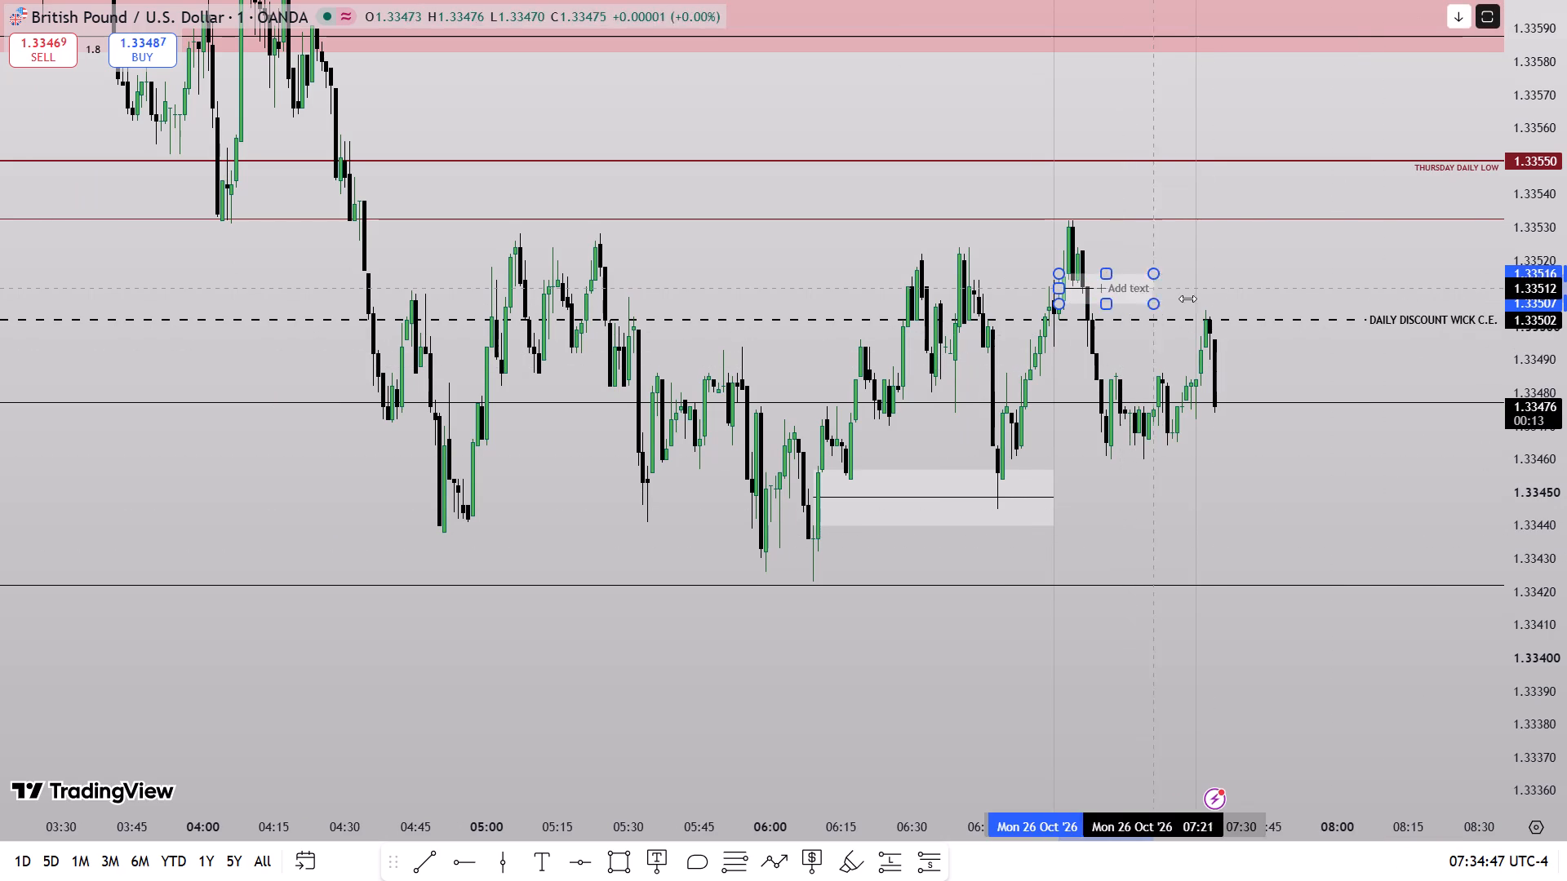
drag(1187, 299, 1234, 310)
click(1298, 500)
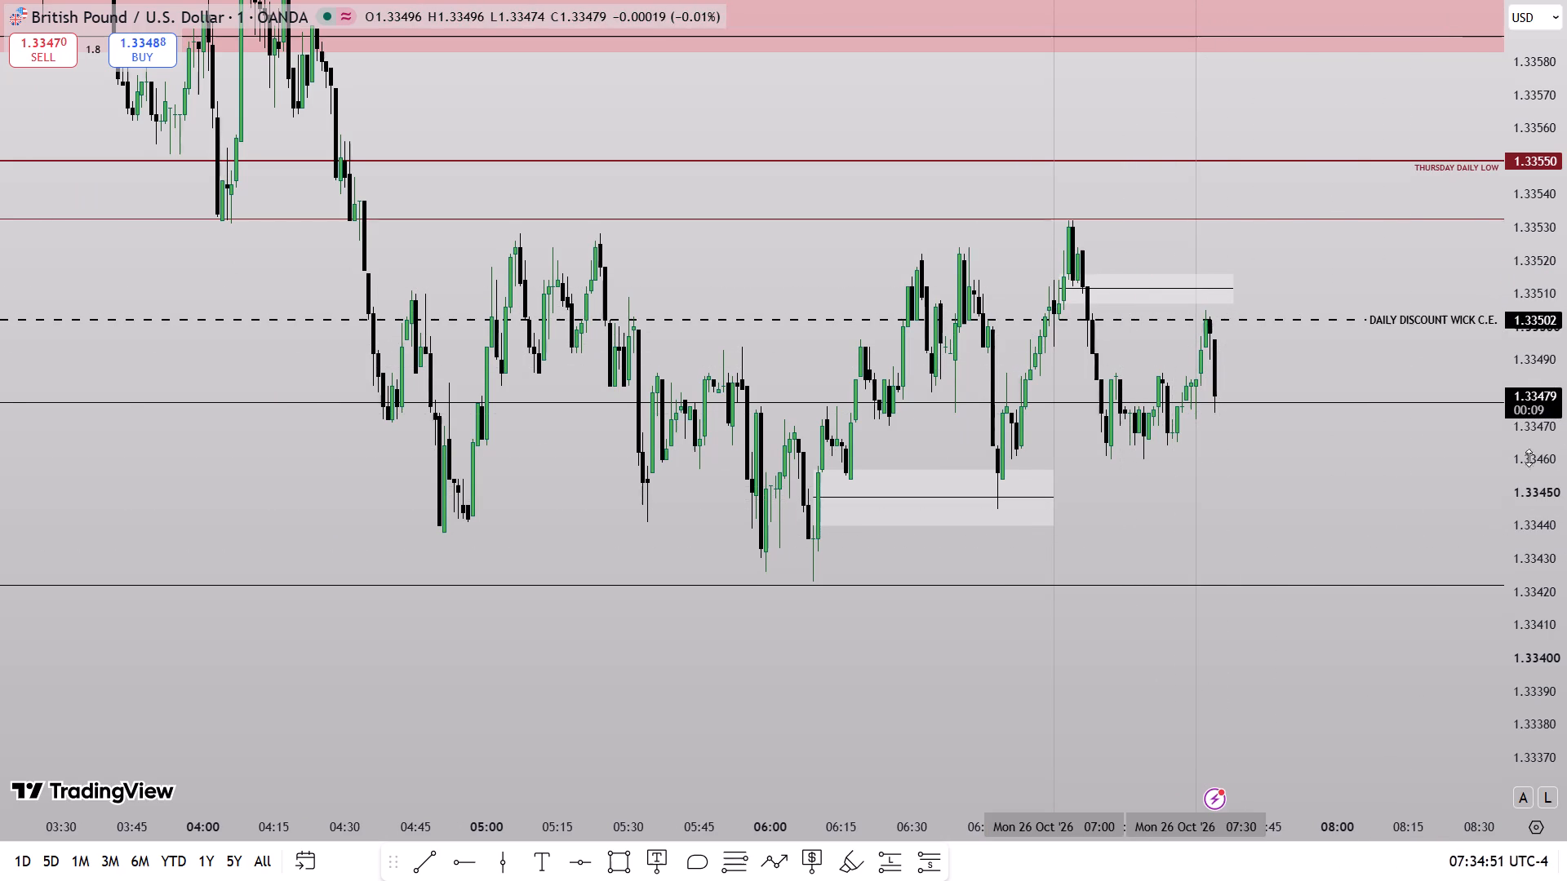
Draw a horizontal trend line along the equal lows at 1.33460, from 07:12 to 07:46 on 26 Oct.
drag(1566, 579, 1556, 446)
scroll(1316, 597, up, 4)
drag(1225, 502, 1190, 600)
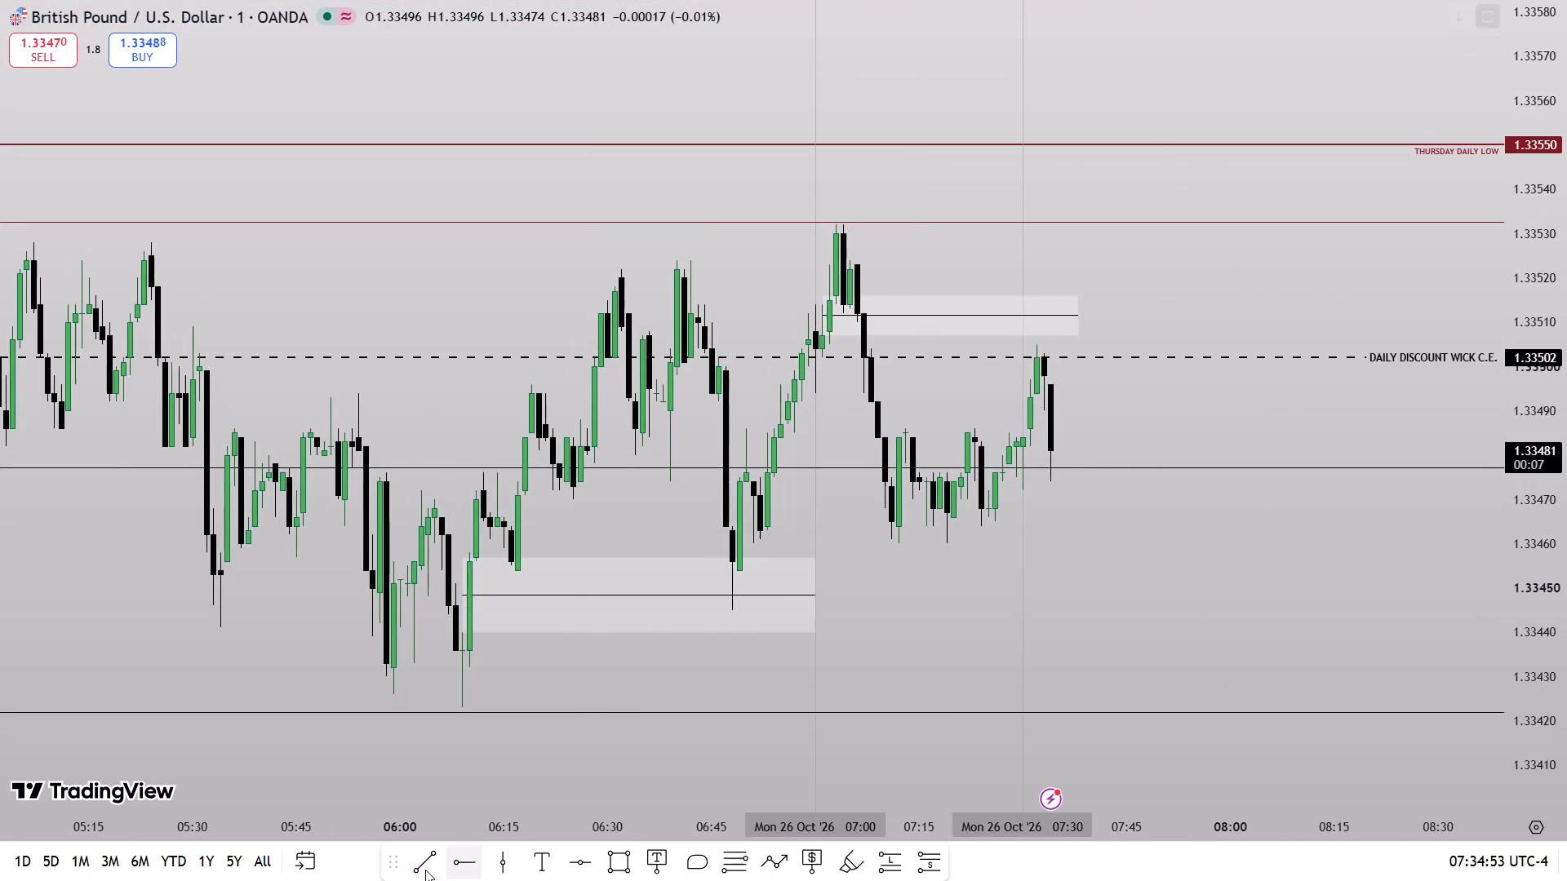
click(425, 870)
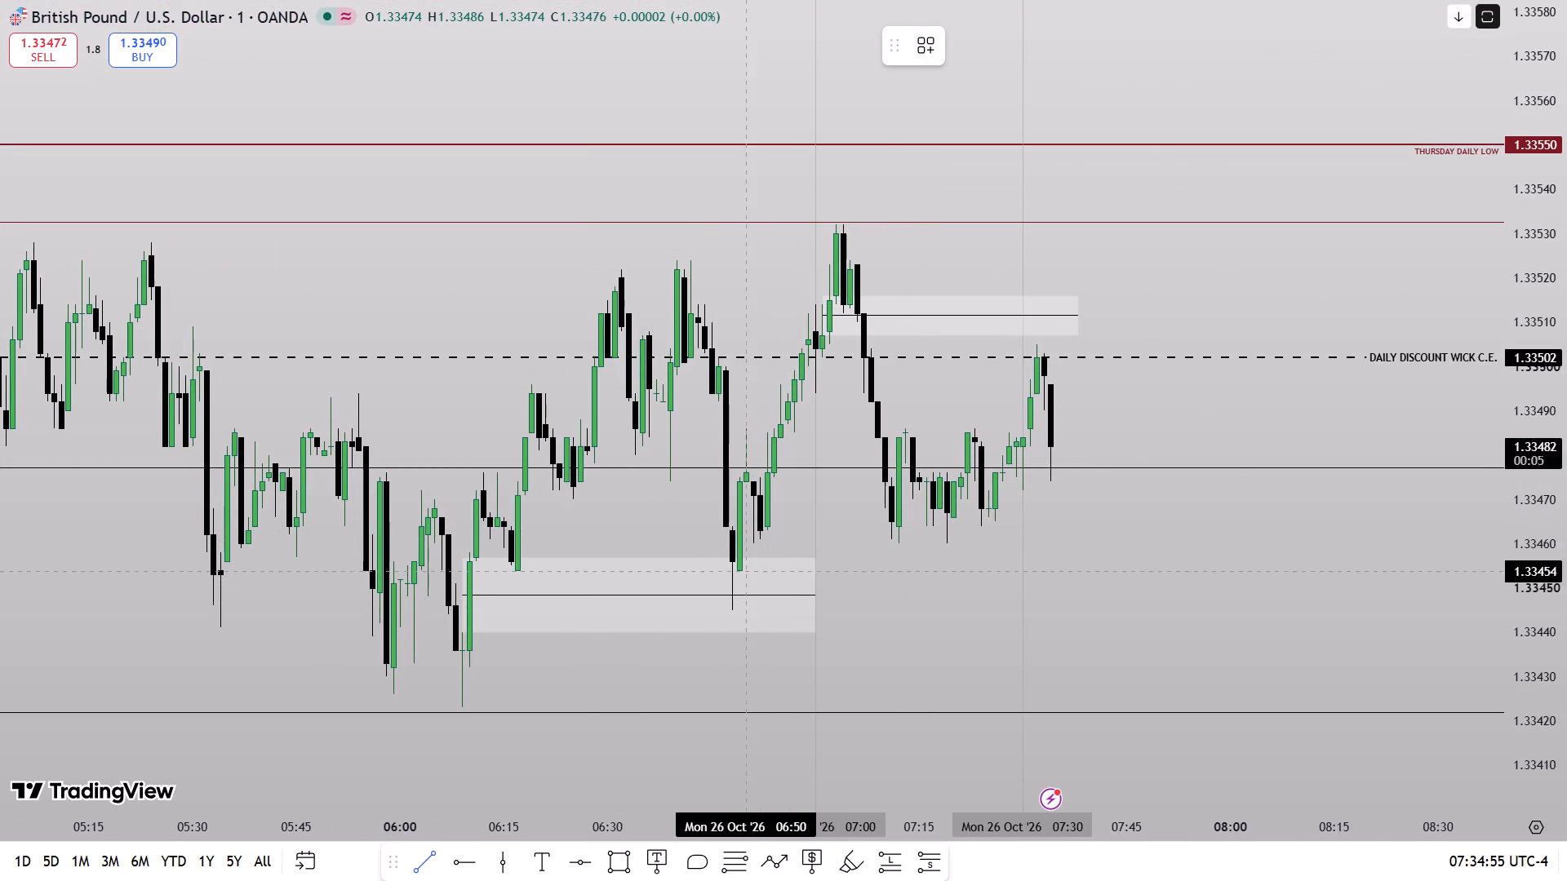
drag(901, 565, 1134, 557)
shift+click(1134, 557)
Make the new trend line at 1.33460 dark red and thicker.
click(1062, 49)
click(1081, 77)
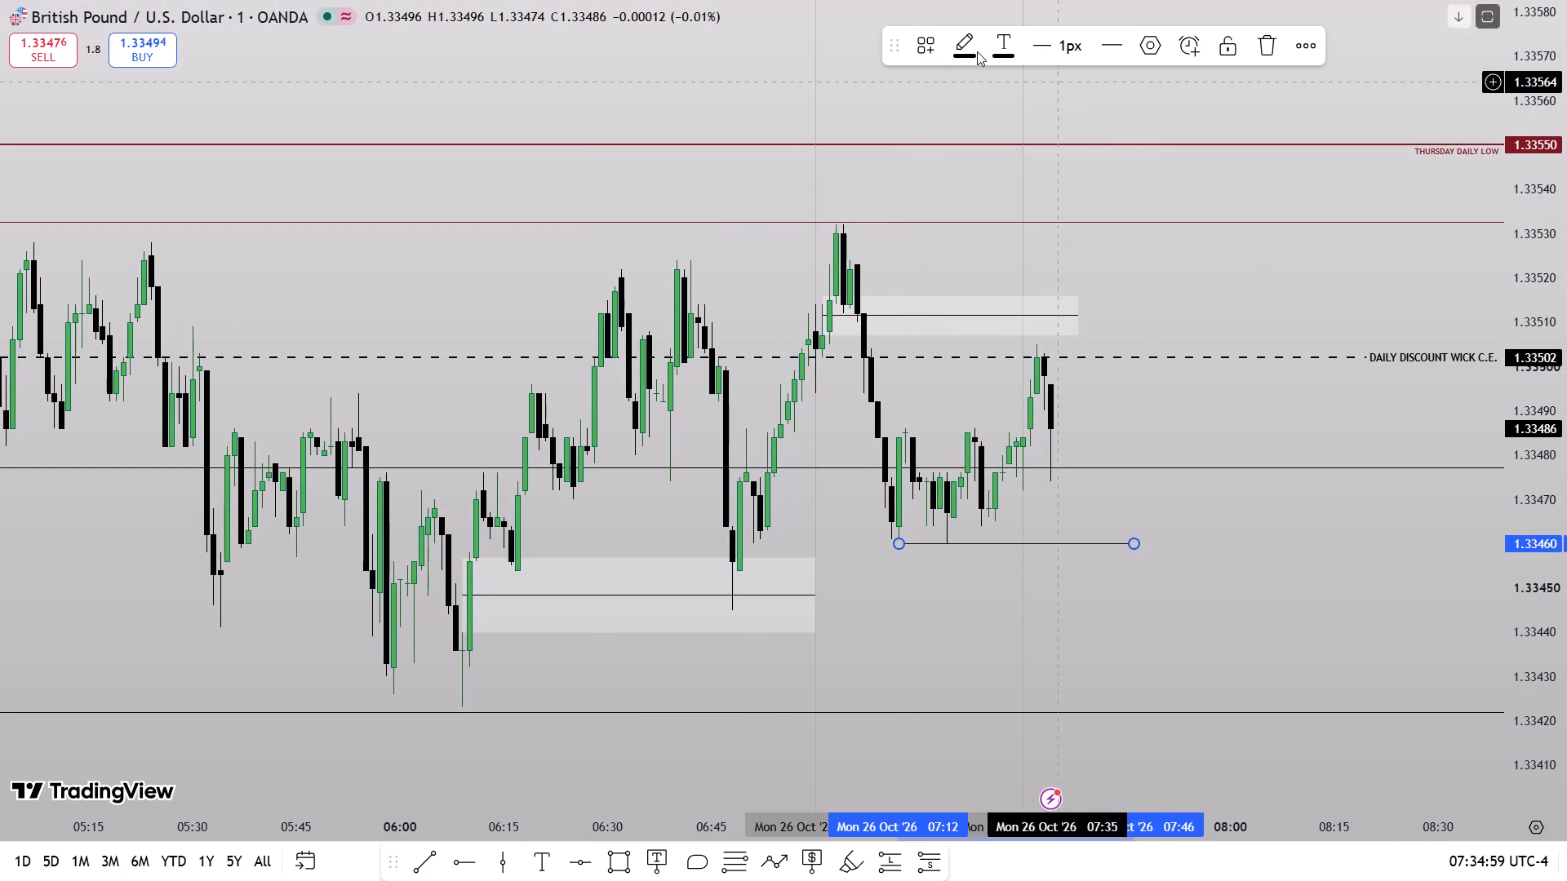
click(976, 54)
click(963, 263)
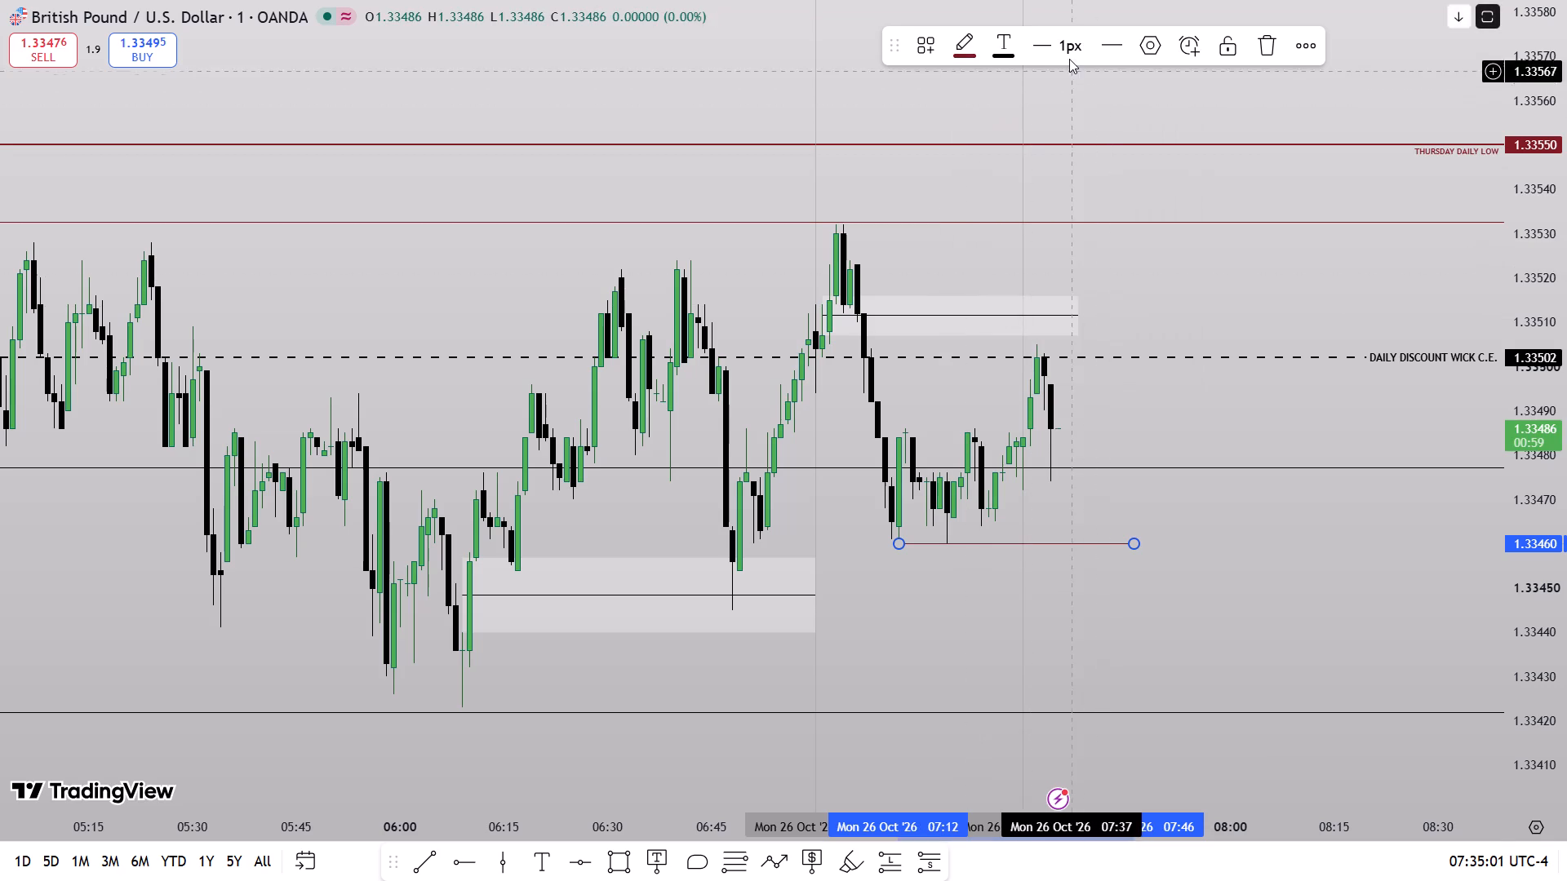
click(1069, 59)
drag(1069, 107, 1069, 121)
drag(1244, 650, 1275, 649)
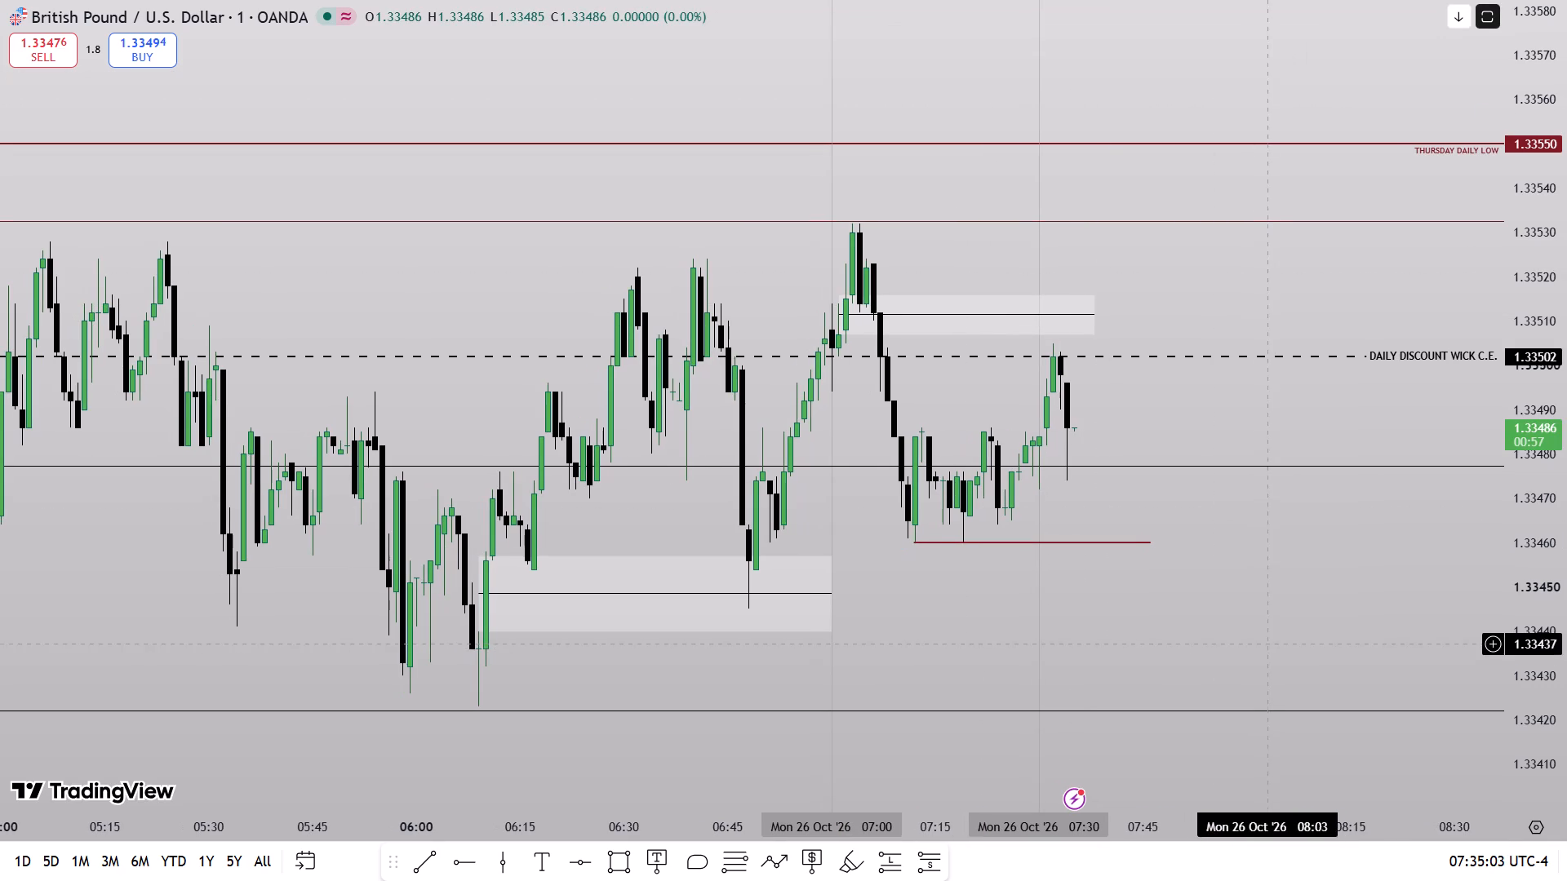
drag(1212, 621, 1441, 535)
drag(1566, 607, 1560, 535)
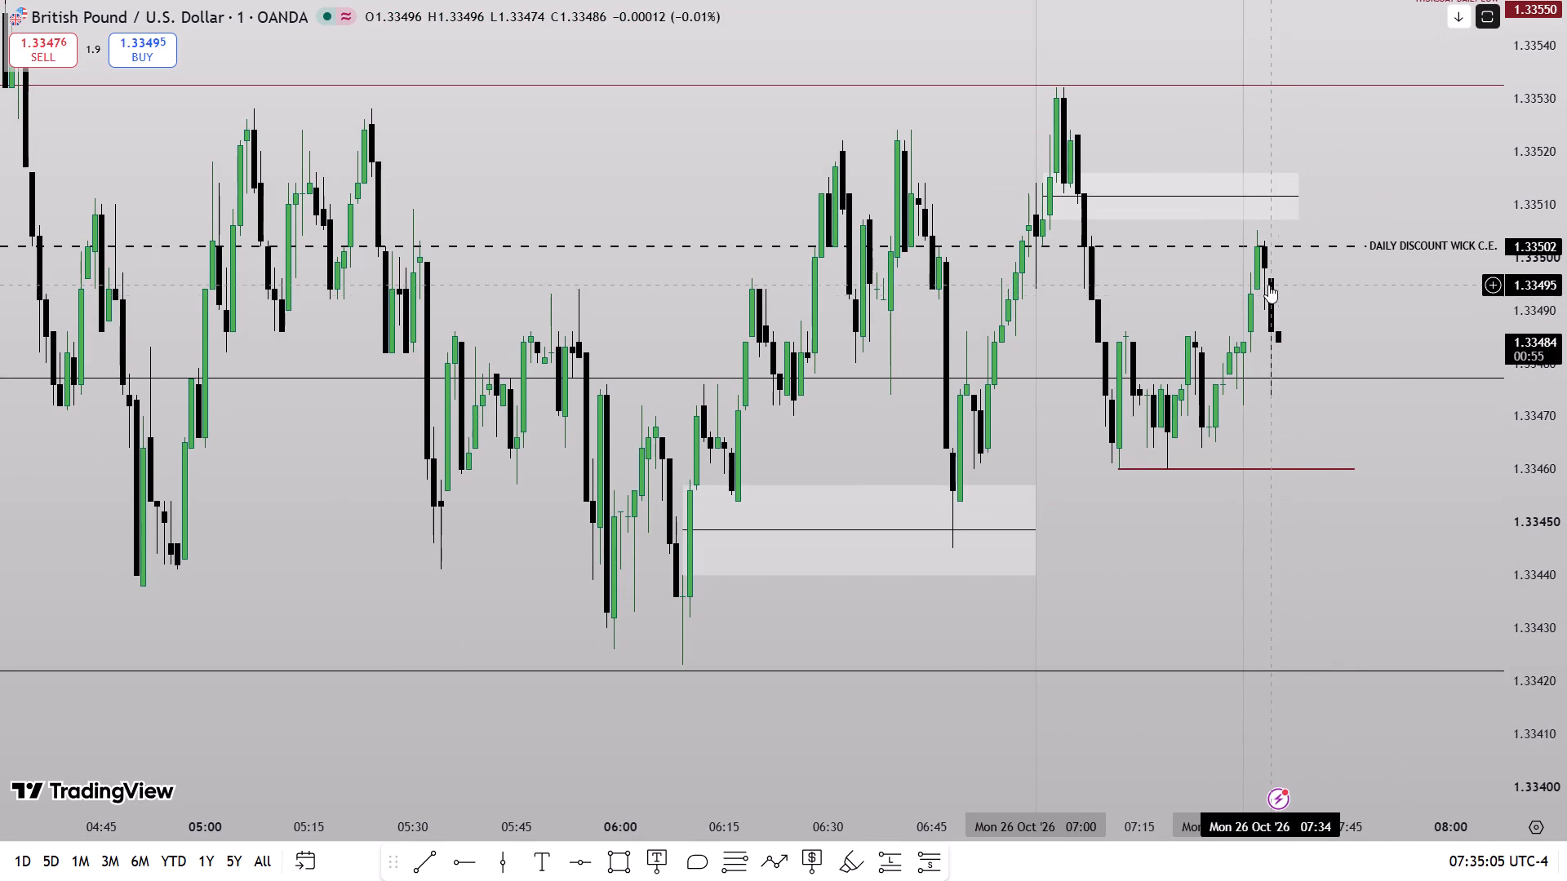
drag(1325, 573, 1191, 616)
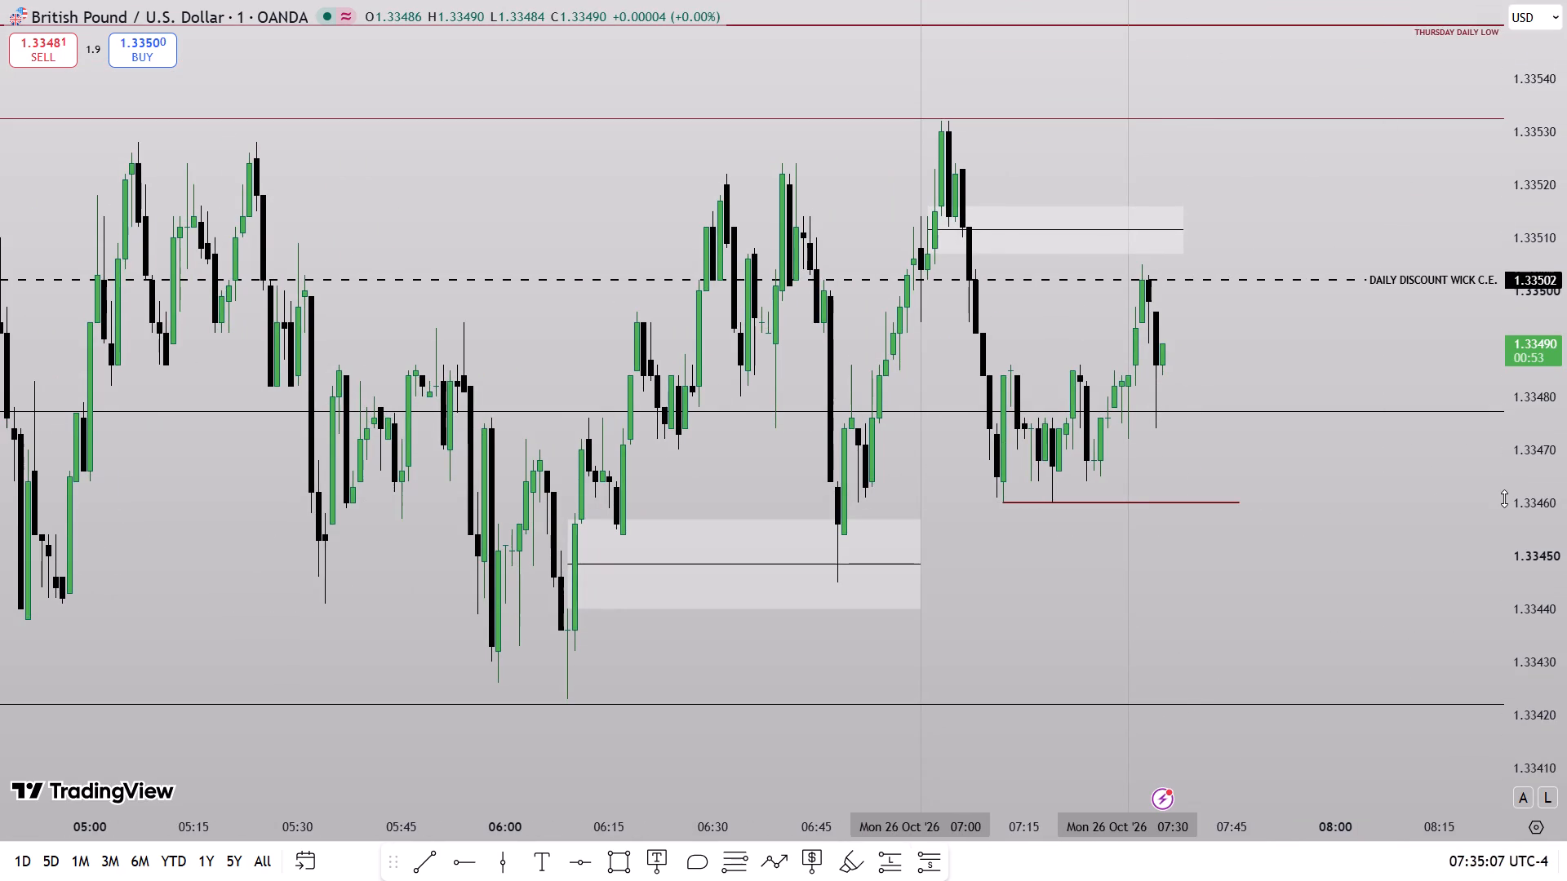
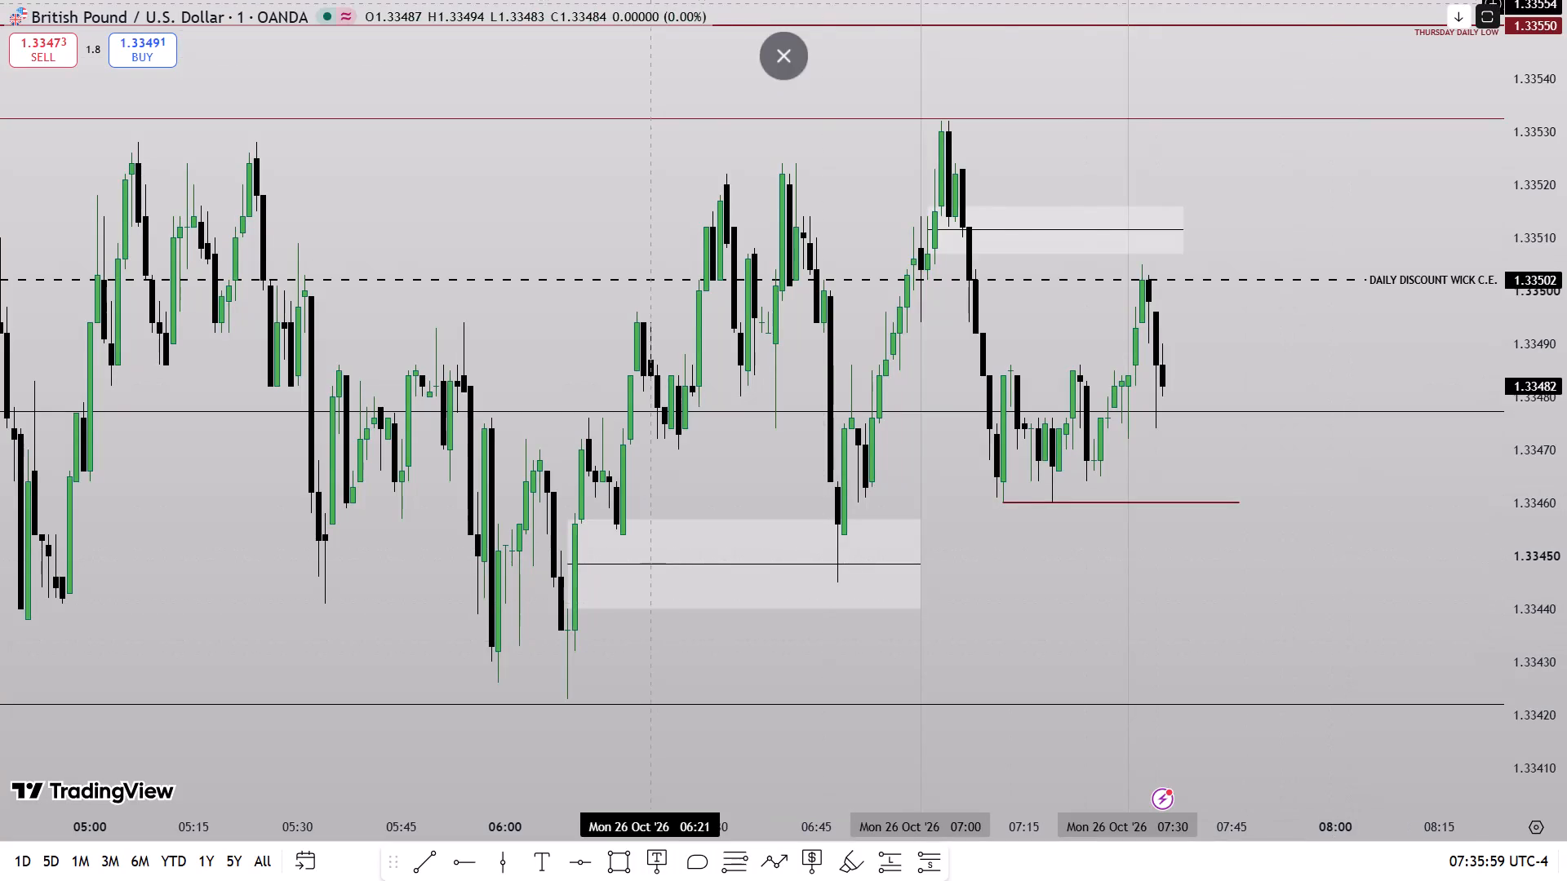
Leave the full-screen chart, switch to YouTube Music and play "Chahun Main Ya Naa" from its home page.
click(773, 76)
click(161, 26)
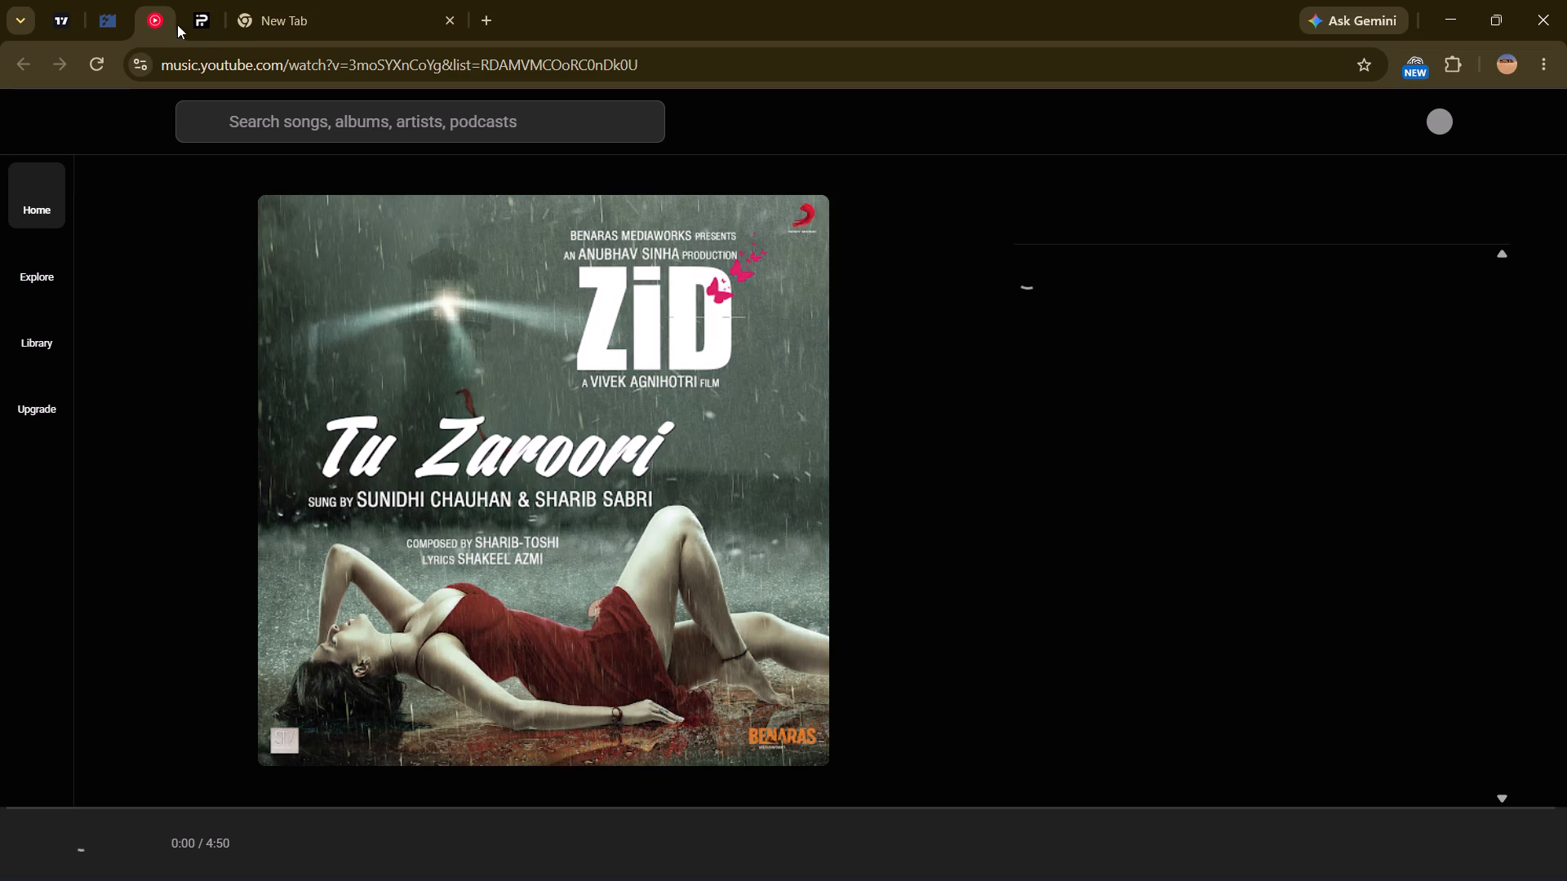
click(53, 188)
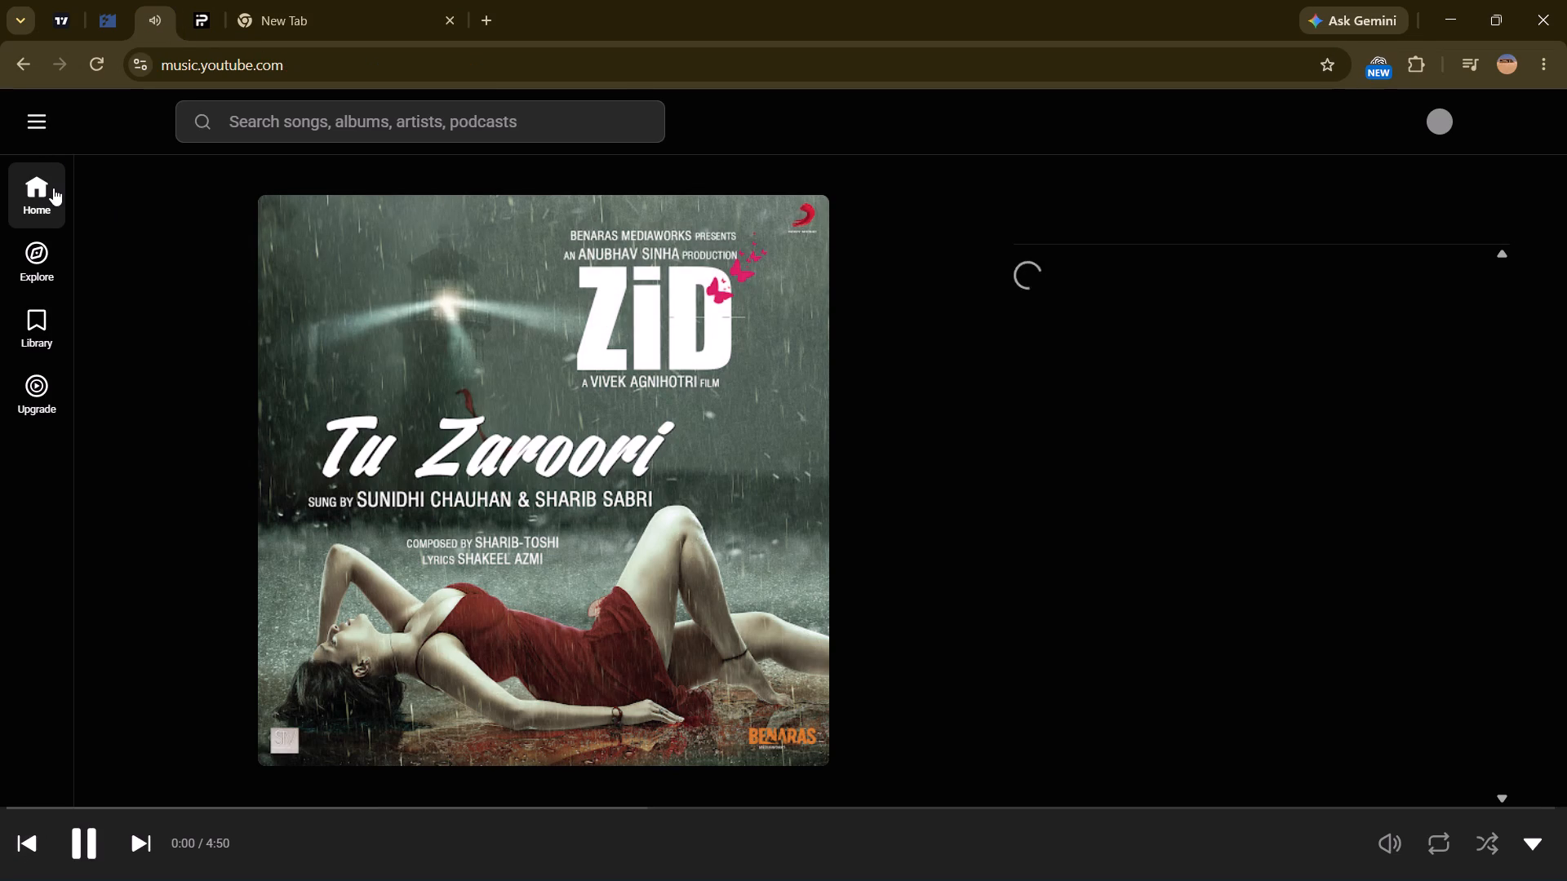
click(629, 463)
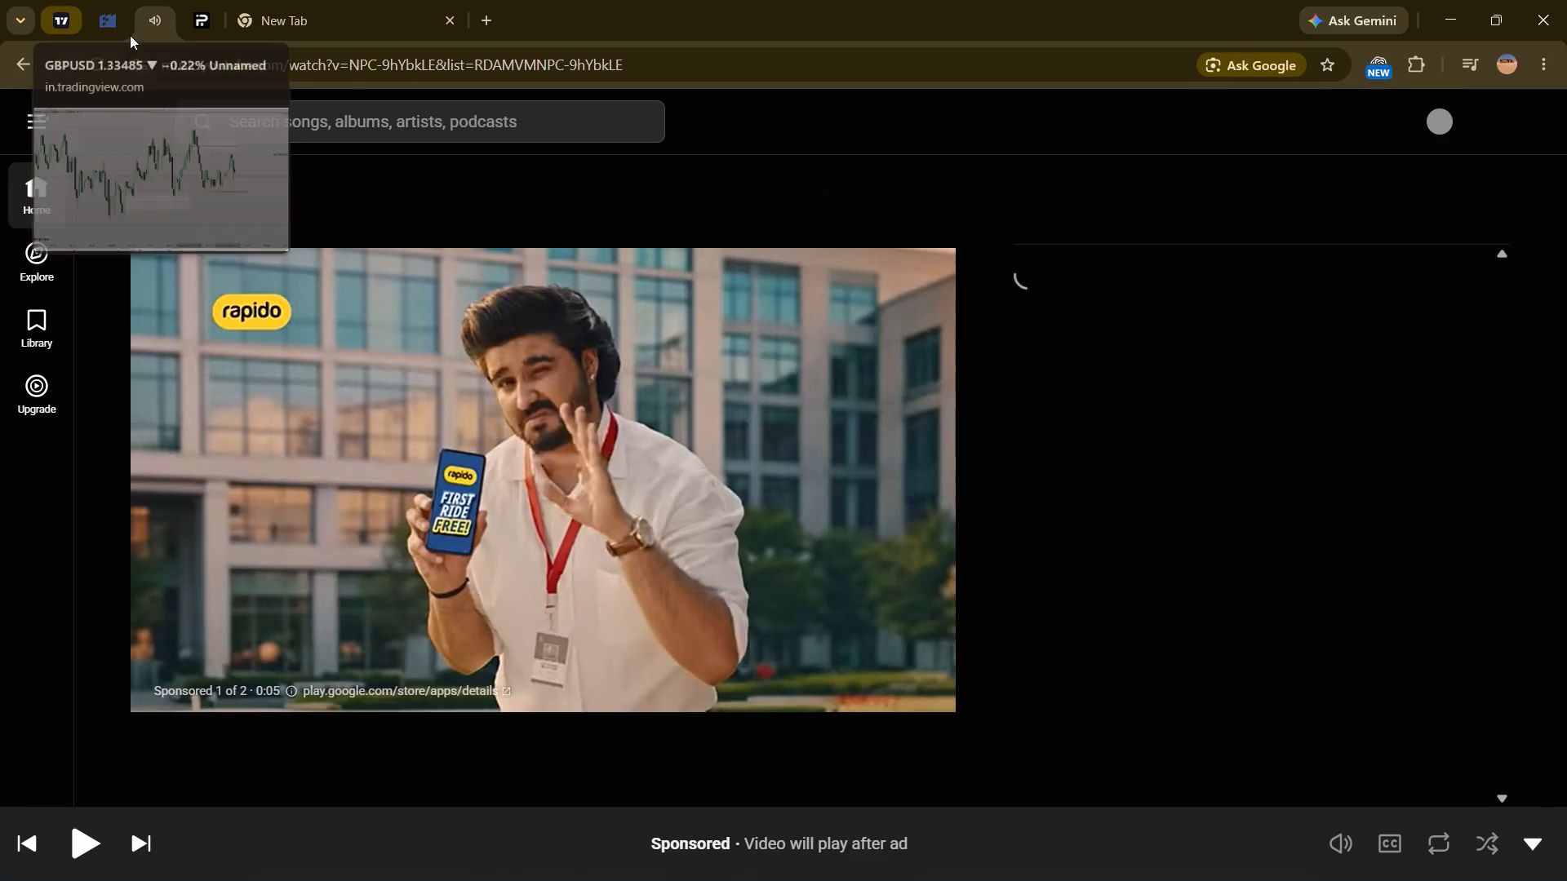
Browse the Listen again collection on the home page and play "Main Hoon Hero Tera (Armaan Malik Version)".
click(37, 192)
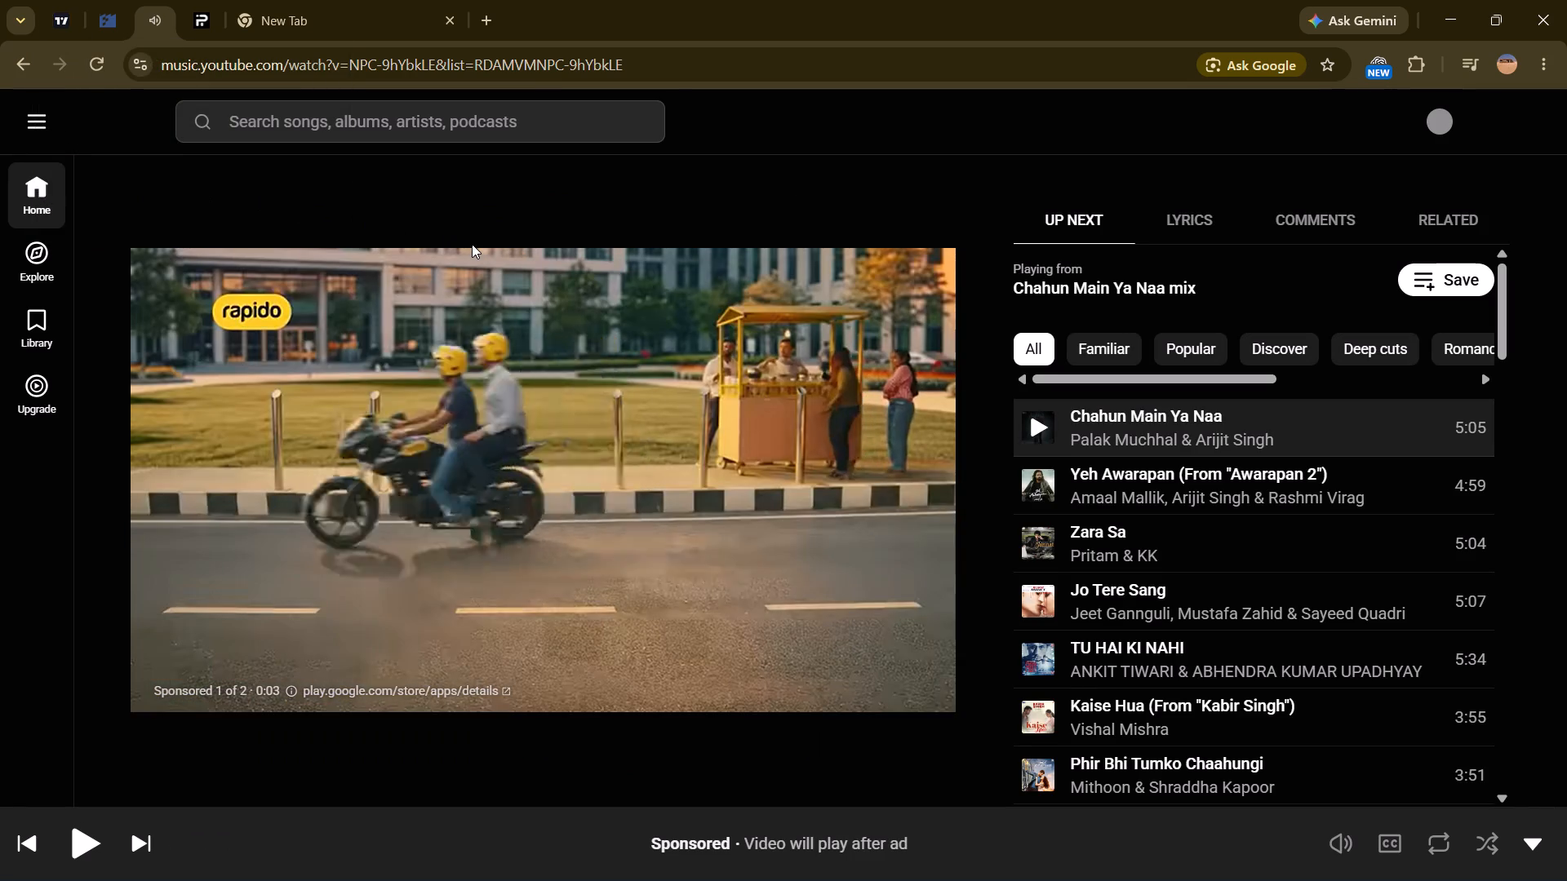
click(29, 180)
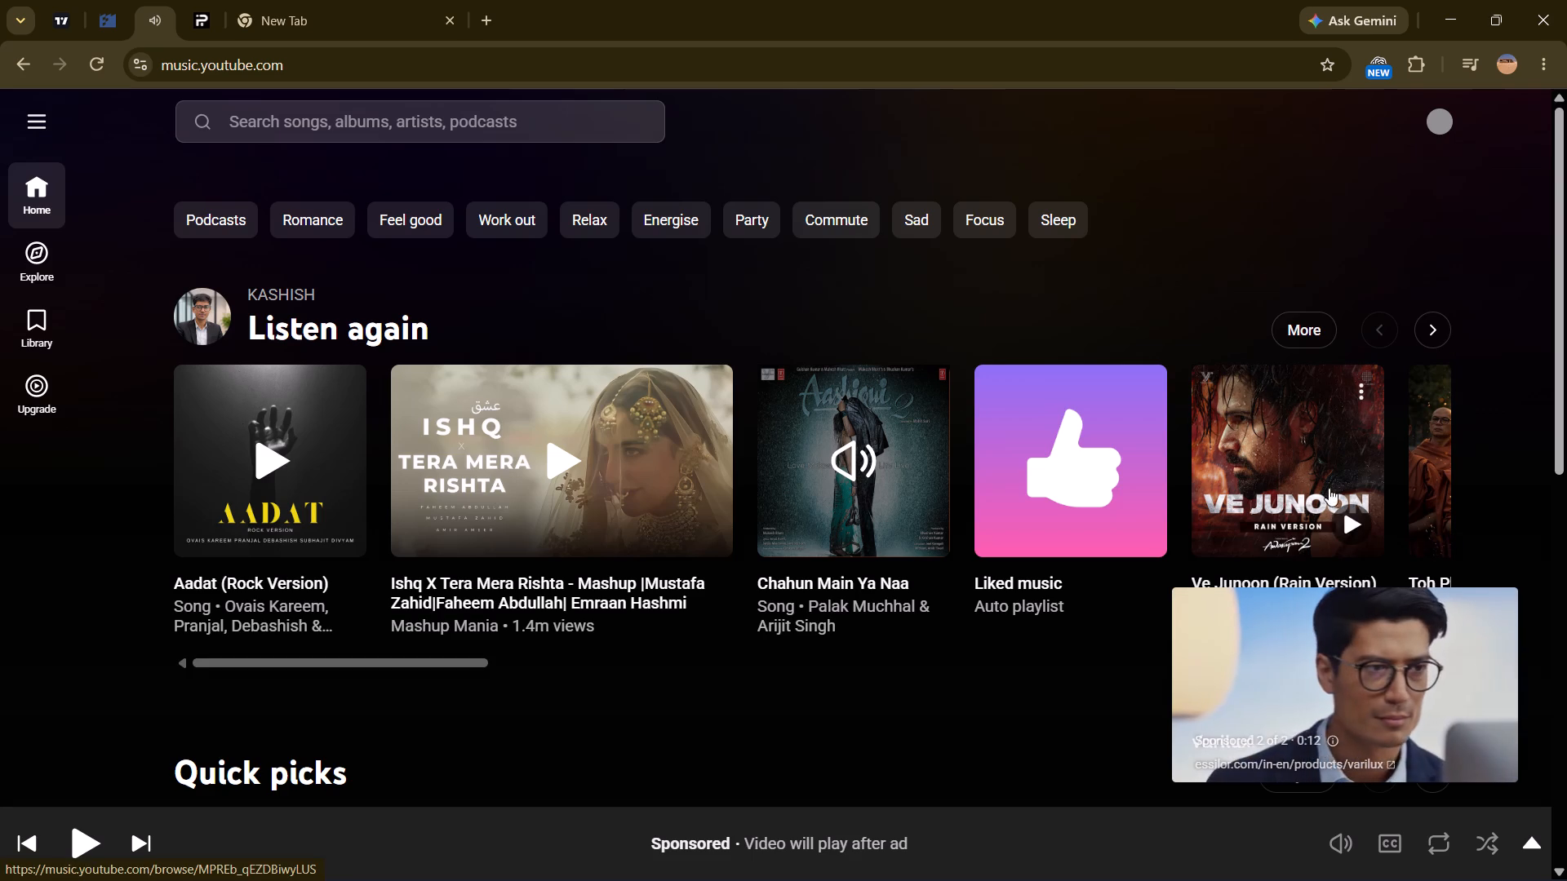
click(1435, 334)
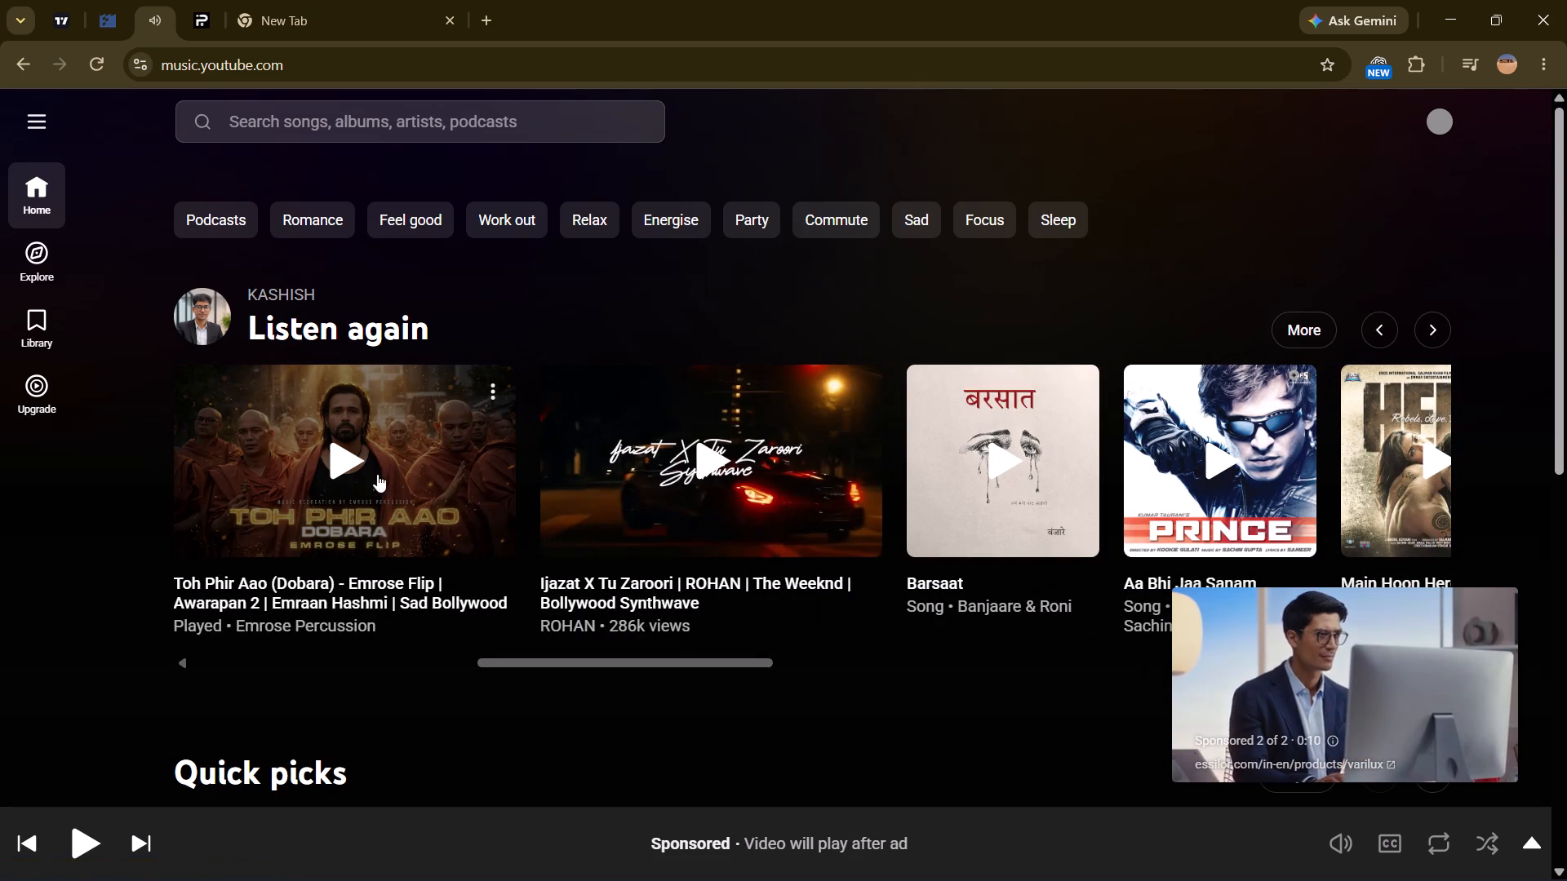
click(1425, 335)
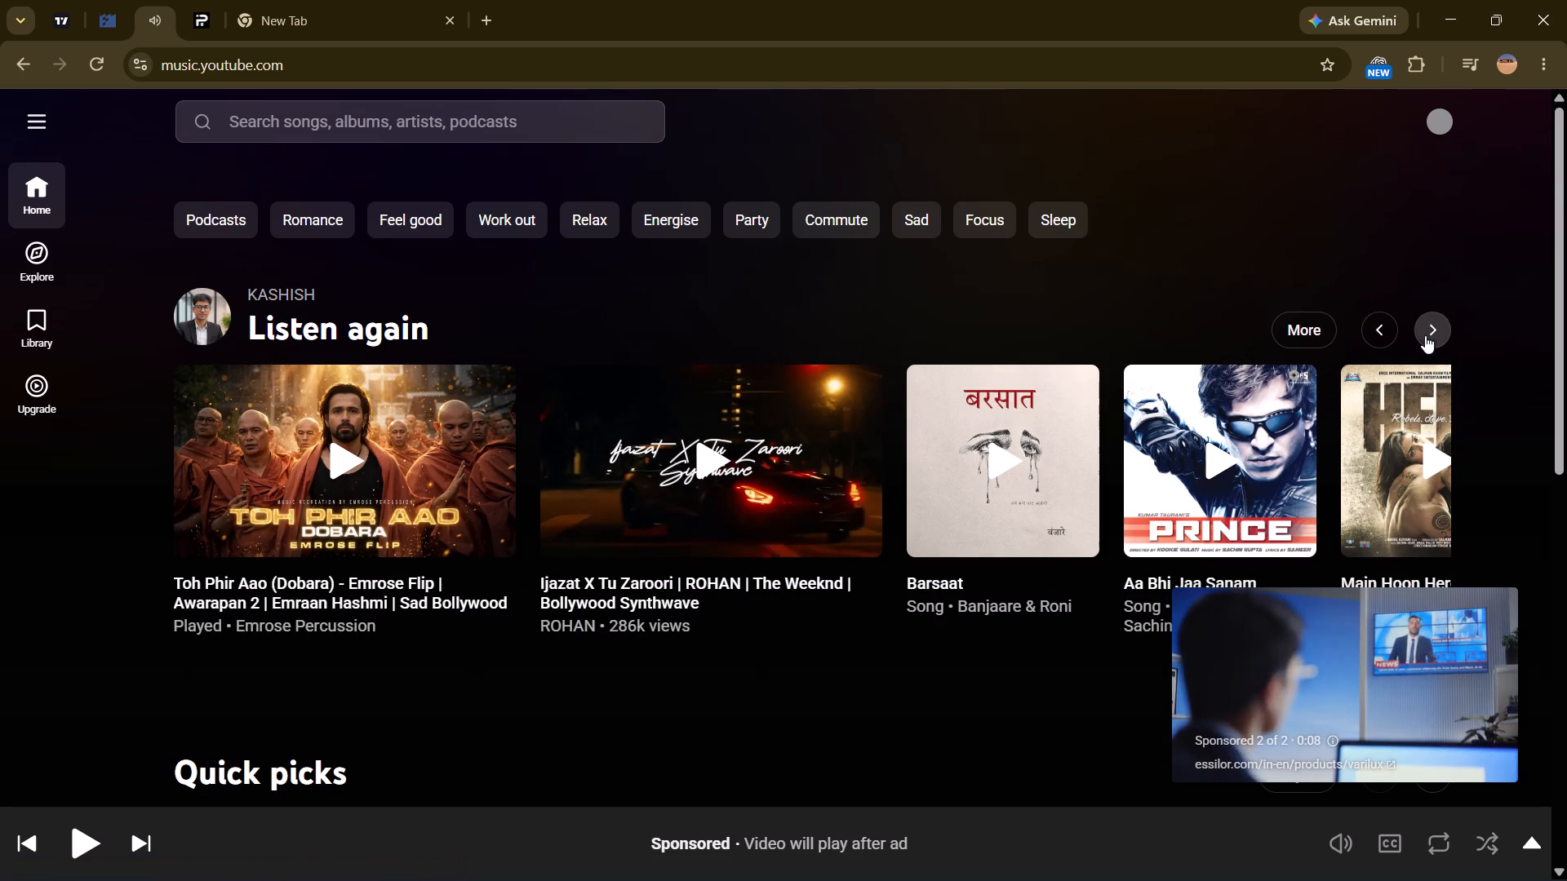
click(252, 464)
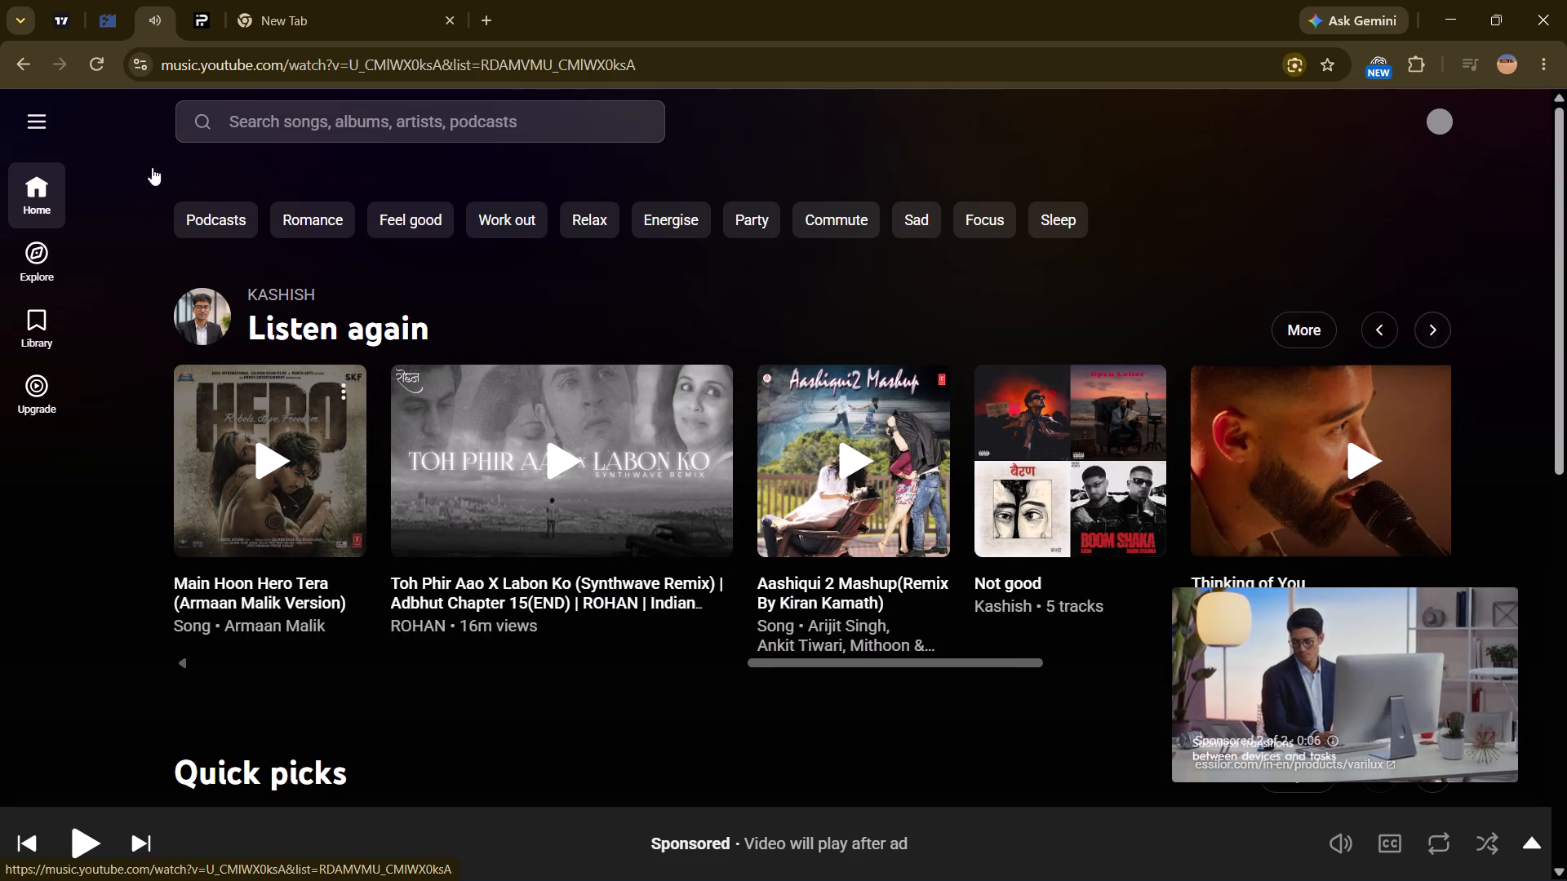
Switch back to the TradingView GBPUSD chart and display it in full screen.
click(68, 16)
click(1547, 64)
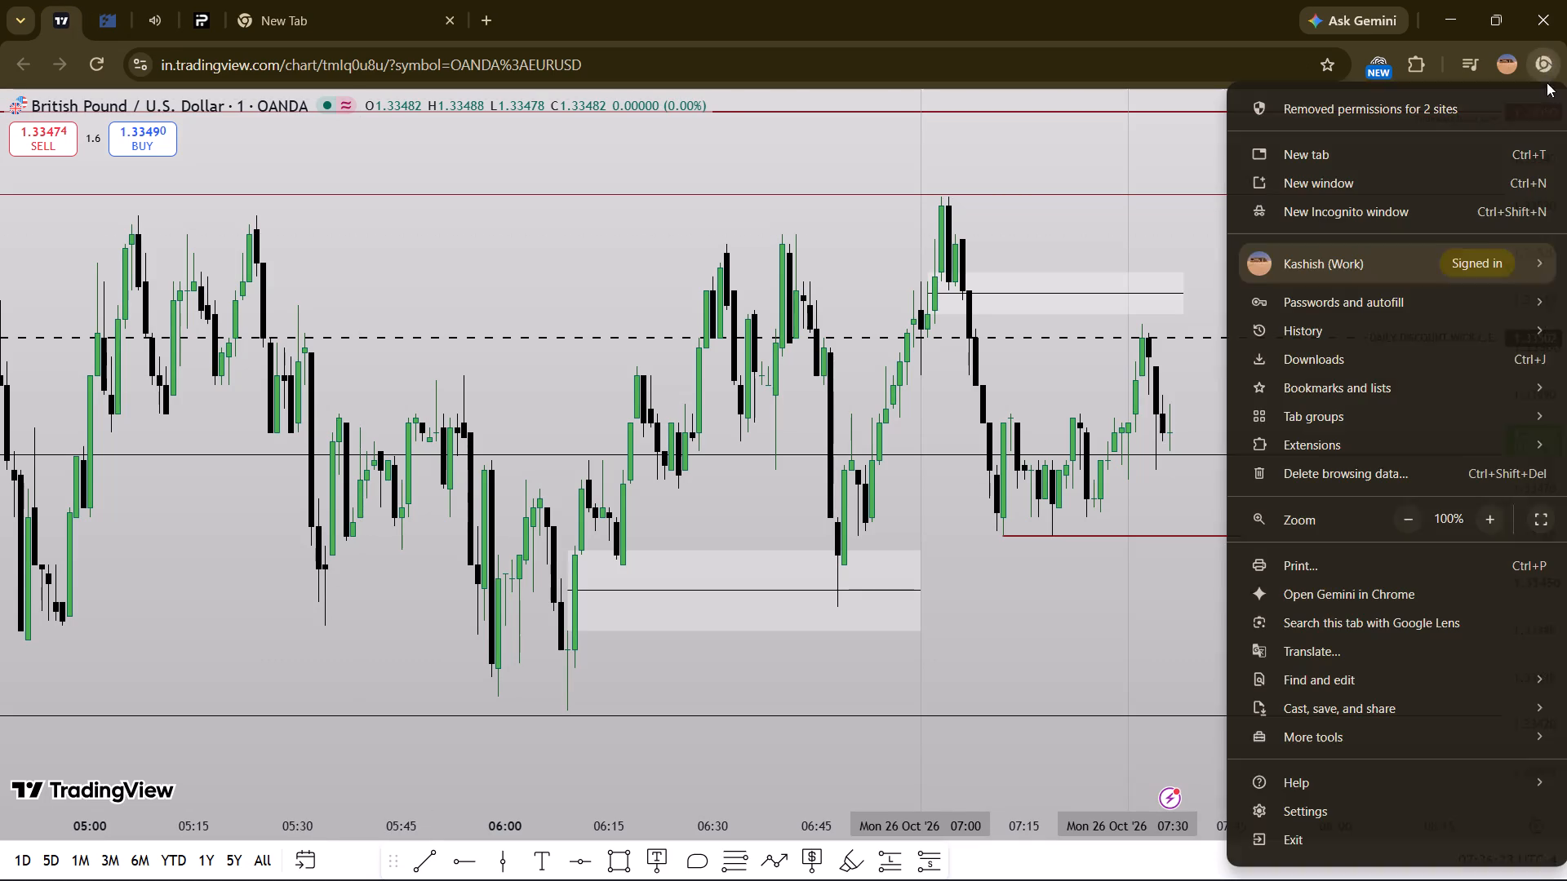
click(1534, 517)
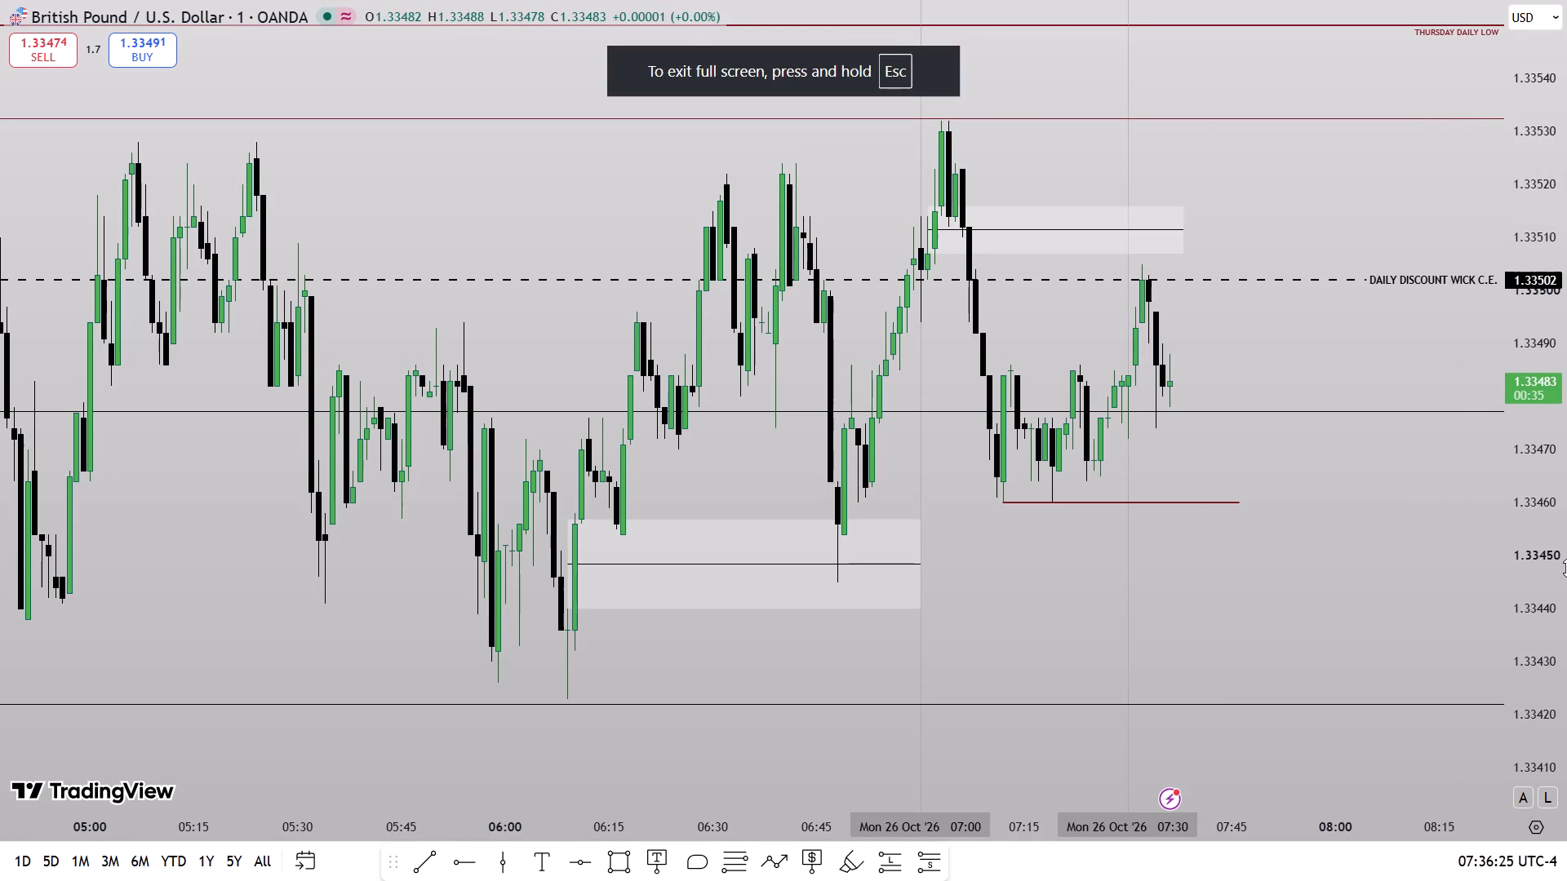